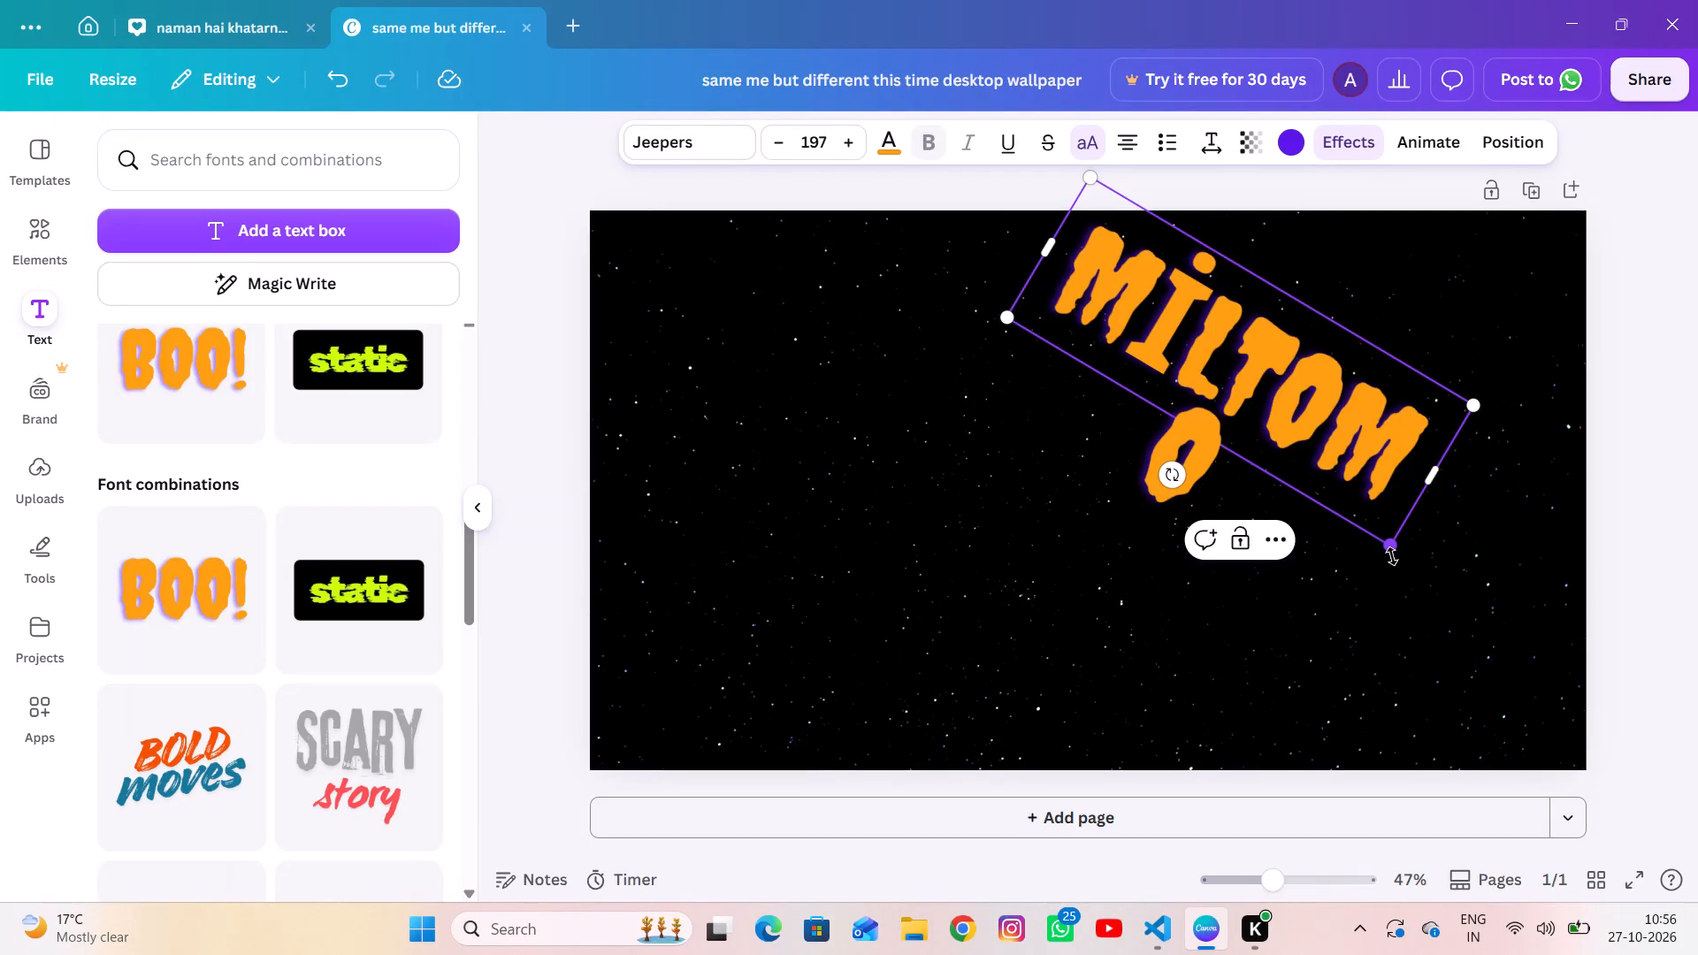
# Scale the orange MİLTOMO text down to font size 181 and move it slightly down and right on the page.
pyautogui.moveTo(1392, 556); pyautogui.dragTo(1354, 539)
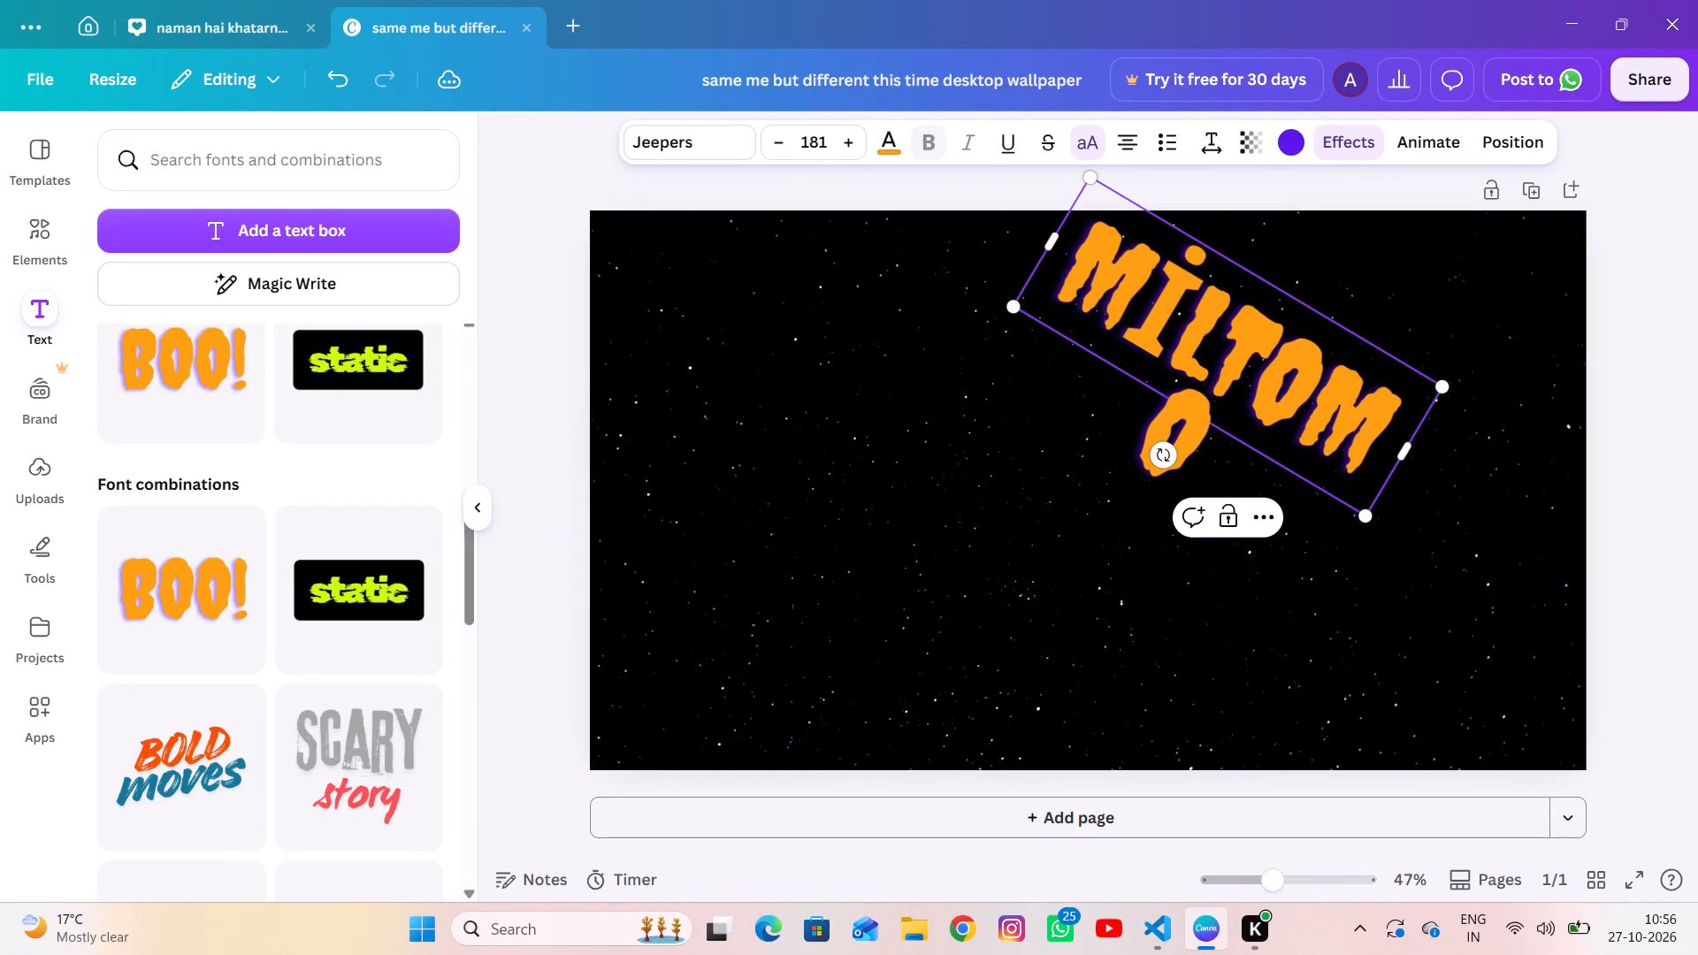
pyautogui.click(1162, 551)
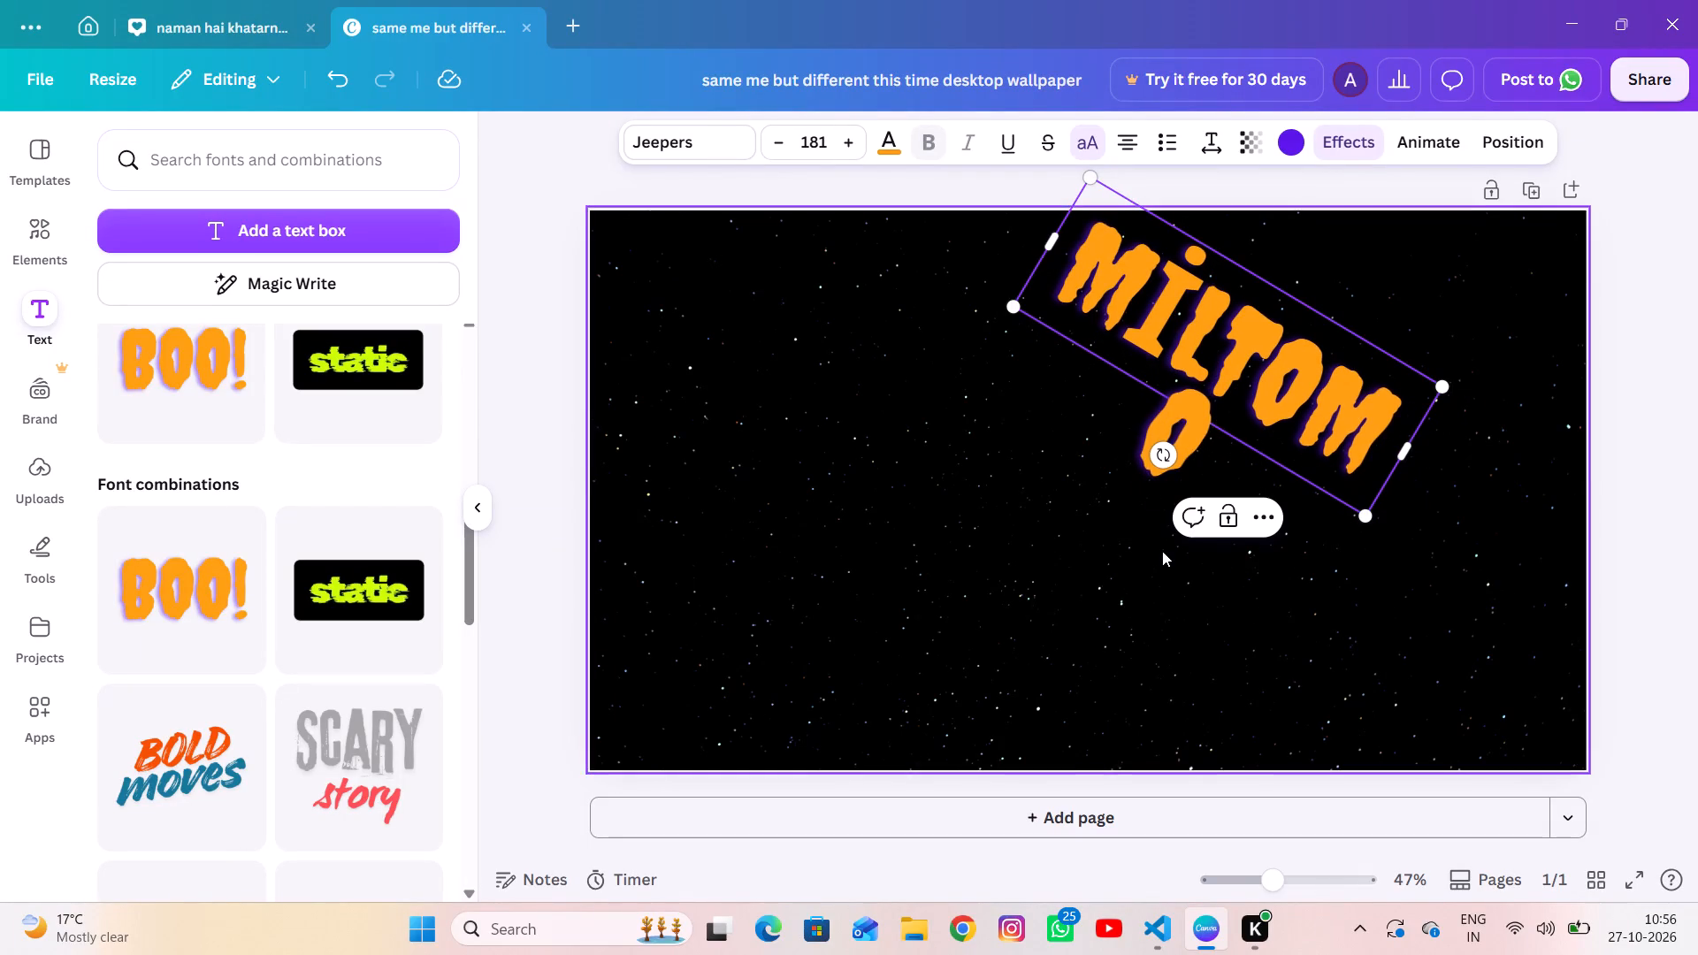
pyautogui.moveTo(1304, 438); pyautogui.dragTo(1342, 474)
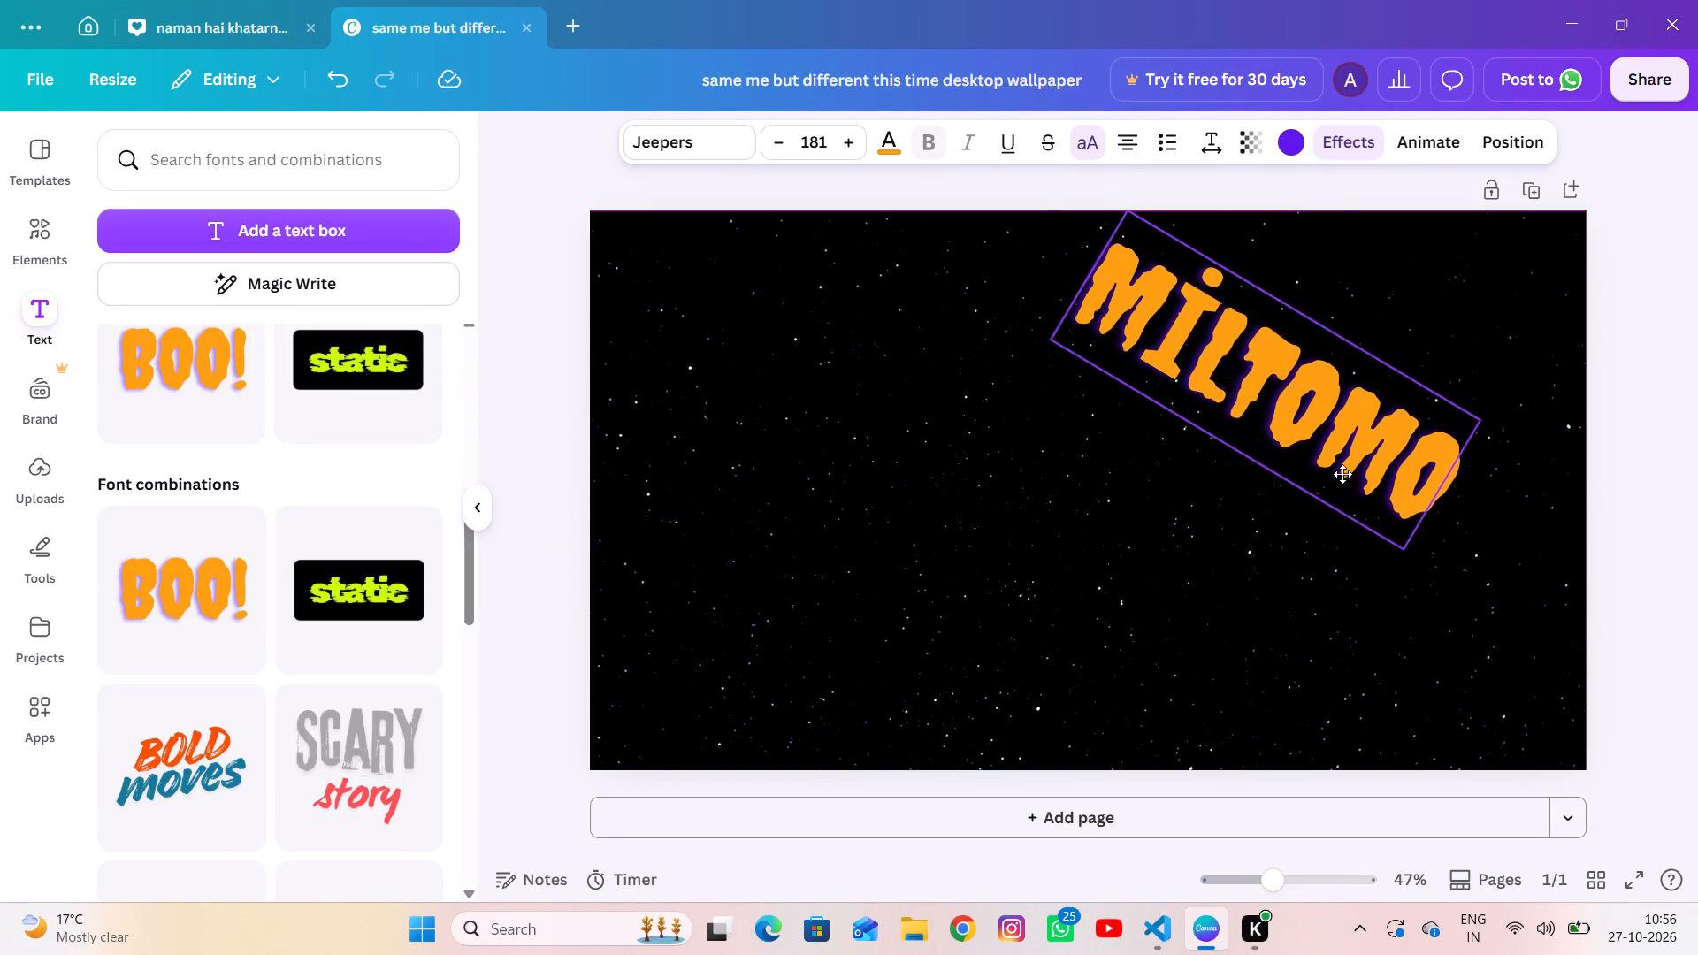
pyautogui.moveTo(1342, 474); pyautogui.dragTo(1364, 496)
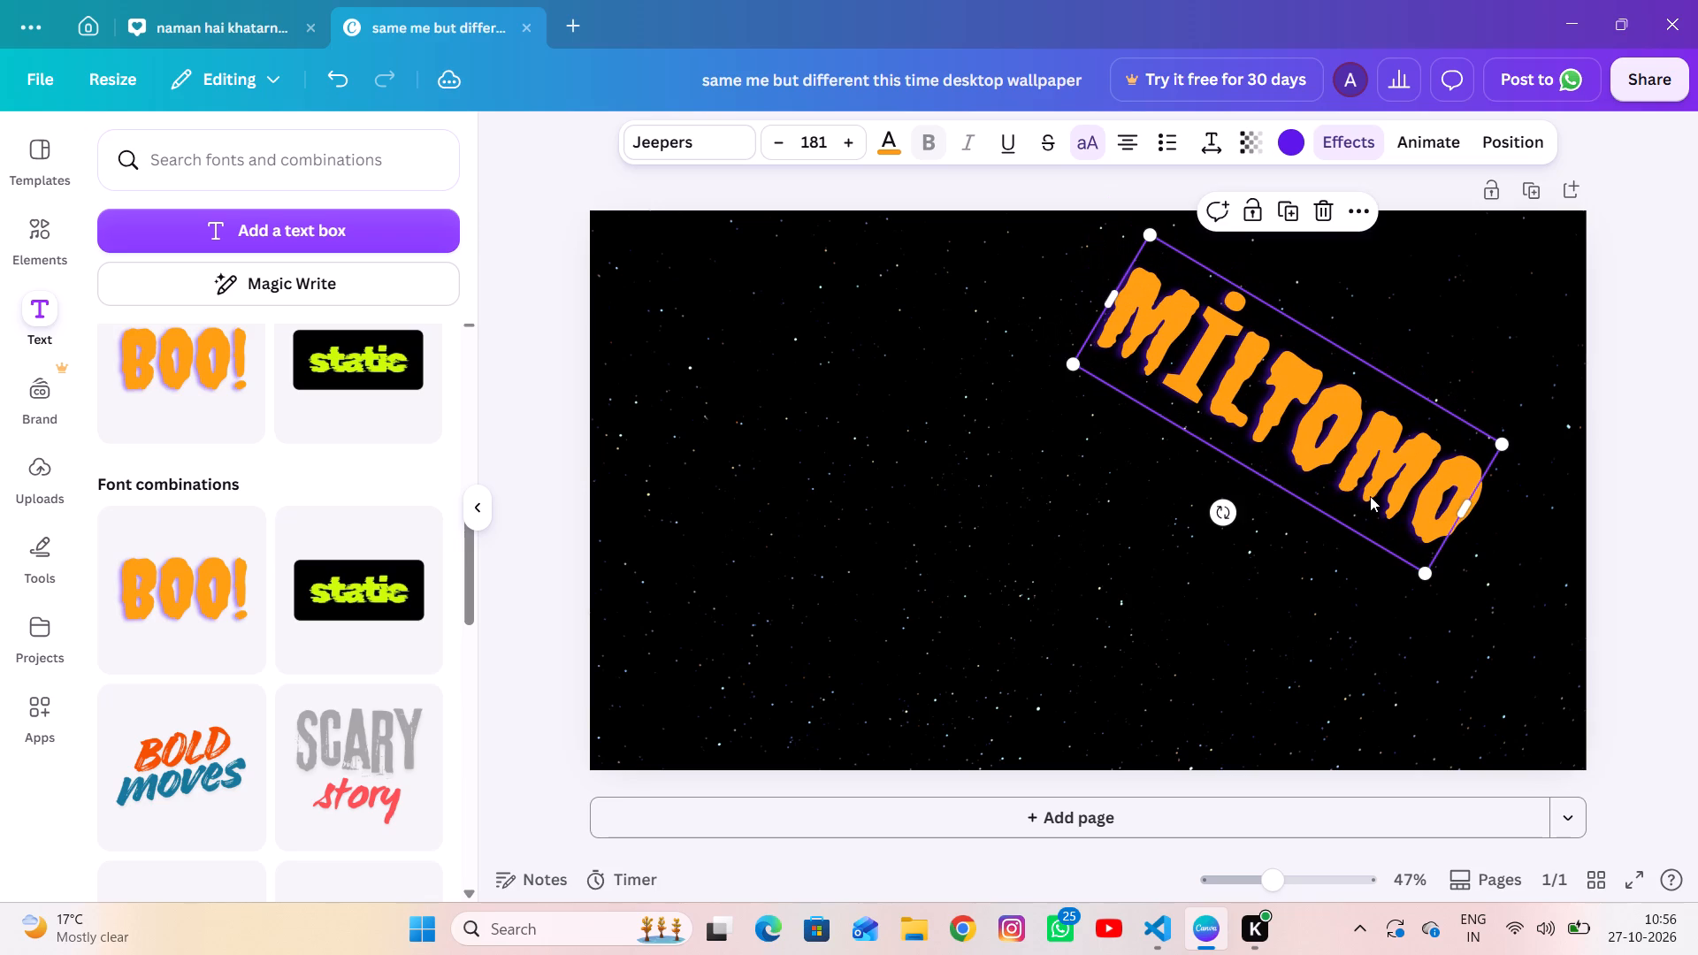
# Delete the orange MİLTOMO text from the starry page.
pyautogui.rightClick(1370, 496)
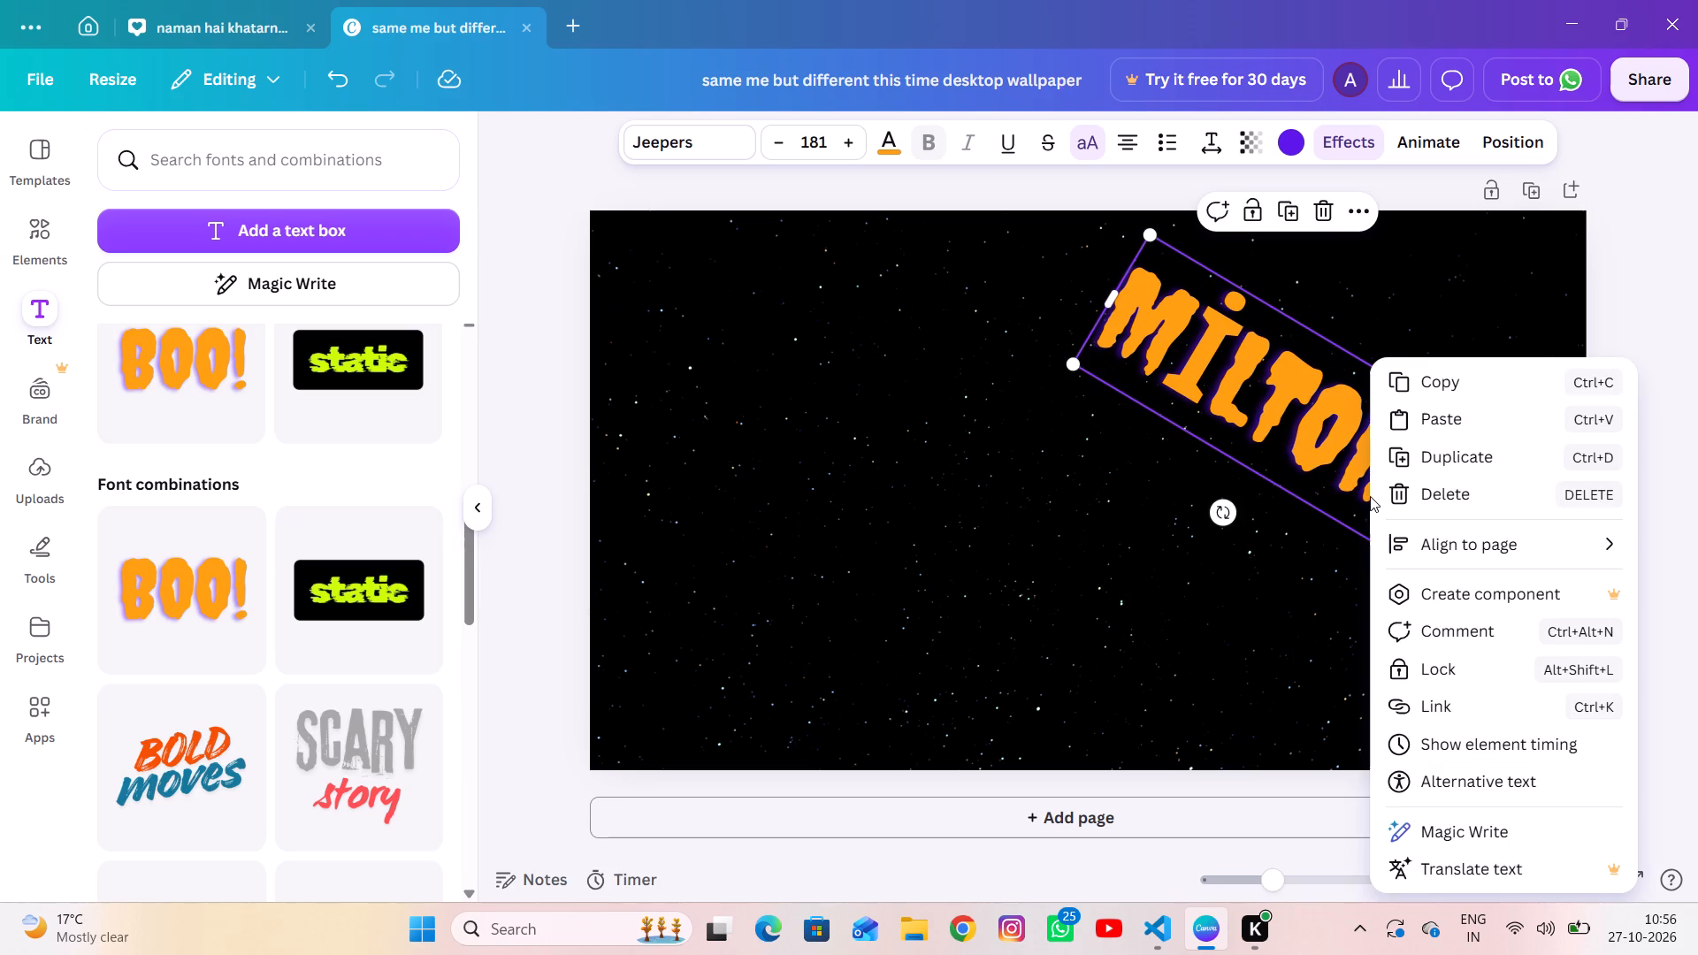
pyautogui.click(1323, 205)
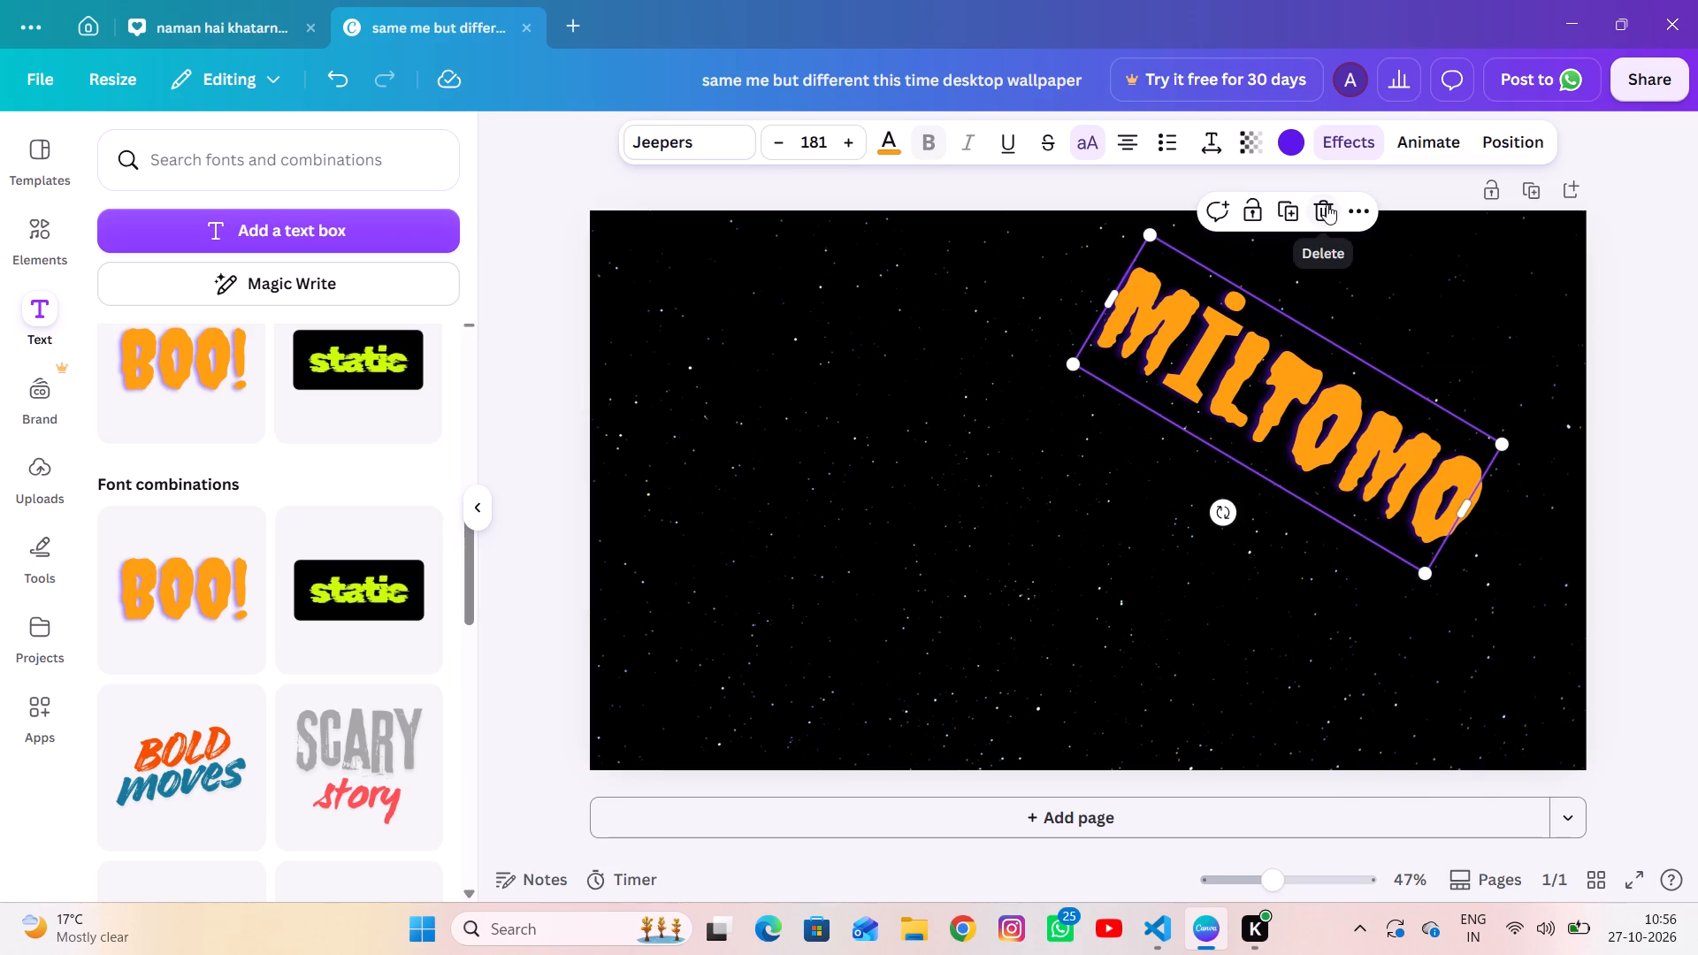
pyautogui.click(1327, 204)
# Browse the font combinations and add the pink neon GLOW style to the page.
pyautogui.scroll(-6, 404, 600)
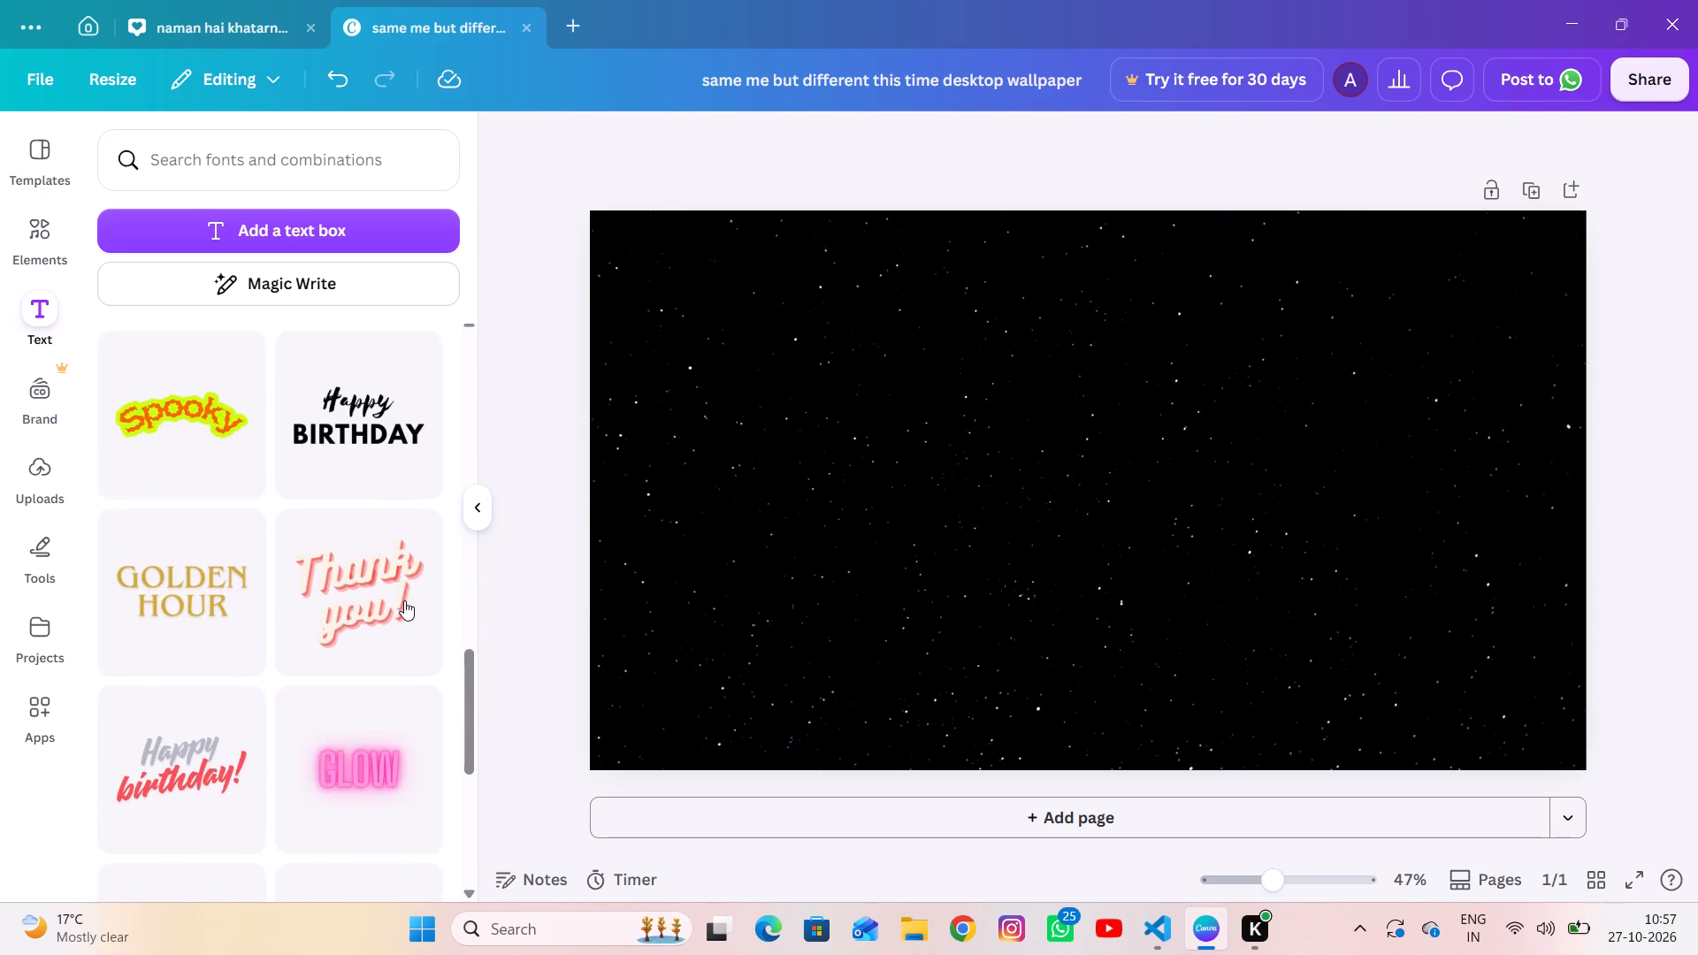
pyautogui.scroll(-4, 404, 600)
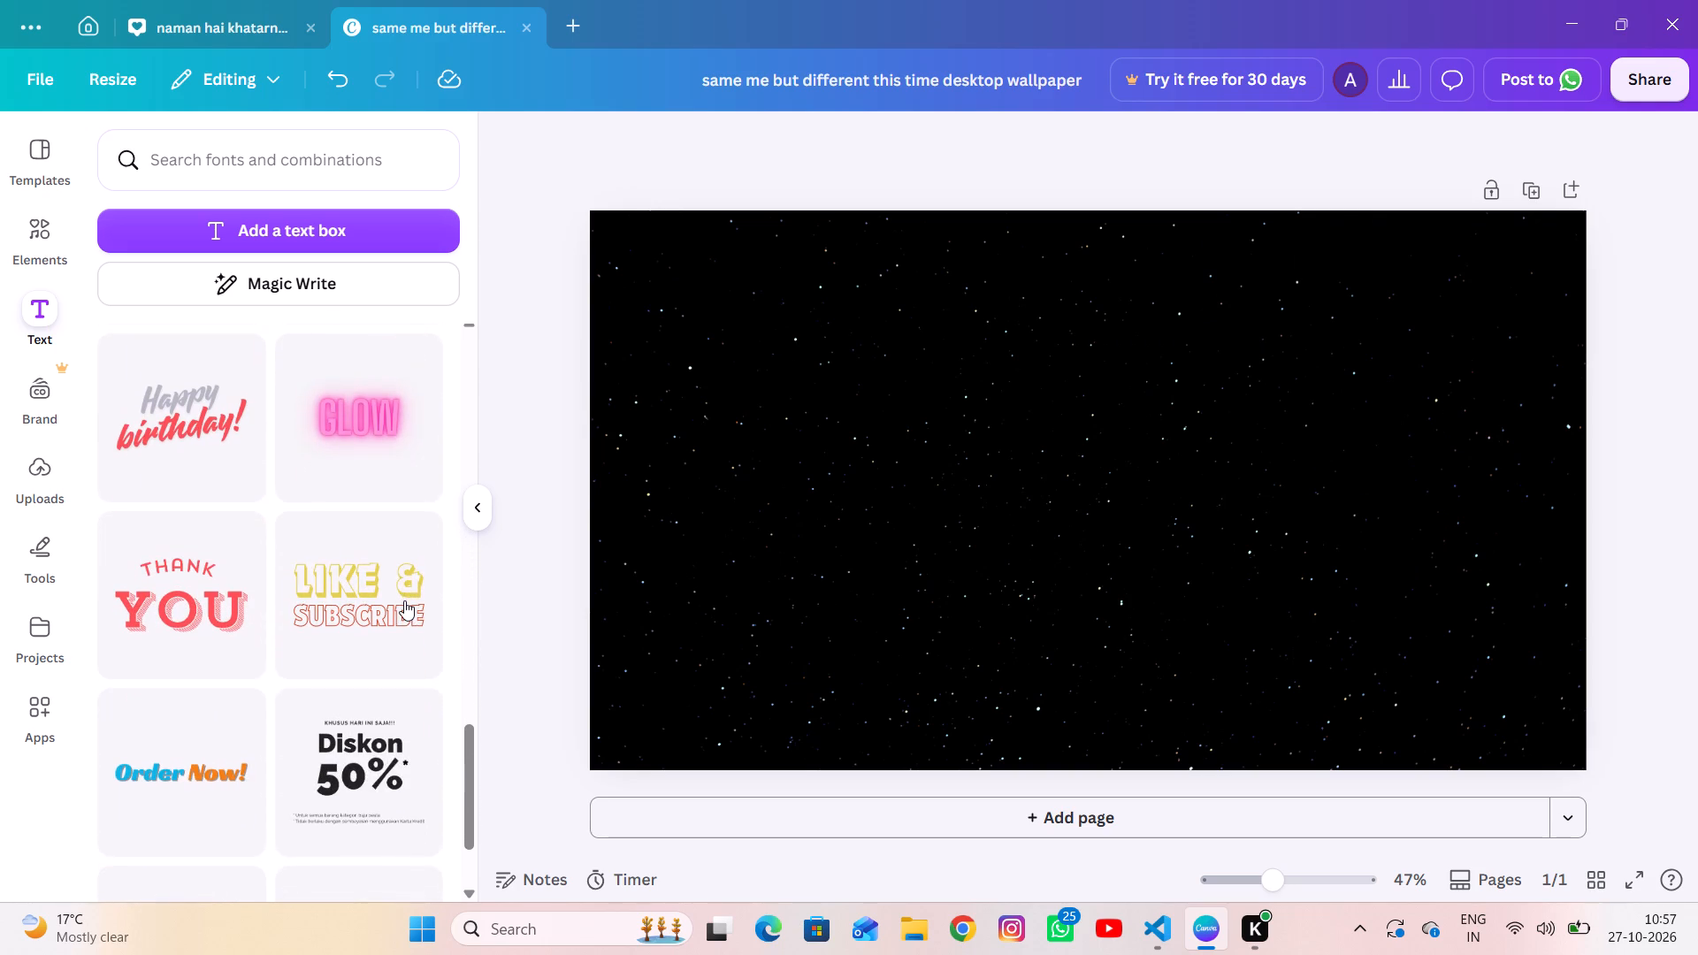
pyautogui.scroll(-1, 404, 600)
pyautogui.scroll(1, 404, 600)
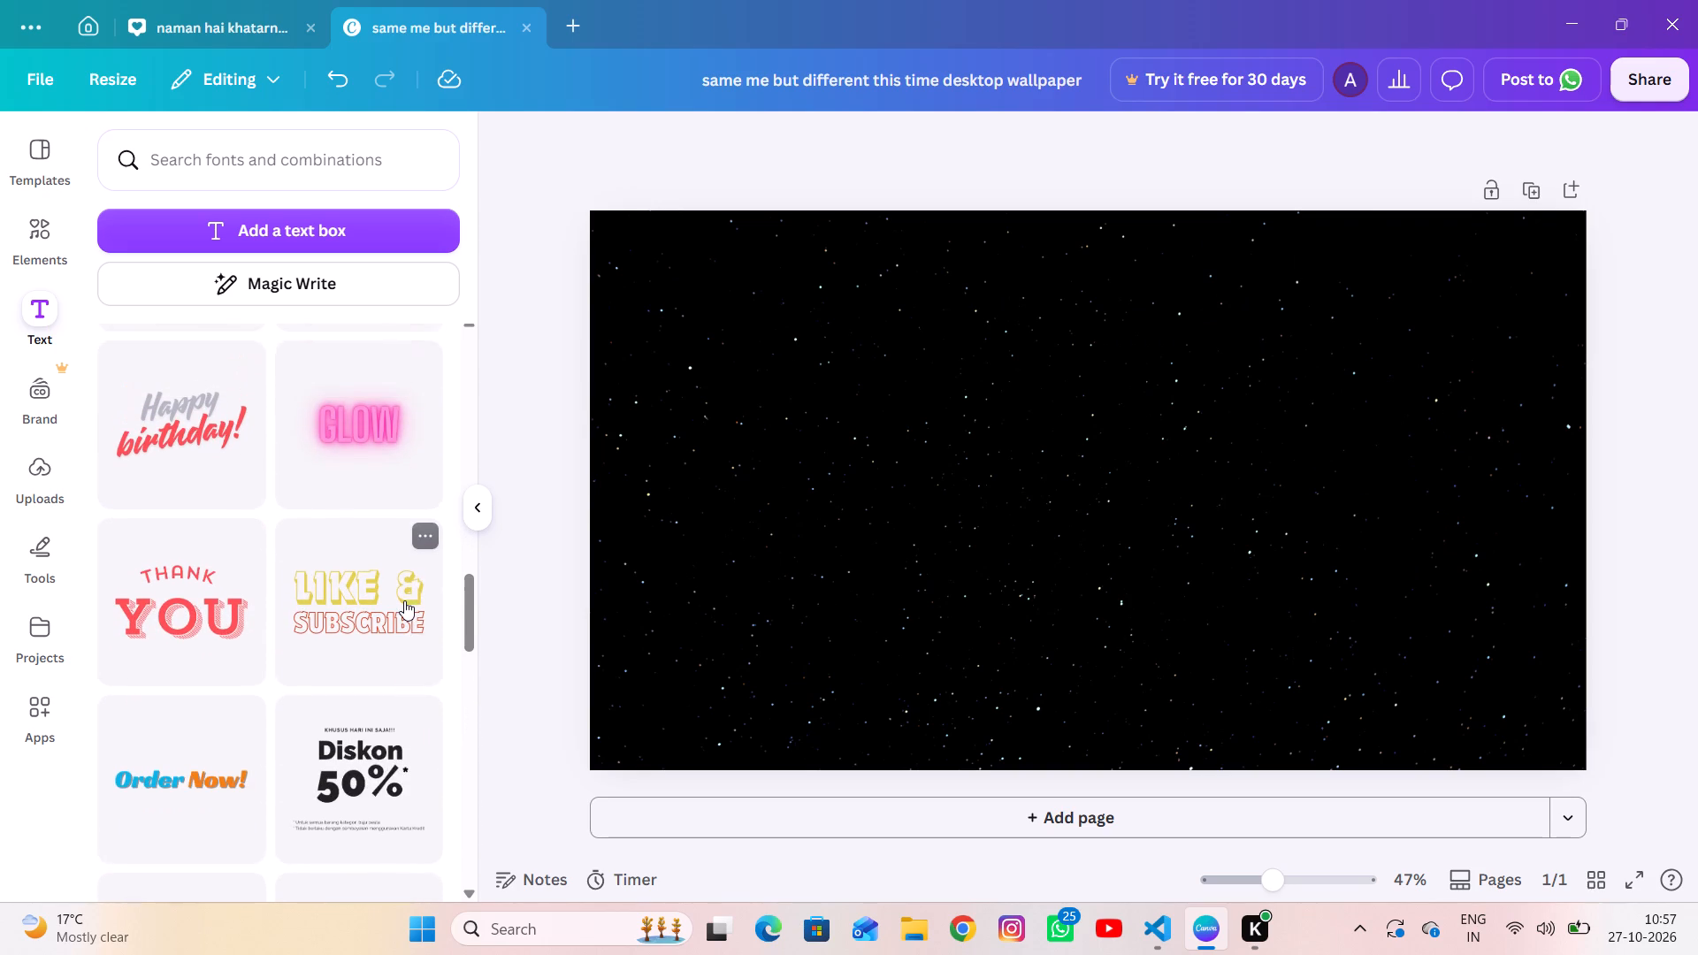
pyautogui.scroll(1, 404, 600)
pyautogui.click(347, 467)
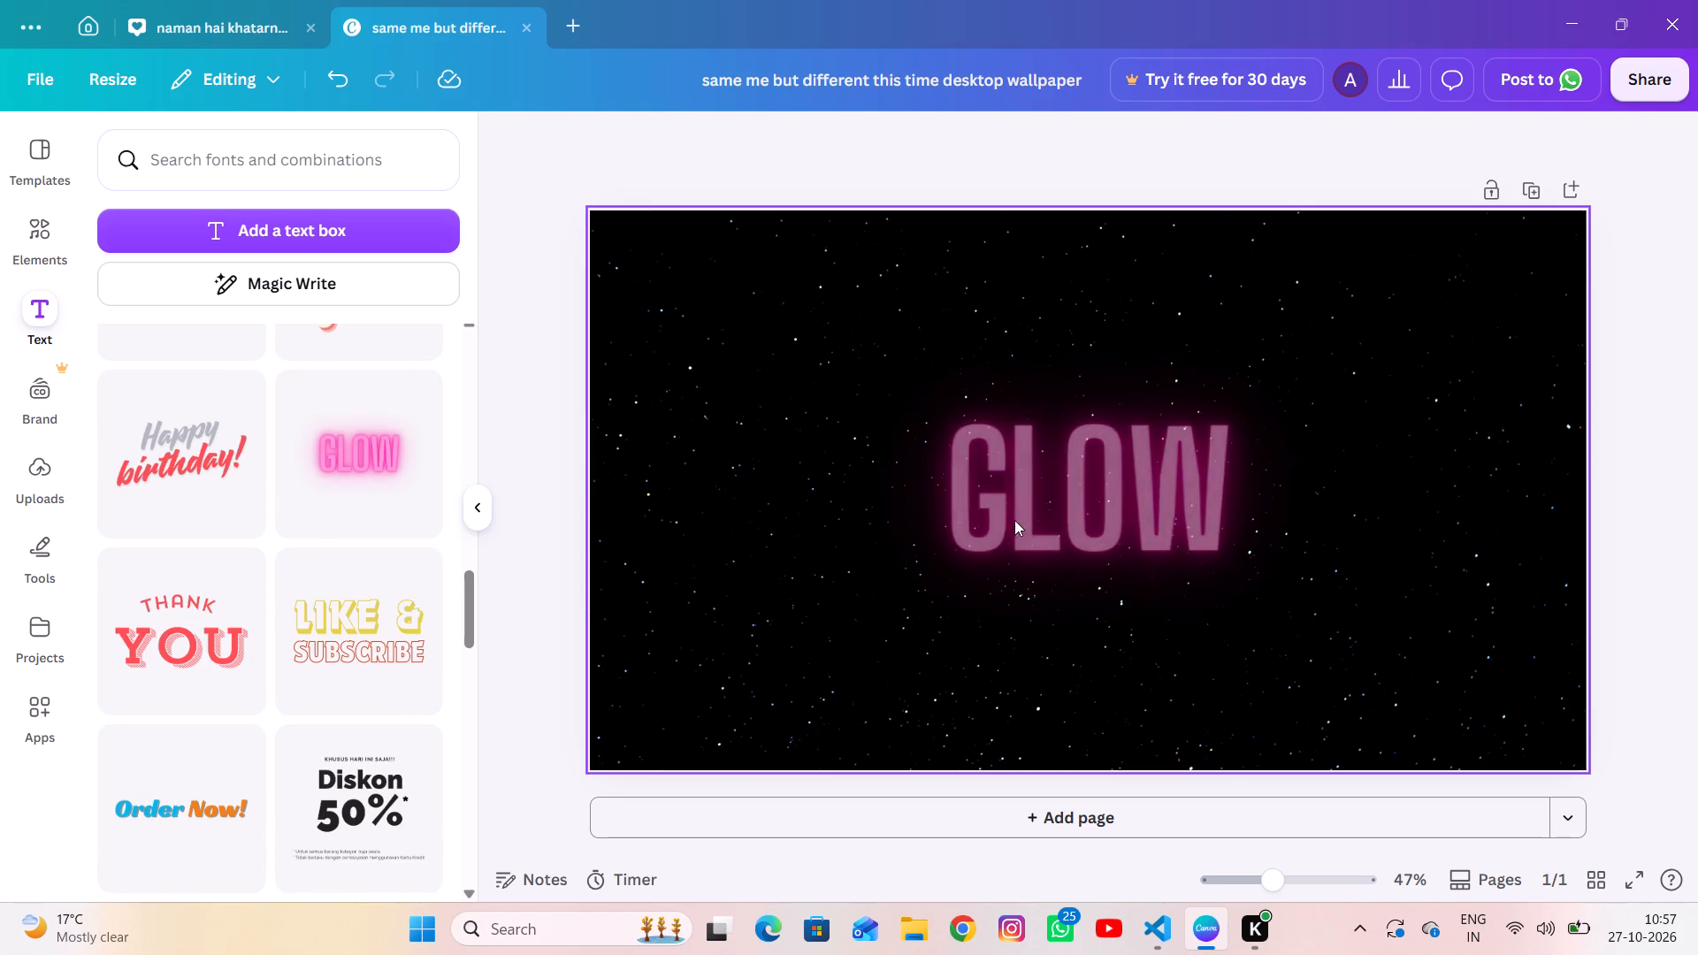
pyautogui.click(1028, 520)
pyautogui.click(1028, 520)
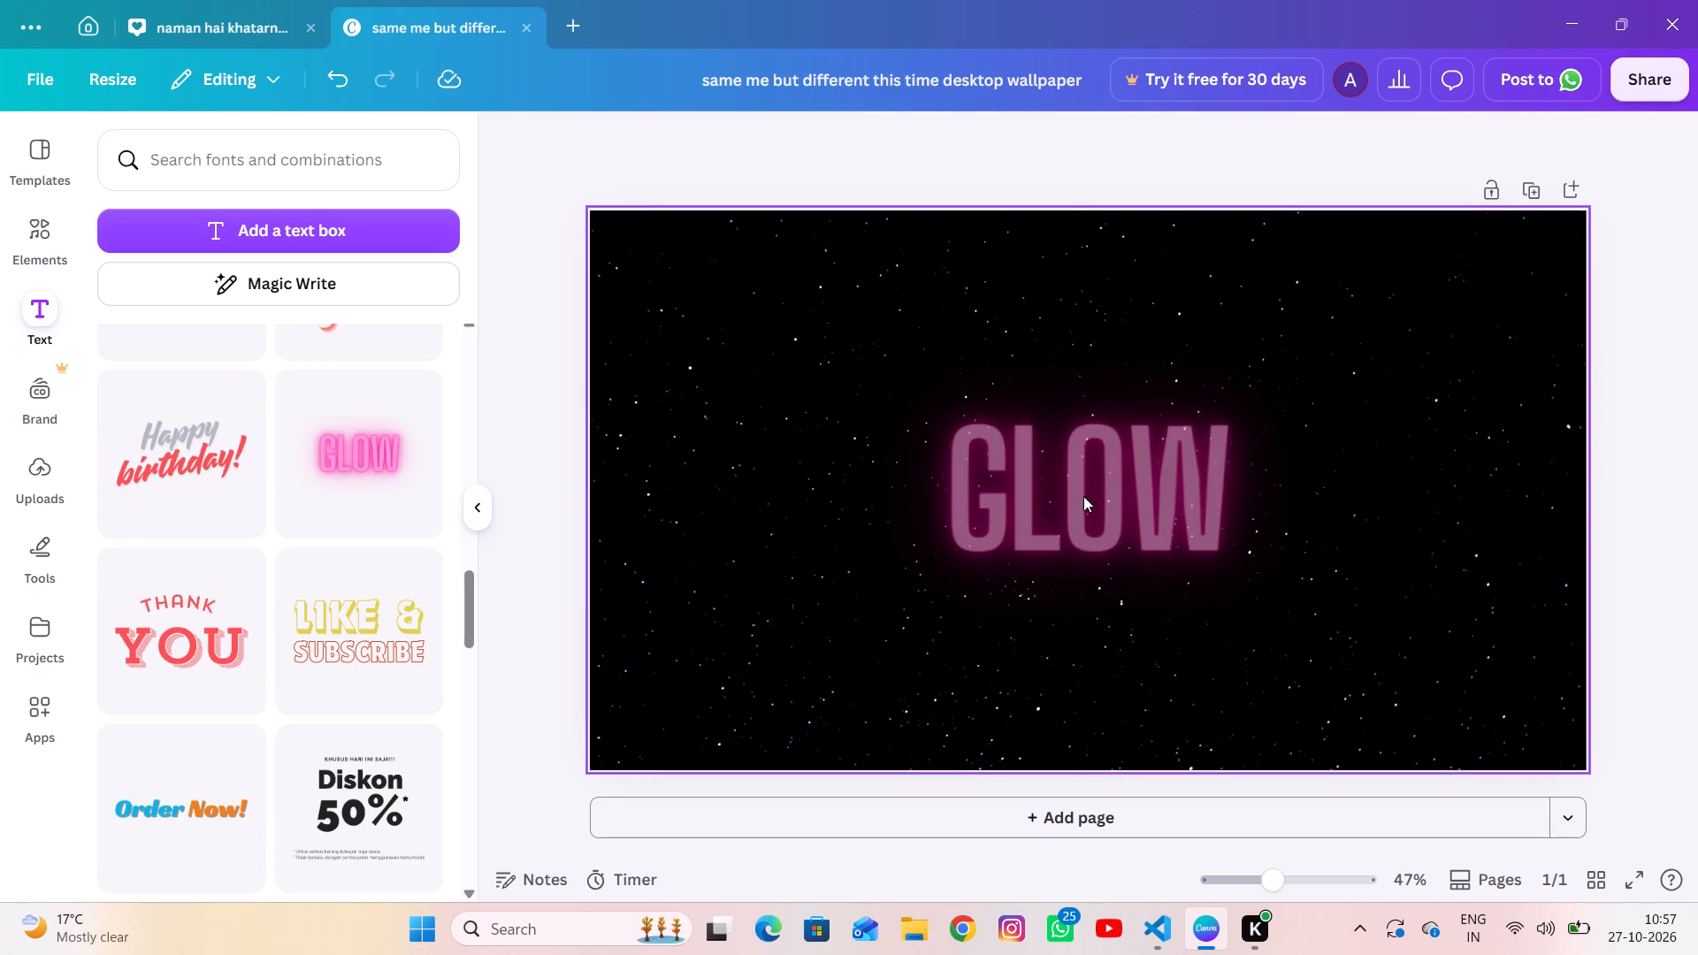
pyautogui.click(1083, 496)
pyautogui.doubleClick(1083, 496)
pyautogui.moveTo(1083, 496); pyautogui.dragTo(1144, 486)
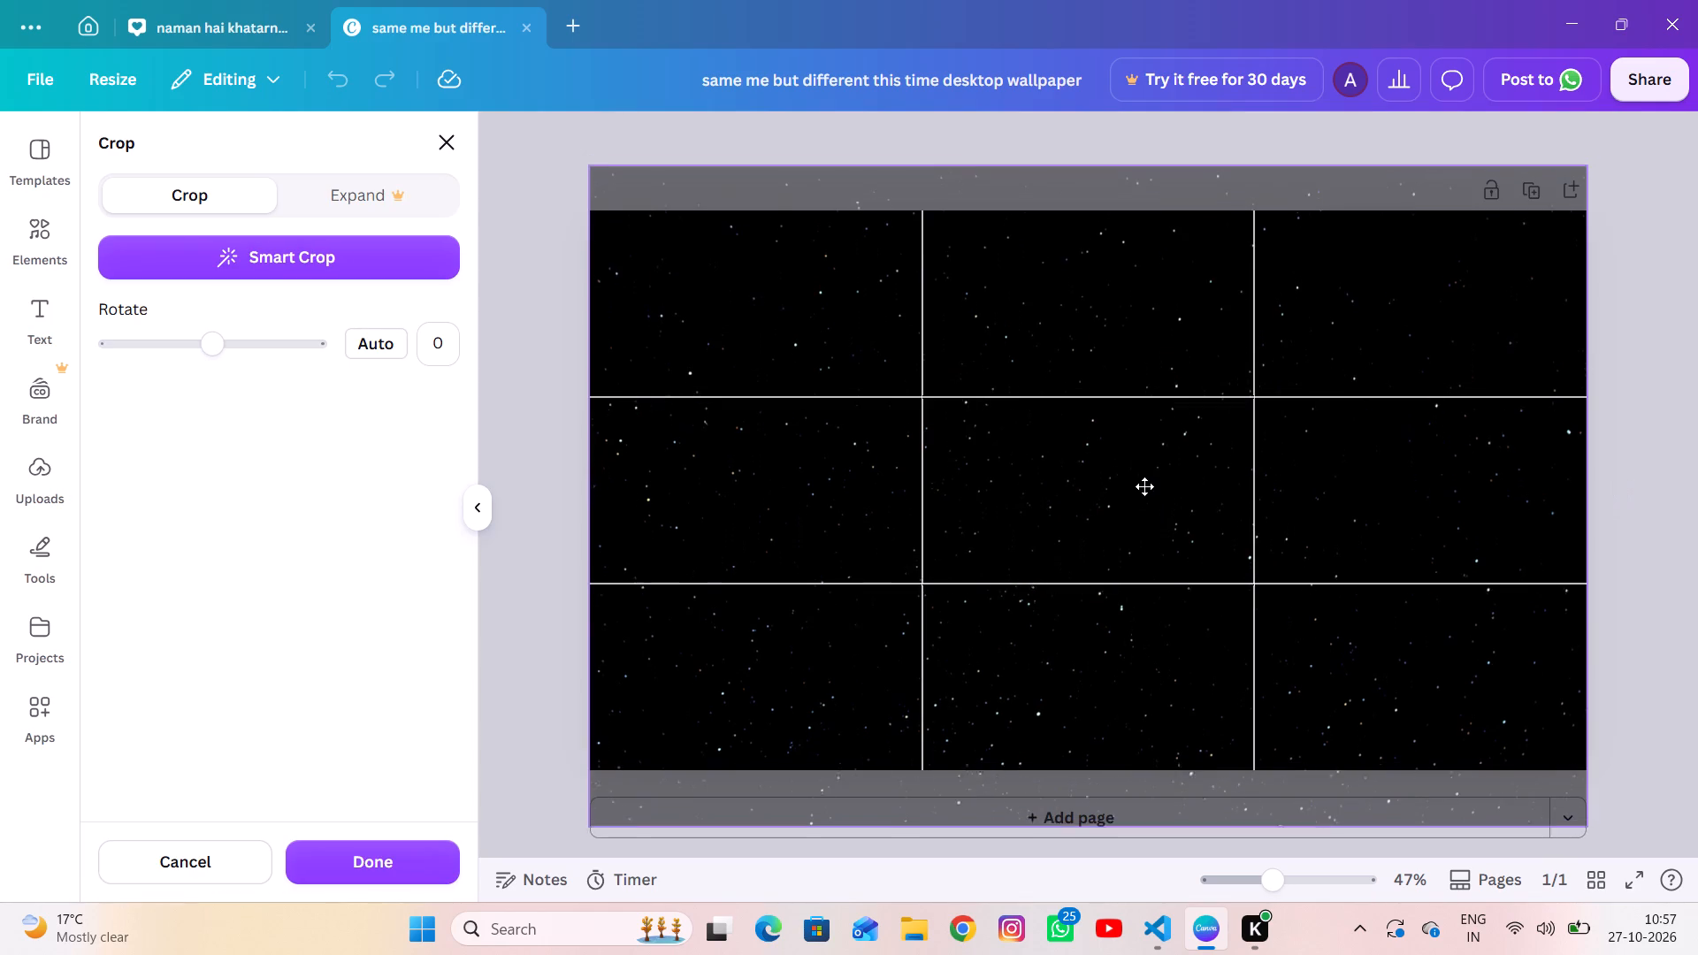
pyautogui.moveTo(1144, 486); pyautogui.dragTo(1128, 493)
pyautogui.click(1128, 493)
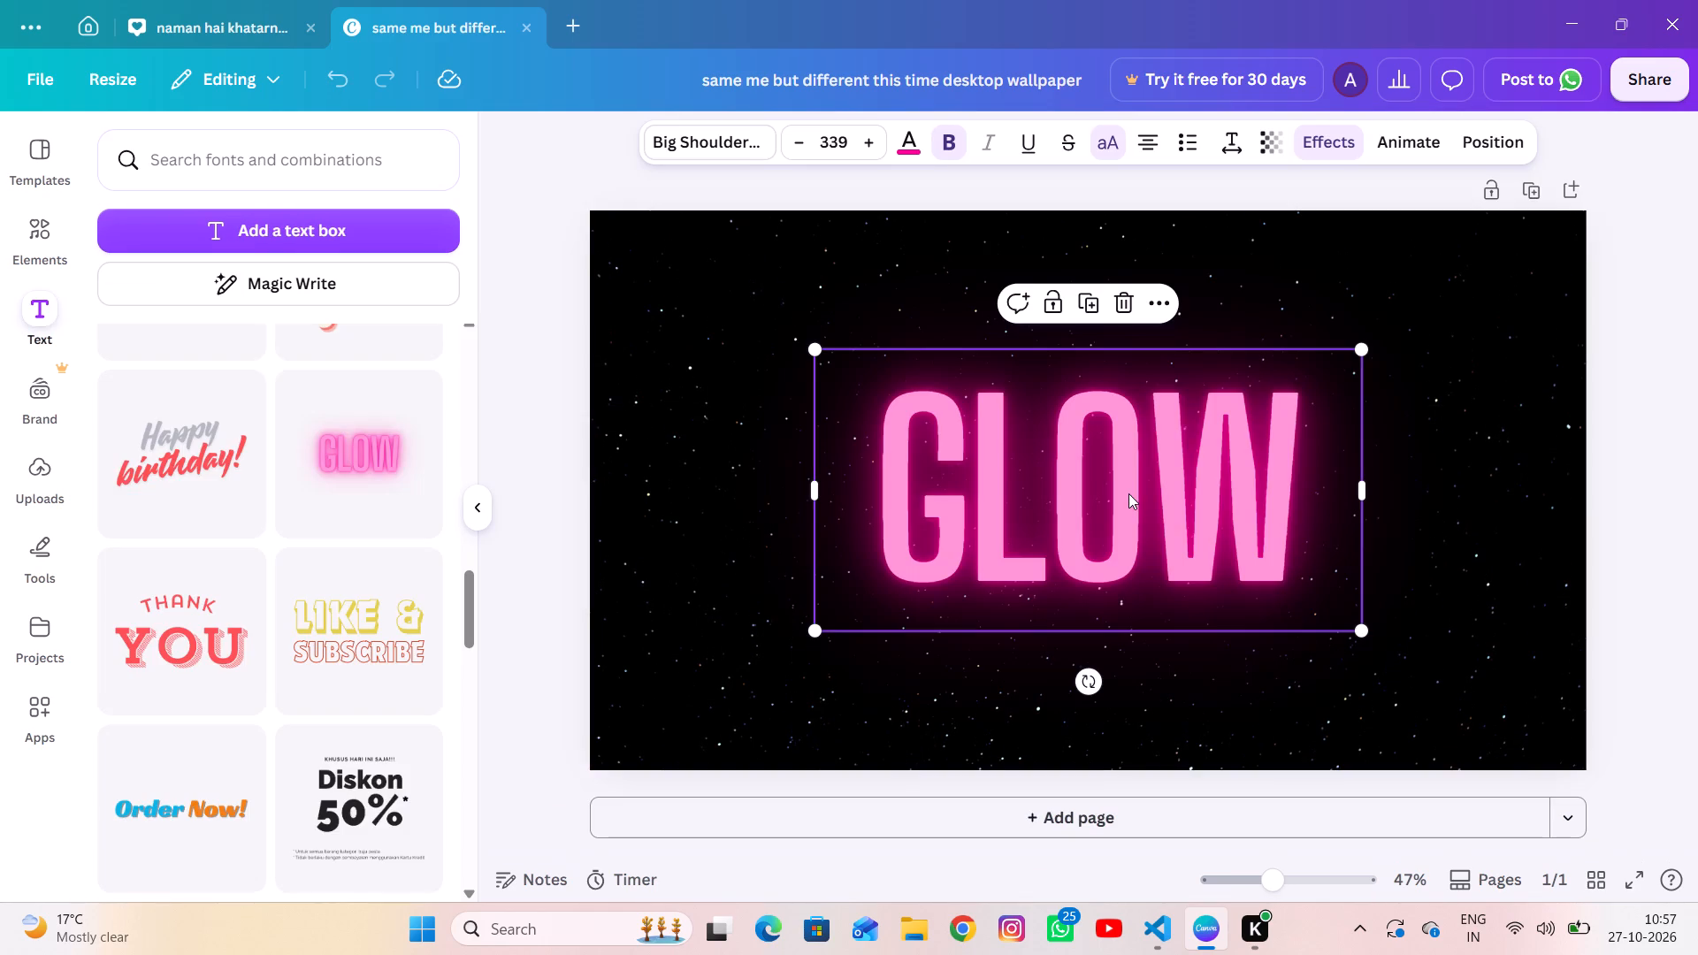
# Clear the placeholder word GLOW from the pink neon text box.
pyautogui.click(1126, 494)
pyautogui.press('BackSpace')
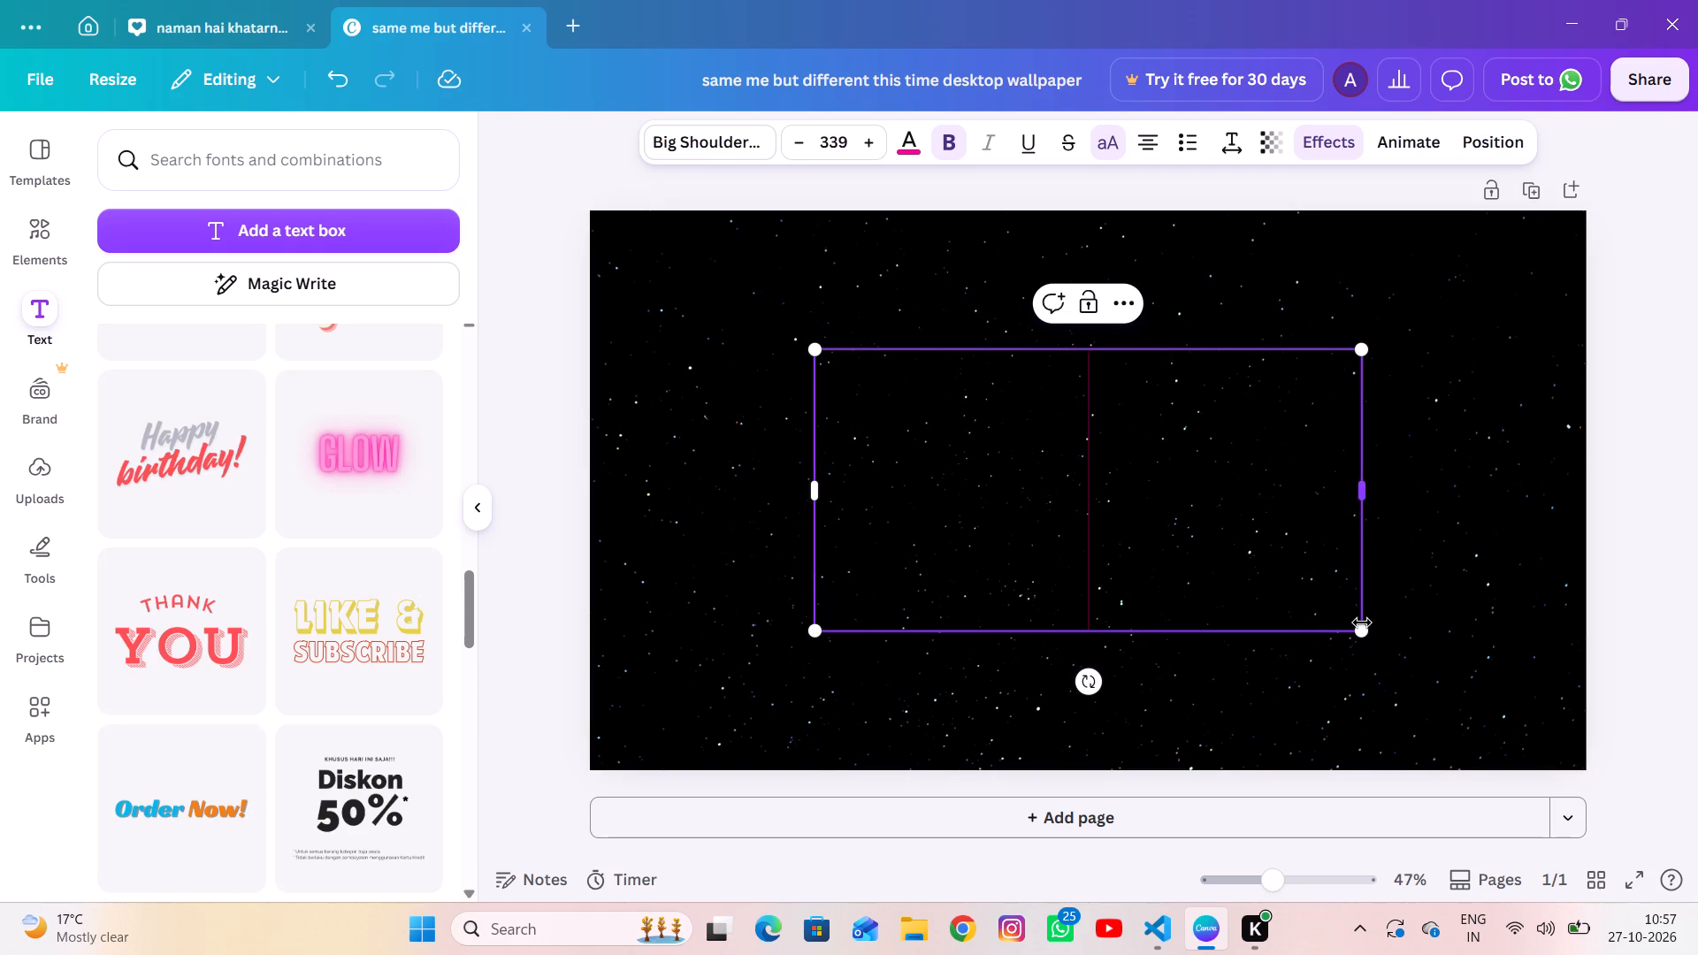
# Widen the empty neon text box on both sides and scale it down to font size 206.
pyautogui.moveTo(1362, 623); pyautogui.dragTo(1249, 547)
pyautogui.moveTo(1249, 548); pyautogui.dragTo(1498, 473)
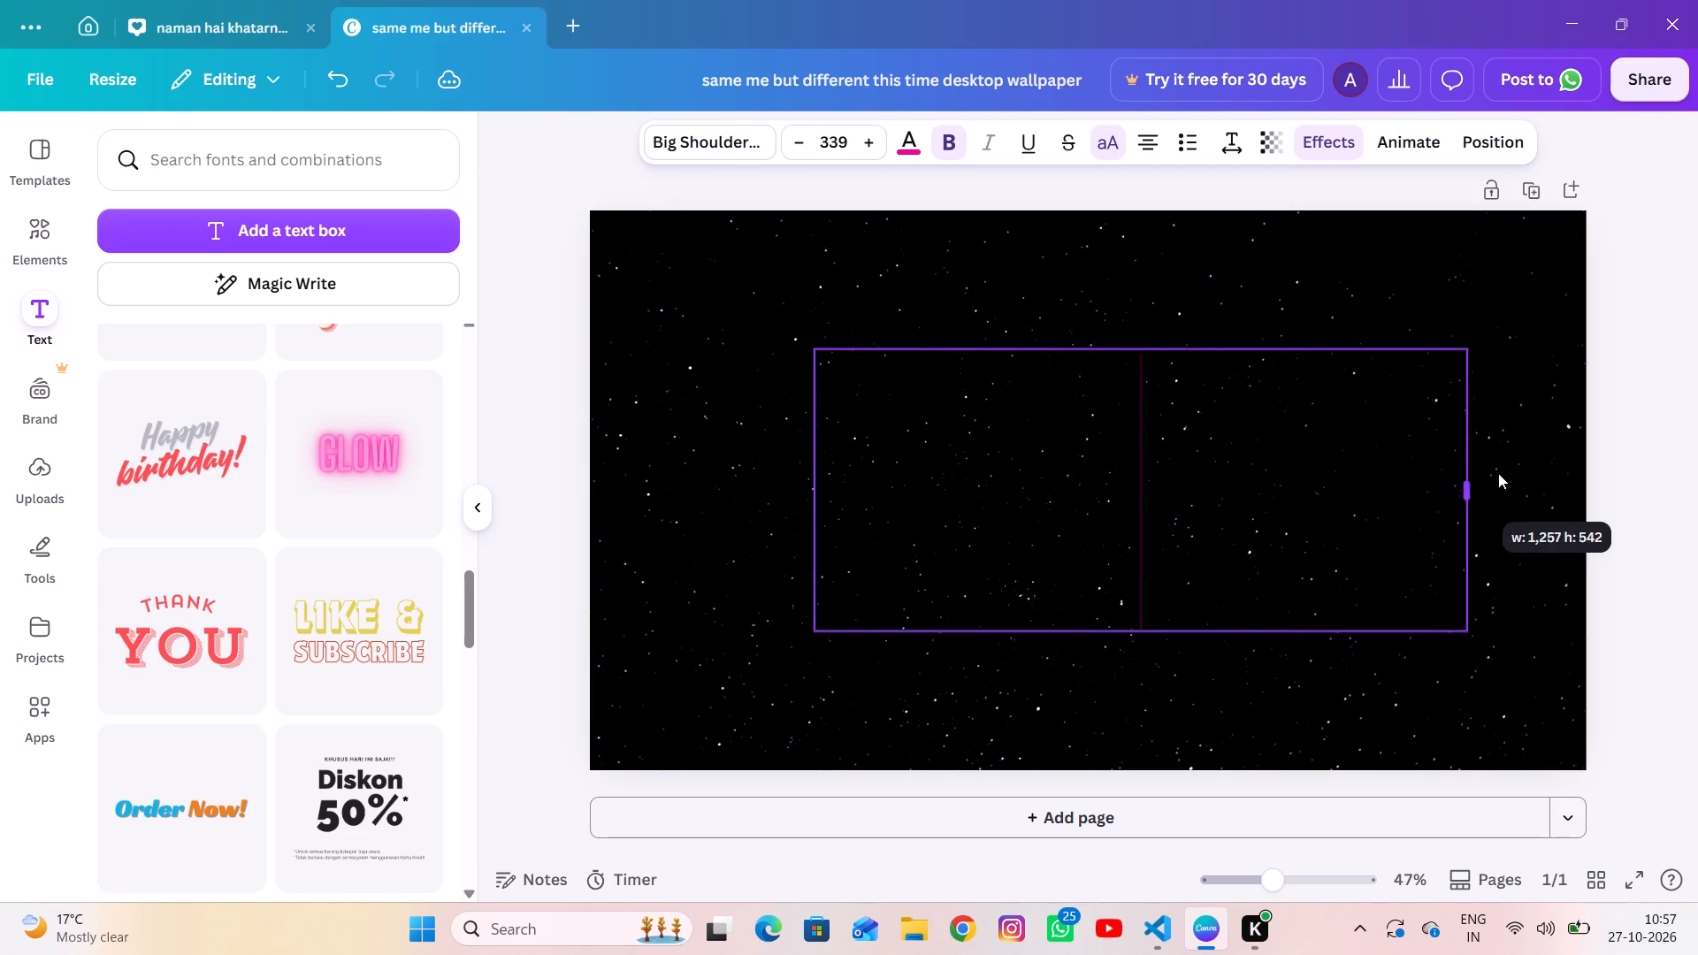
pyautogui.moveTo(1498, 473); pyautogui.dragTo(1513, 470)
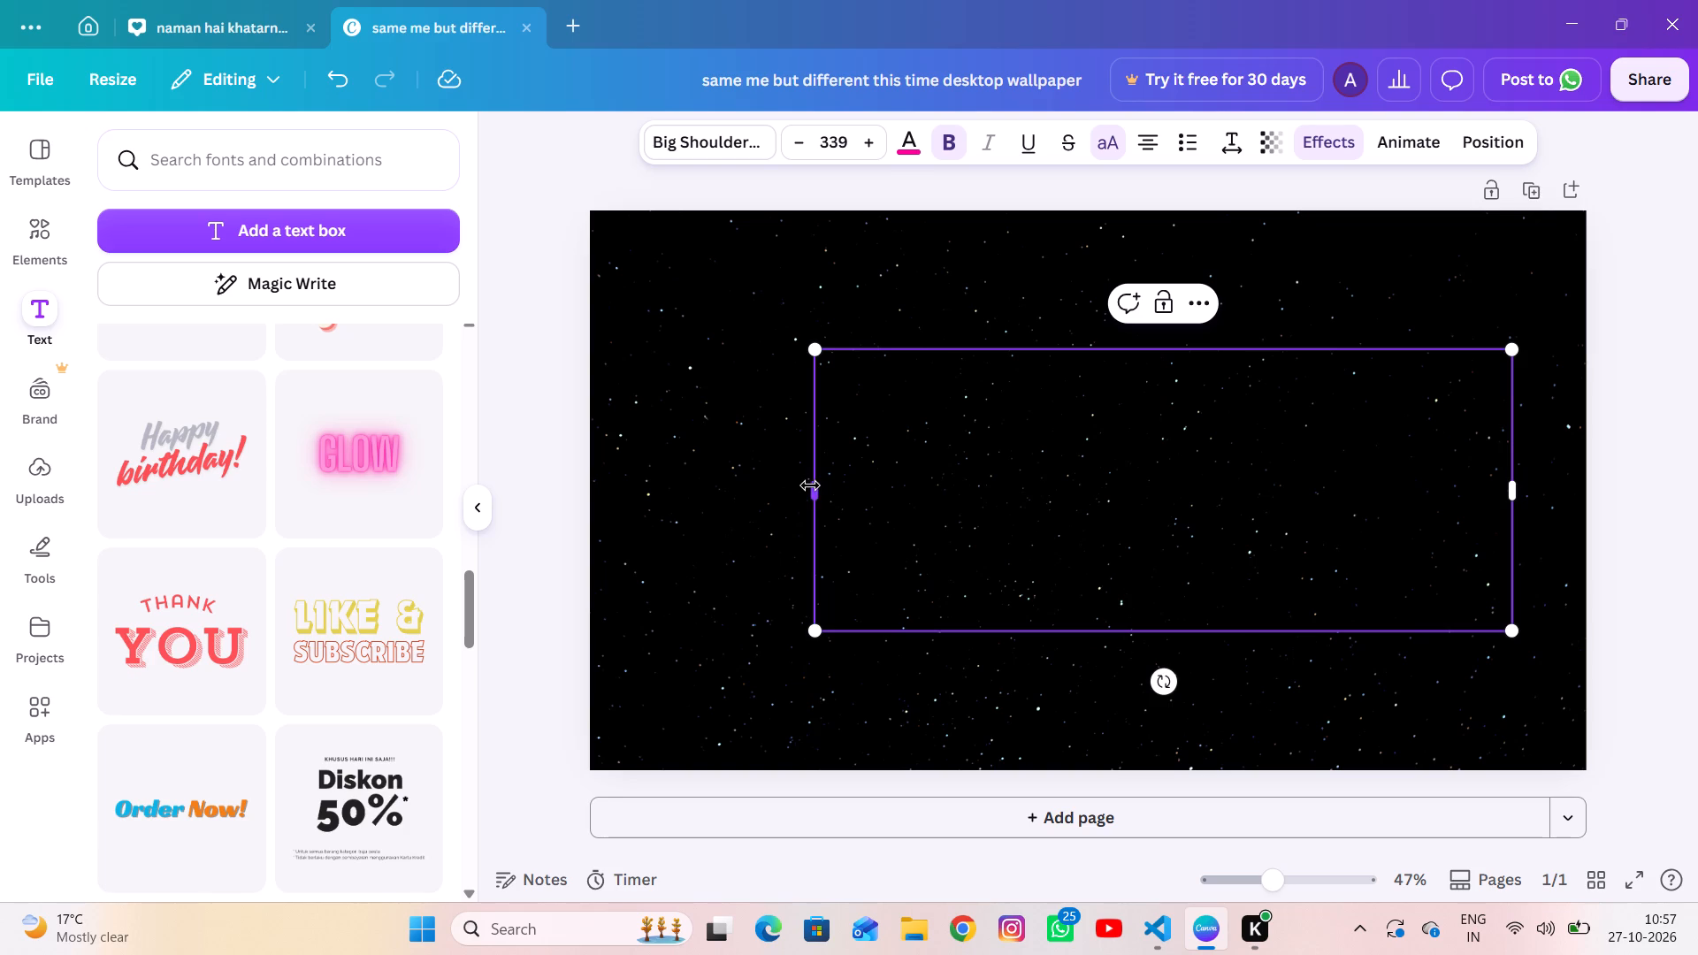
pyautogui.moveTo(810, 485); pyautogui.dragTo(700, 506)
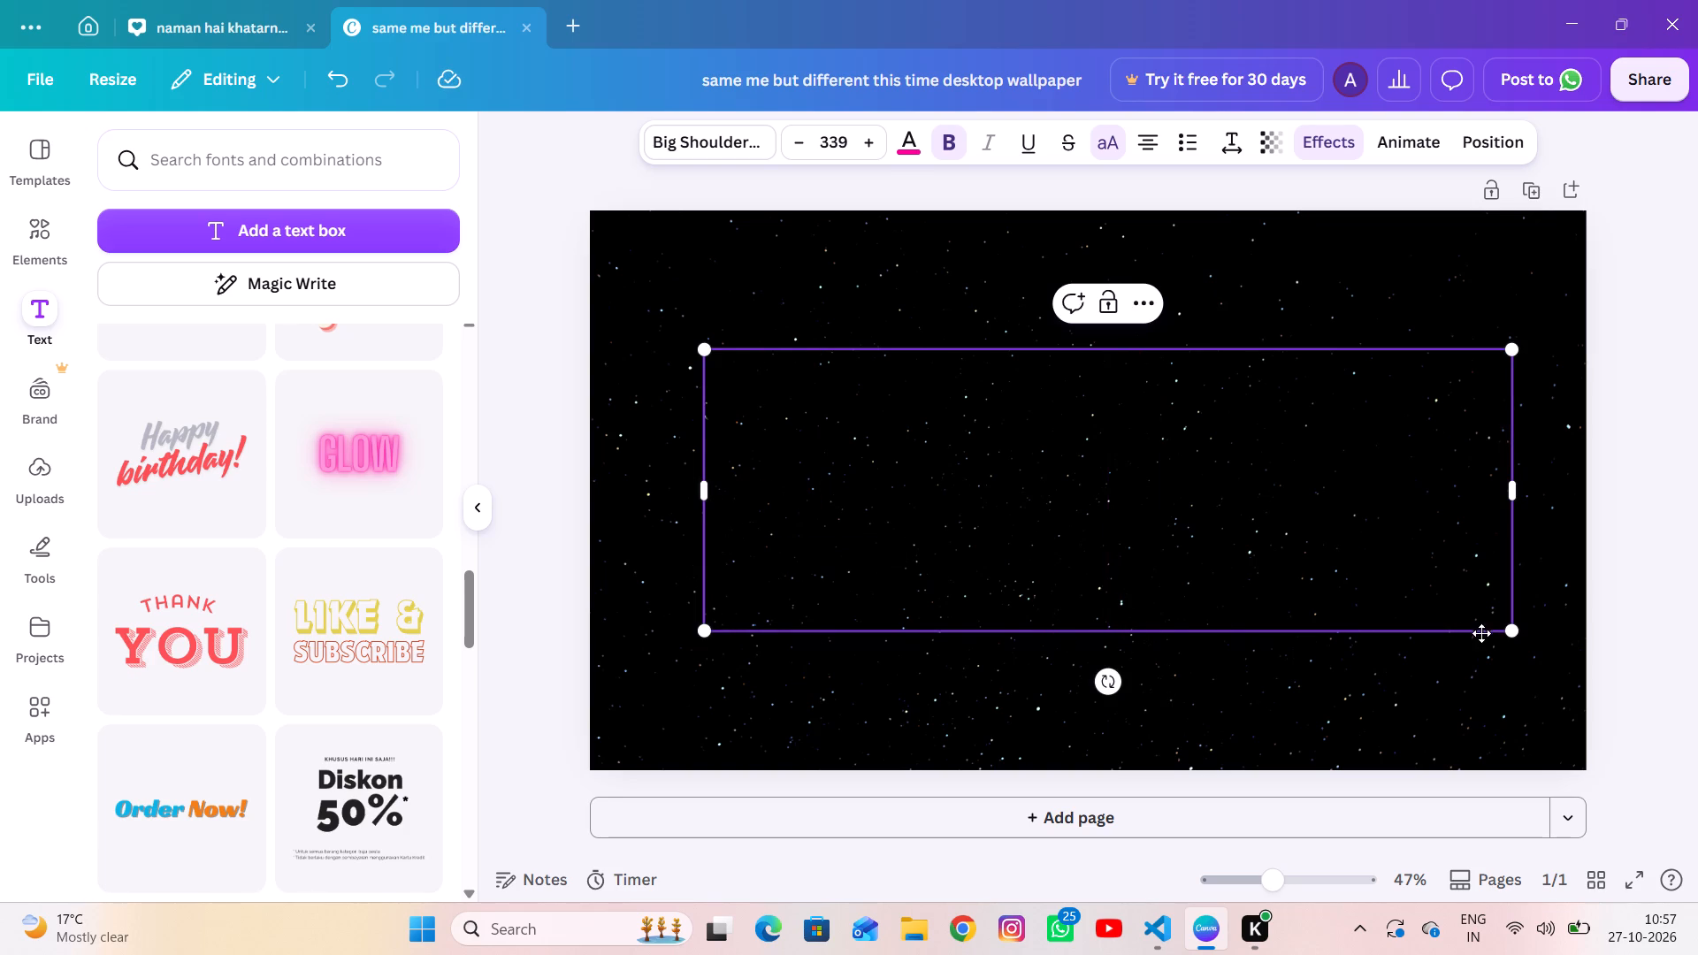
pyautogui.moveTo(1511, 627); pyautogui.dragTo(1288, 539)
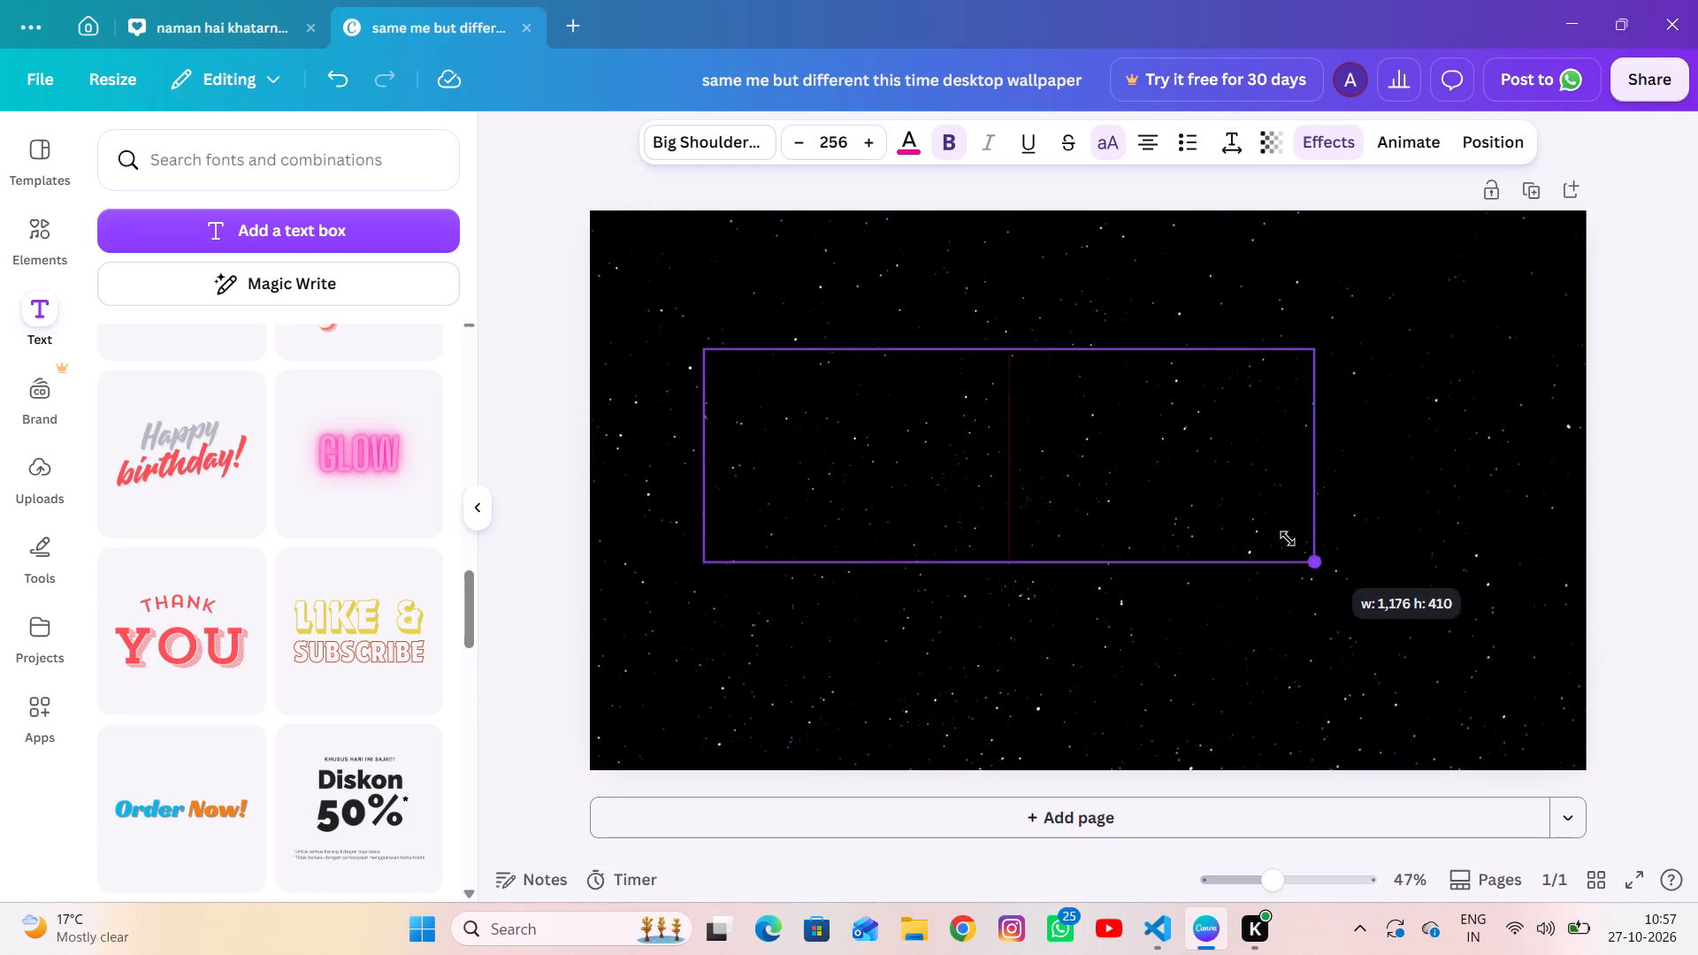
pyautogui.moveTo(1288, 539); pyautogui.dragTo(1195, 515)
# Enter "miltomo" and "wears" on two separate lines in the neon text box.
pyautogui.click(1063, 470)
pyautogui.write('miltomo')
pyautogui.press('space')
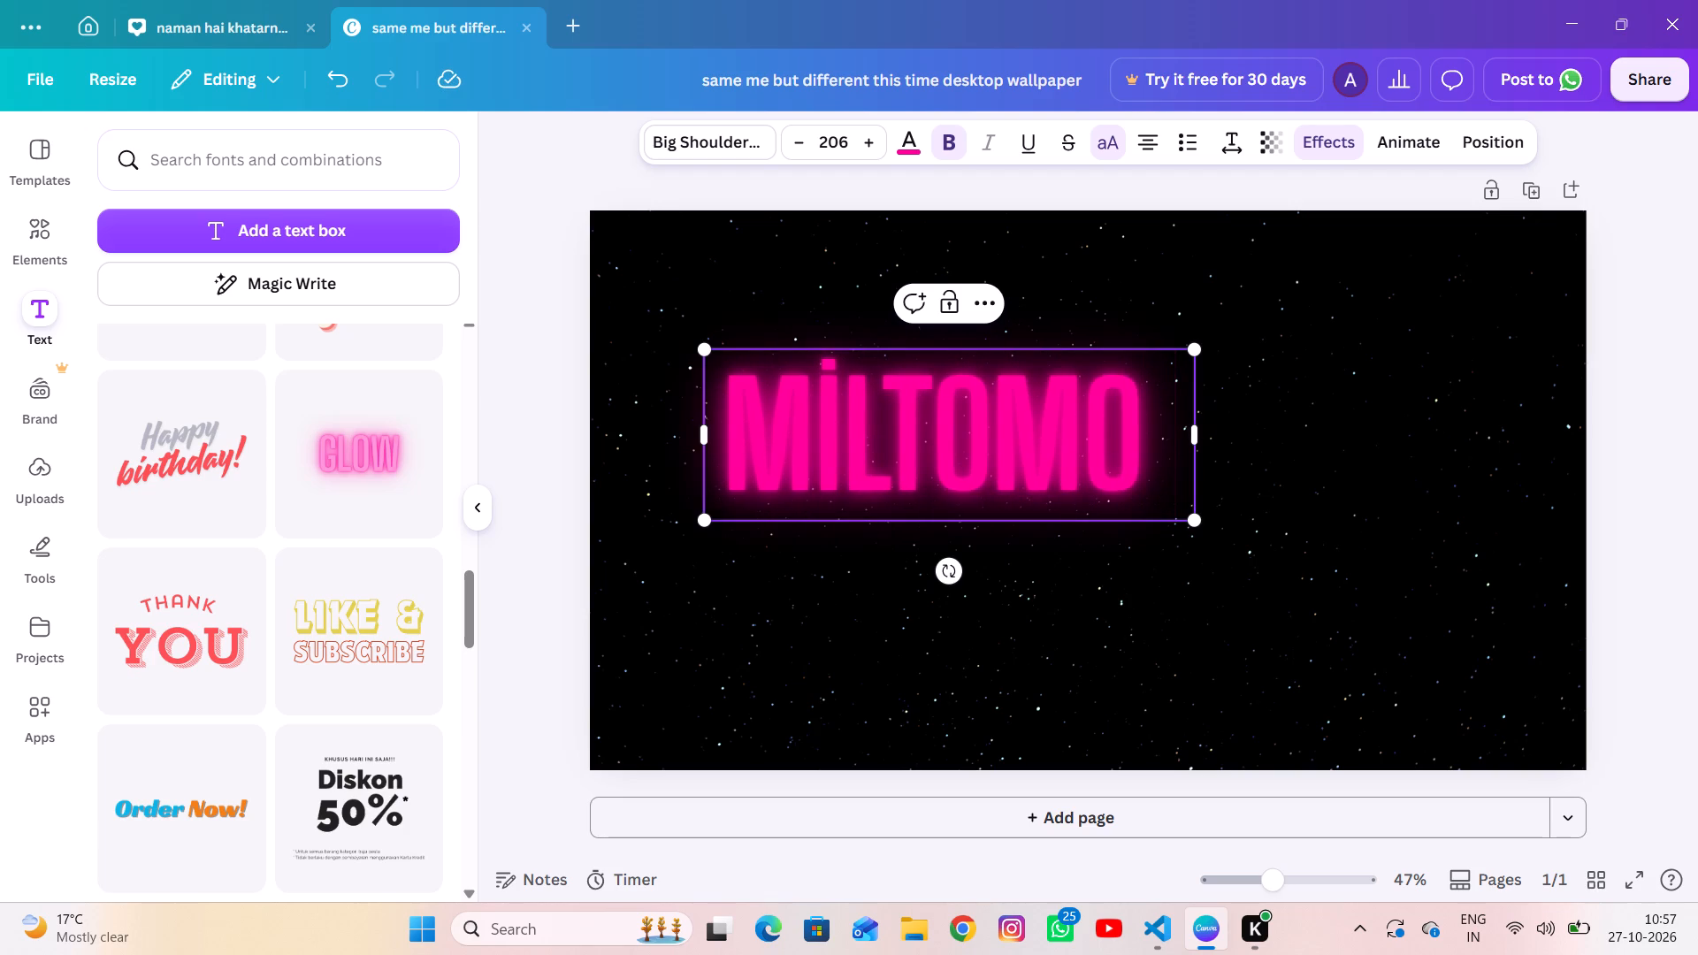
pyautogui.press('BackSpace')
pyautogui.press('Return')
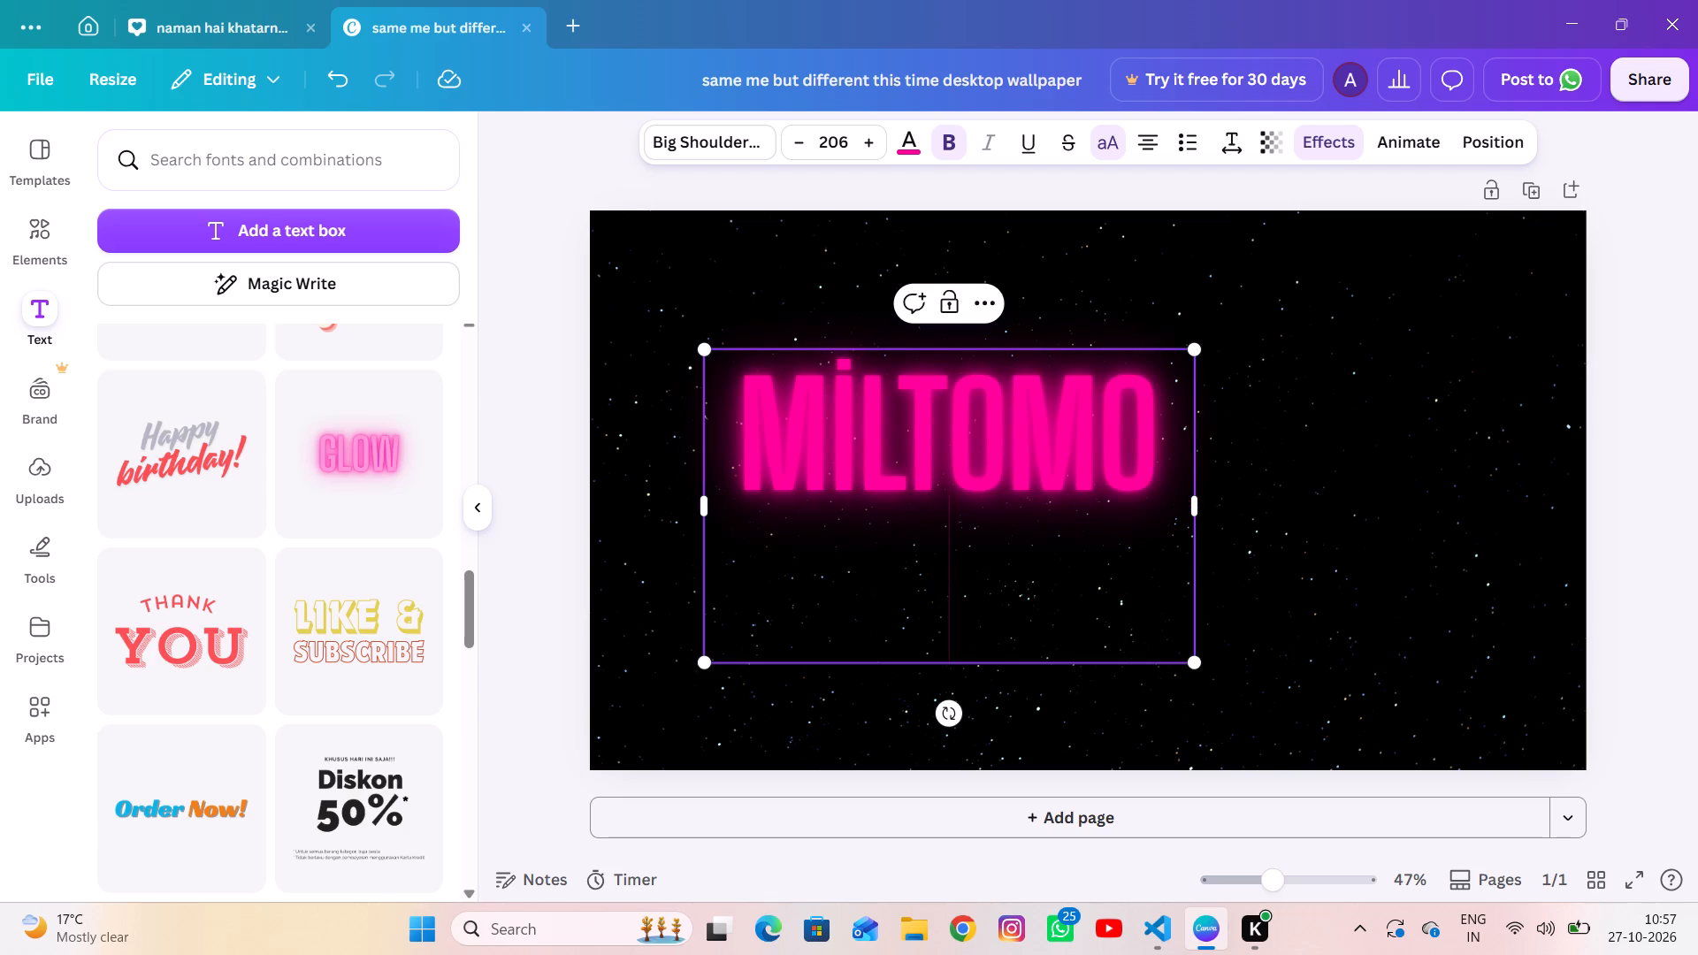
pyautogui.write('wears')
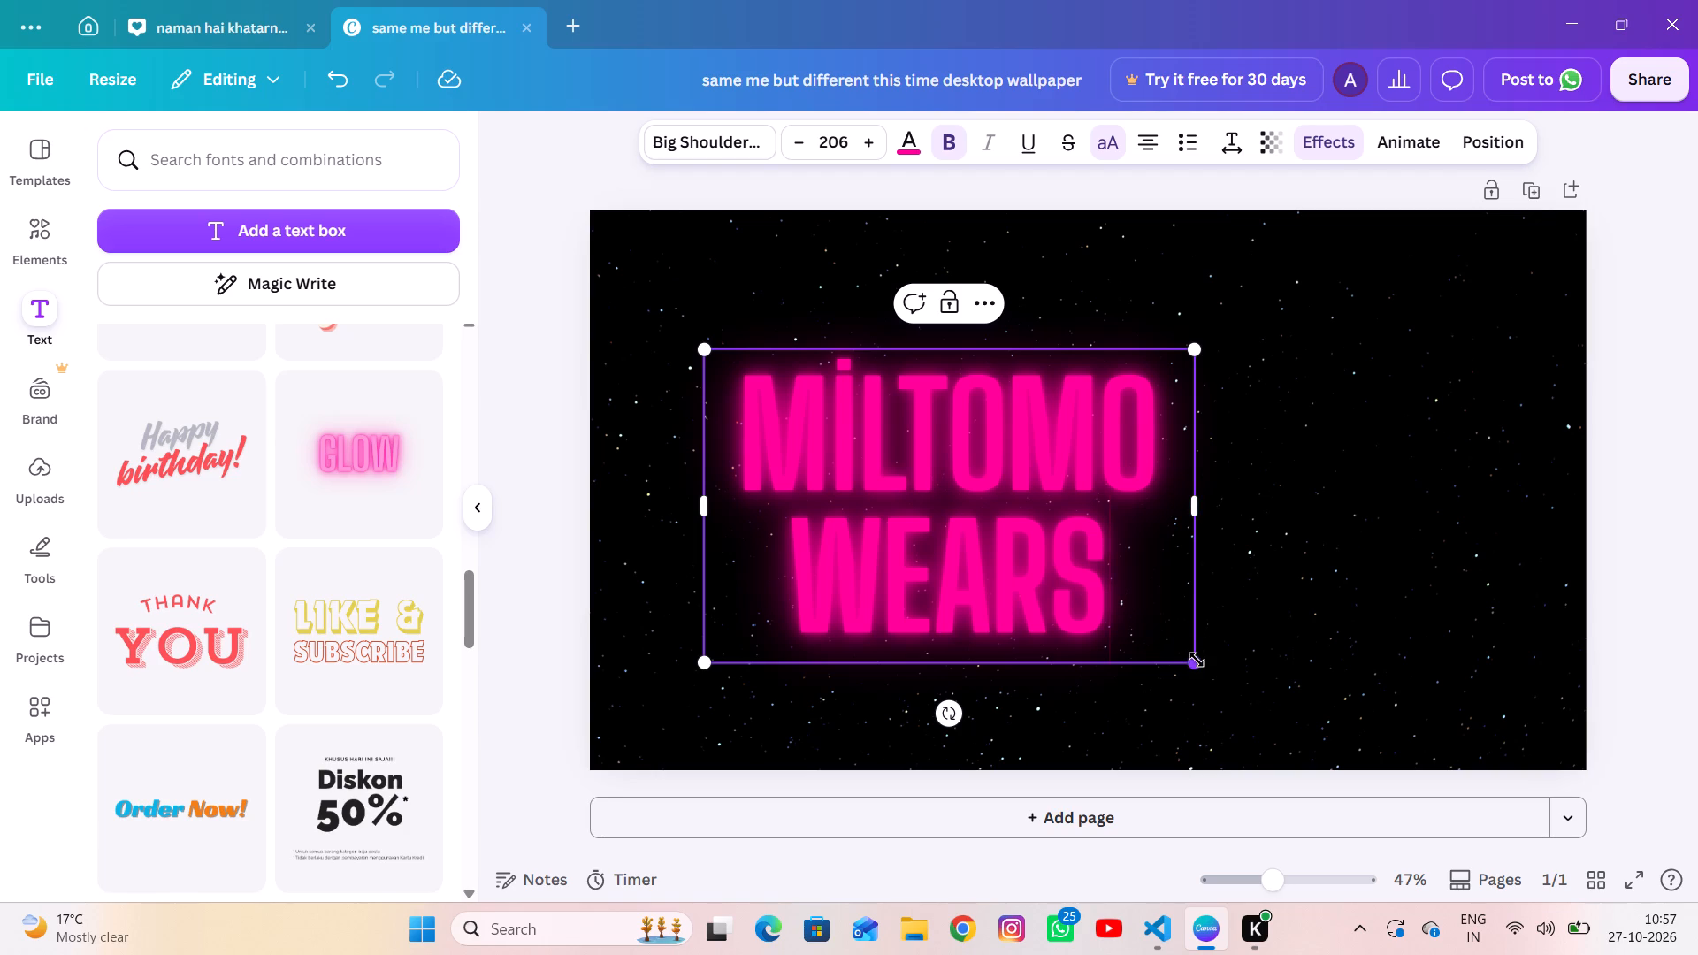
# Scale the two-line neon text down to font size 120 and widen its box toward the page's right side.
pyautogui.moveTo(1197, 660); pyautogui.dragTo(990, 536)
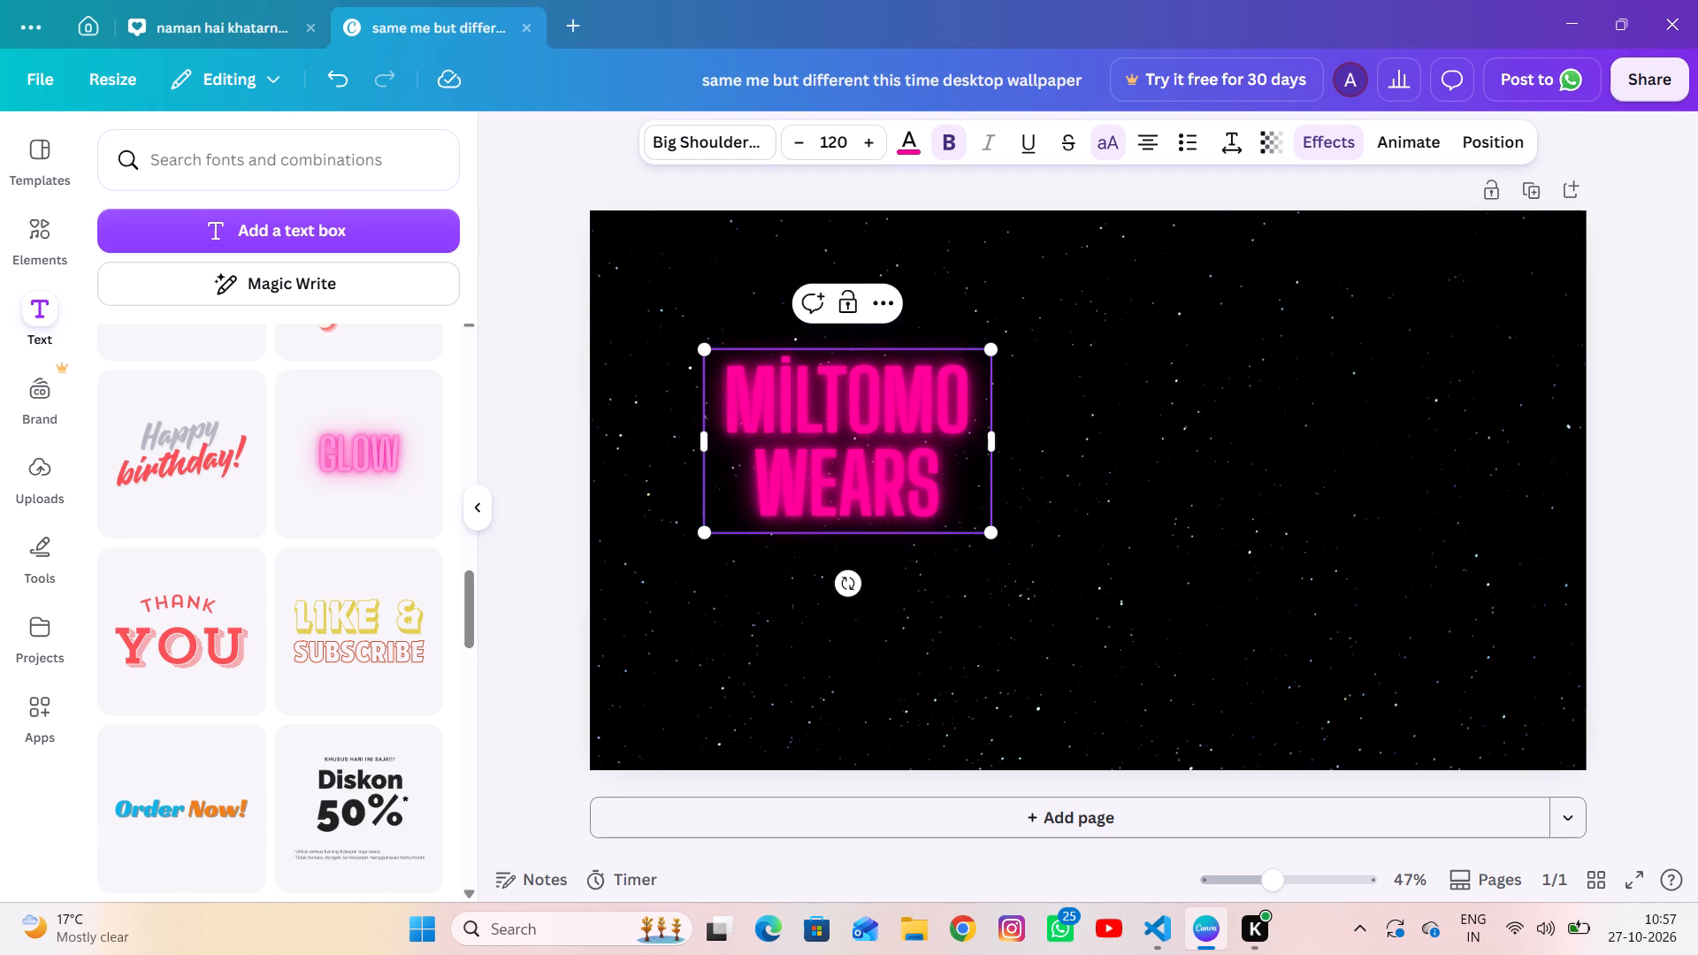
pyautogui.moveTo(991, 442); pyautogui.dragTo(1189, 406)
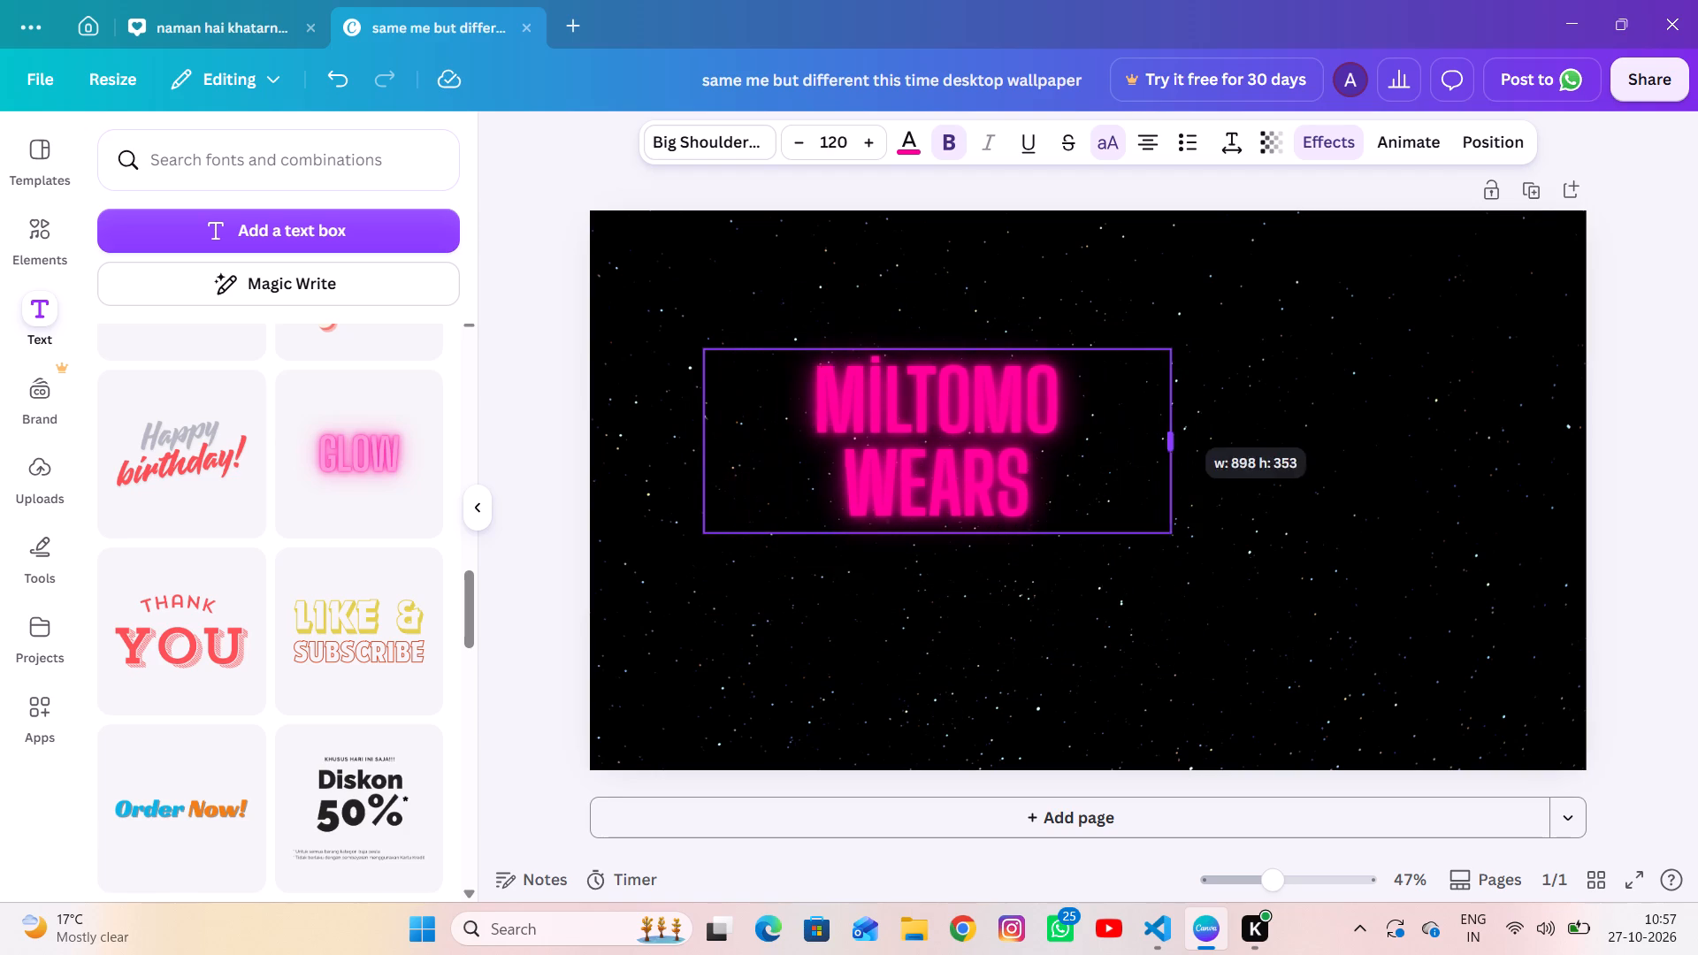
pyautogui.moveTo(1189, 406); pyautogui.dragTo(1261, 398)
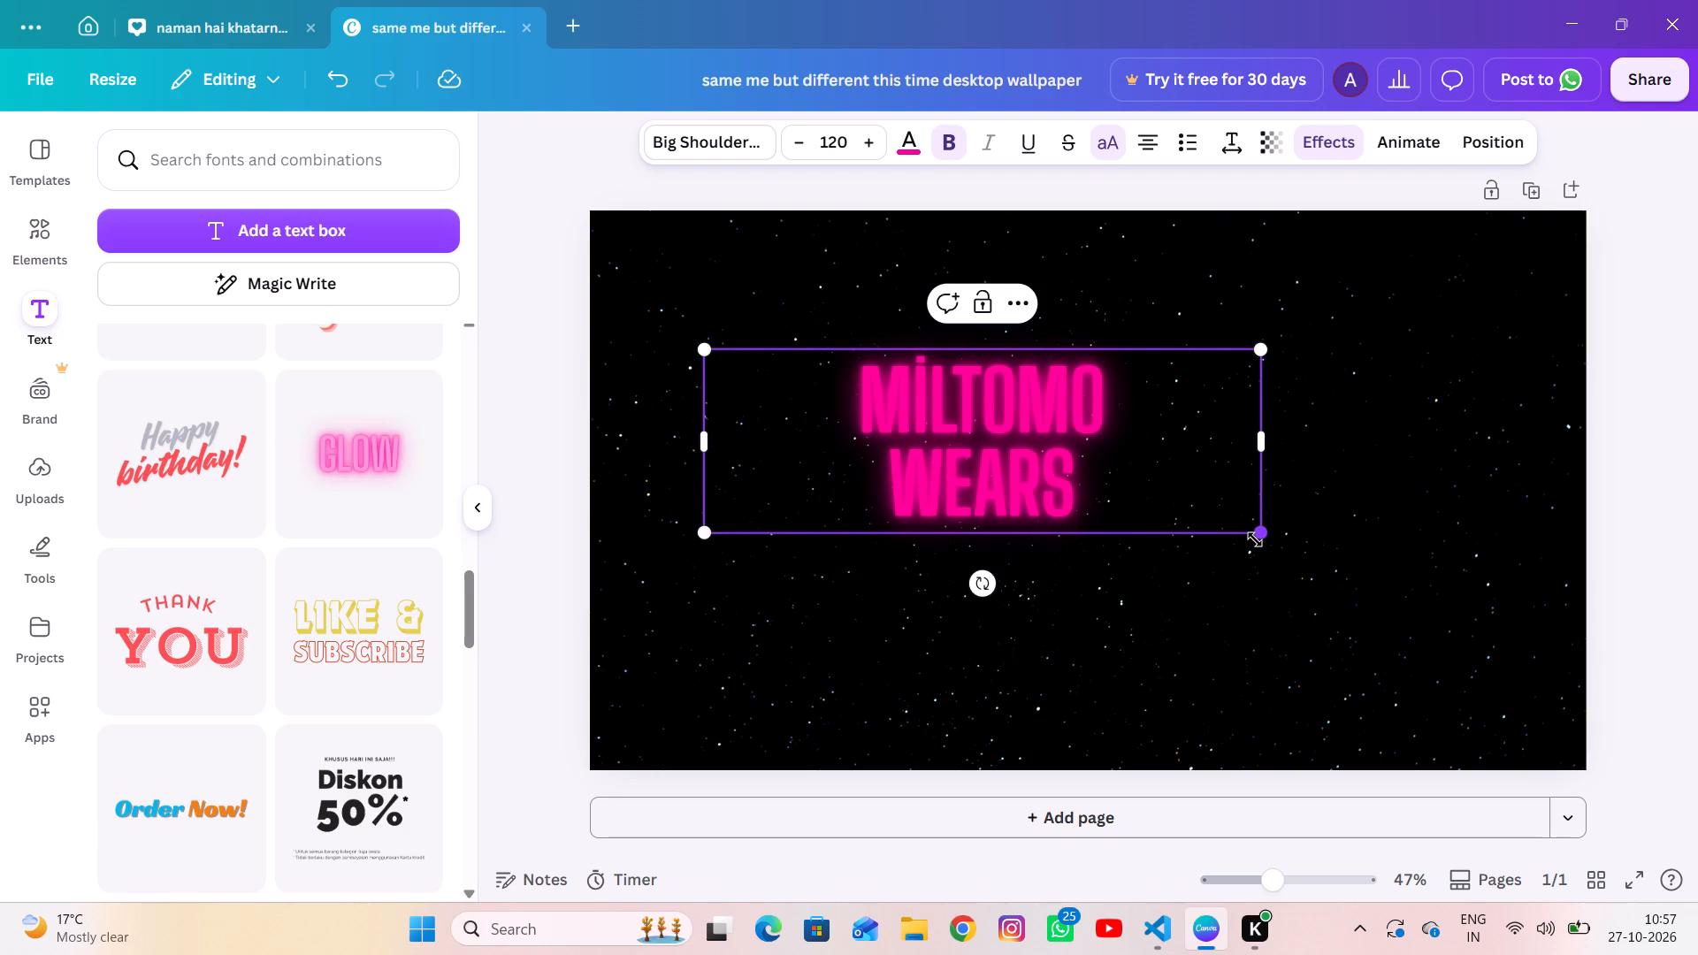
# Tilt the MİLTOMO WEARS text clockwise so it slopes down to the right, and enlarge it to font size 153.
pyautogui.moveTo(983, 580); pyautogui.dragTo(930, 695)
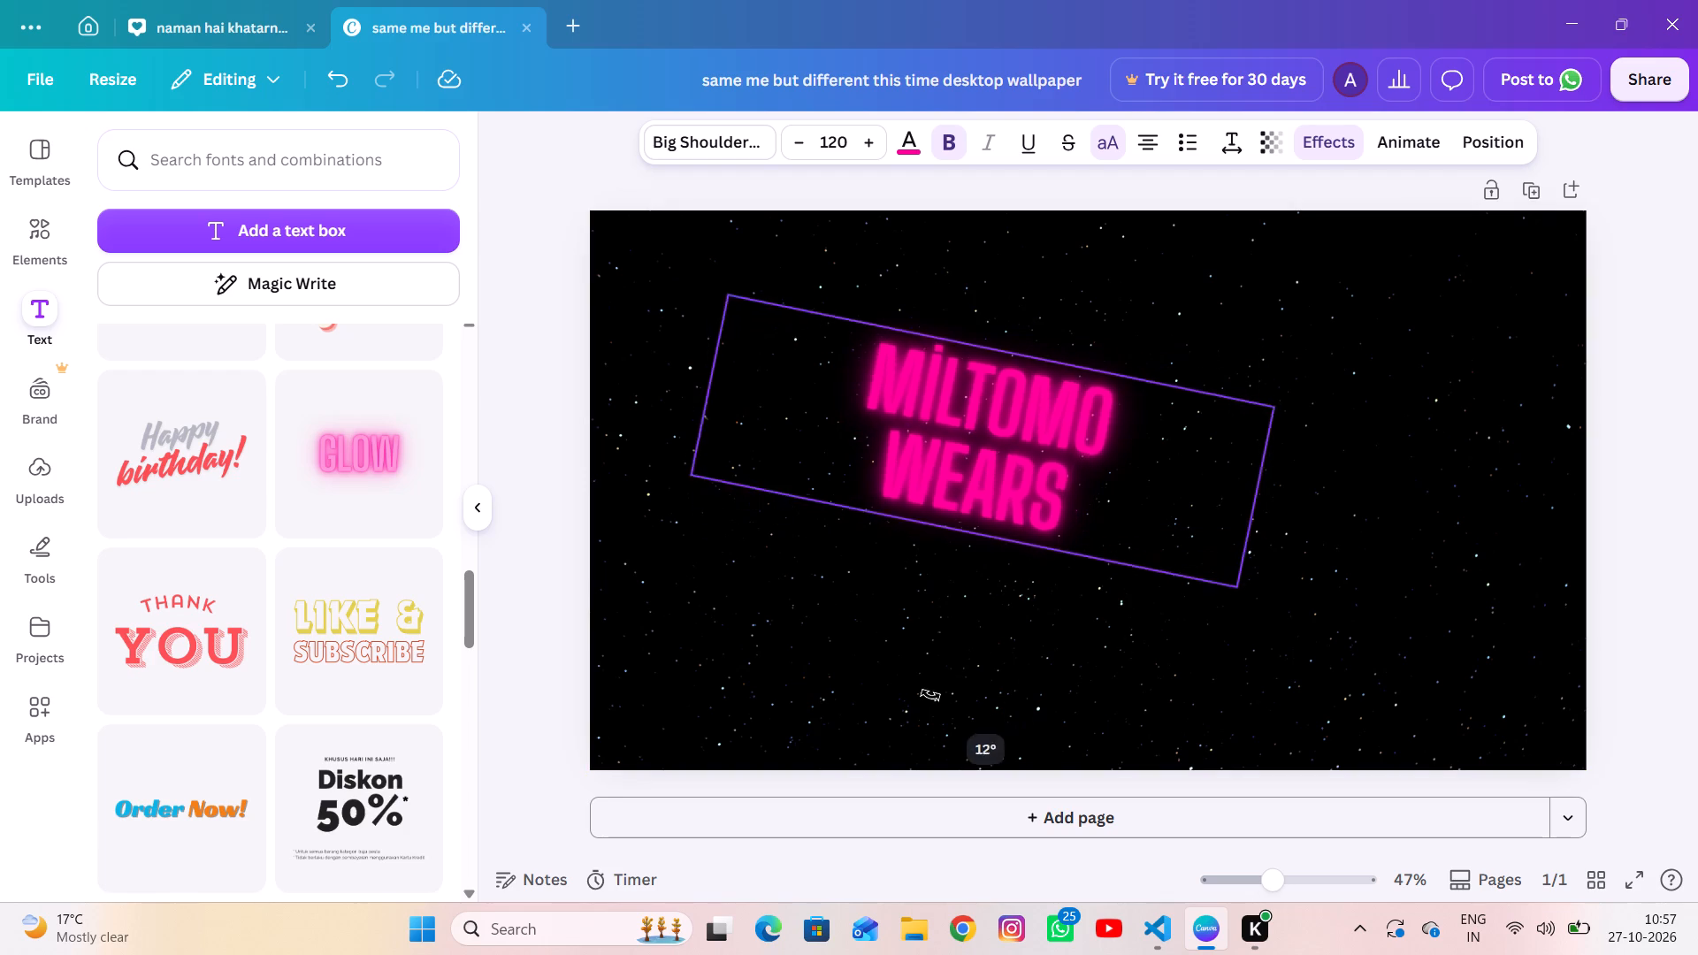
pyautogui.moveTo(930, 695); pyautogui.dragTo(830, 699)
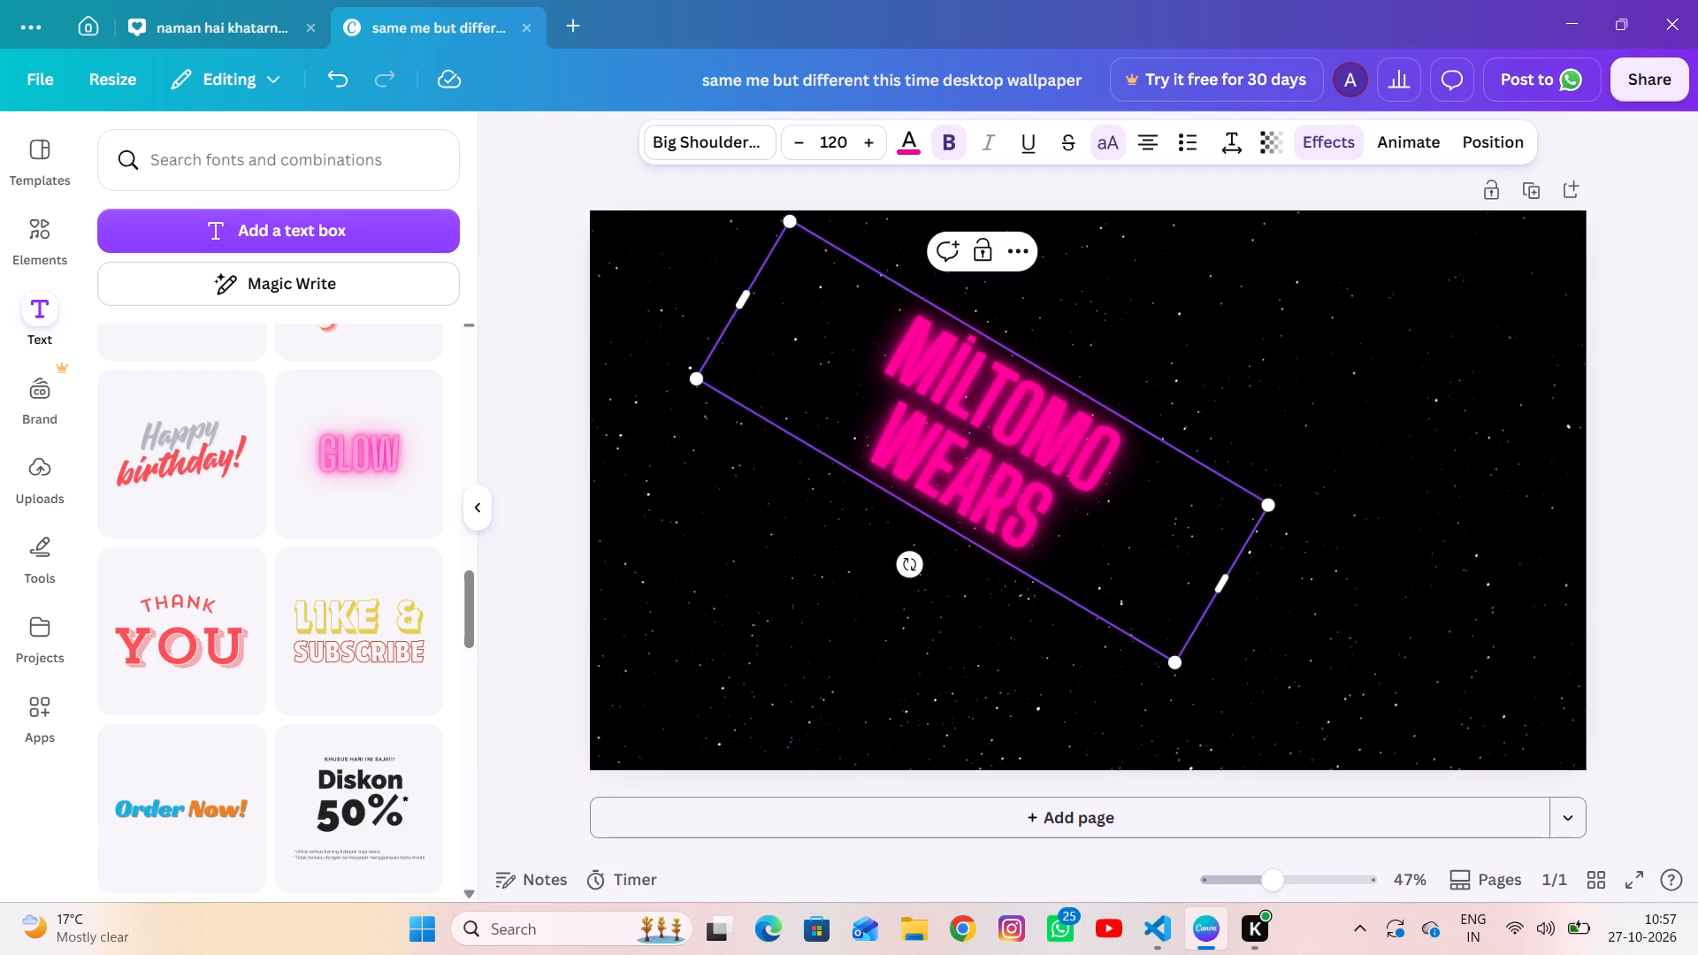
pyautogui.moveTo(1170, 656); pyautogui.dragTo(1304, 749)
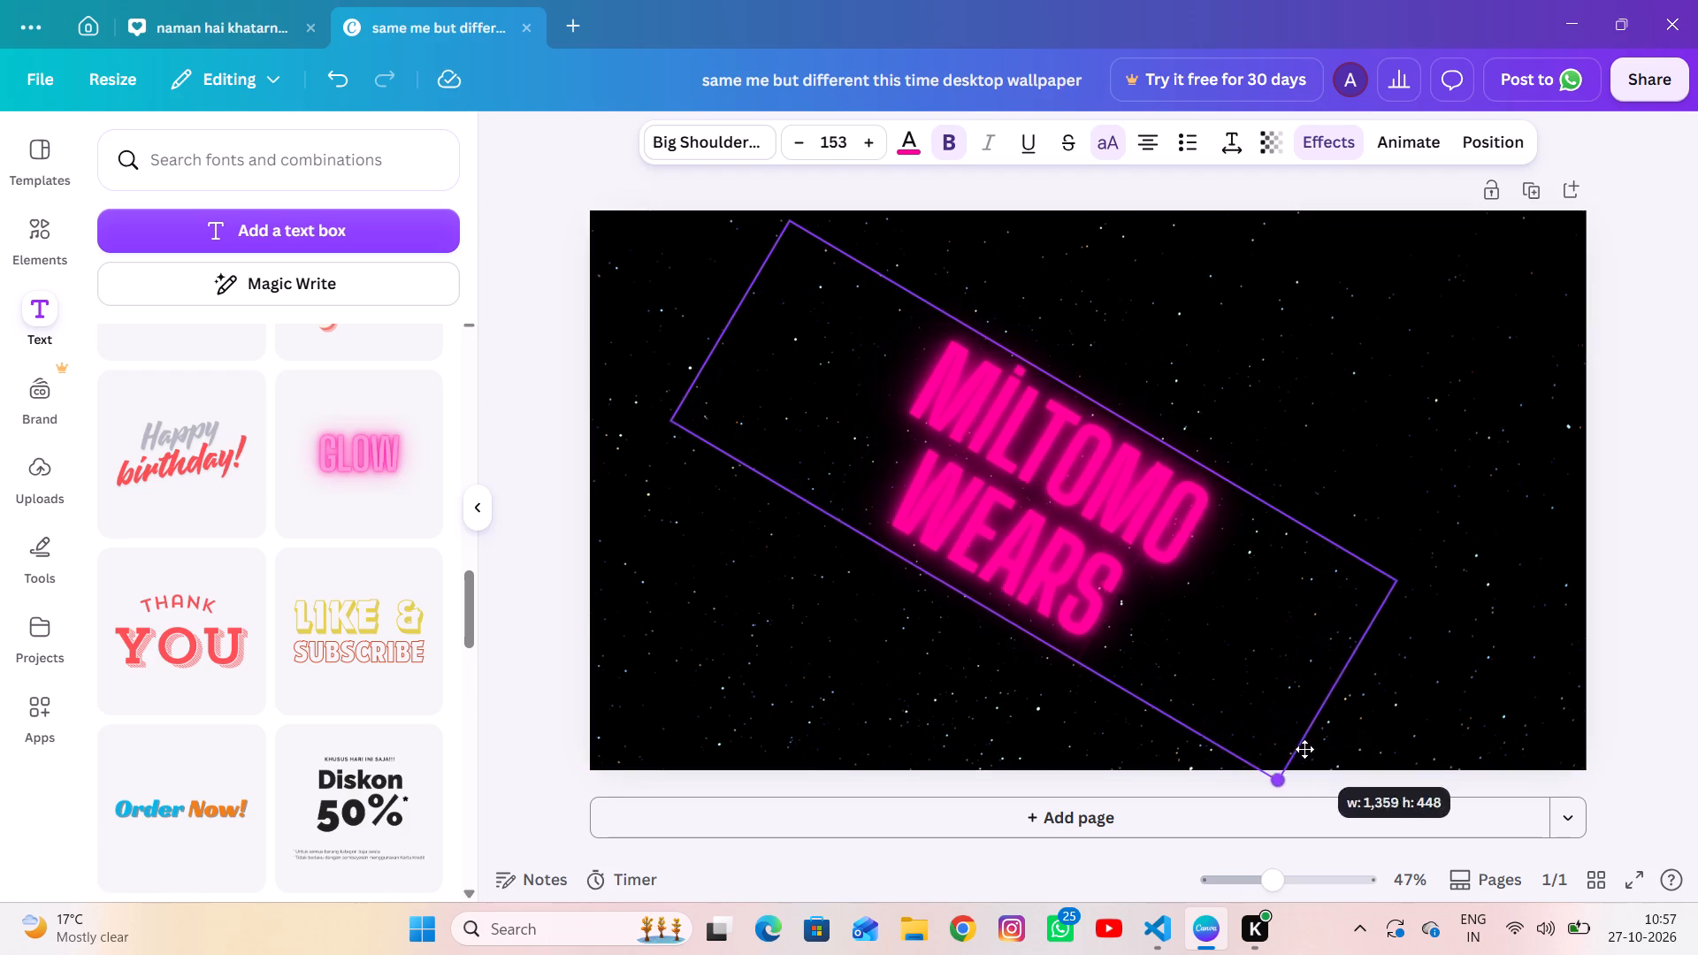
pyautogui.moveTo(1304, 749); pyautogui.dragTo(1305, 749)
# Move the tilted MİLTOMO WEARS text slightly up and to the right on the page.
pyautogui.moveTo(1134, 581); pyautogui.dragTo(1164, 516)
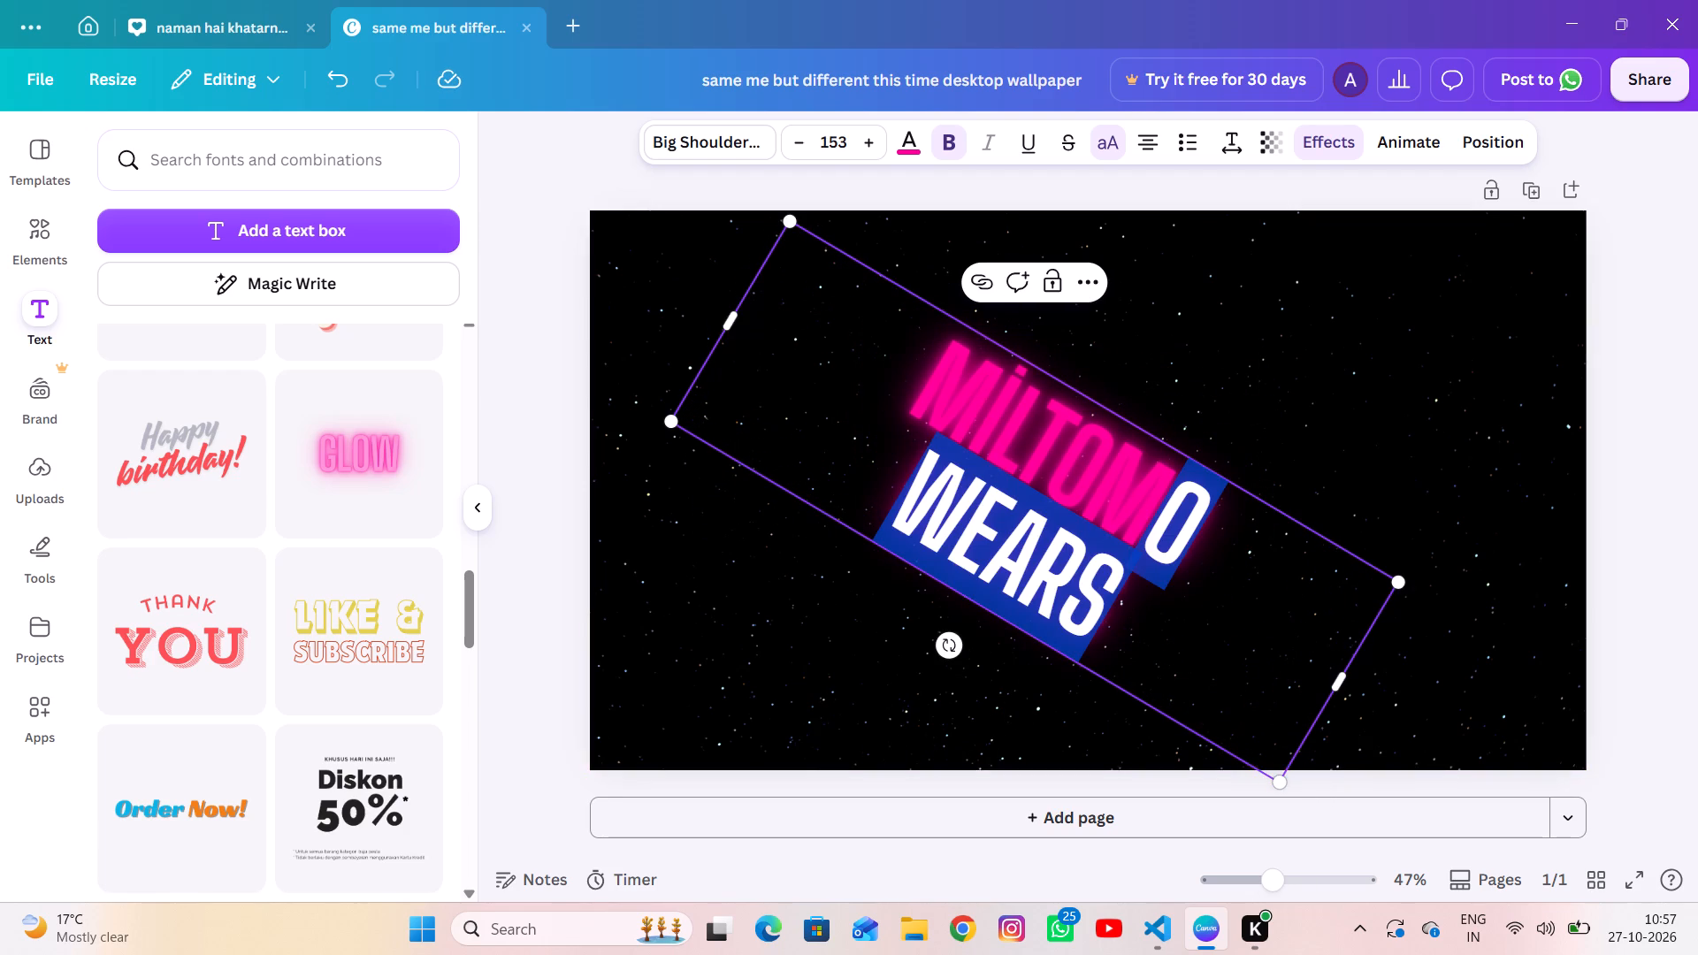
pyautogui.click(1260, 610)
pyautogui.moveTo(1036, 486); pyautogui.dragTo(1069, 422)
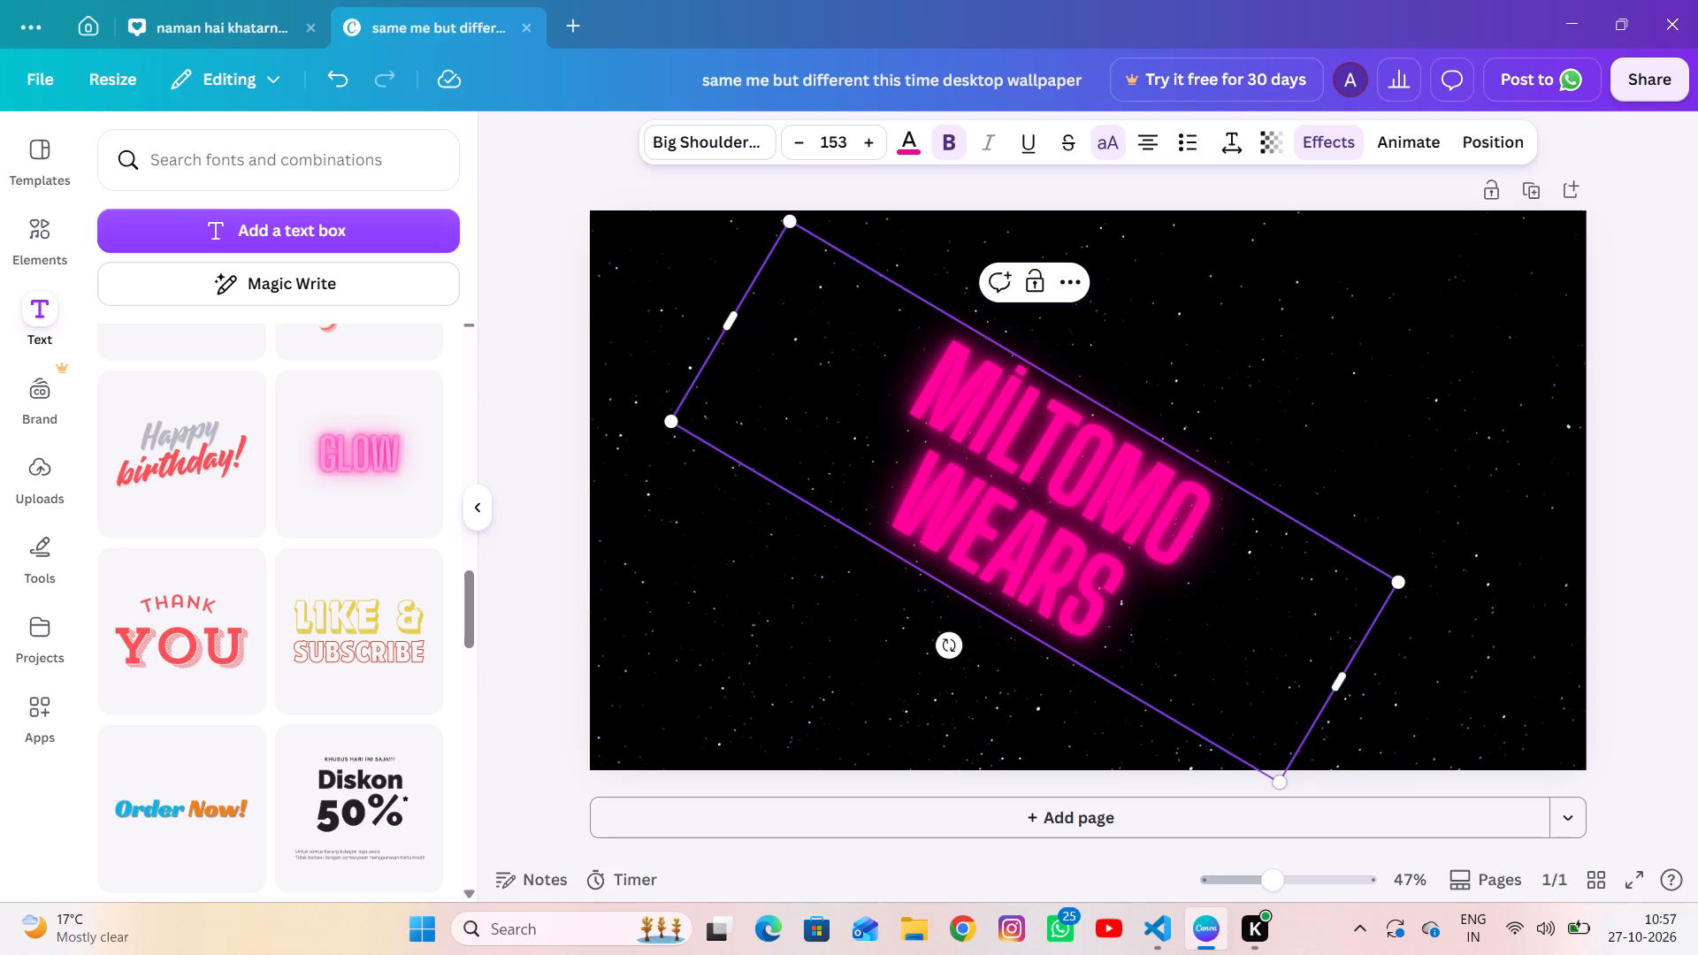
pyautogui.moveTo(1069, 422); pyautogui.dragTo(1063, 429)
pyautogui.click(815, 608)
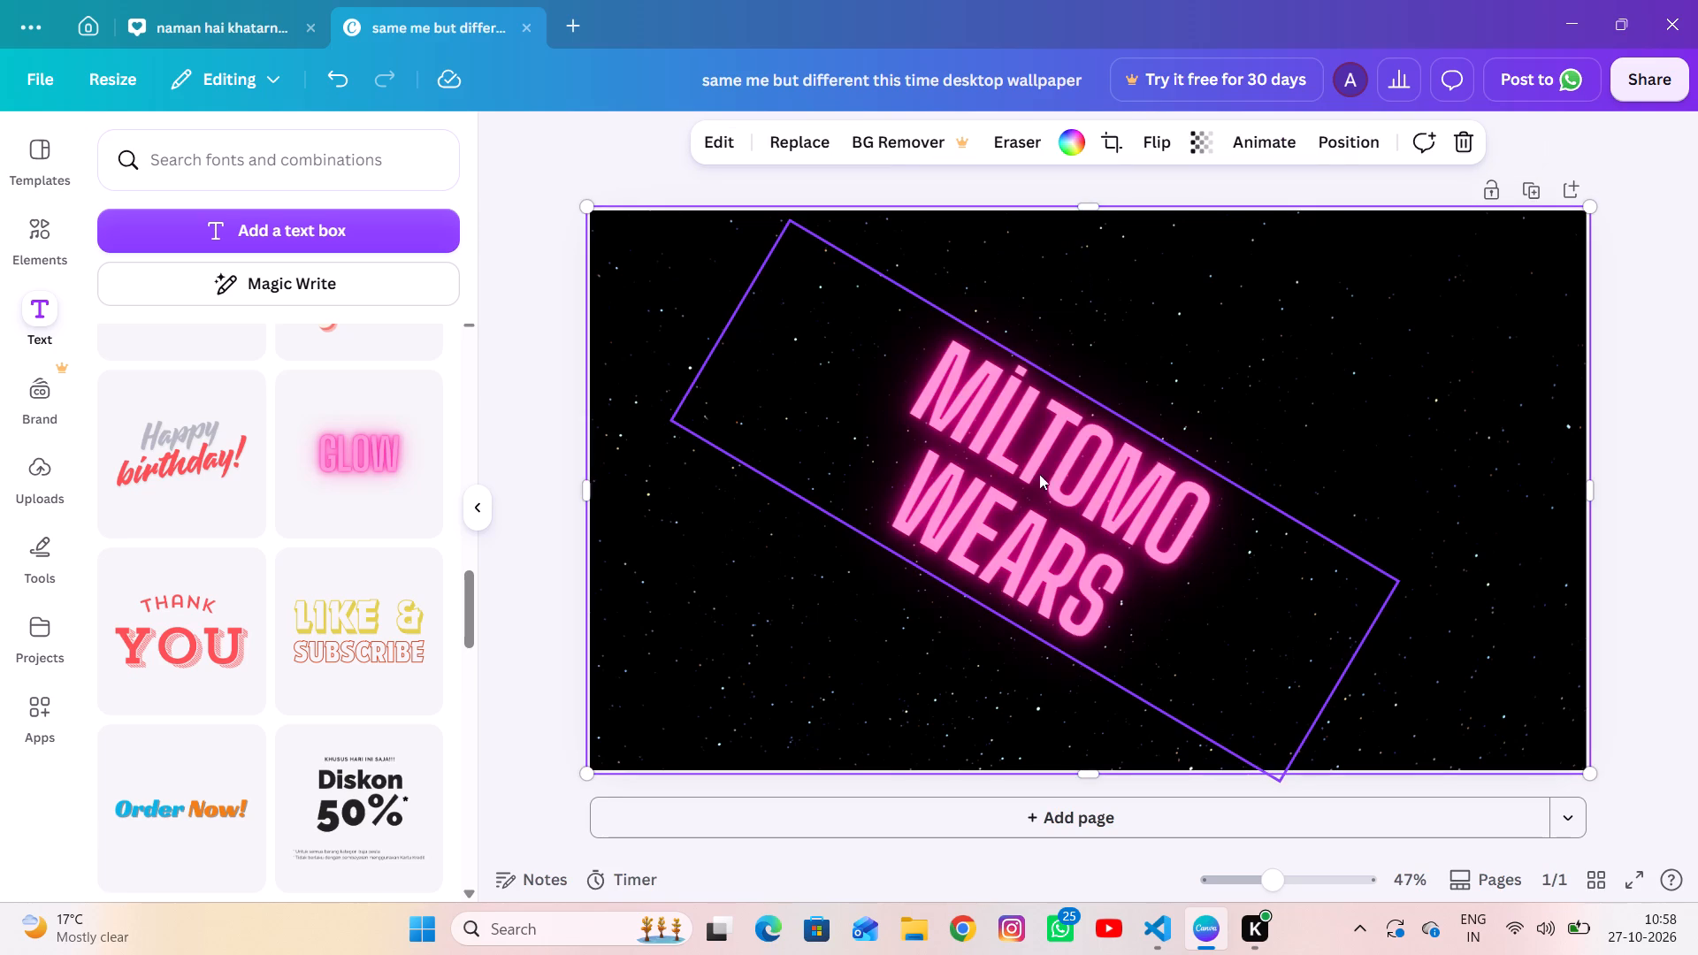
pyautogui.moveTo(1052, 477); pyautogui.dragTo(1076, 421)
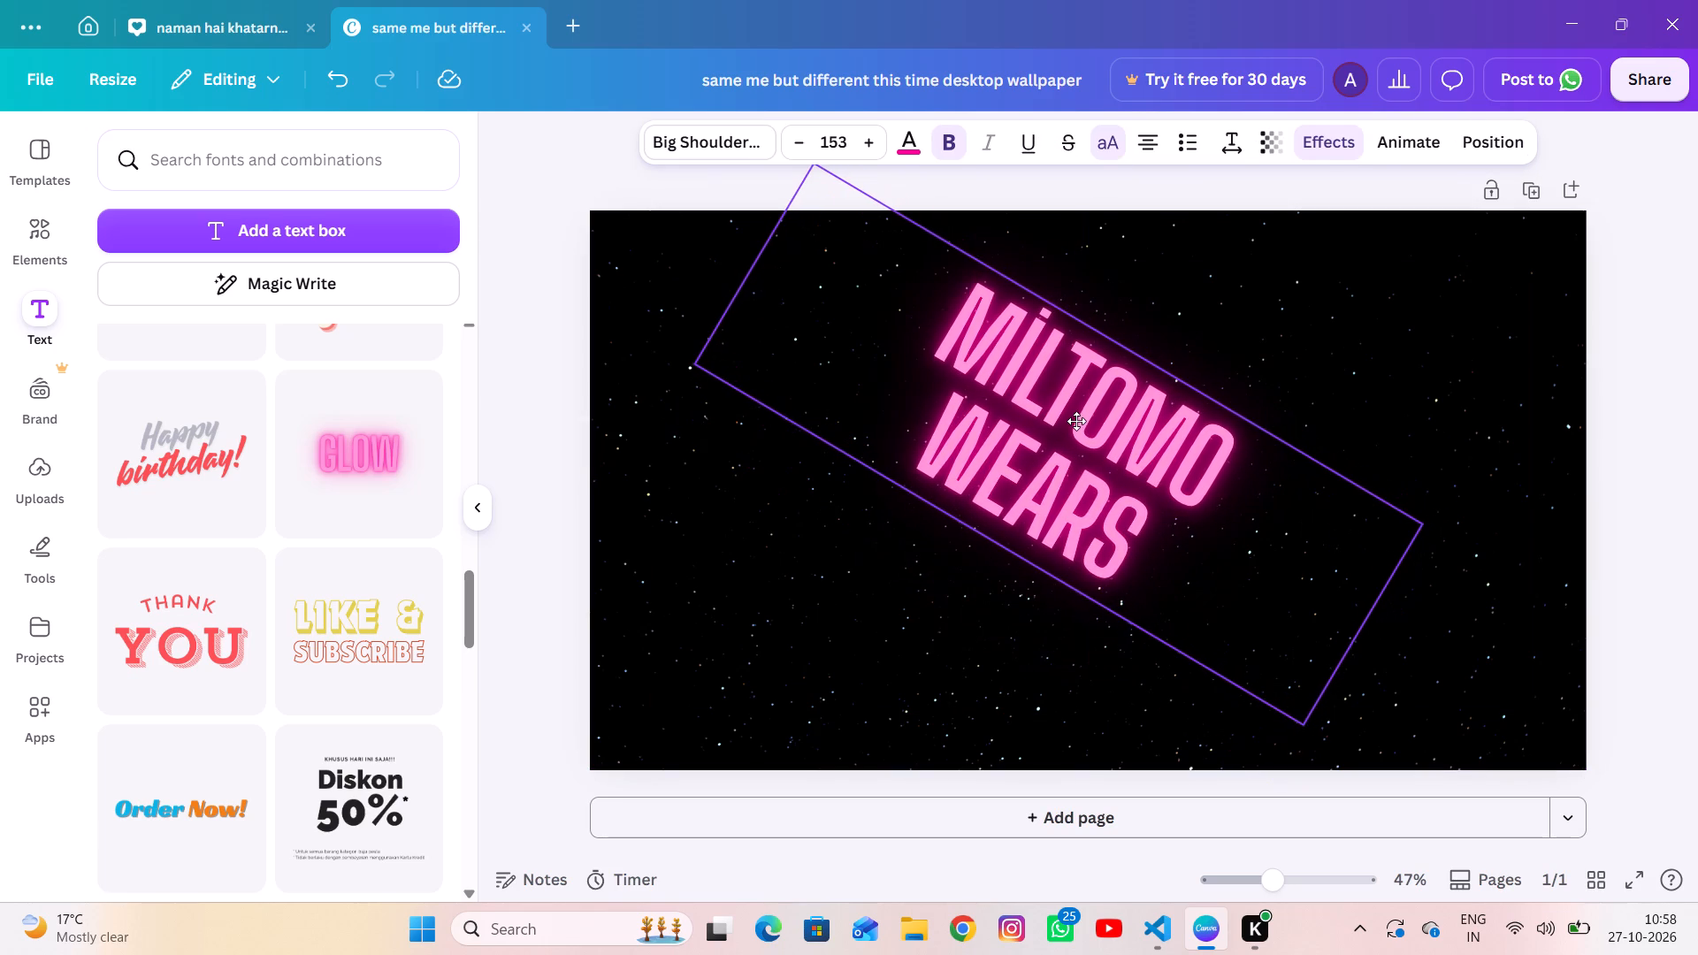
pyautogui.moveTo(1076, 421); pyautogui.dragTo(1090, 433)
pyautogui.click(1090, 433)
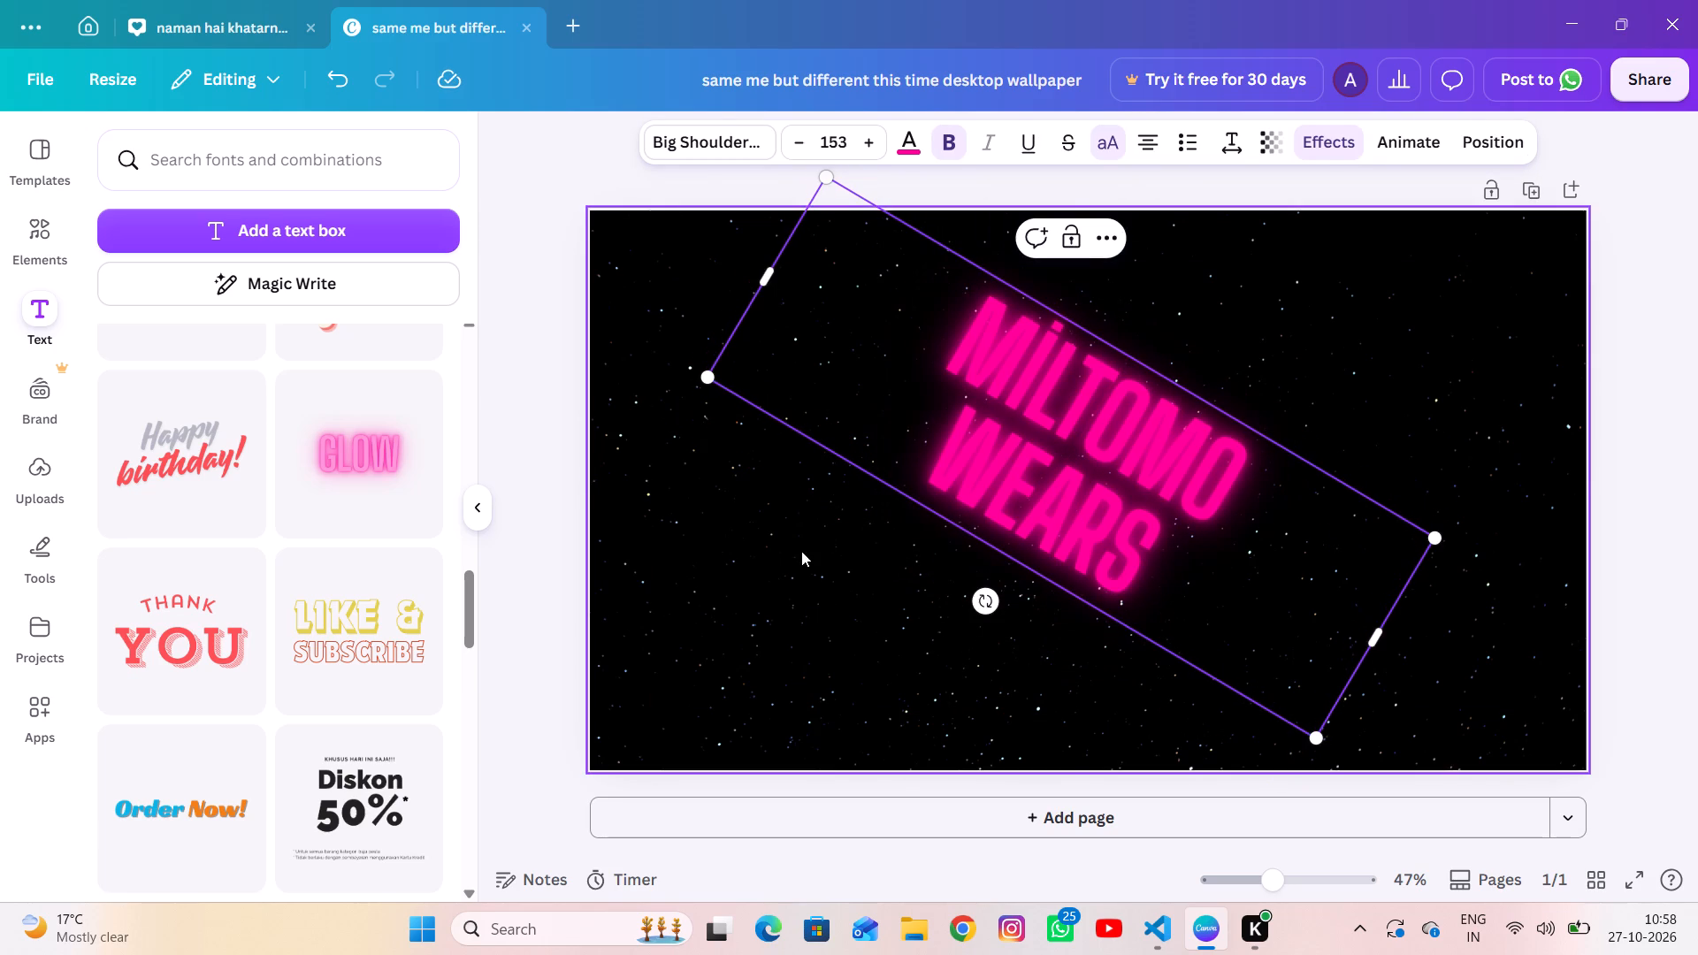
pyautogui.click(801, 551)
pyautogui.click(838, 511)
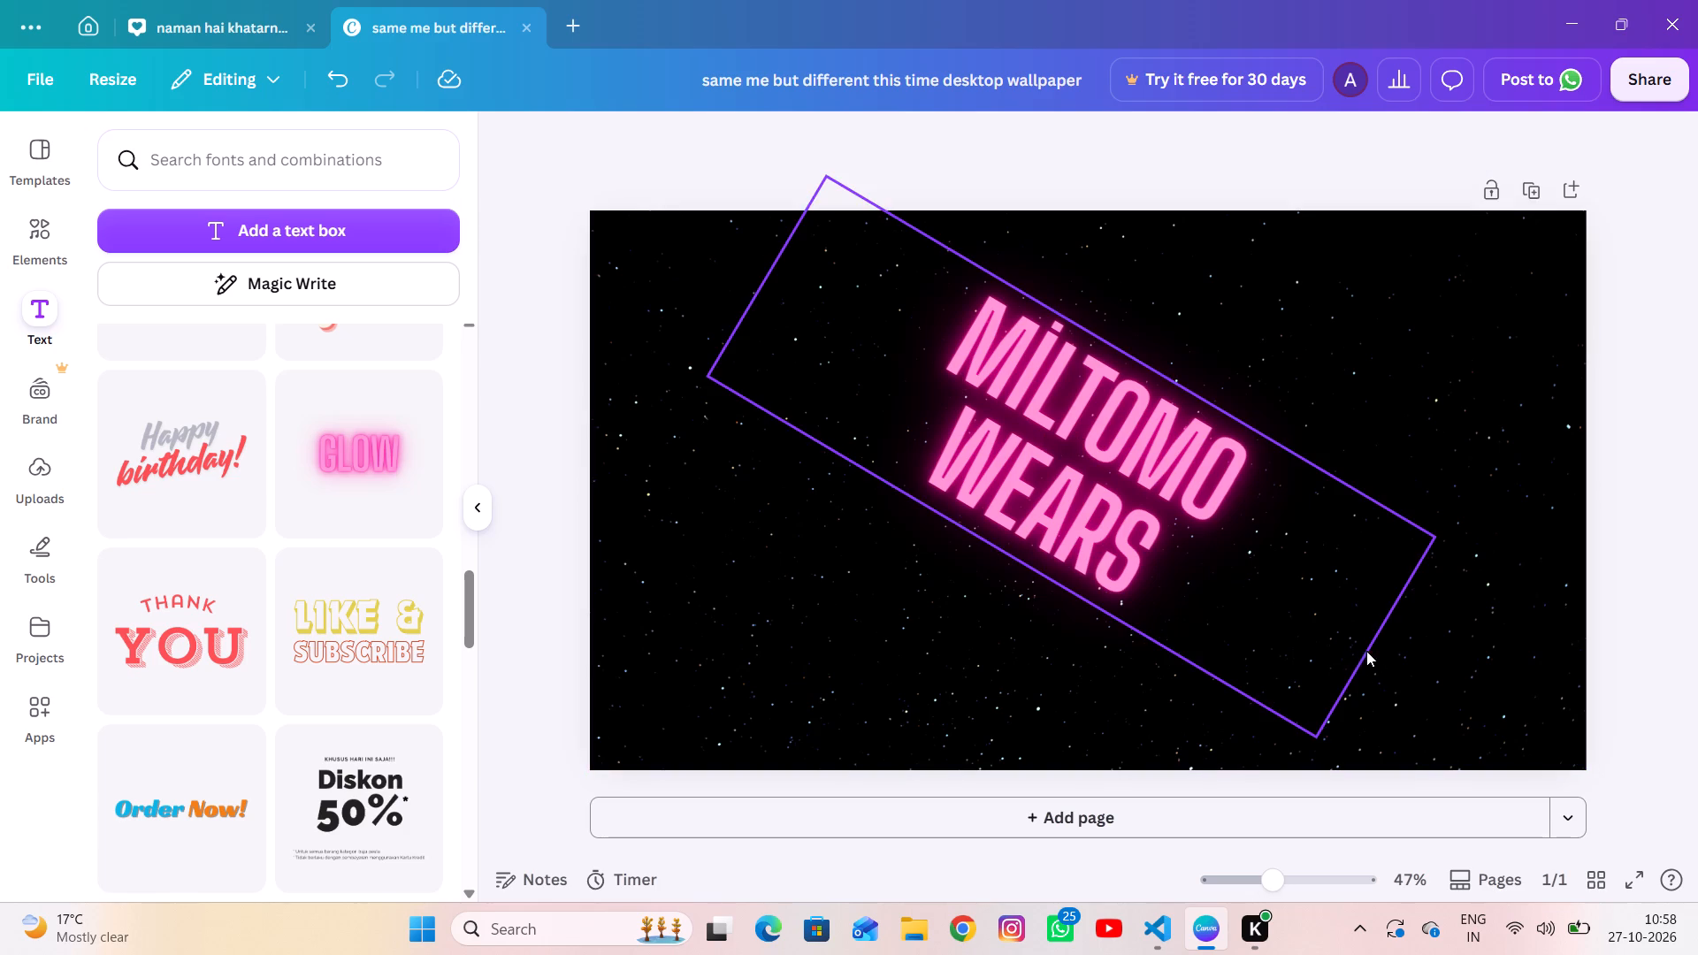
pyautogui.moveTo(1371, 633); pyautogui.dragTo(1372, 622)
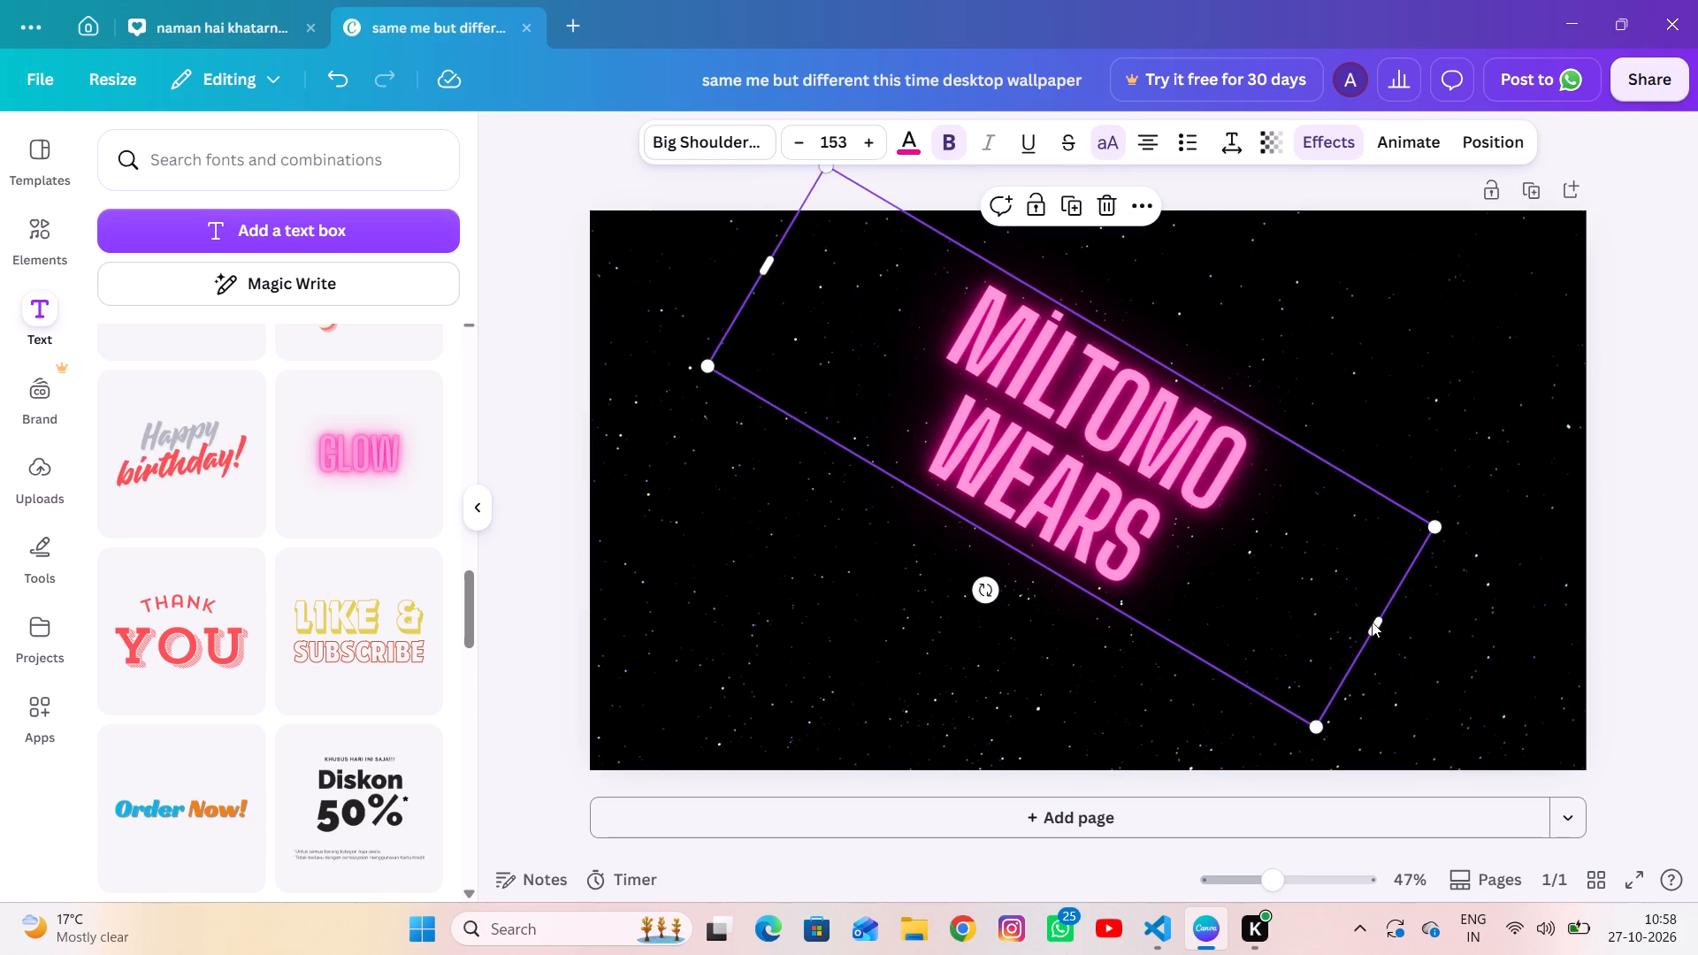
# Adjust the width of the MİLTOMO WEARS text box and shift the lettering toward the page's right side.
pyautogui.moveTo(1377, 628); pyautogui.dragTo(1203, 556)
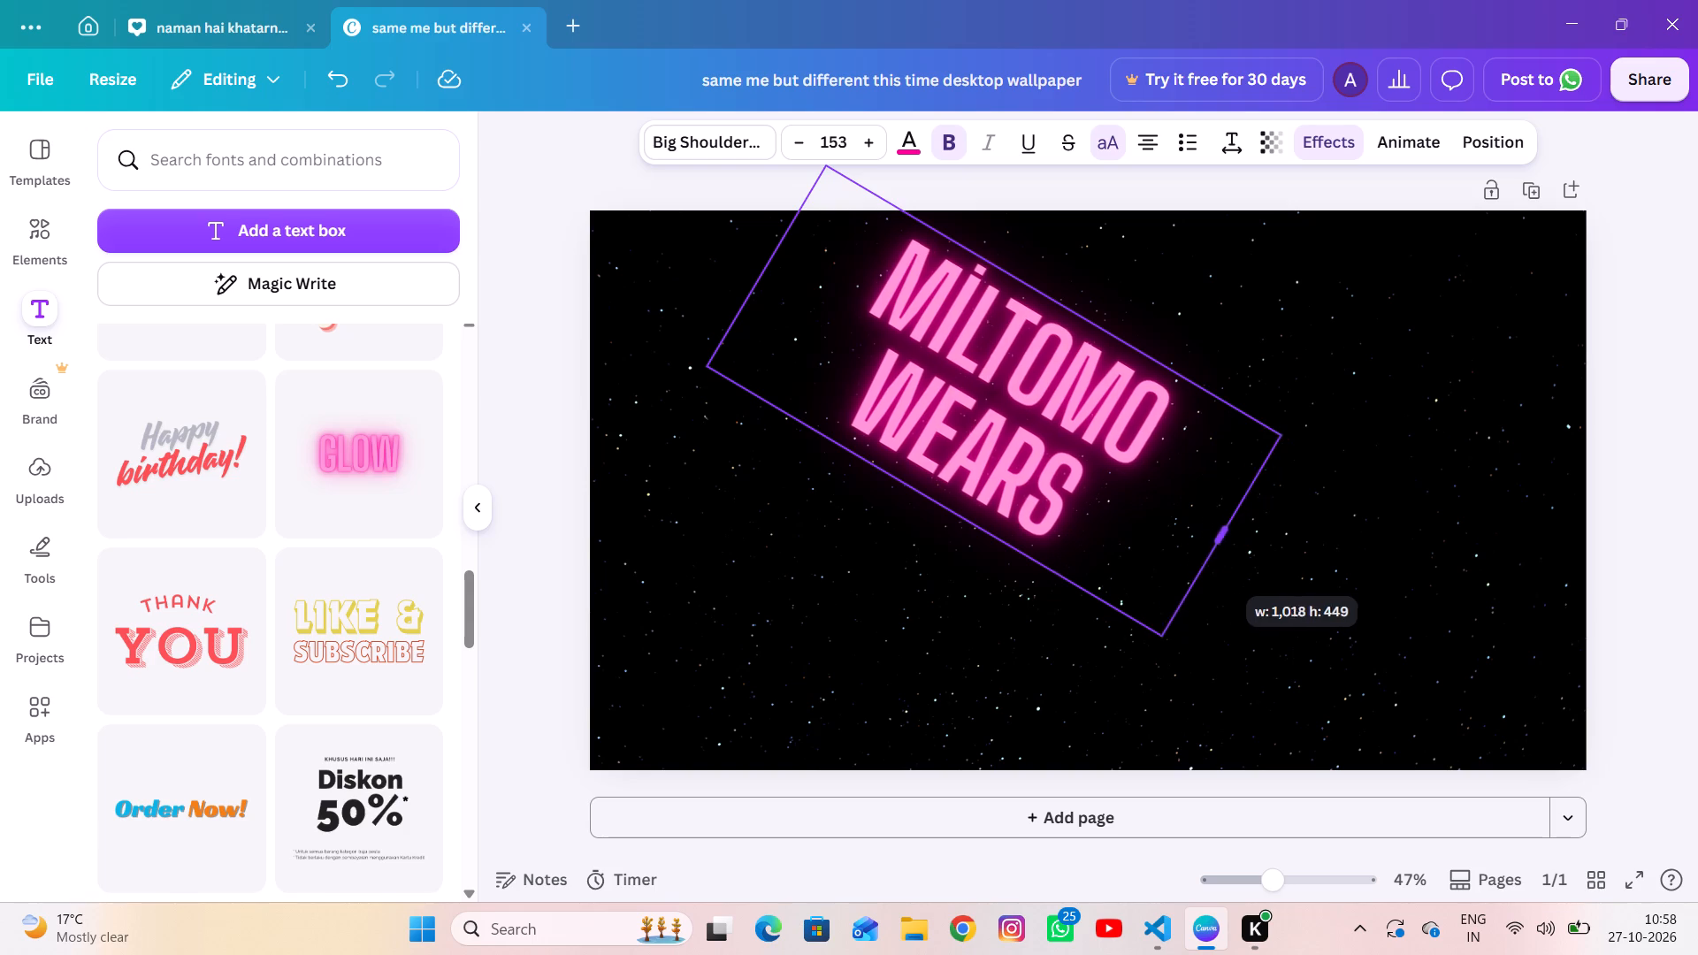
pyautogui.moveTo(1203, 556); pyautogui.dragTo(1189, 555)
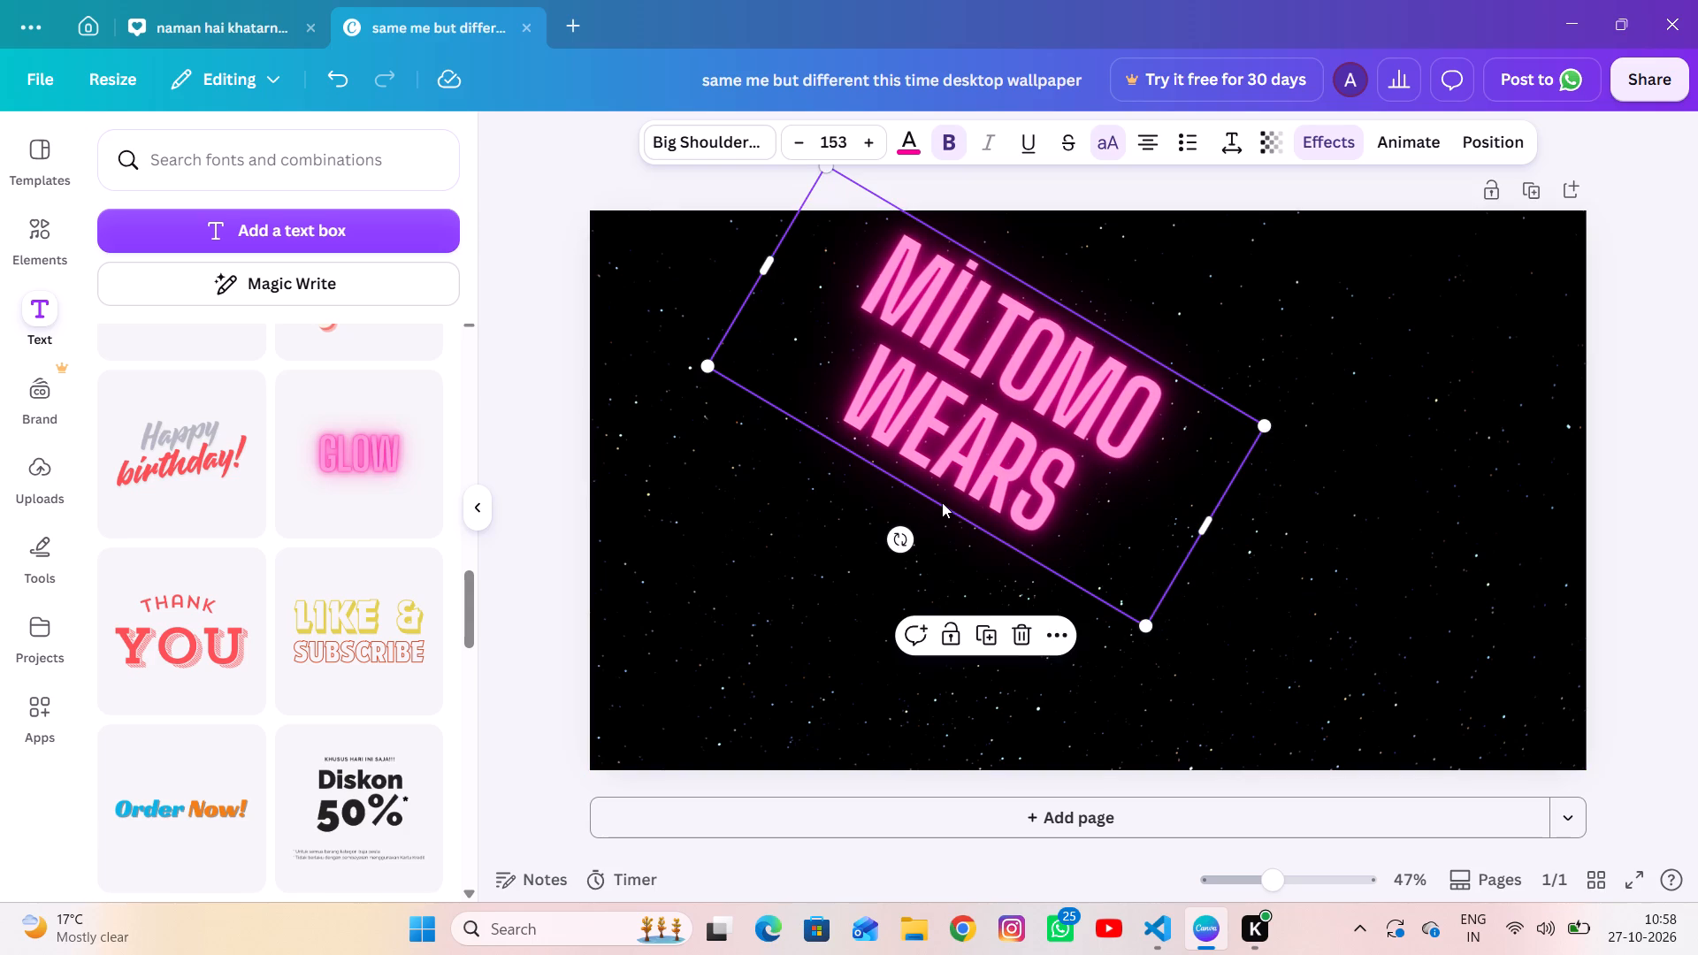
pyautogui.moveTo(914, 482); pyautogui.dragTo(1058, 508)
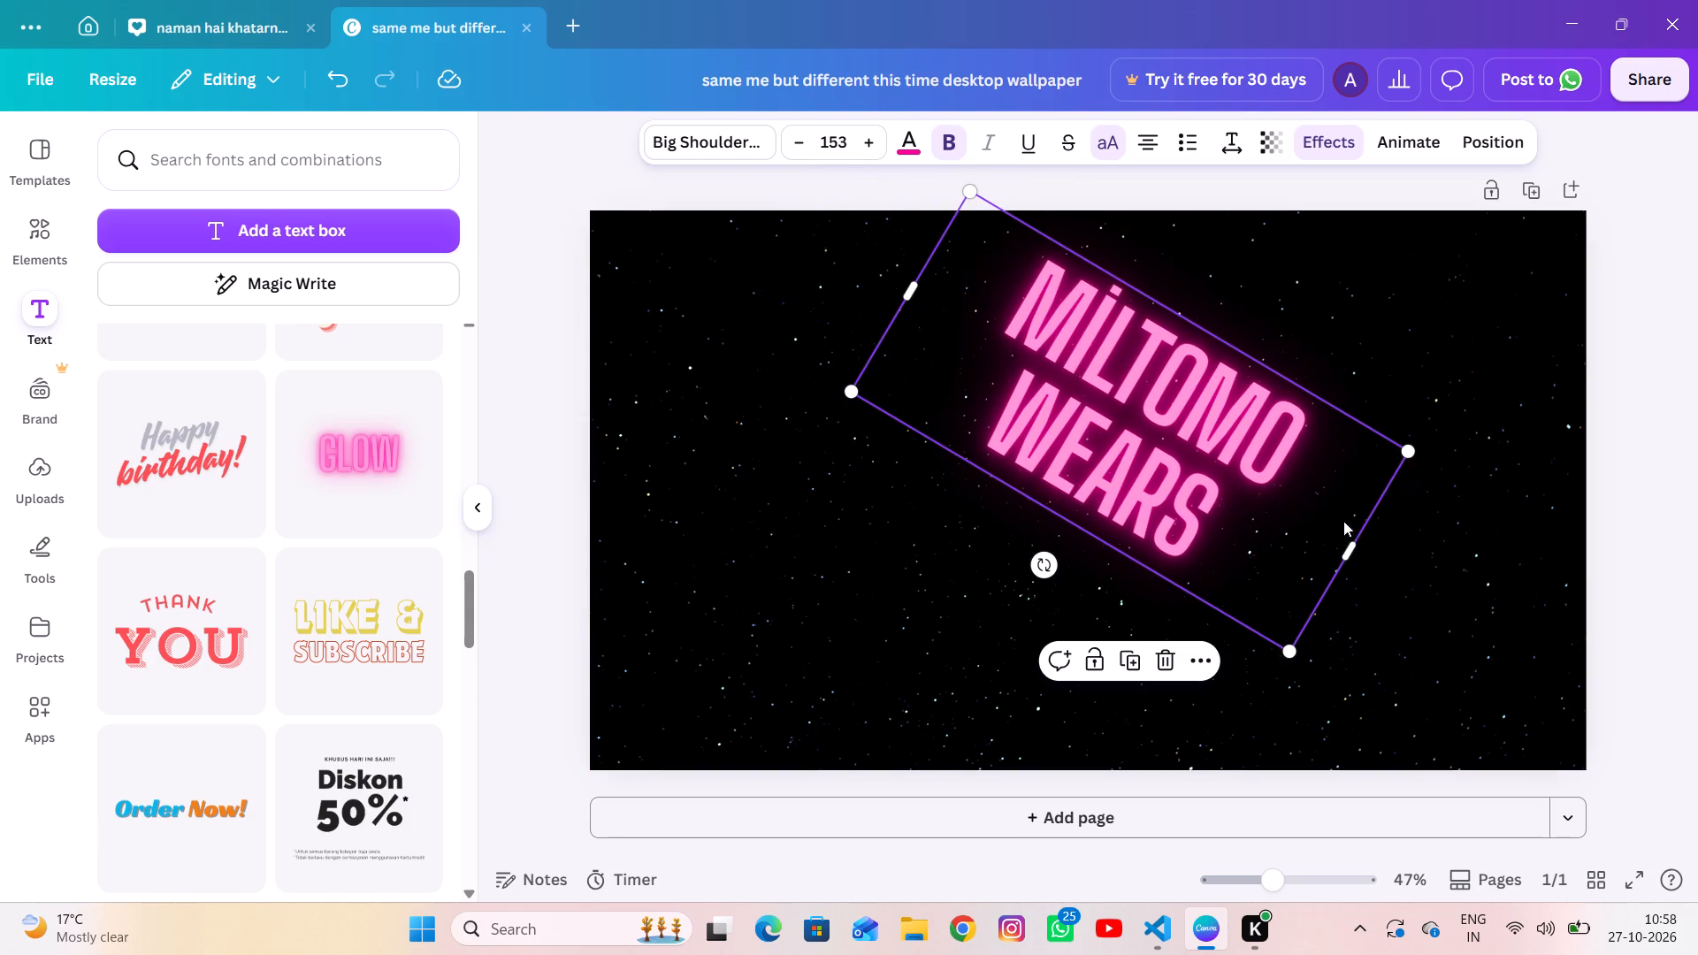
pyautogui.moveTo(1353, 550); pyautogui.dragTo(1489, 651)
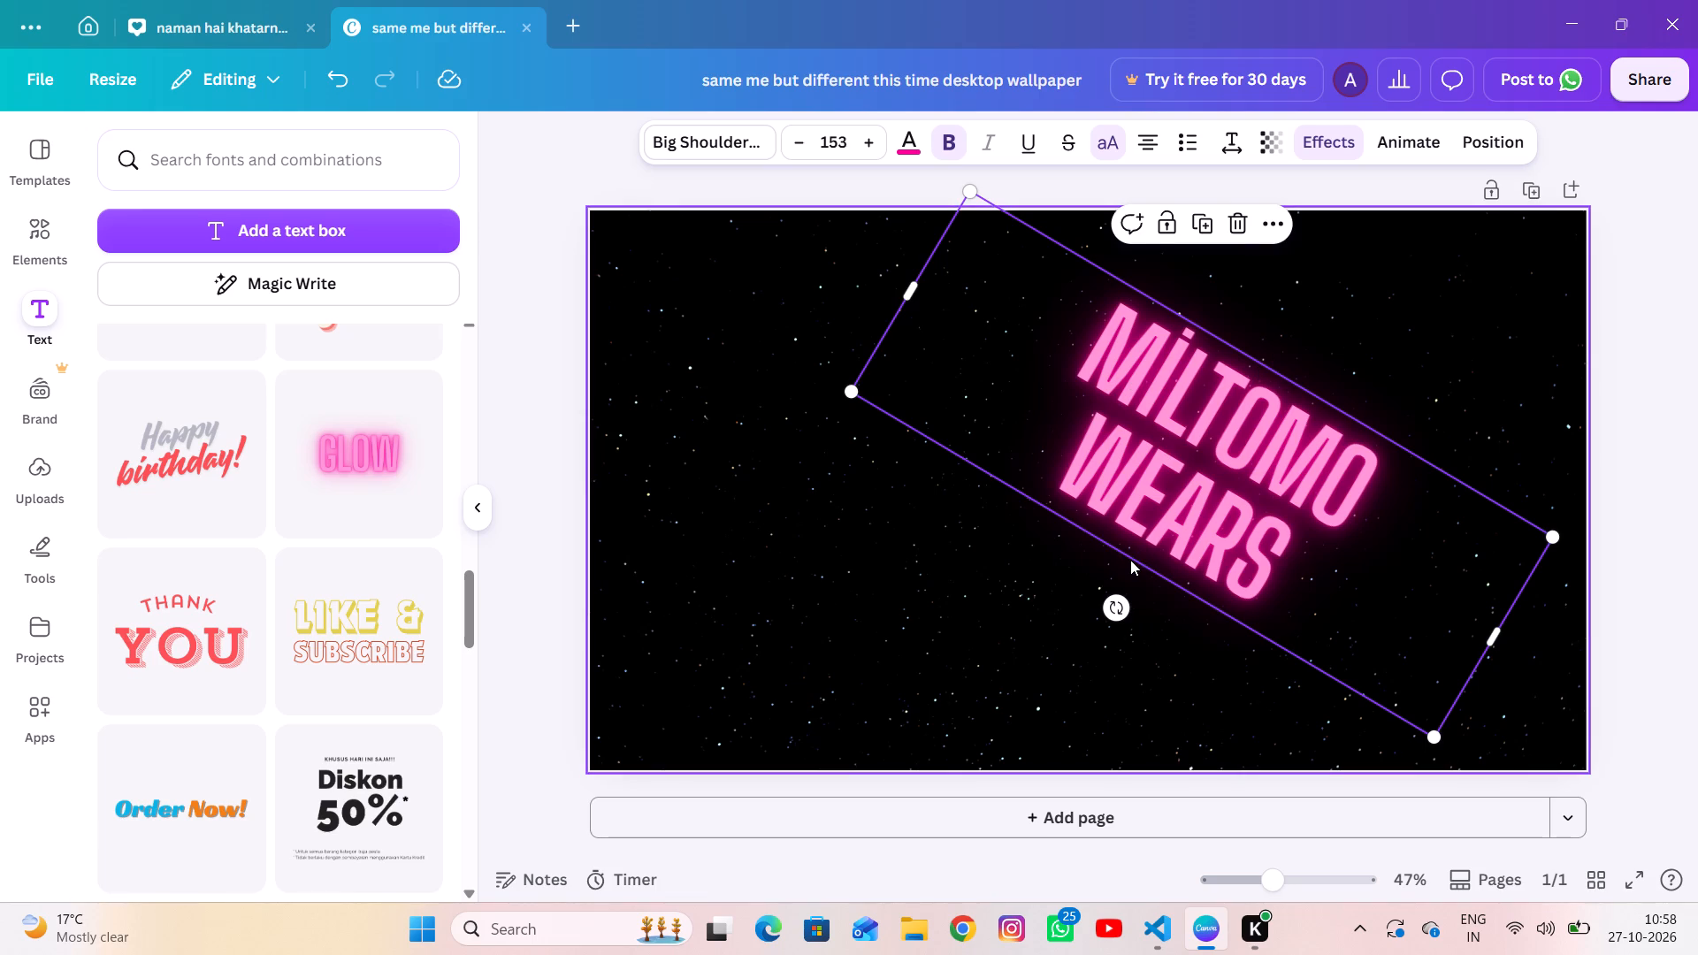
pyautogui.click(1187, 475)
pyautogui.click(1187, 479)
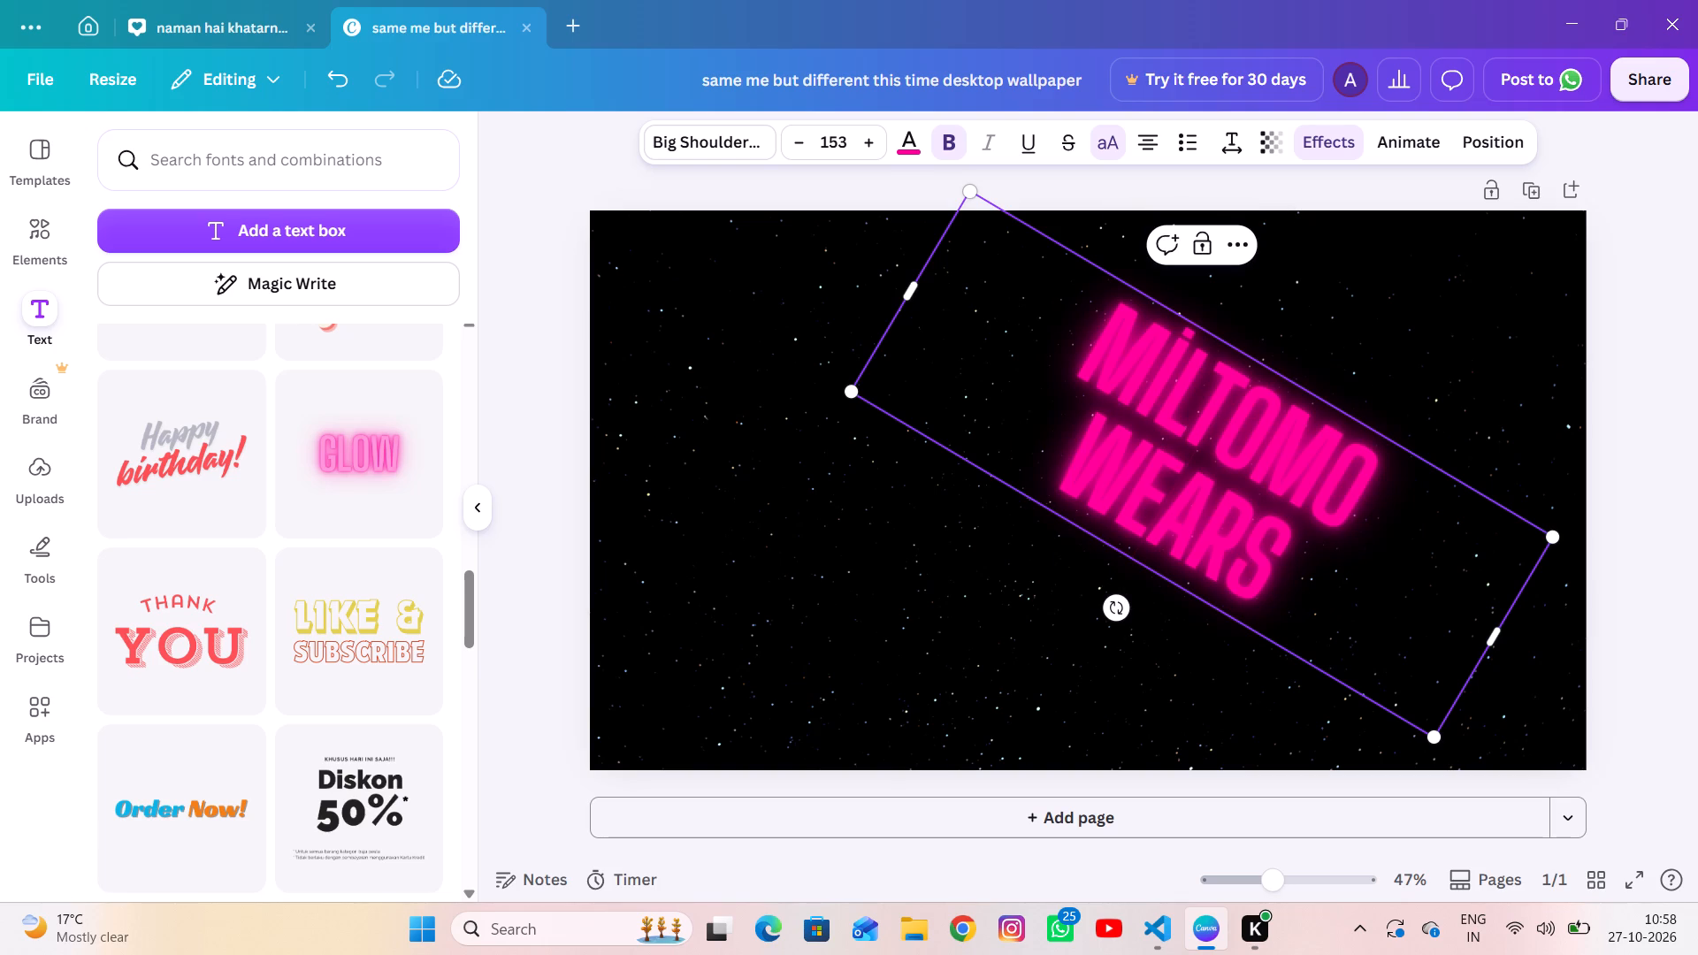
pyautogui.click(1187, 479)
pyautogui.click(939, 572)
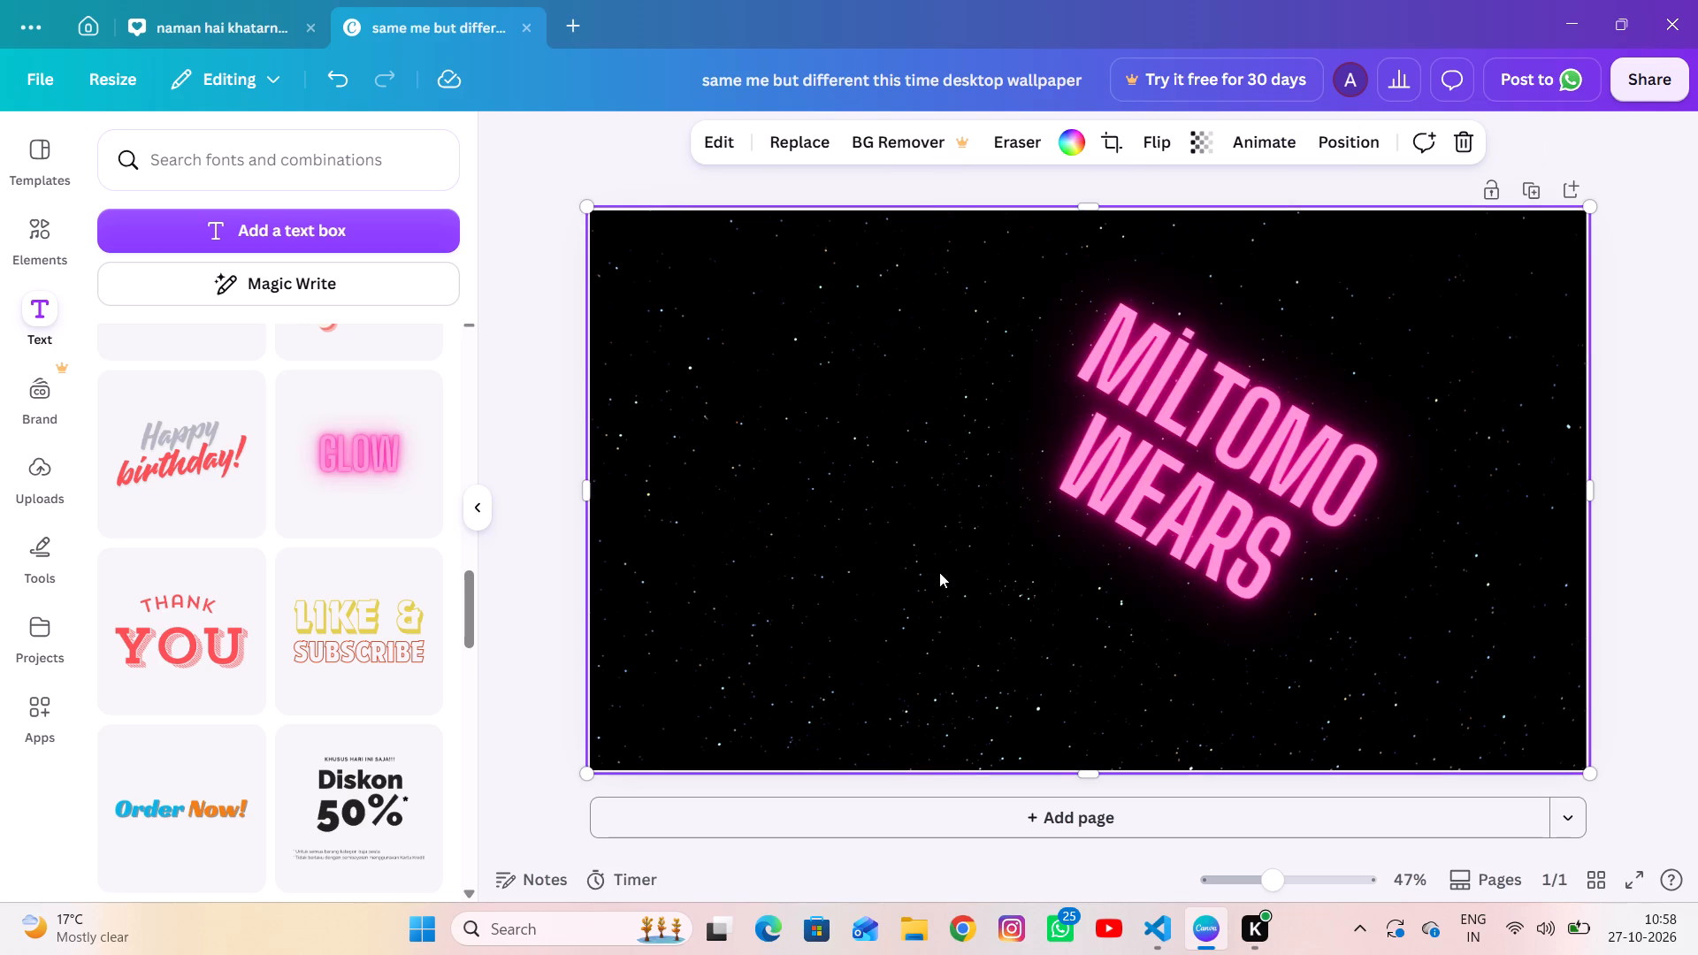
# Enlarge the tilted MİLTOMO WEARS text to font size 207 and position it around the middle of the page.
pyautogui.moveTo(1116, 499); pyautogui.dragTo(942, 477)
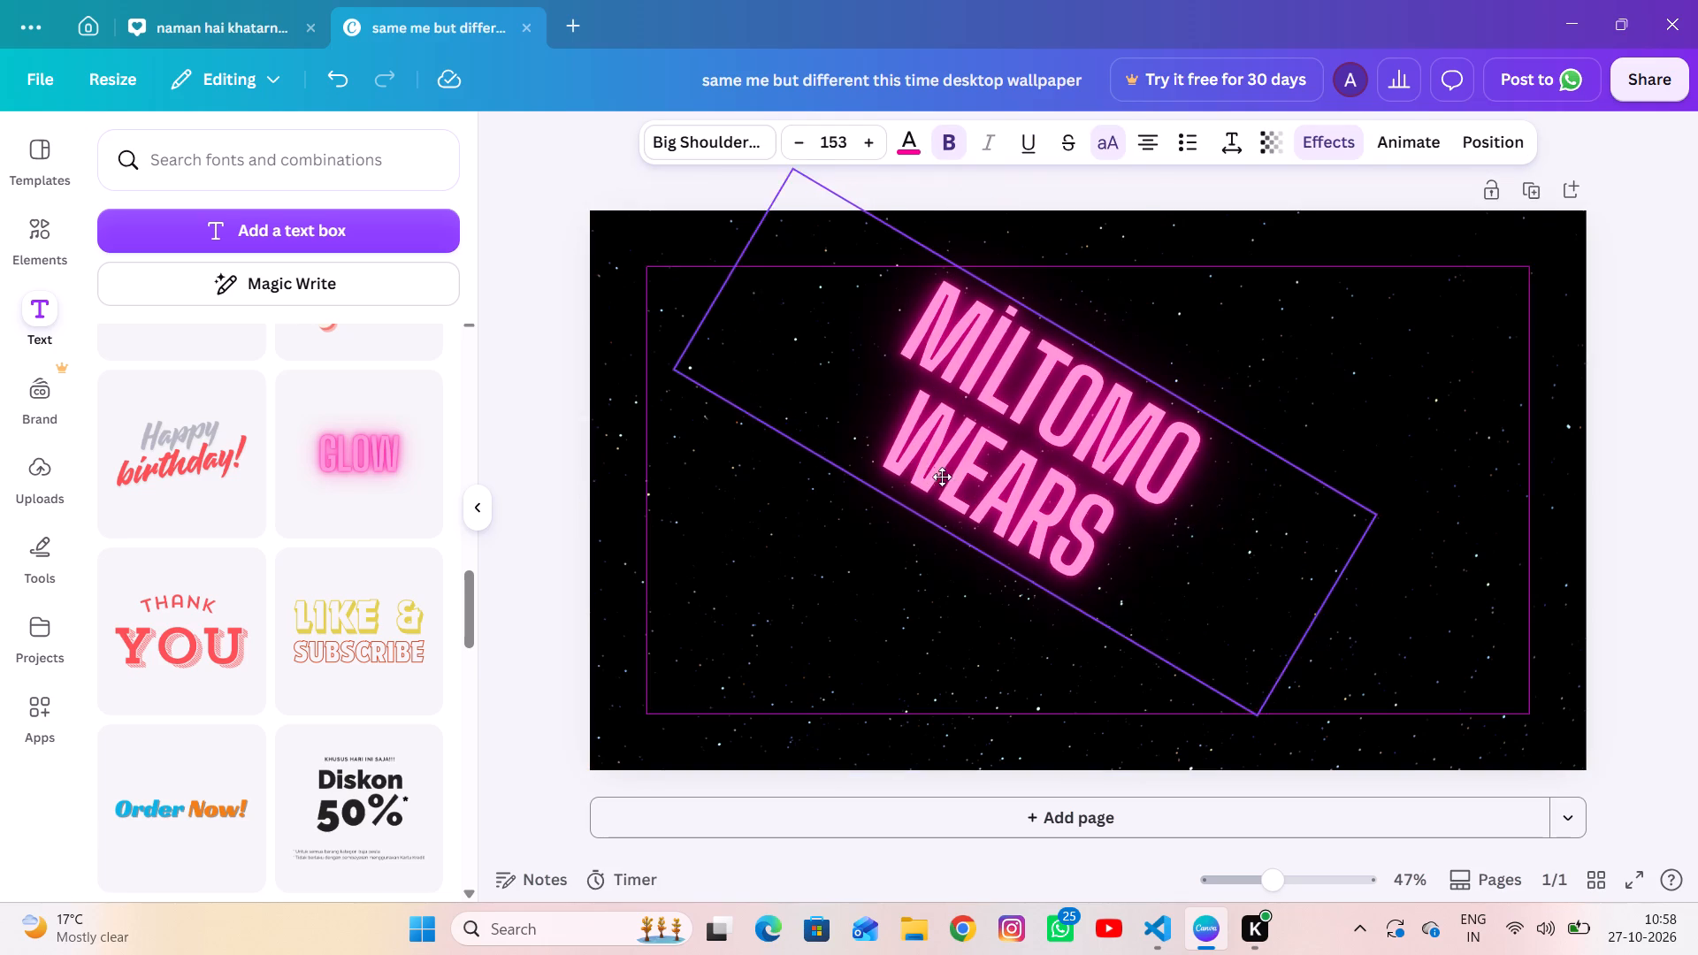
pyautogui.moveTo(942, 477); pyautogui.dragTo(983, 469)
pyautogui.moveTo(1307, 707); pyautogui.dragTo(1467, 902)
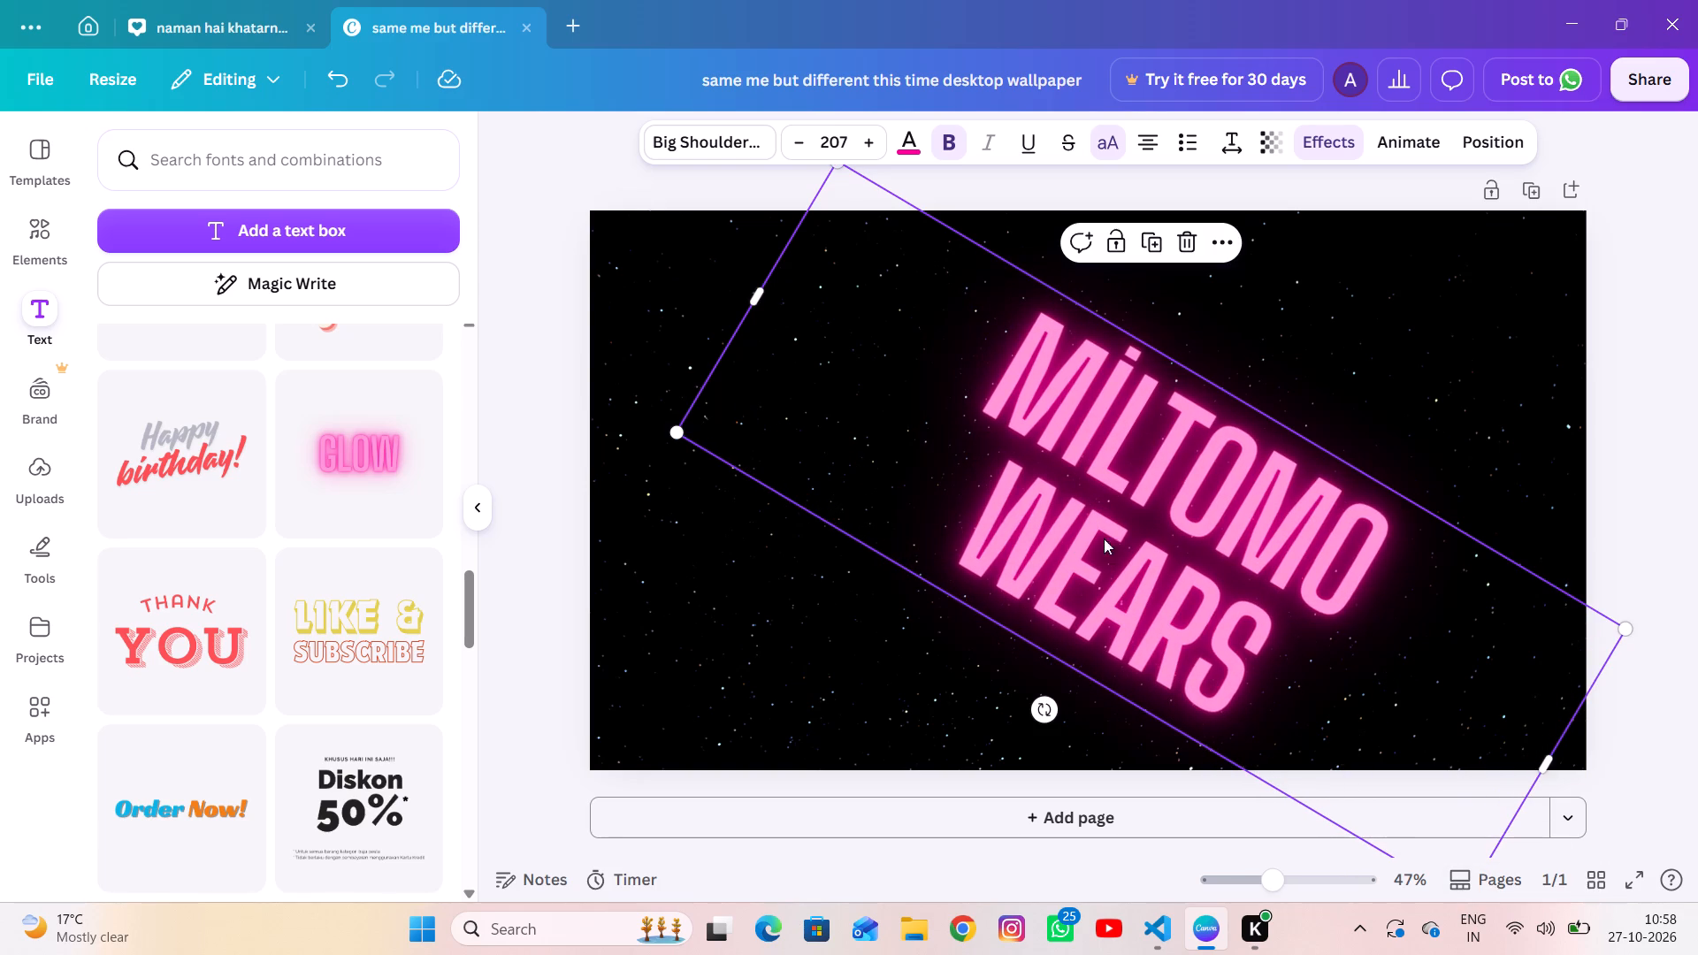
pyautogui.moveTo(1158, 546); pyautogui.dragTo(1085, 487)
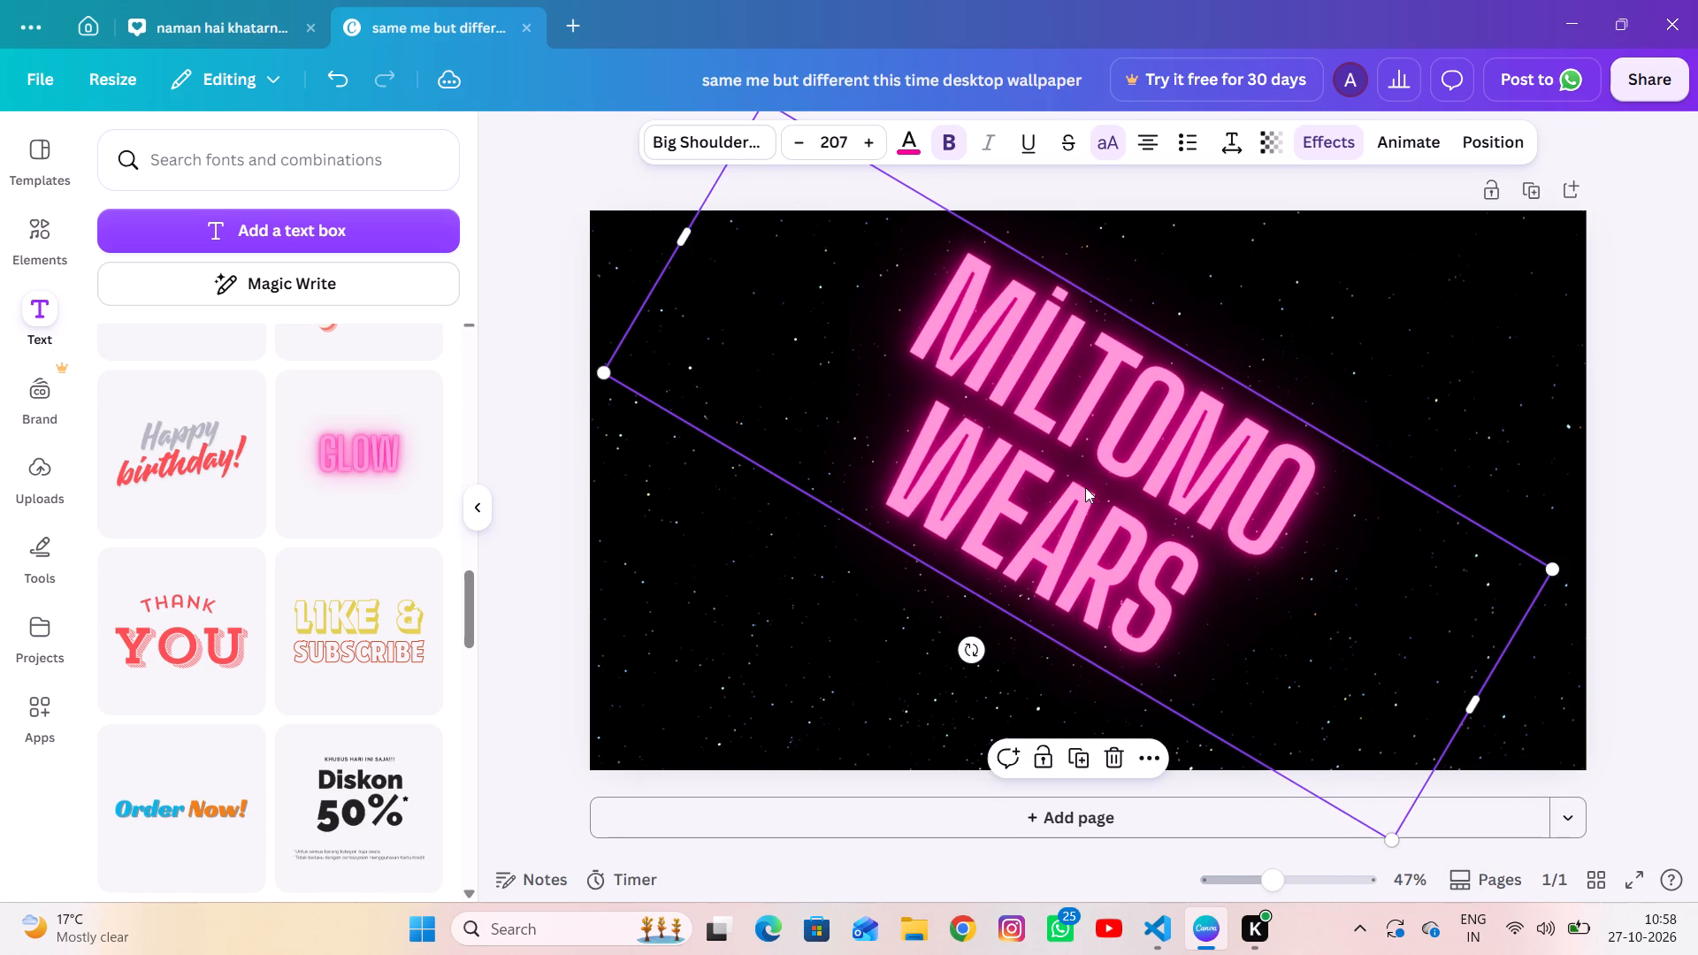
pyautogui.click(797, 497)
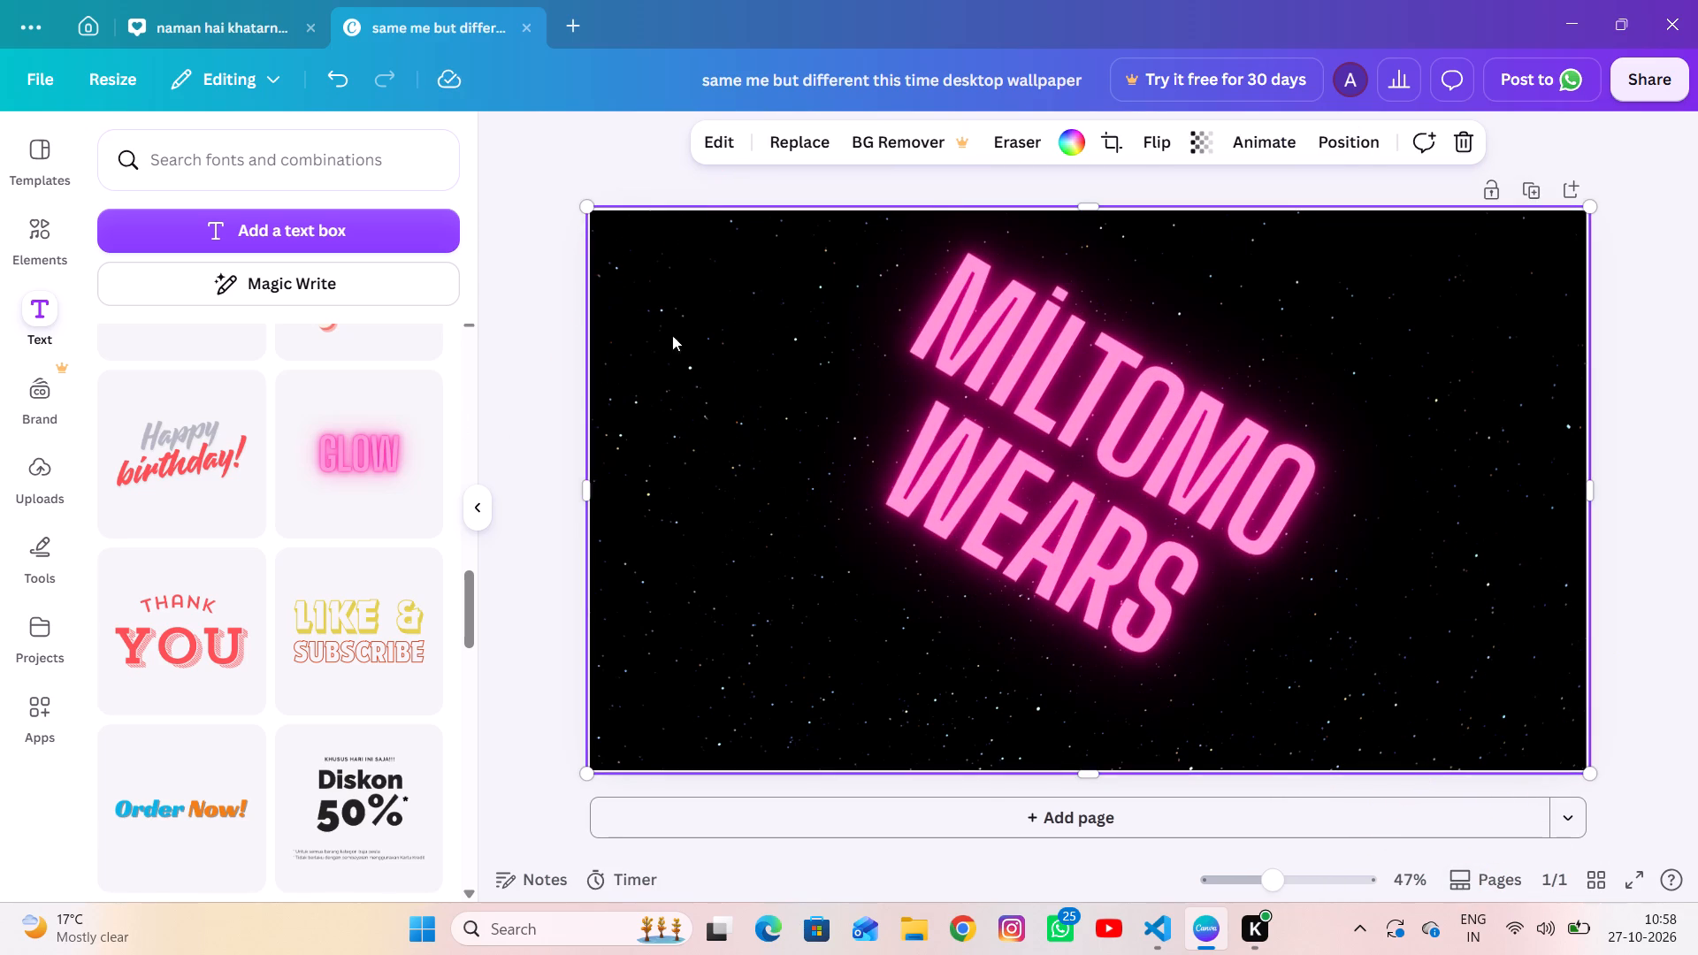
pyautogui.click(652, 522)
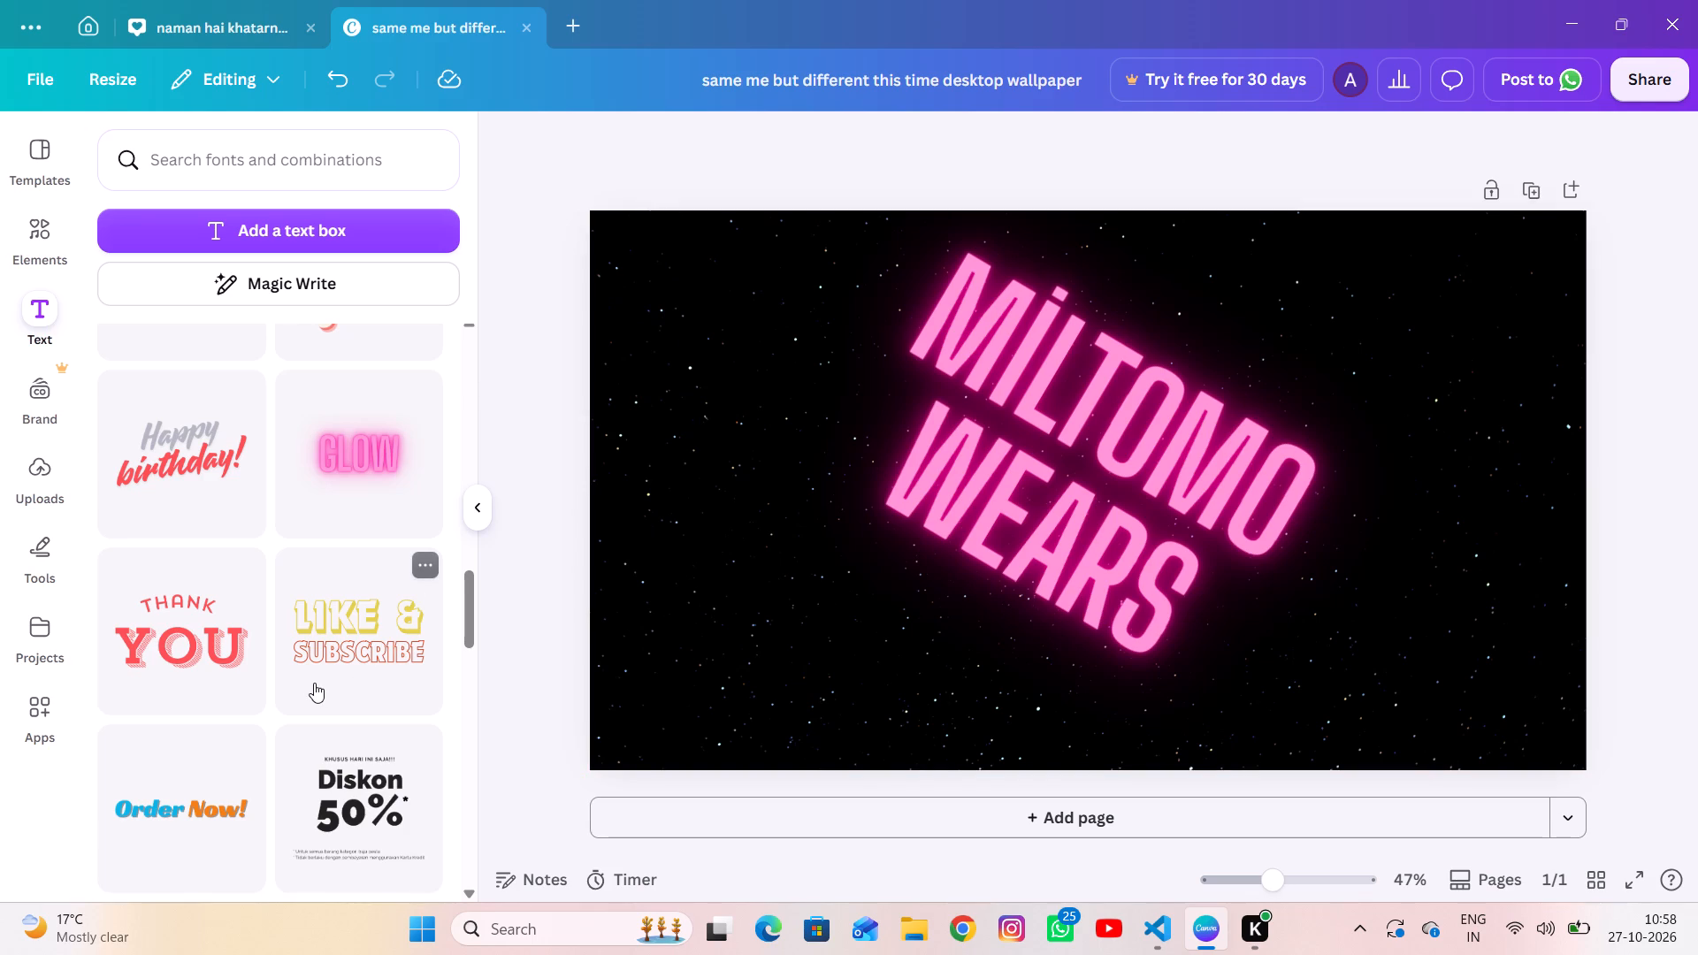
# Add the blue neon "Now Open!" font combination, shrink it to font size 87.7 and replace its wording with "socks".
pyautogui.scroll(-5, 314, 683)
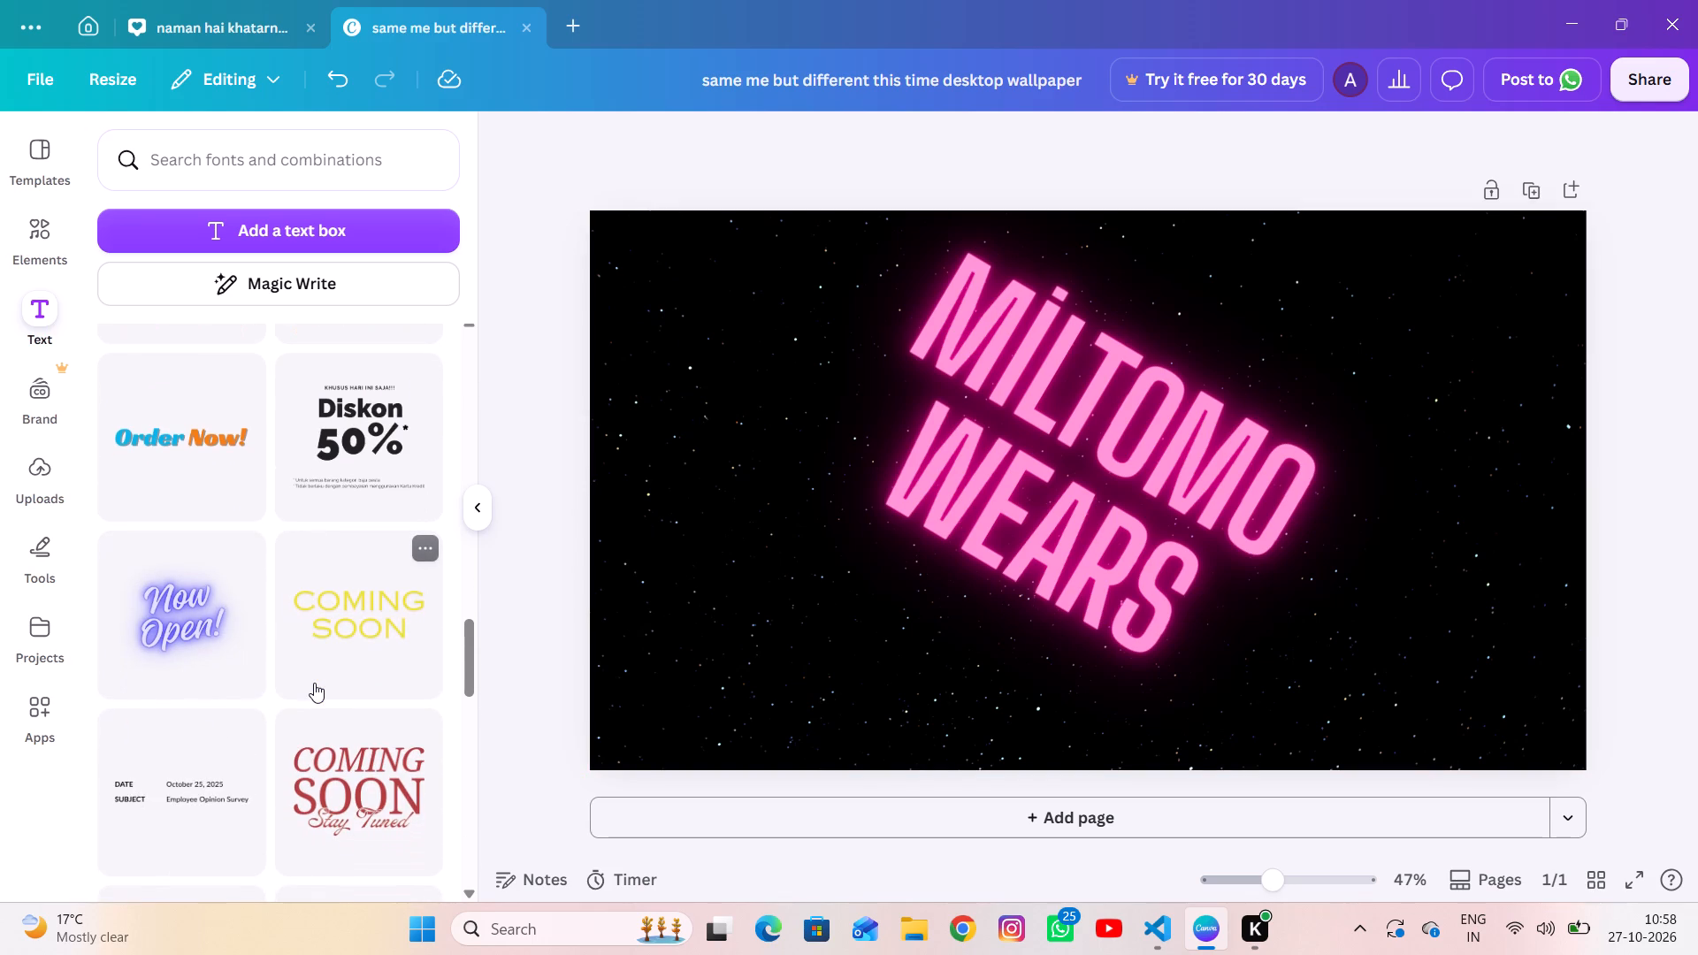
pyautogui.click(192, 637)
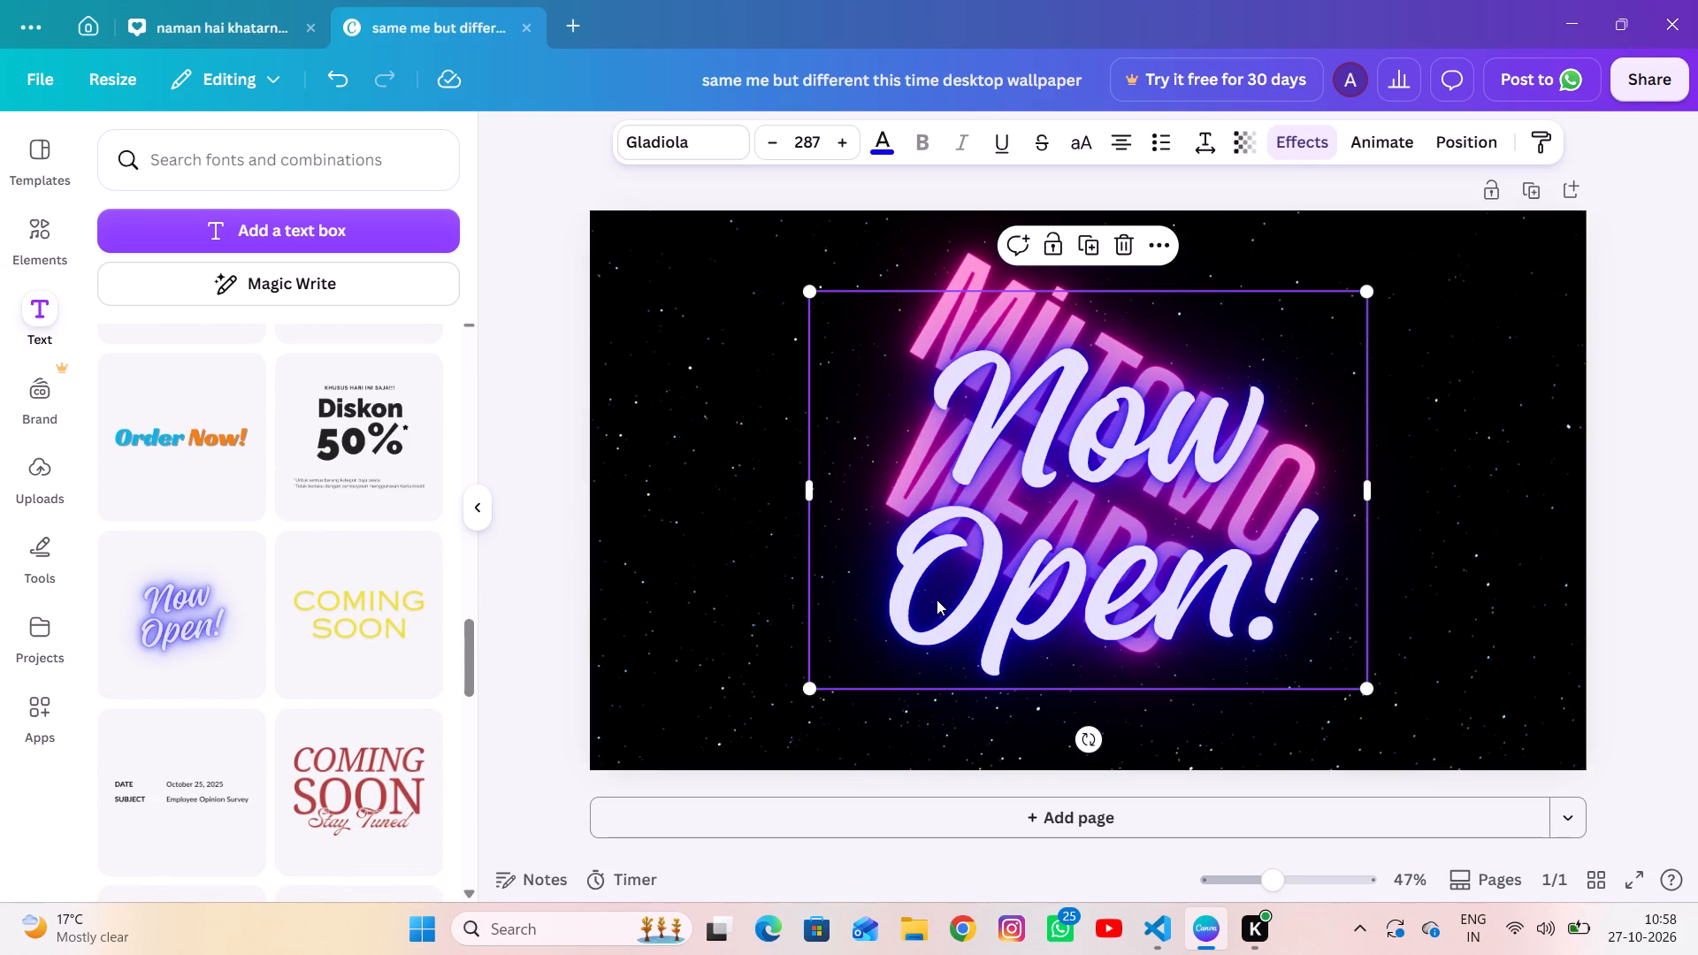
pyautogui.click(1185, 546)
pyautogui.press('BackSpace')
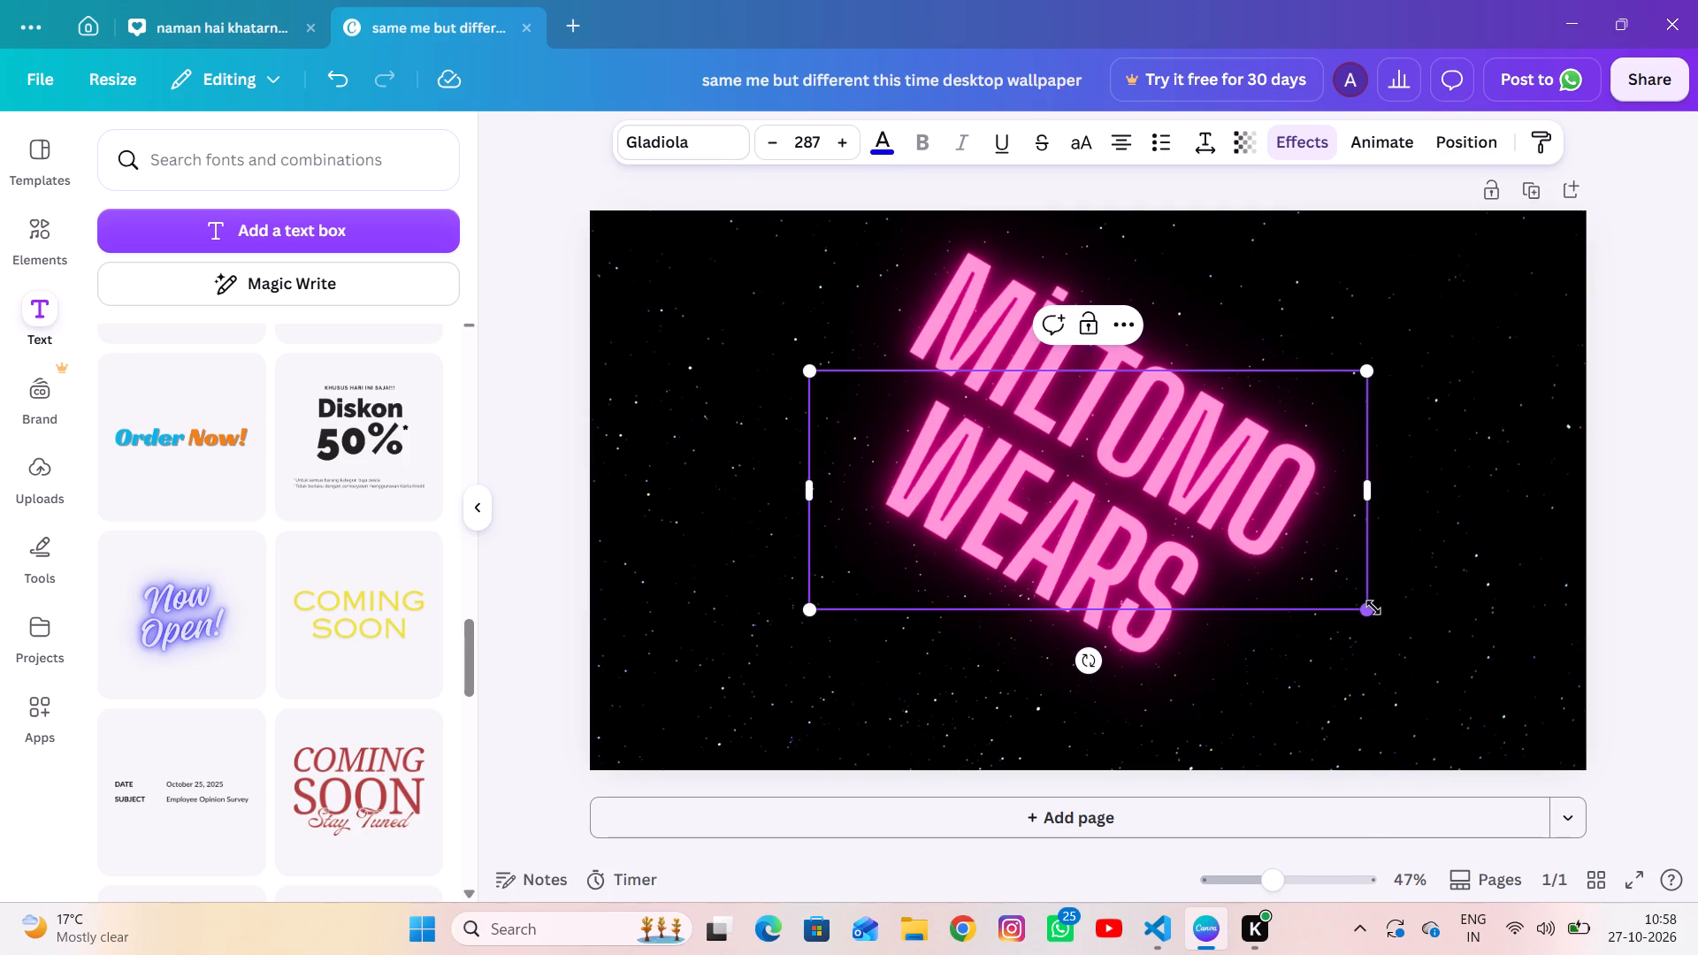
pyautogui.moveTo(1373, 607); pyautogui.dragTo(983, 448)
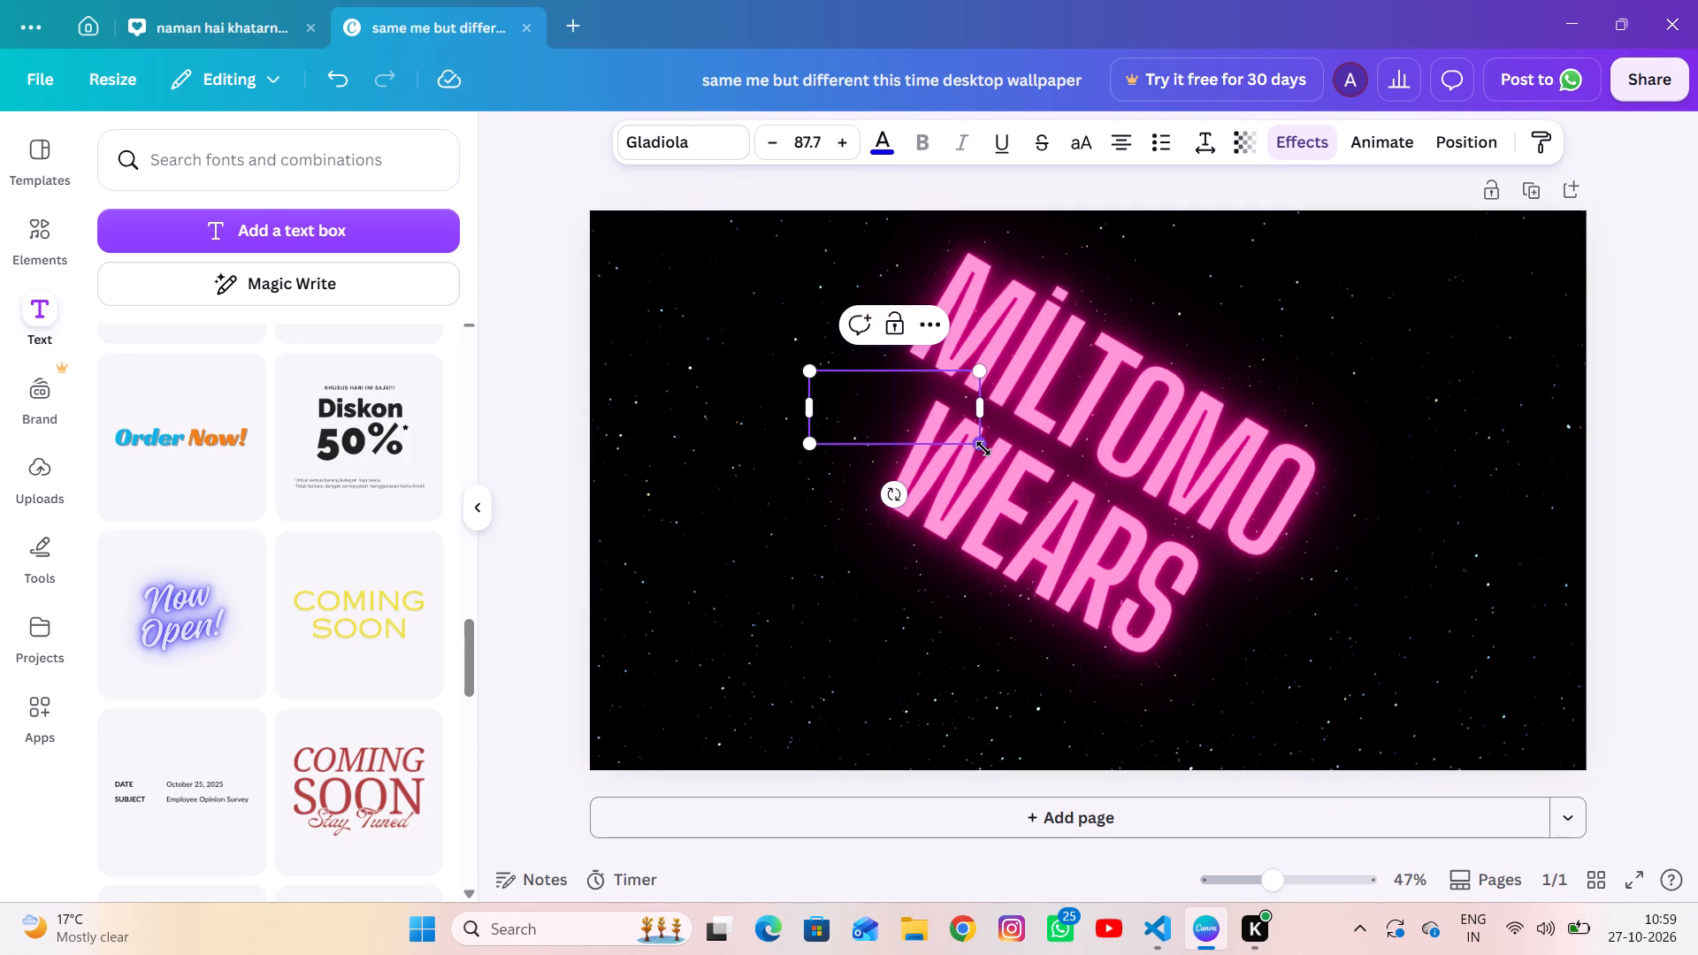
pyautogui.moveTo(901, 416); pyautogui.dragTo(841, 416)
pyautogui.click(841, 416)
pyautogui.write('so')
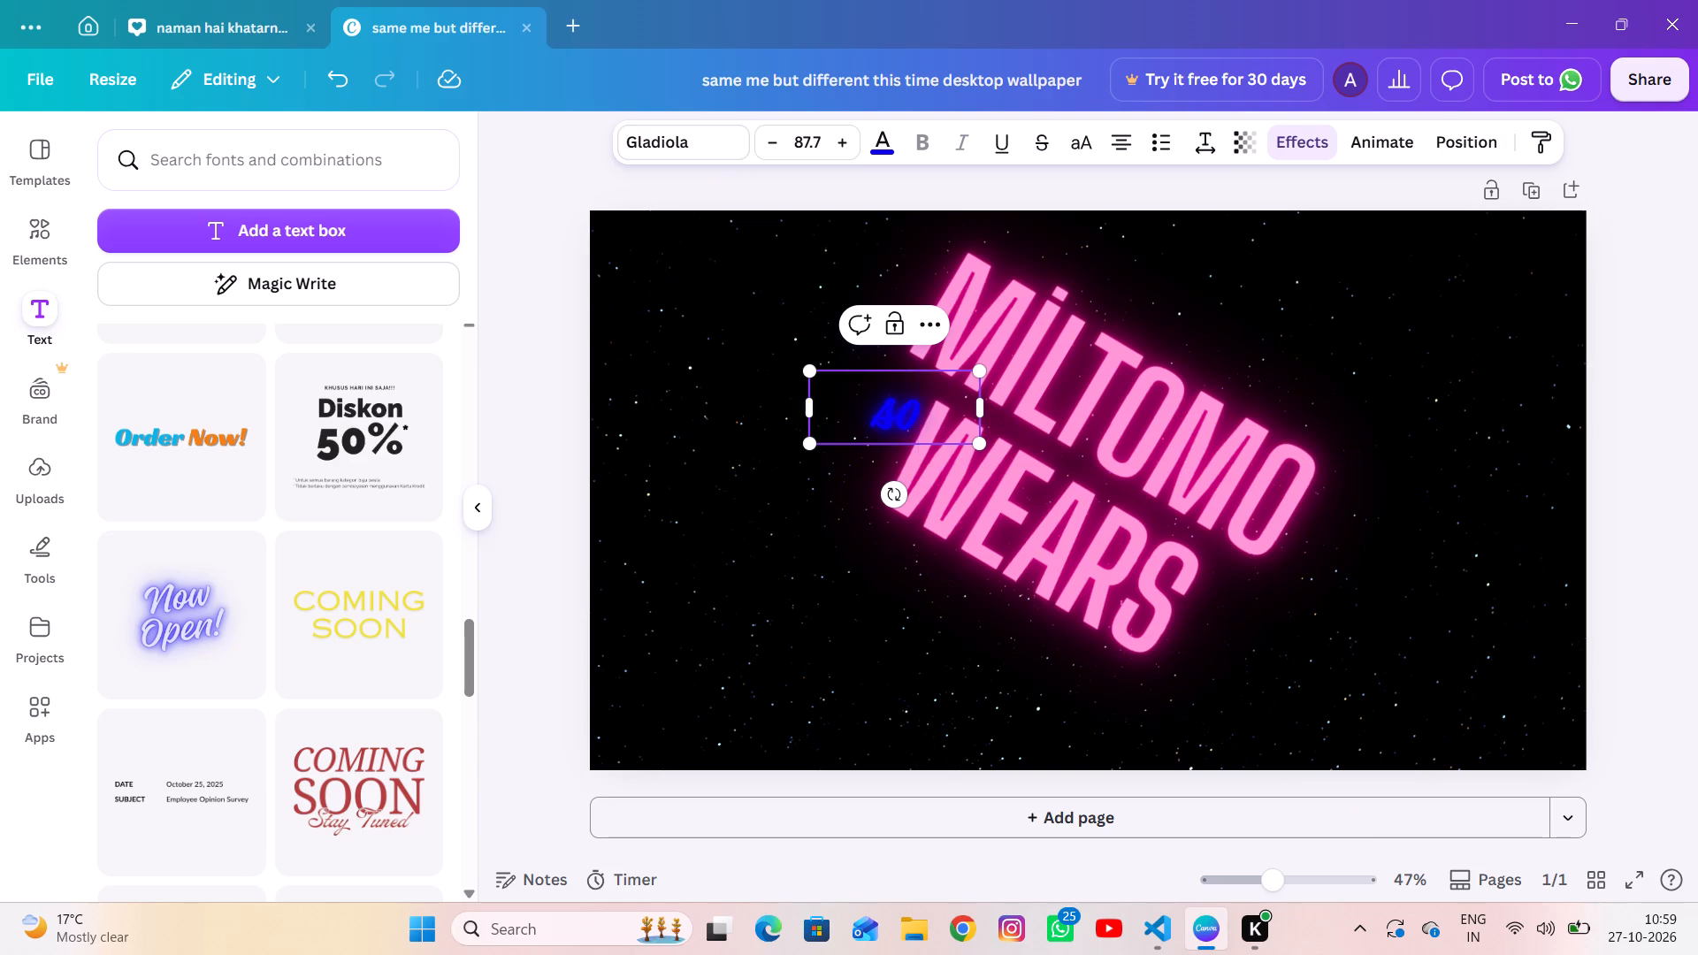
pyautogui.write('cks')
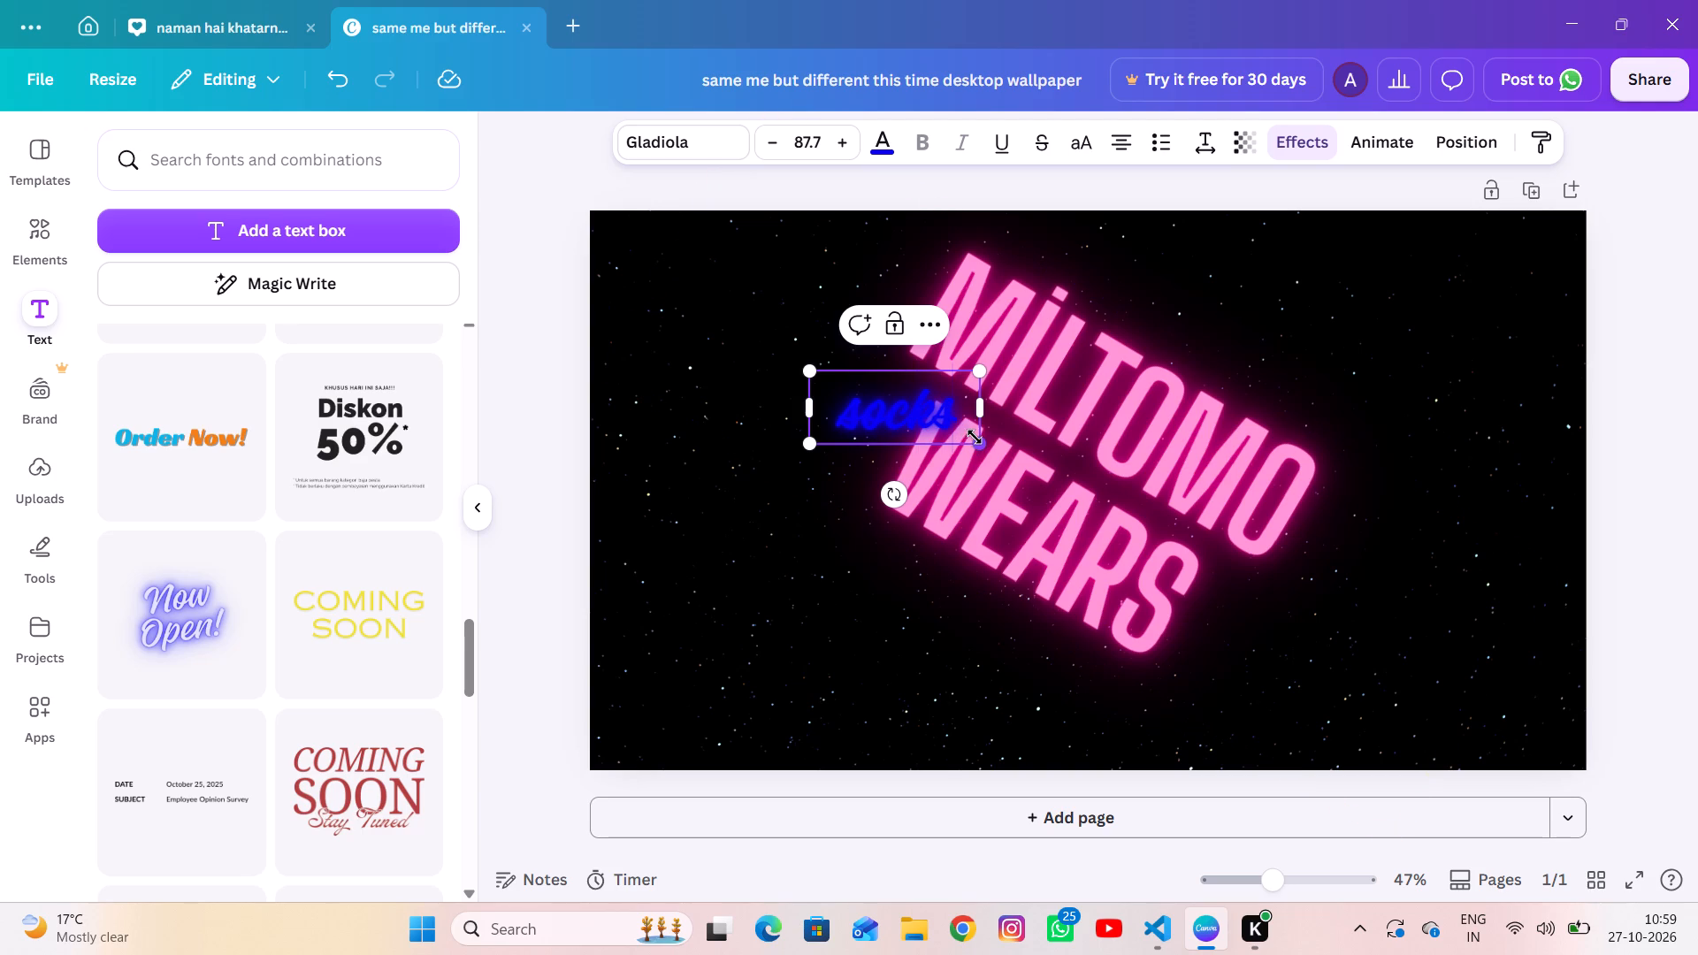
# Scale the socks text to font size 86.5 and tilt it clockwise to roughly match the pink lettering's slope.
pyautogui.moveTo(980, 439); pyautogui.dragTo(967, 463)
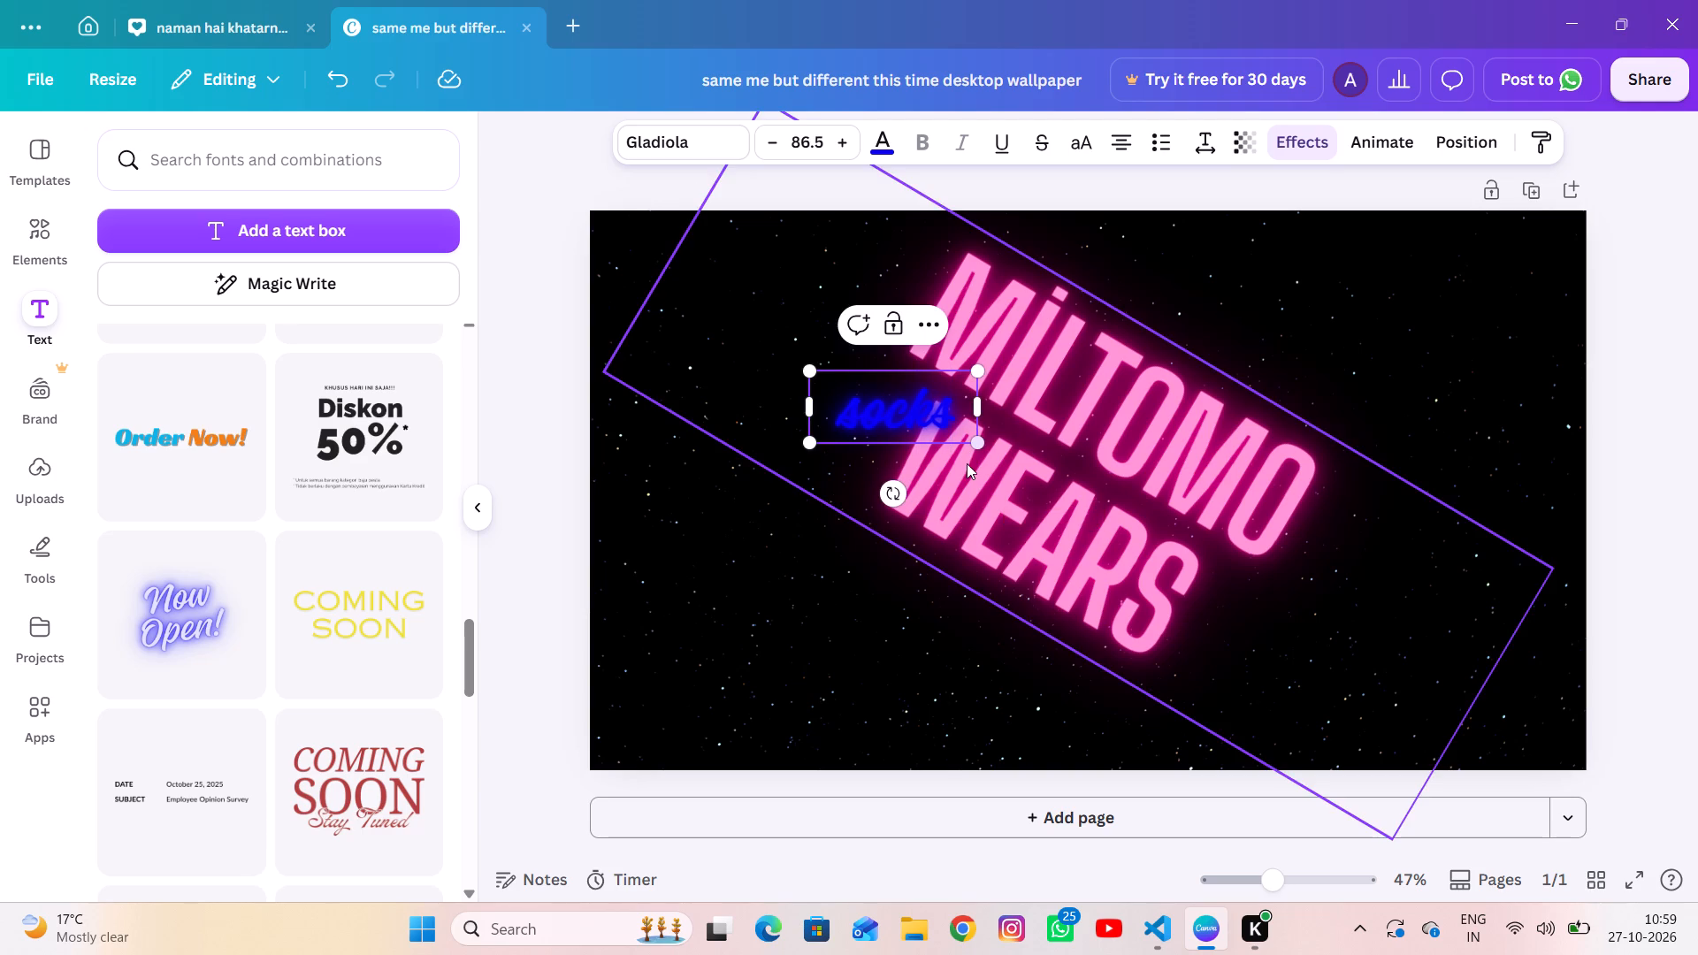
pyautogui.moveTo(888, 496); pyautogui.dragTo(832, 542)
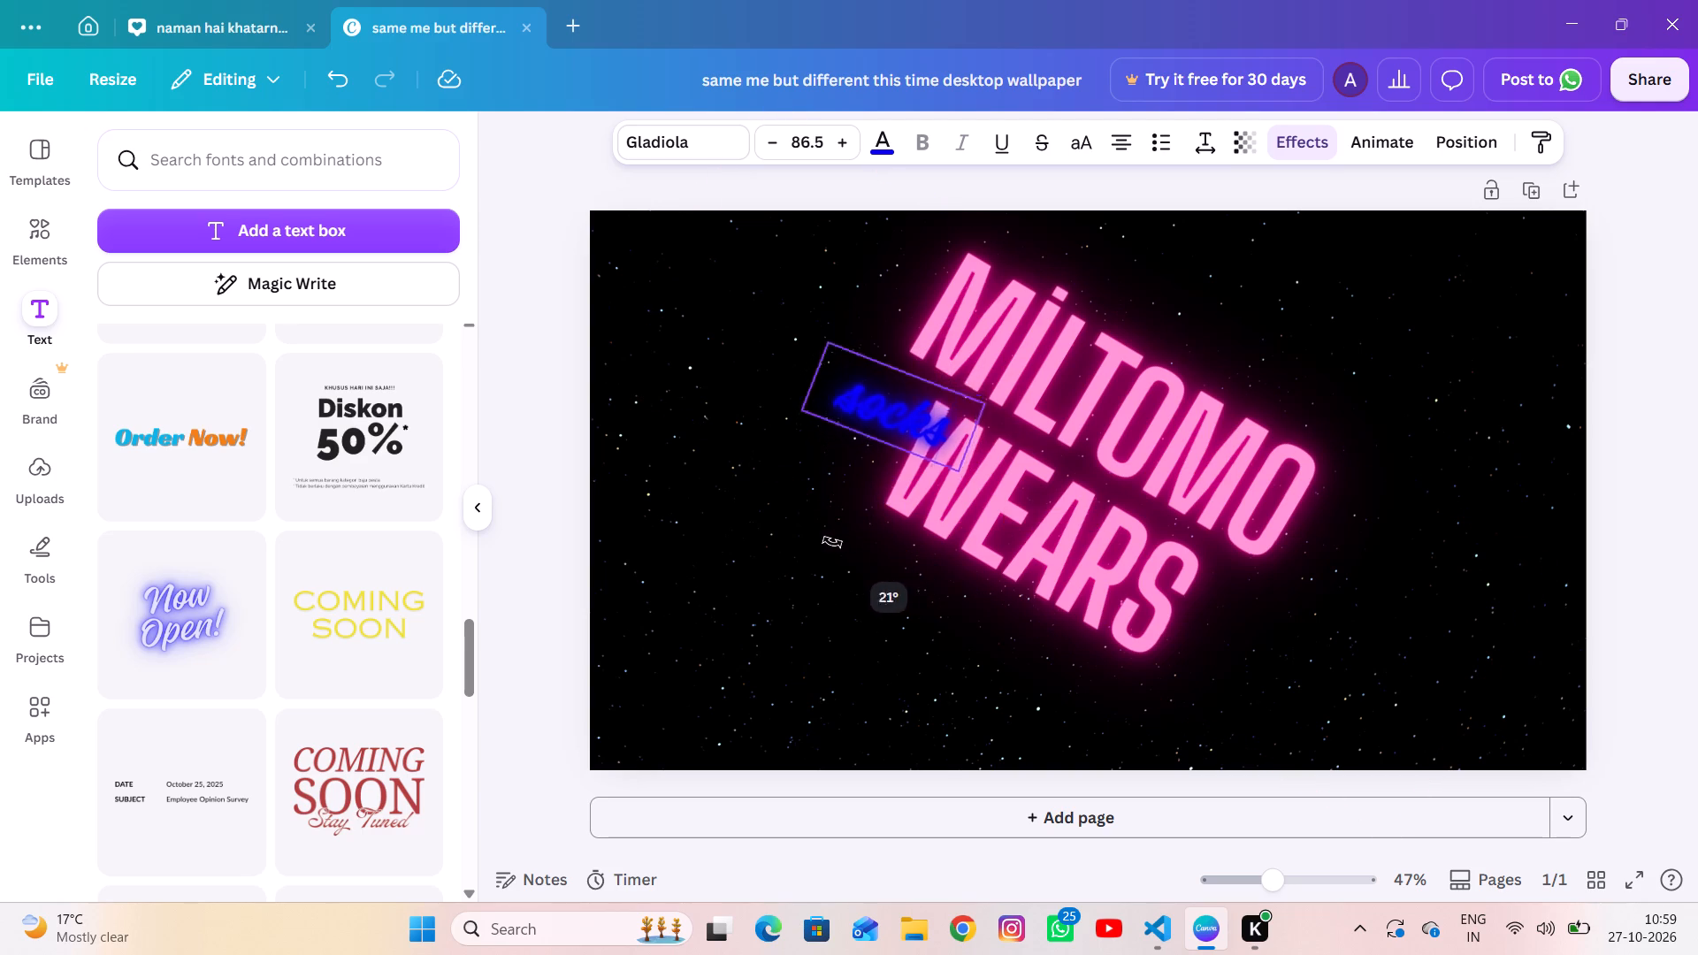
pyautogui.moveTo(832, 542); pyautogui.dragTo(818, 541)
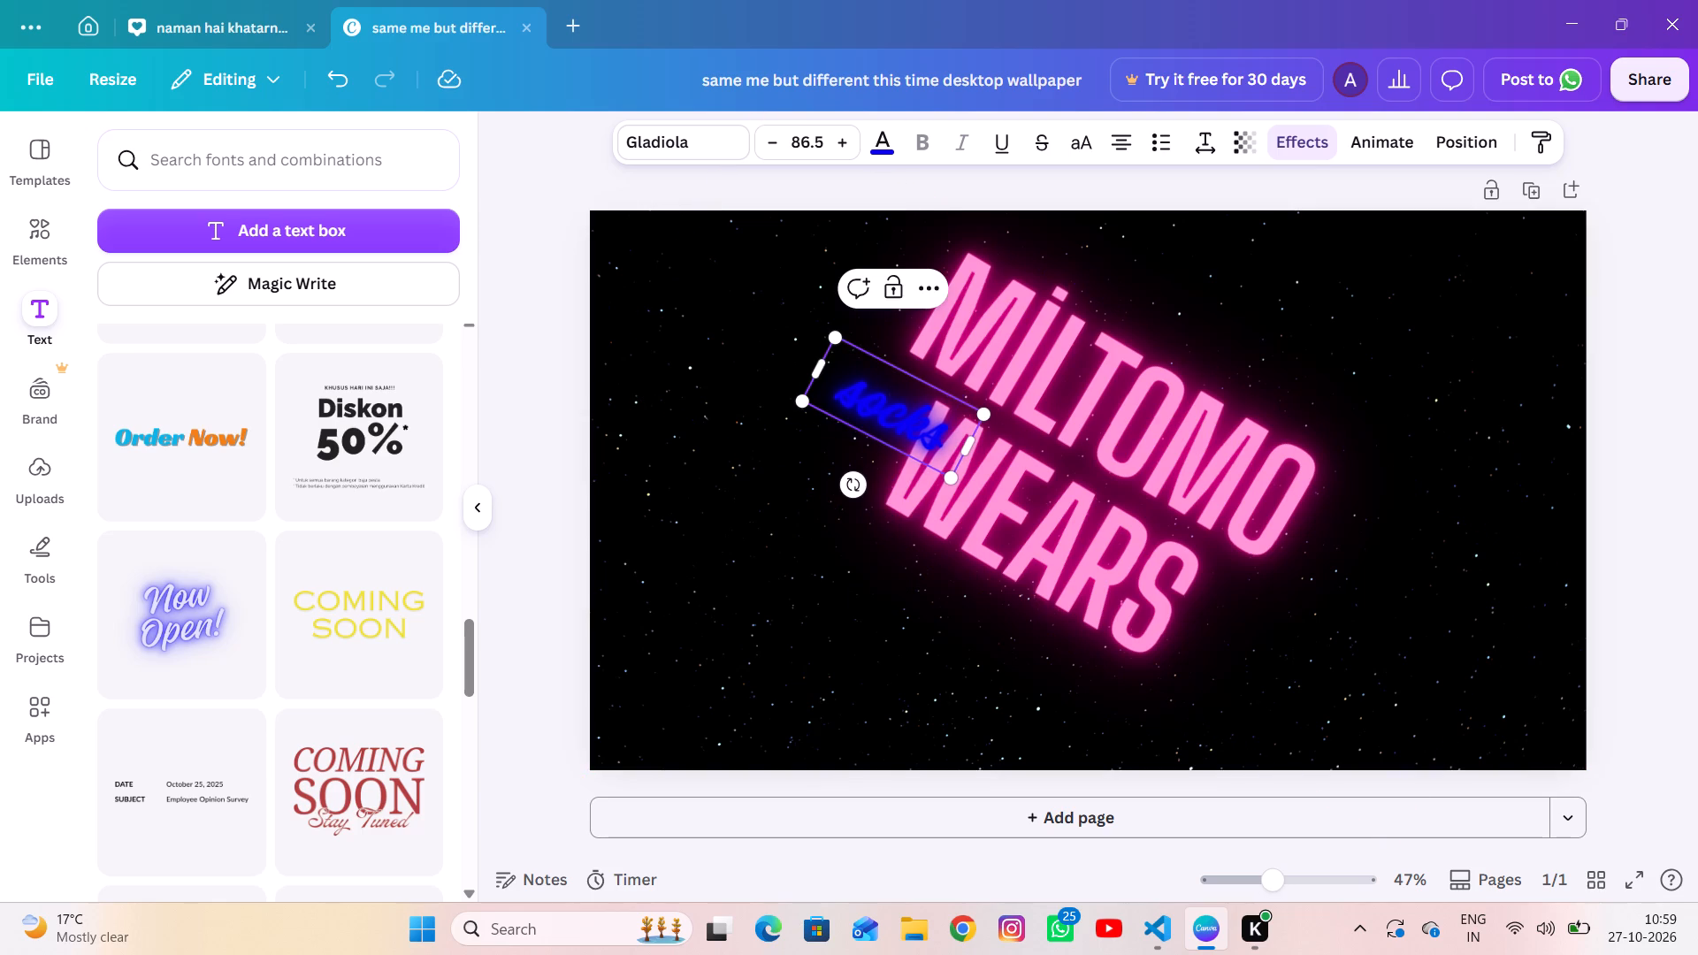
pyautogui.moveTo(897, 386); pyautogui.dragTo(896, 470)
pyautogui.click(796, 584)
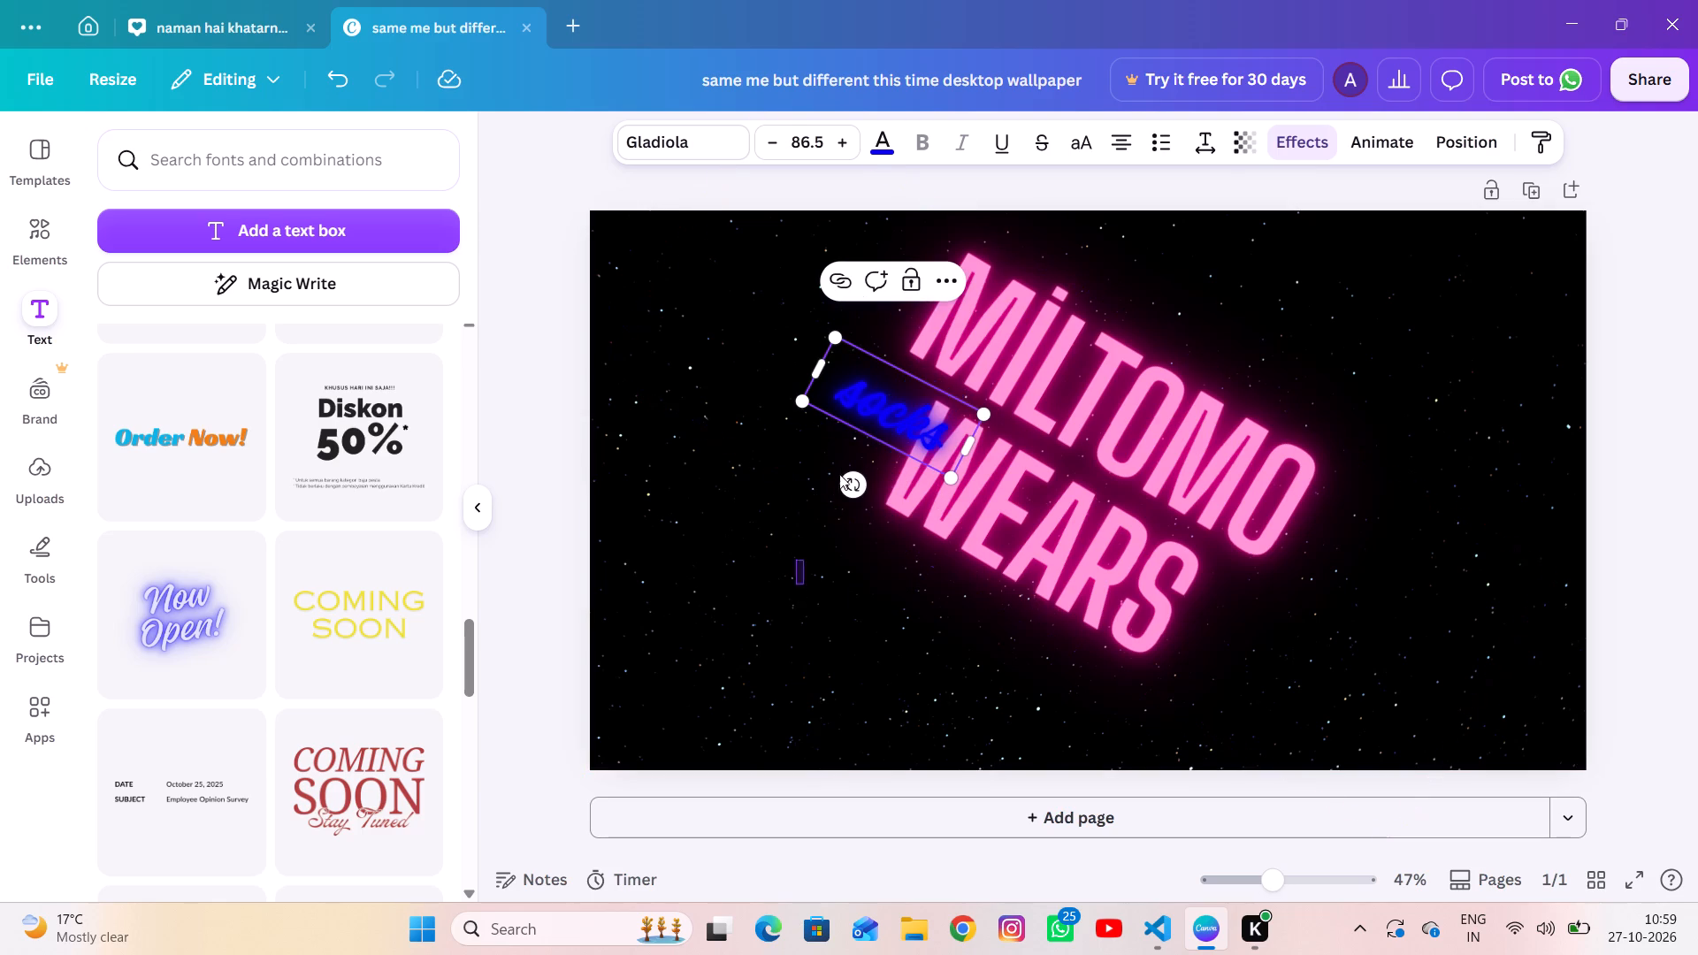
pyautogui.click(797, 587)
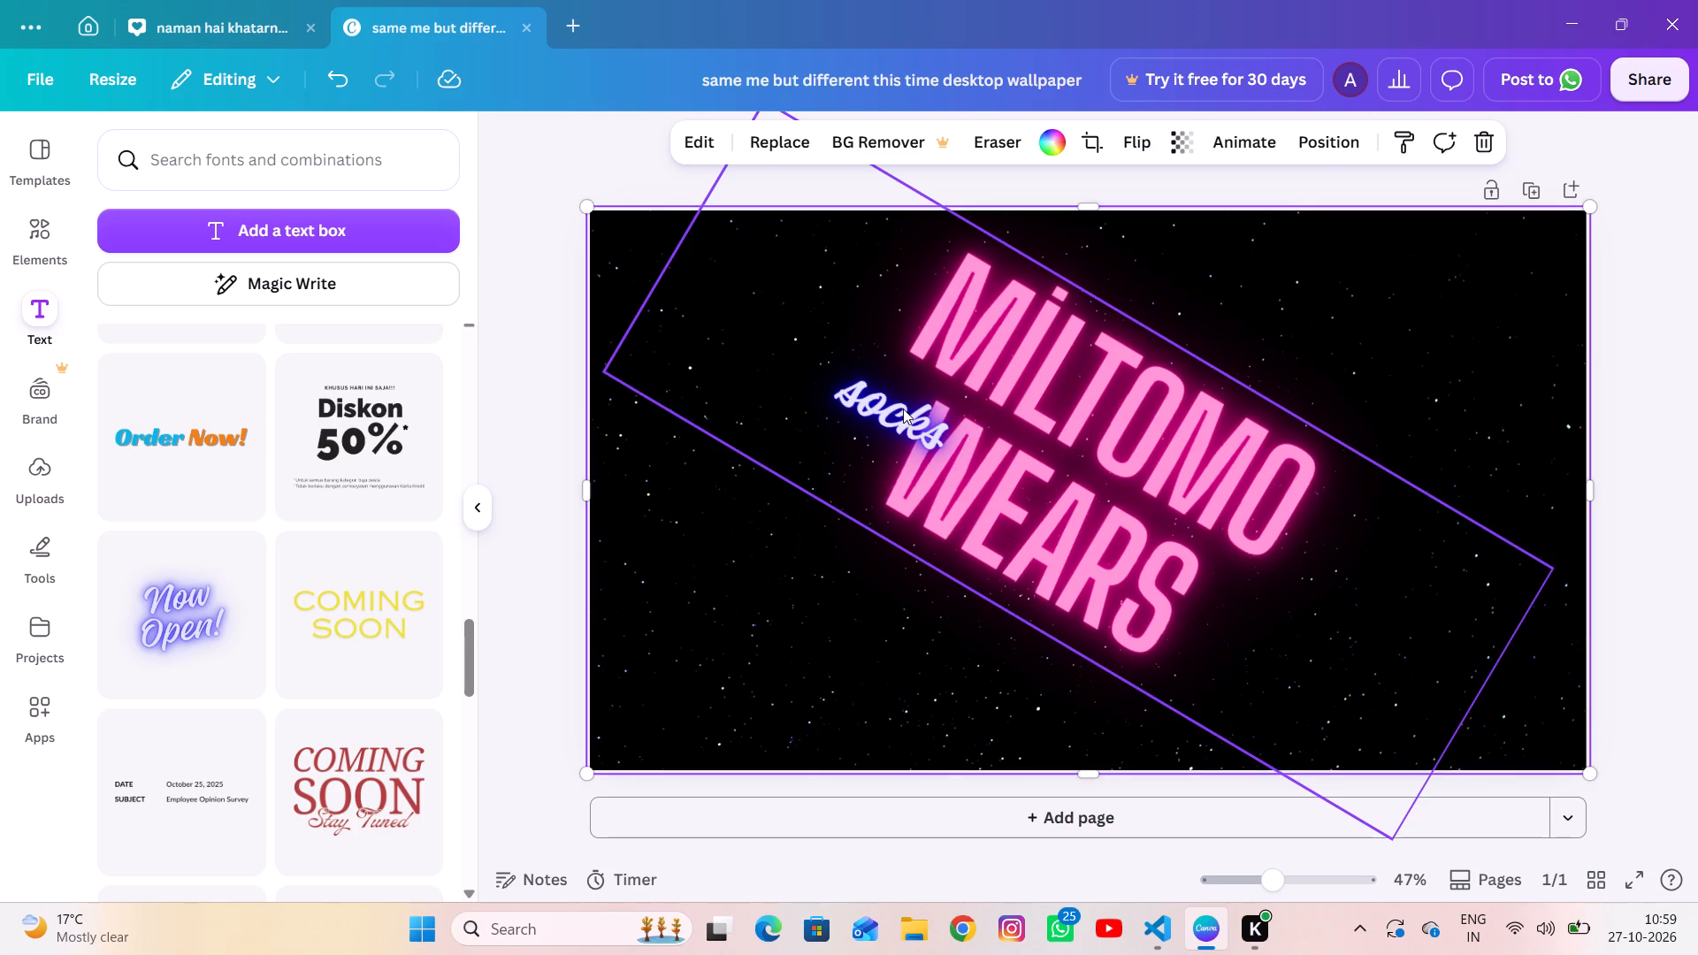
# Move the blue socks text directly beneath the end of the word WEARS.
pyautogui.moveTo(903, 409); pyautogui.dragTo(1125, 657)
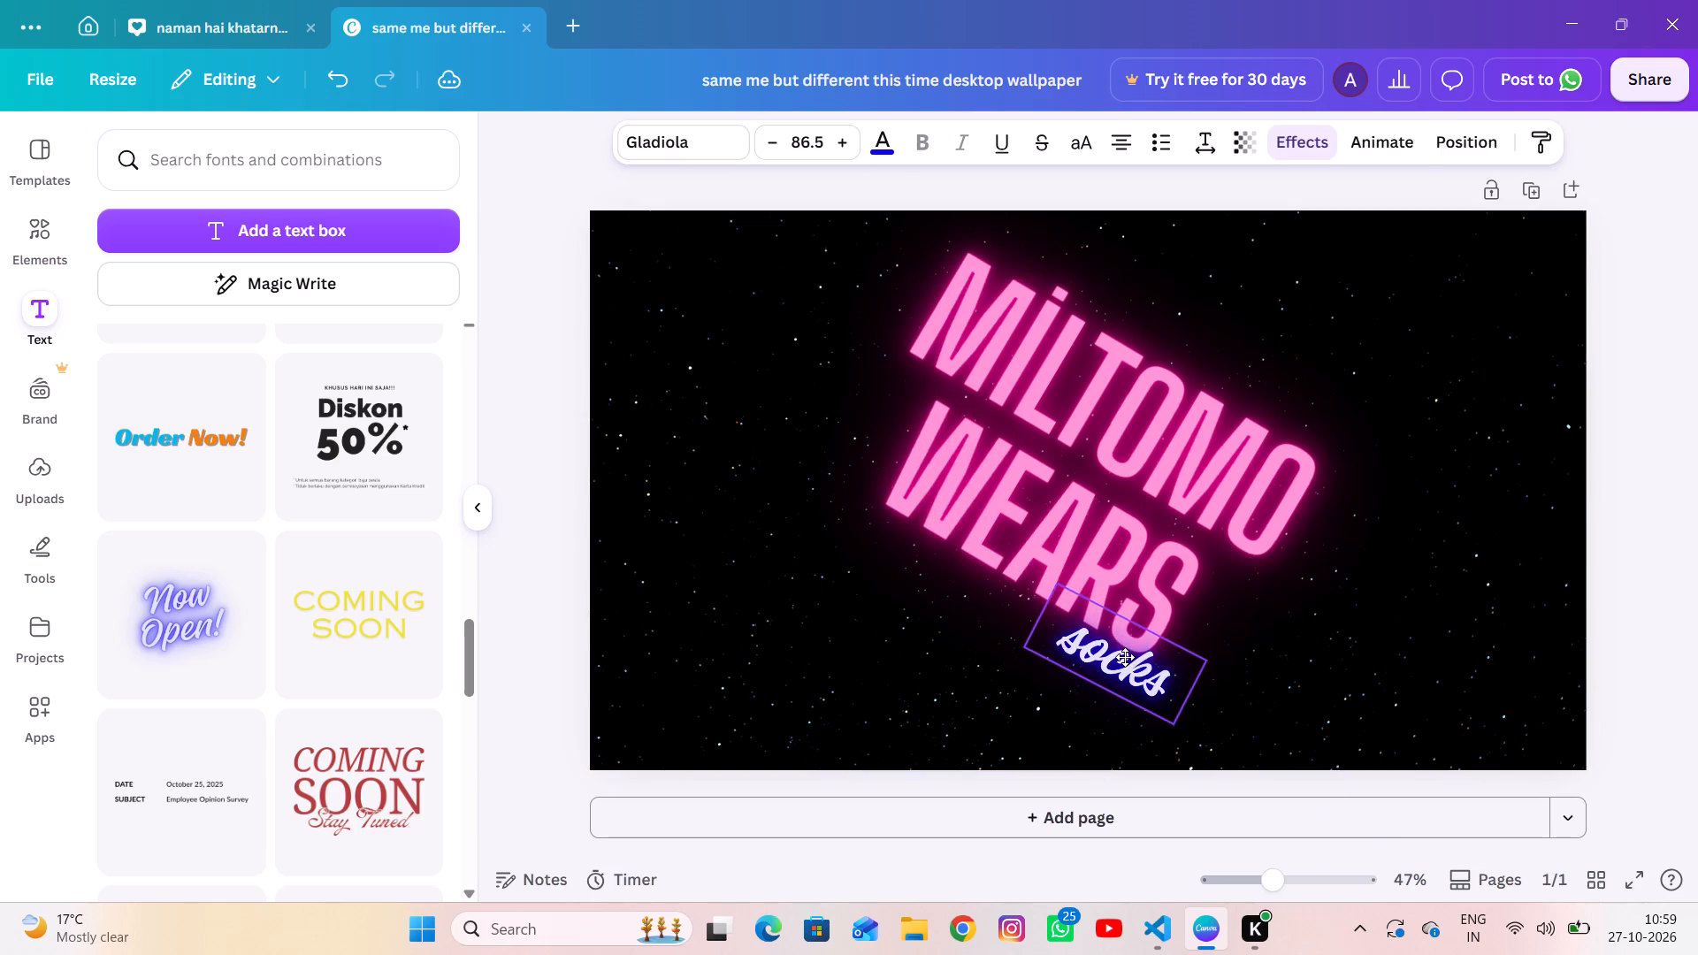
pyautogui.moveTo(1125, 657); pyautogui.dragTo(1124, 665)
pyautogui.click(929, 653)
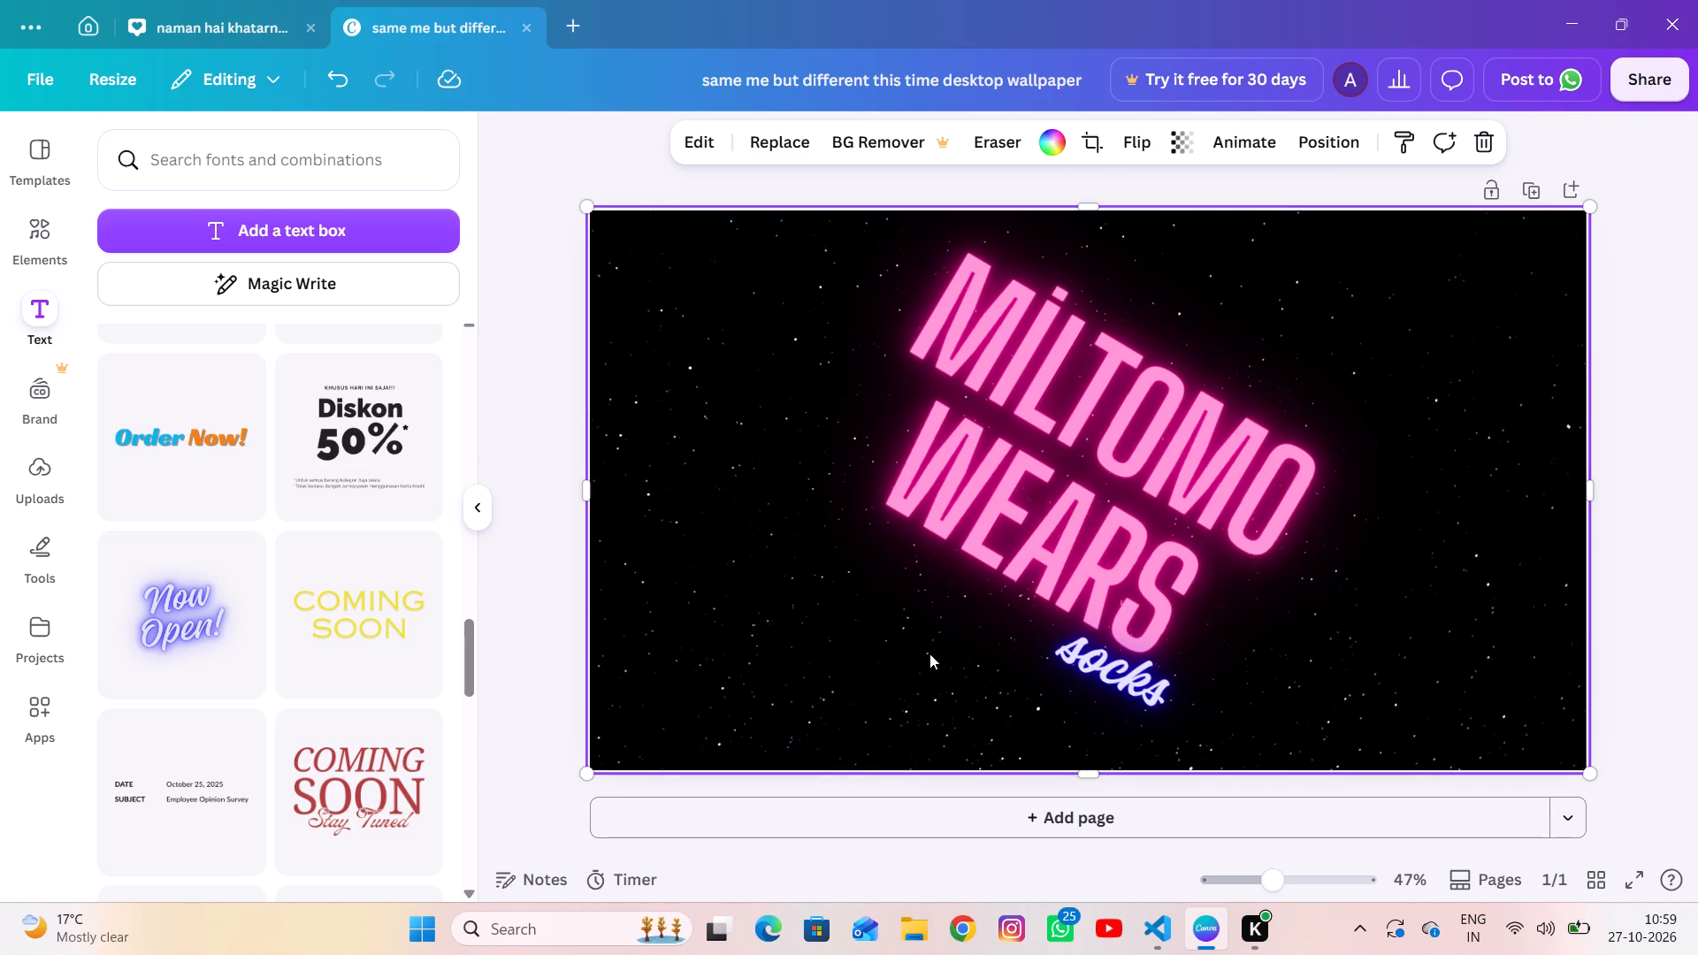
# Add the orange and teal "Bold moves" font combination to the wallpaper.
pyautogui.click(361, 705)
pyautogui.scroll(-4, 361, 705)
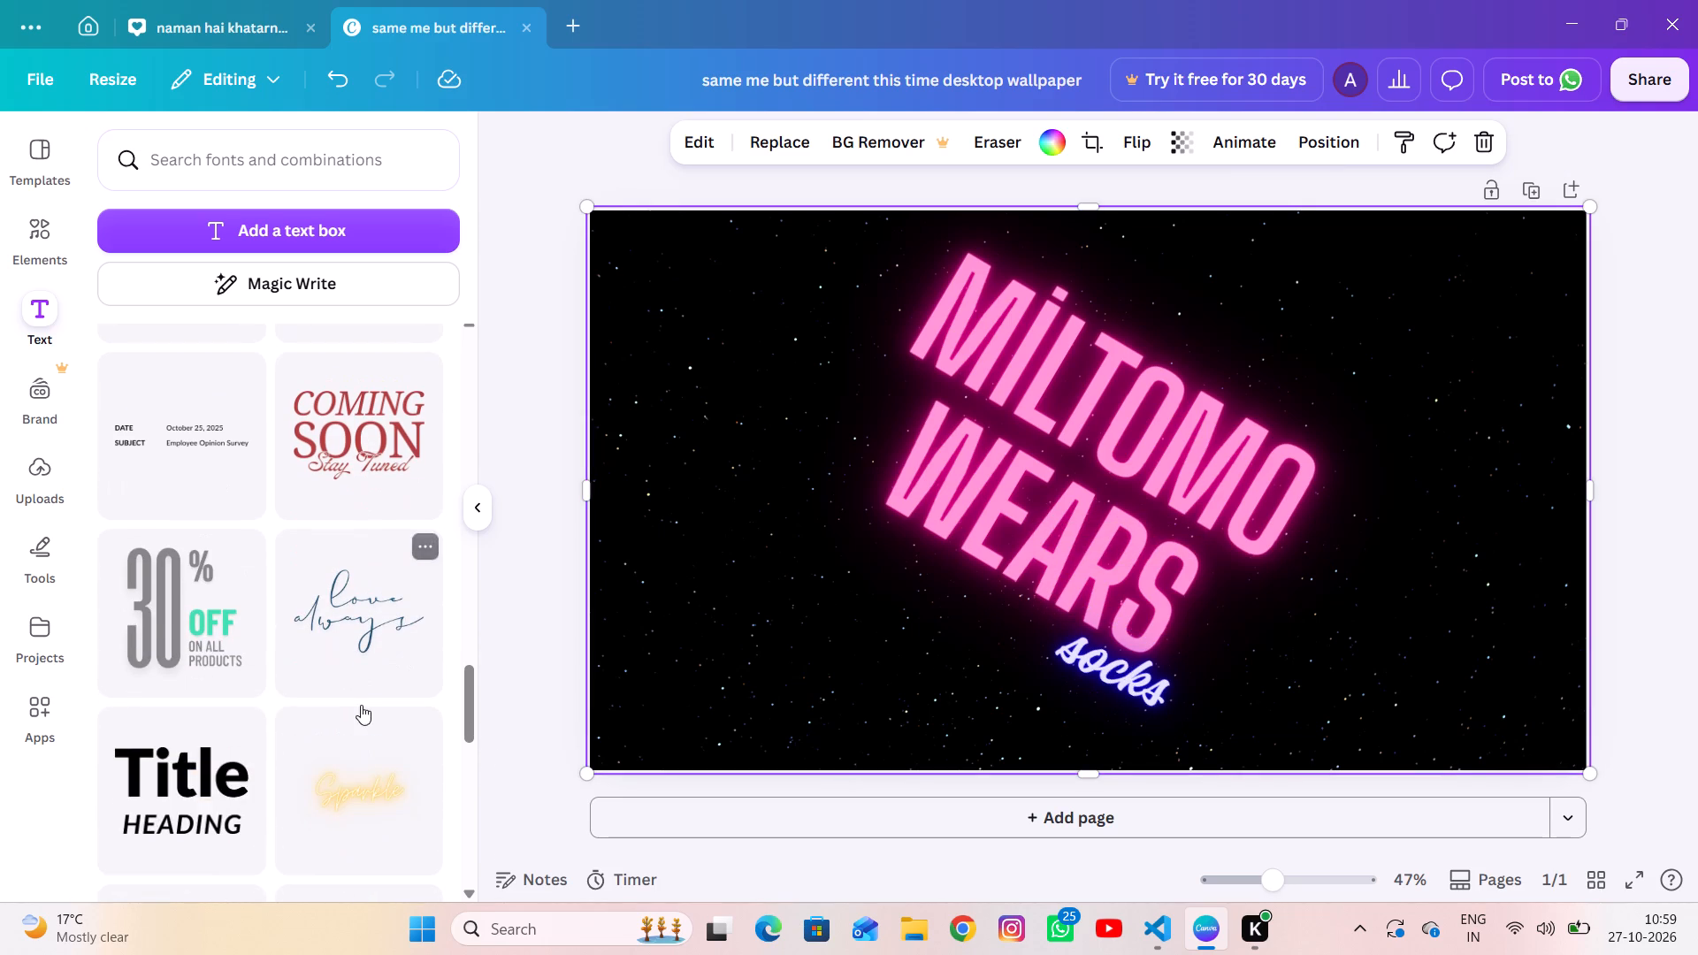
pyautogui.scroll(-3, 361, 705)
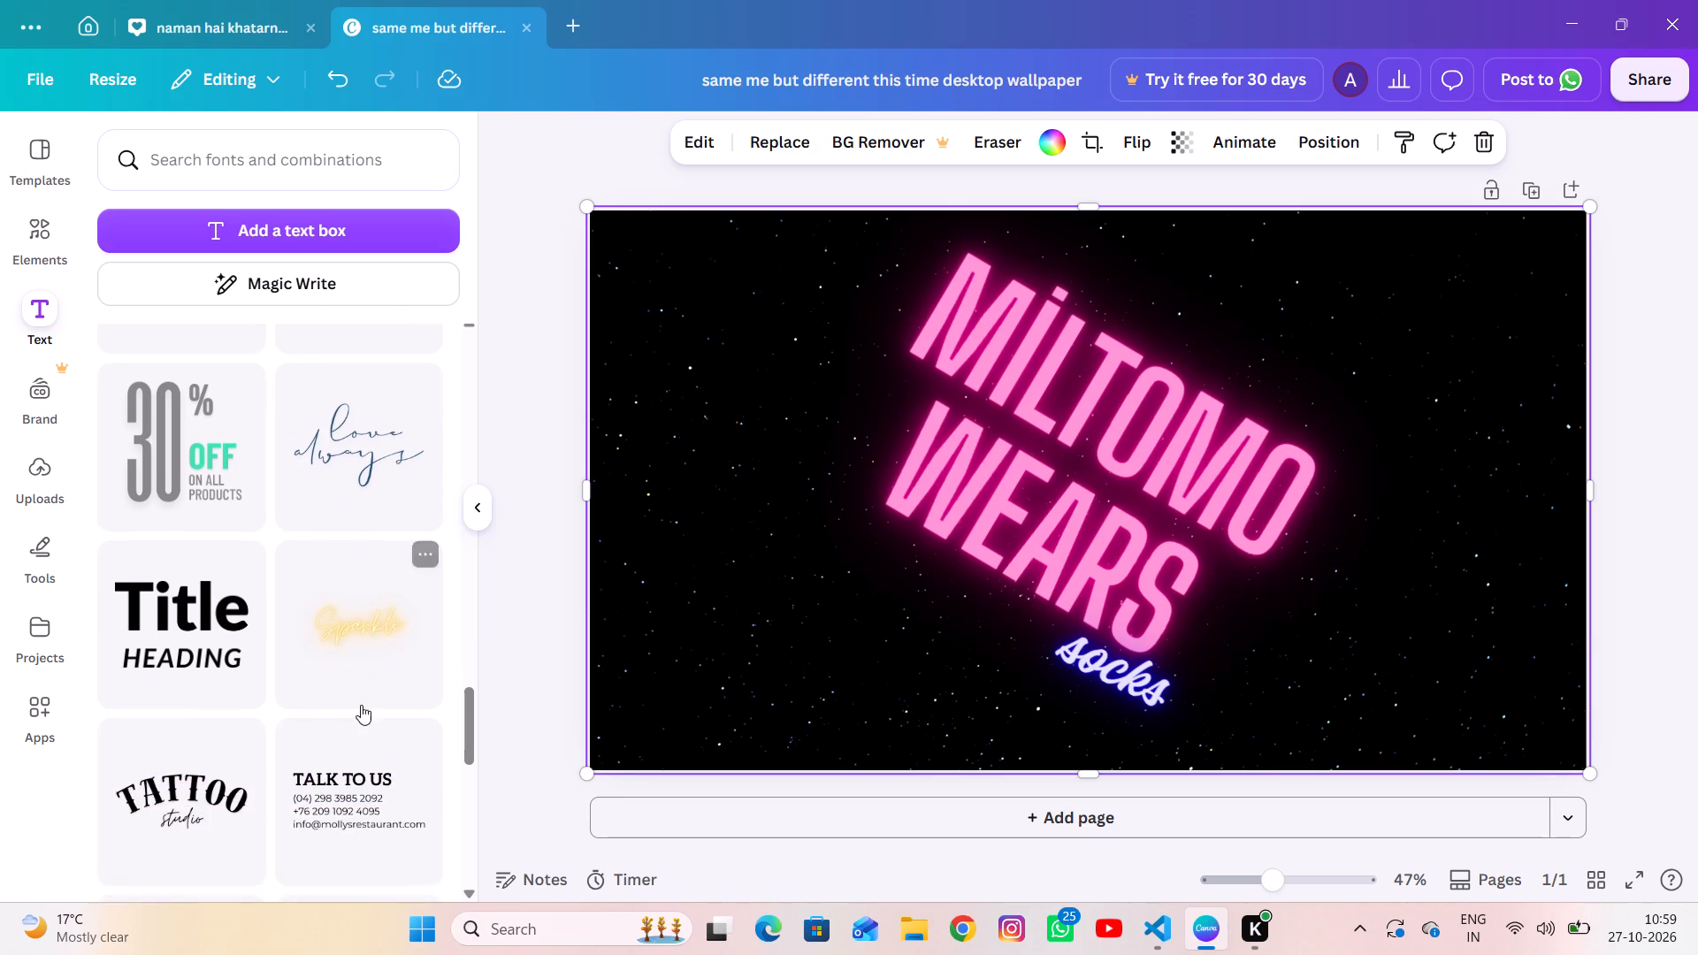
pyautogui.scroll(-2, 361, 705)
pyautogui.scroll(2, 361, 705)
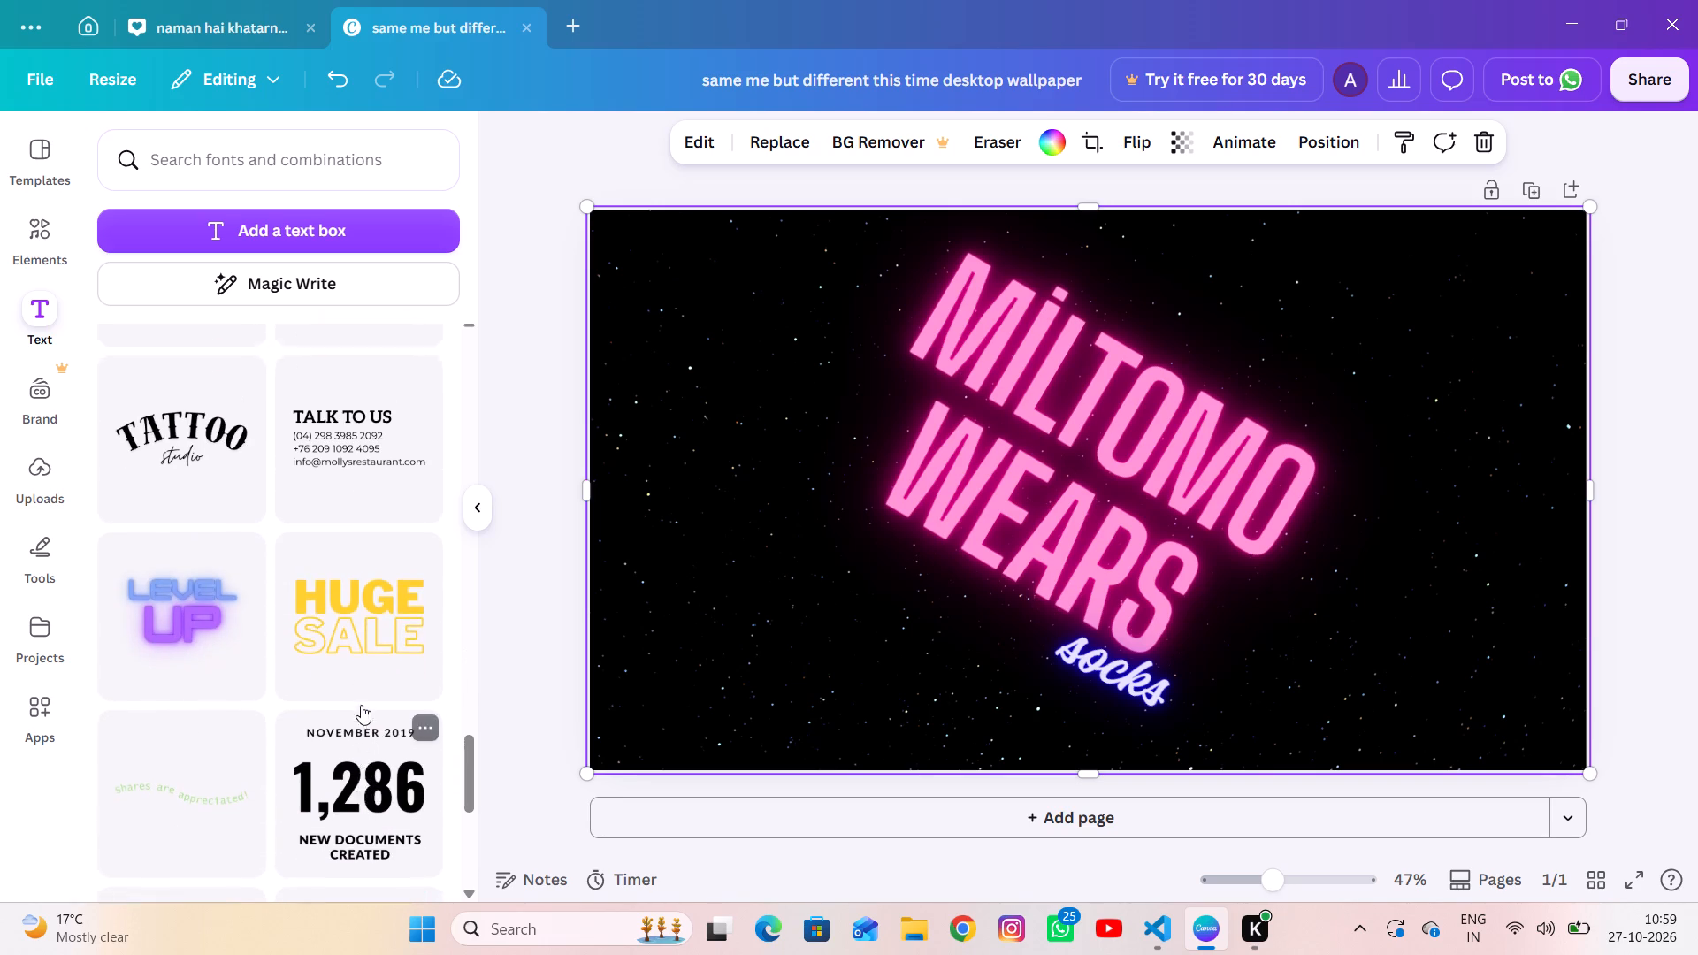
pyautogui.scroll(11, 361, 705)
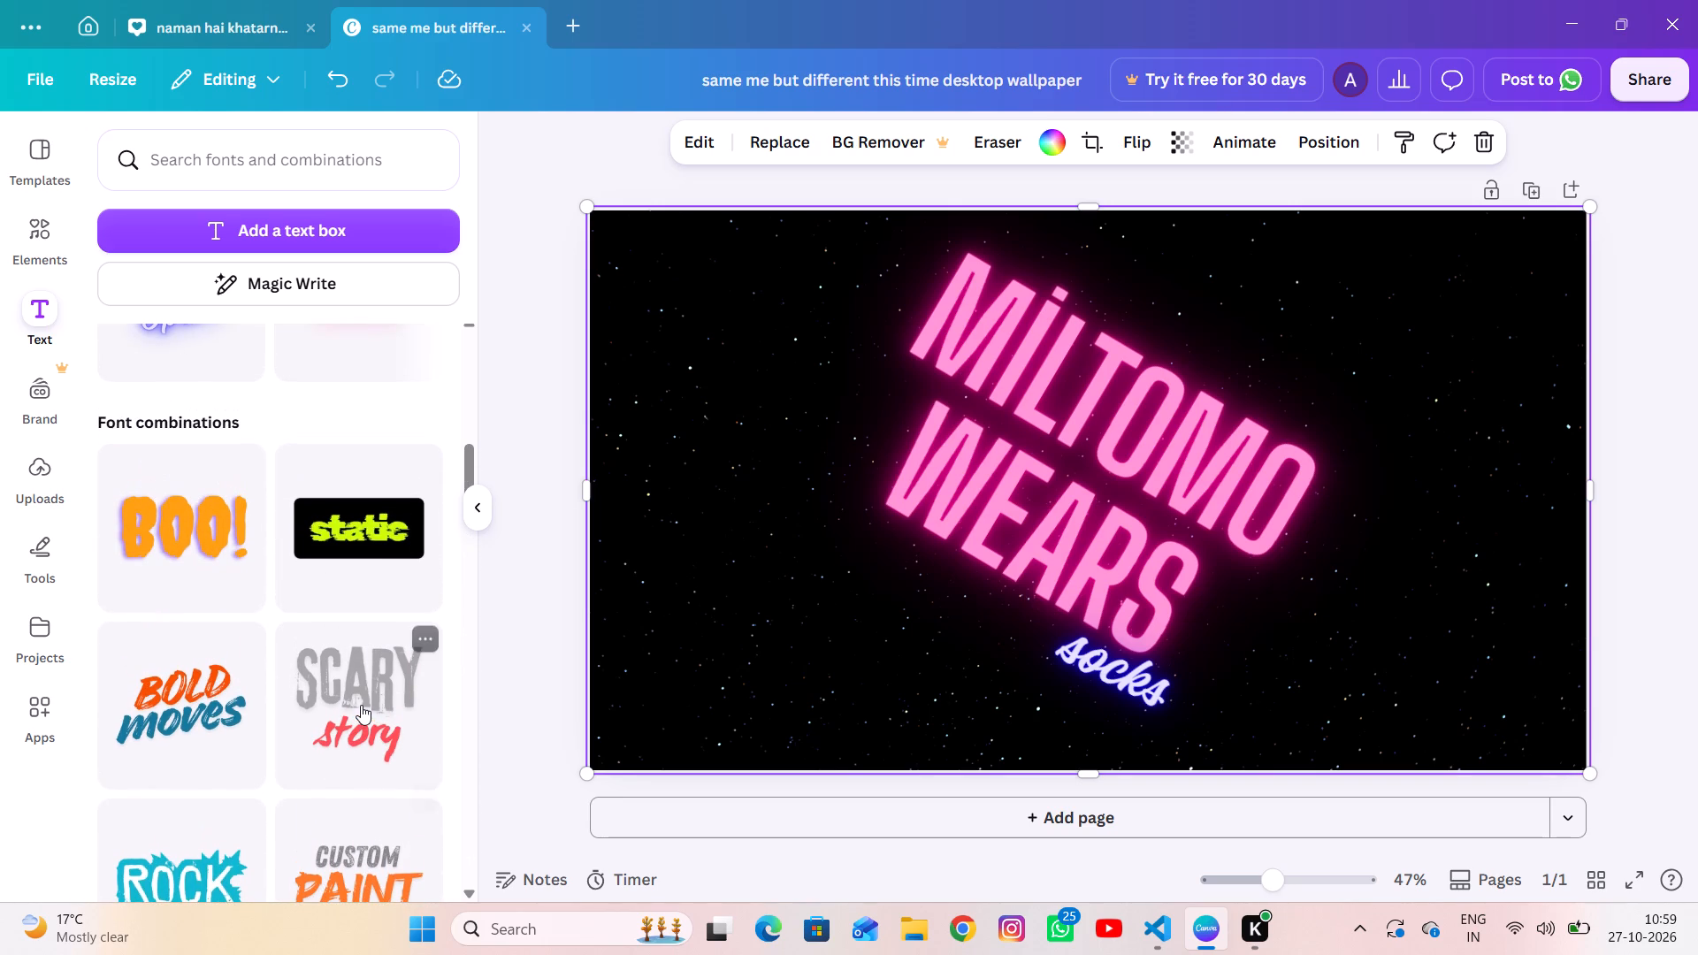
pyautogui.scroll(-1, 291, 693)
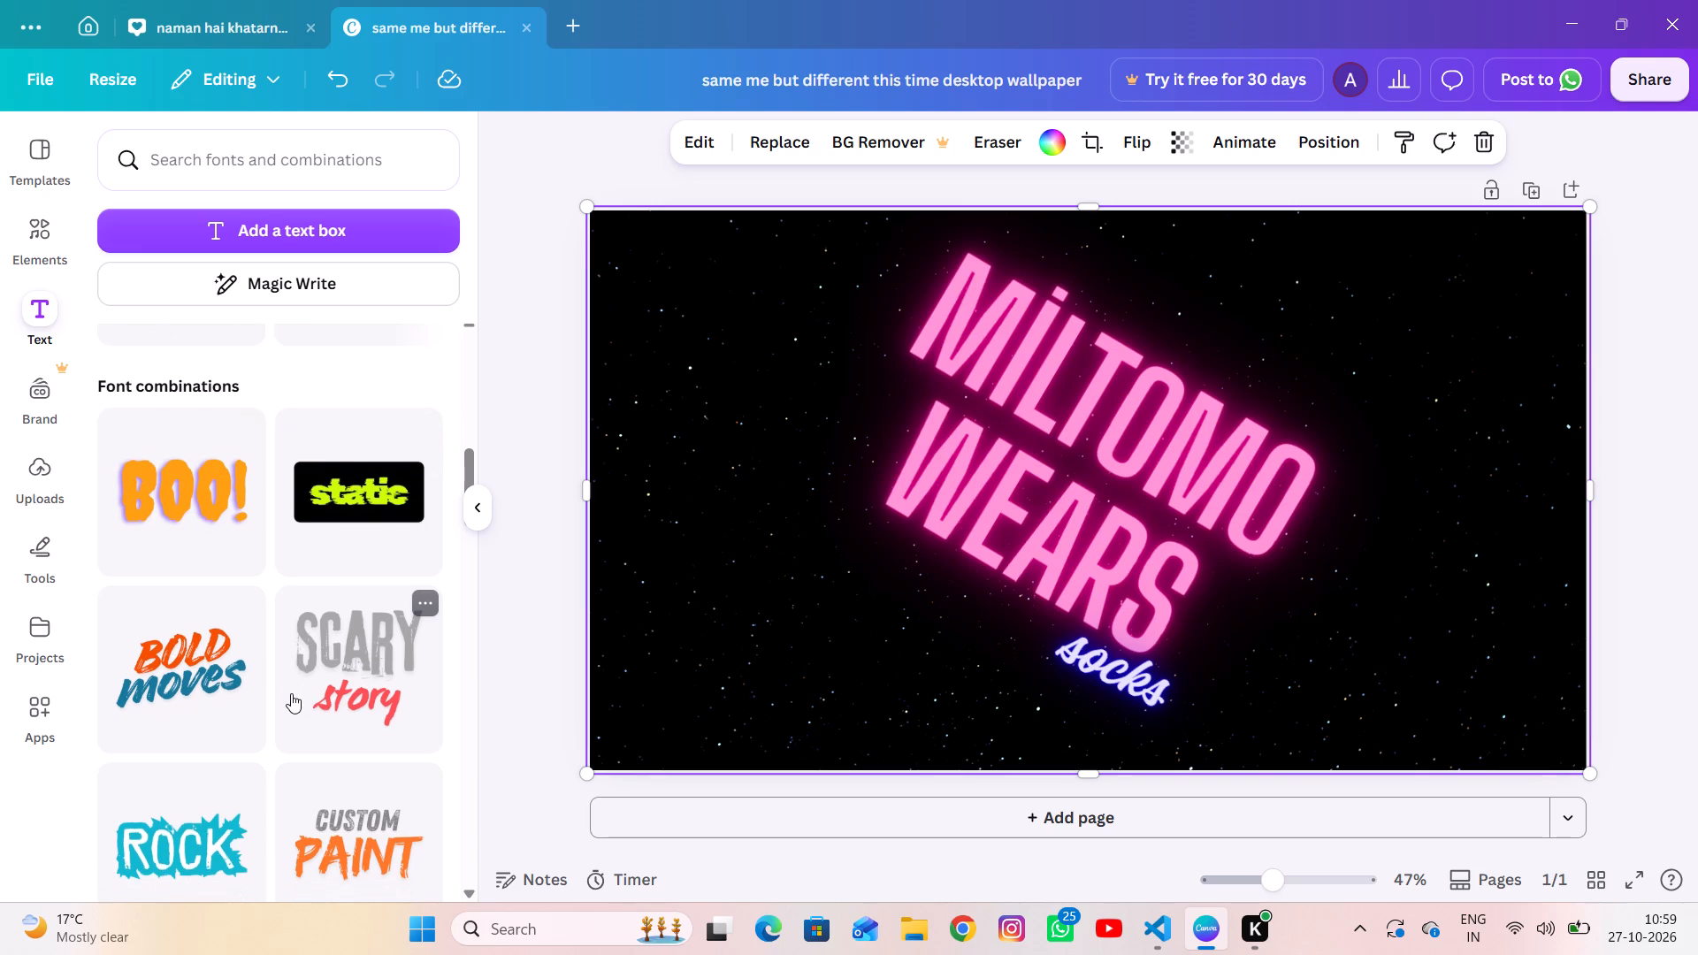
pyautogui.click(182, 684)
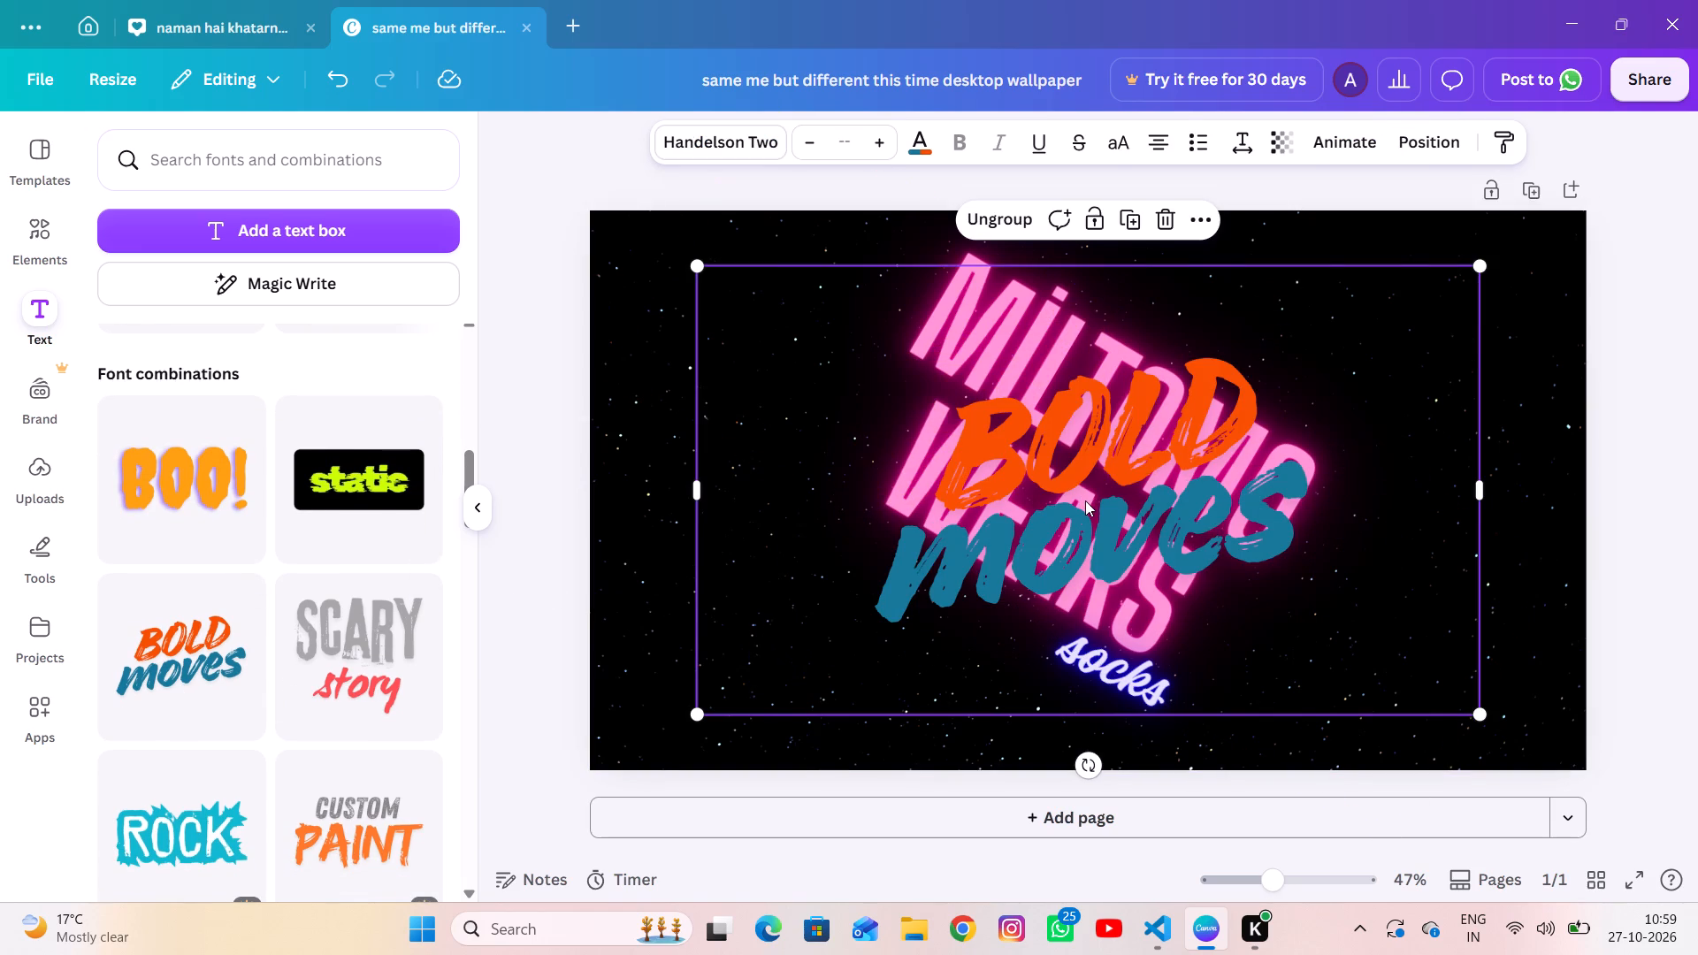
pyautogui.click(1153, 498)
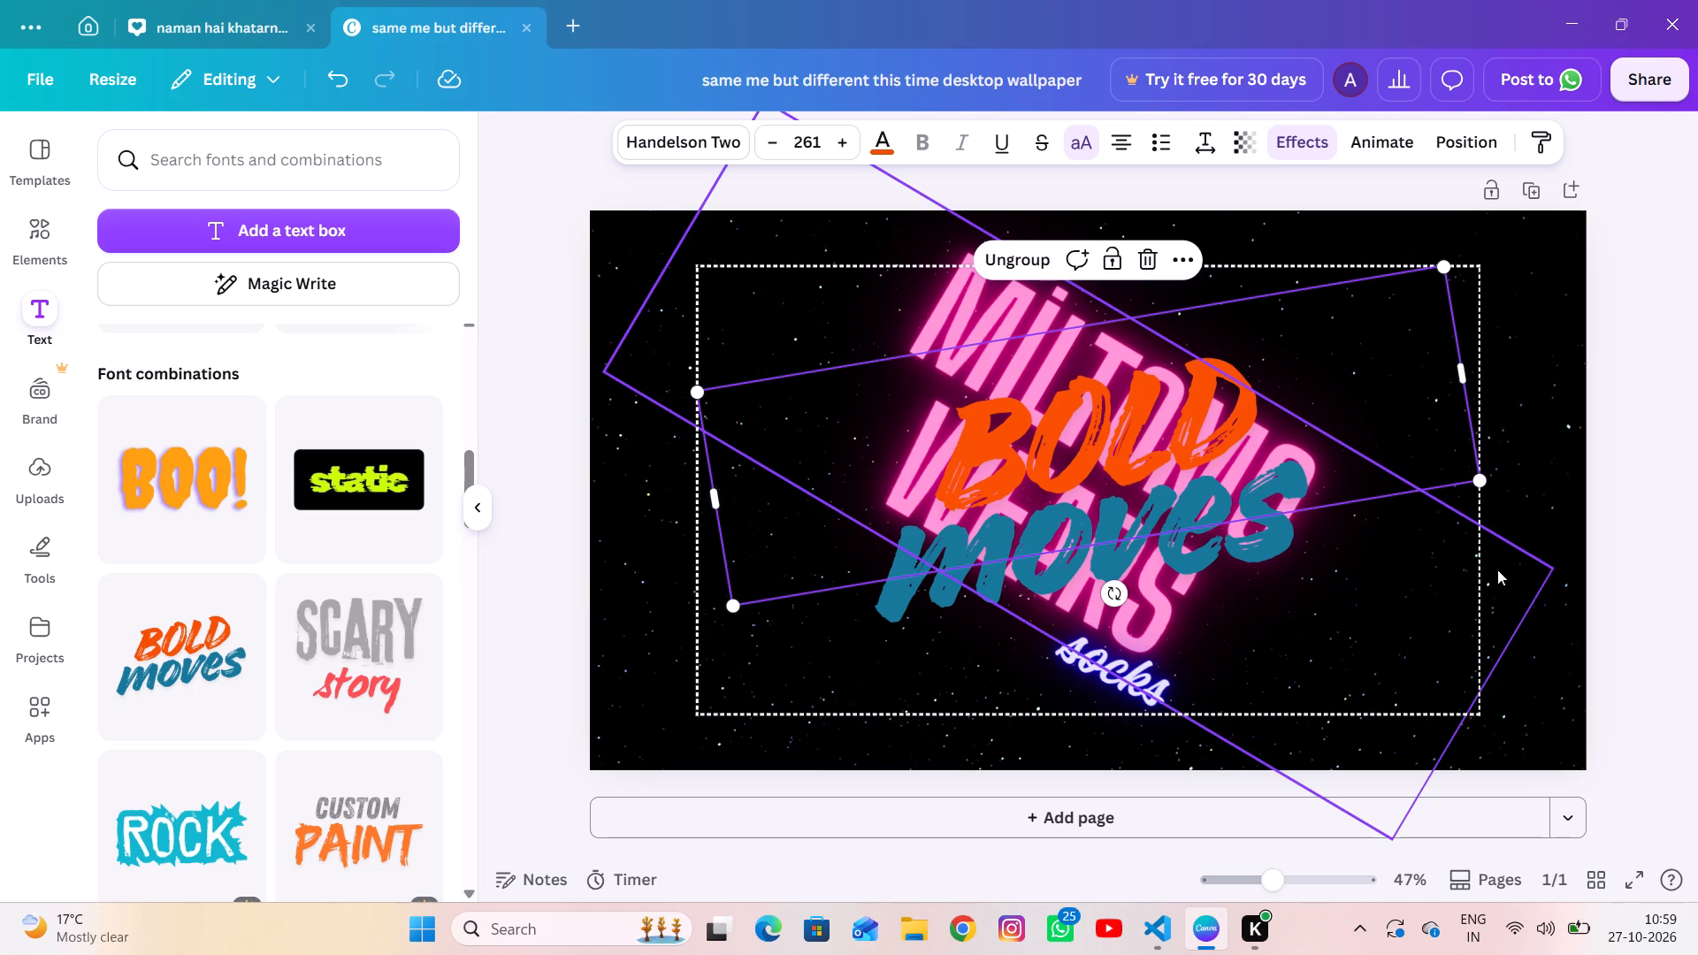
pyautogui.click(656, 620)
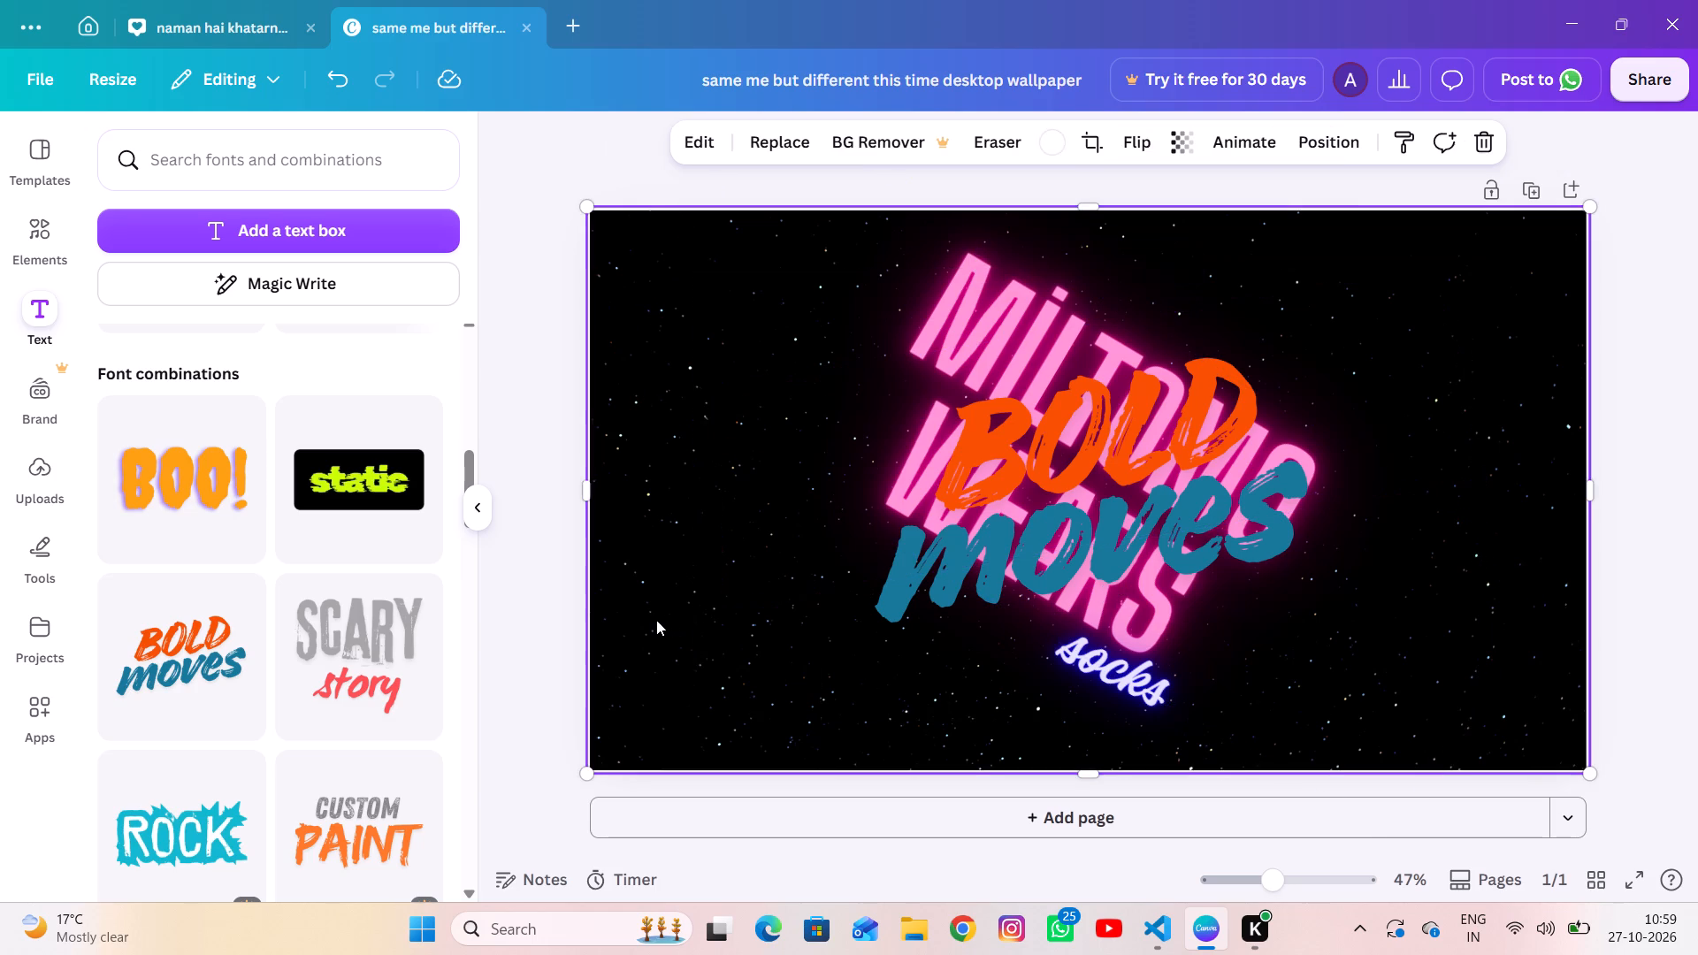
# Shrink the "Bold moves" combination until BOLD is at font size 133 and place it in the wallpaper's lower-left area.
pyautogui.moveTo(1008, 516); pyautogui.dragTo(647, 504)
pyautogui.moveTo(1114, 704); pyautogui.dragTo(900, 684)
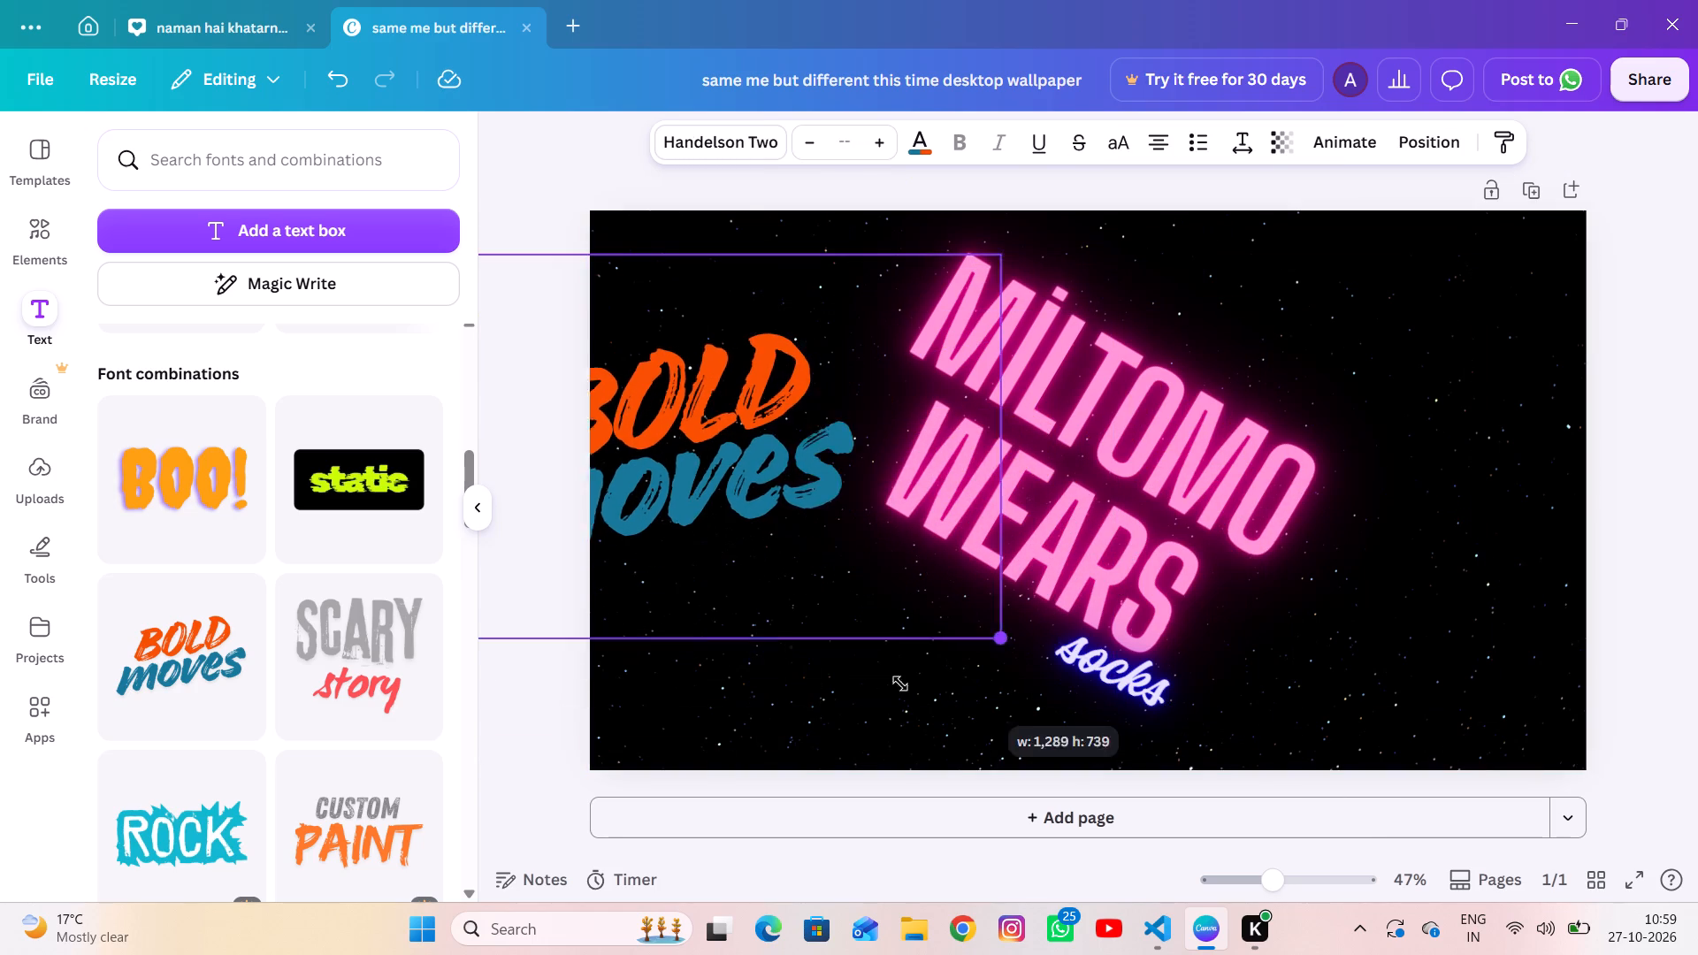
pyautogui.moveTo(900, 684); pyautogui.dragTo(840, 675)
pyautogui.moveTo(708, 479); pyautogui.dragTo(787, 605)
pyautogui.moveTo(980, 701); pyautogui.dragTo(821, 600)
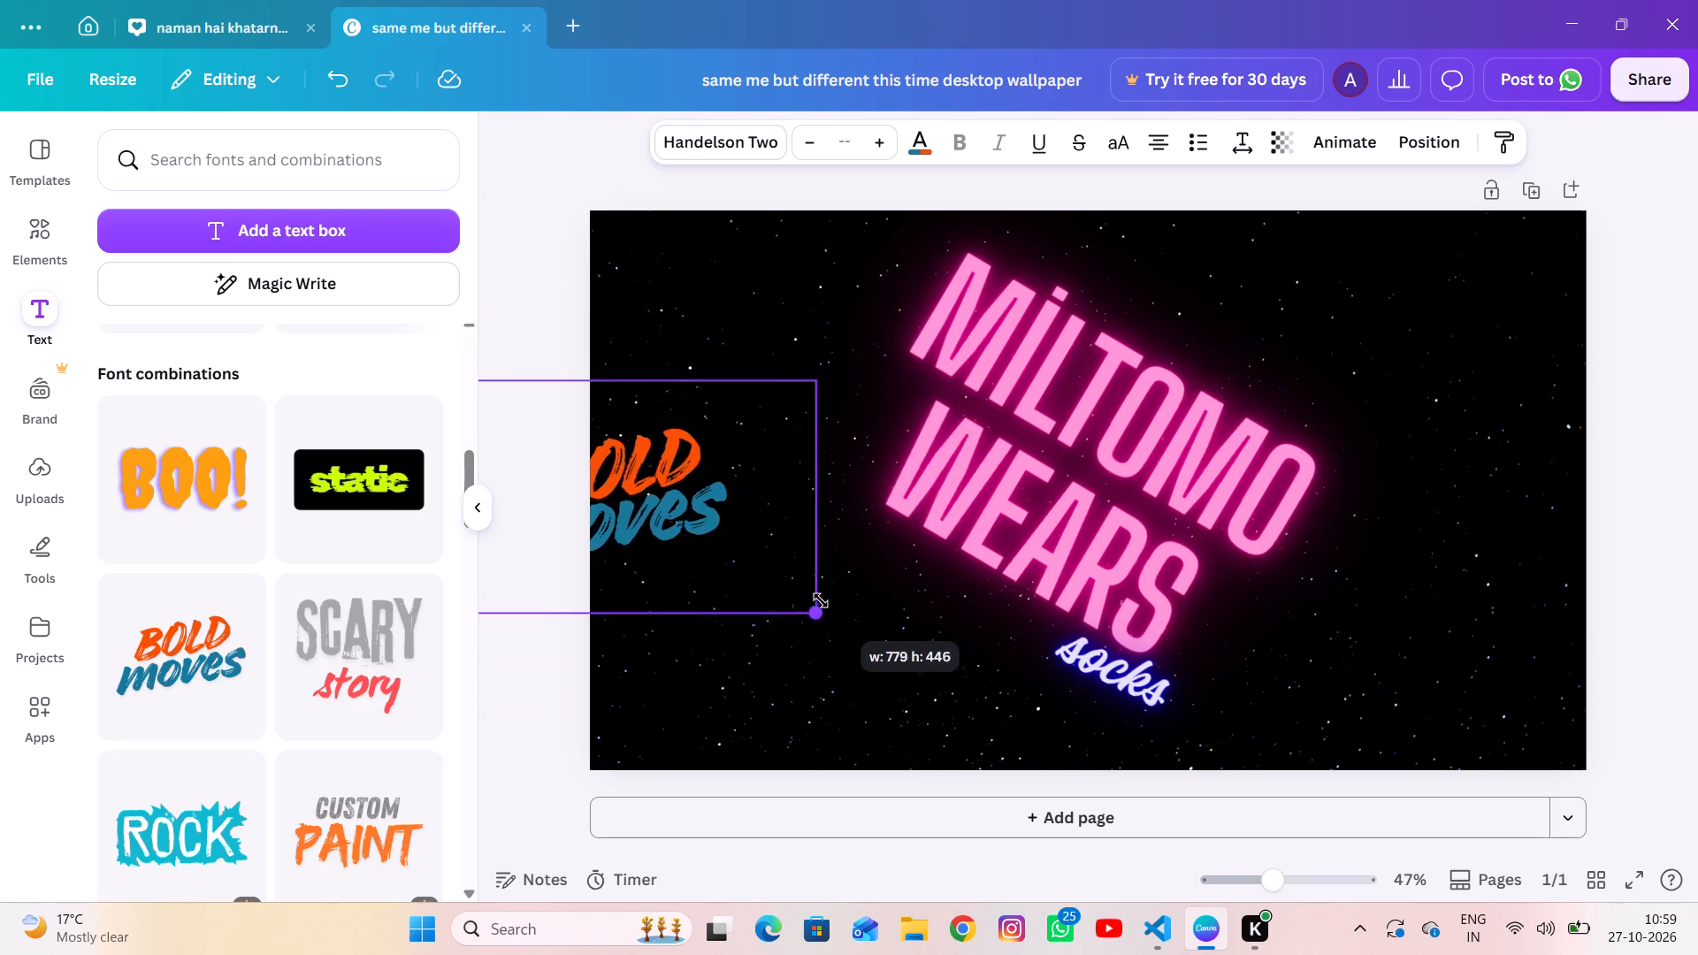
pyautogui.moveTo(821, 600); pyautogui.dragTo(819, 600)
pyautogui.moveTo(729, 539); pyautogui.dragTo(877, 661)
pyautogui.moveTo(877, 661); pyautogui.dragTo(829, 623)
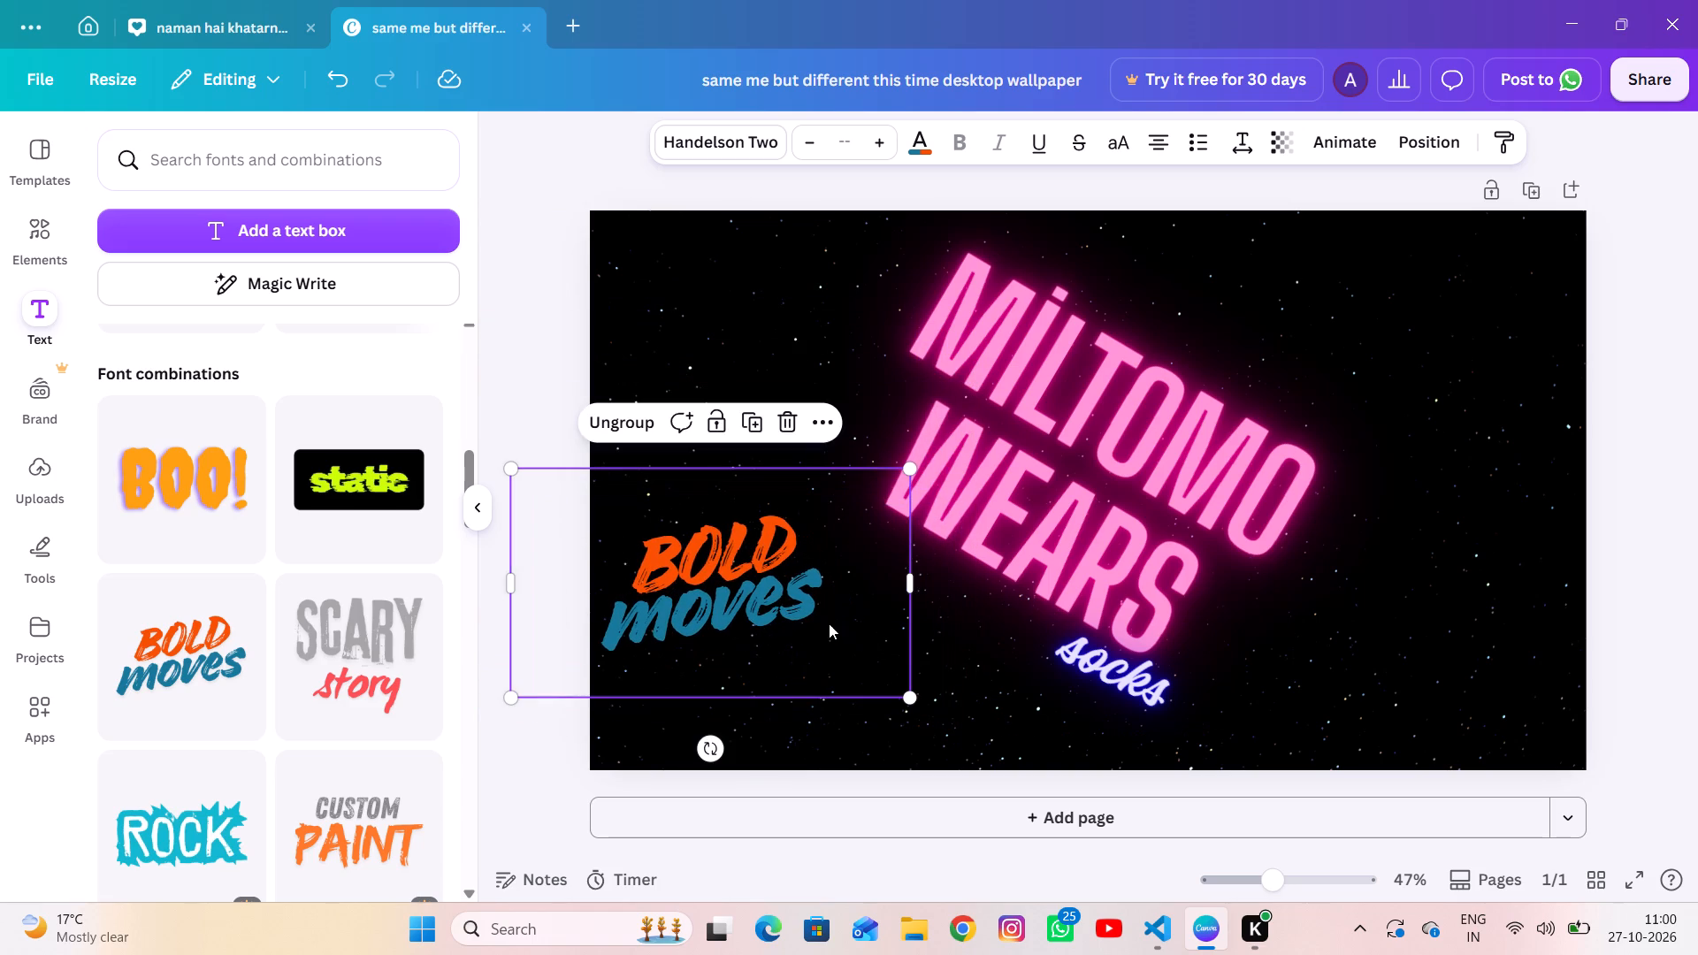
# Delete both words of the orange and teal "Bold moves" combination from the wallpaper.
pyautogui.click(805, 615)
pyautogui.press('BackSpace')
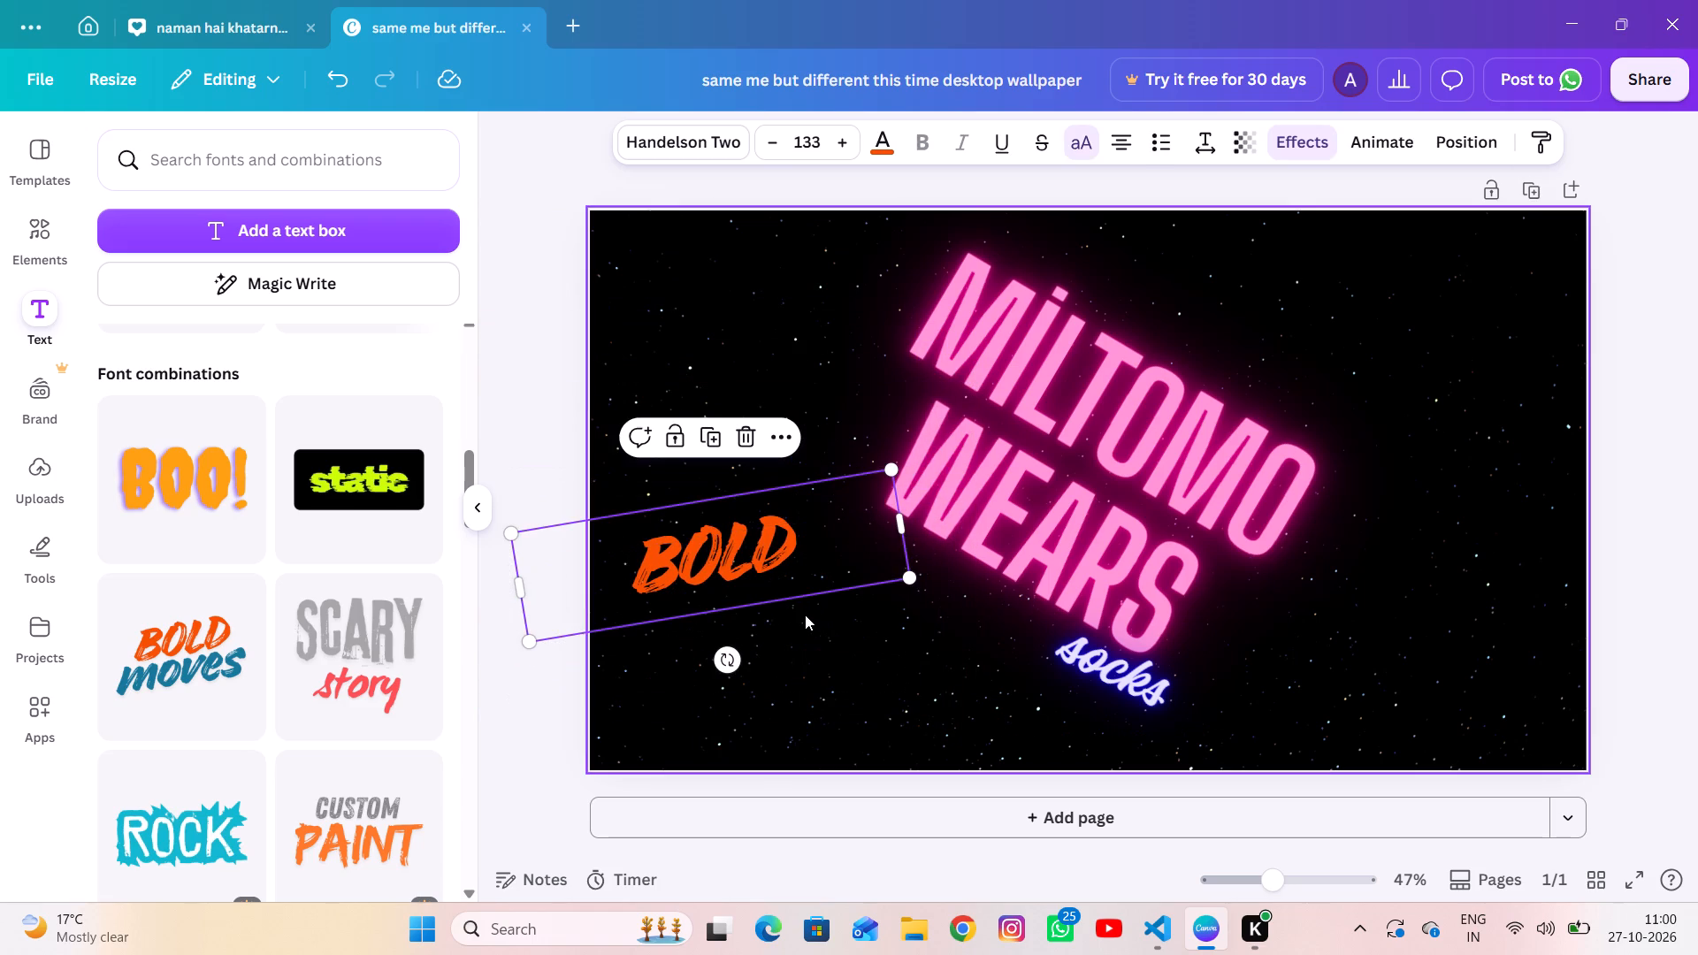
pyautogui.press('BackSpace')
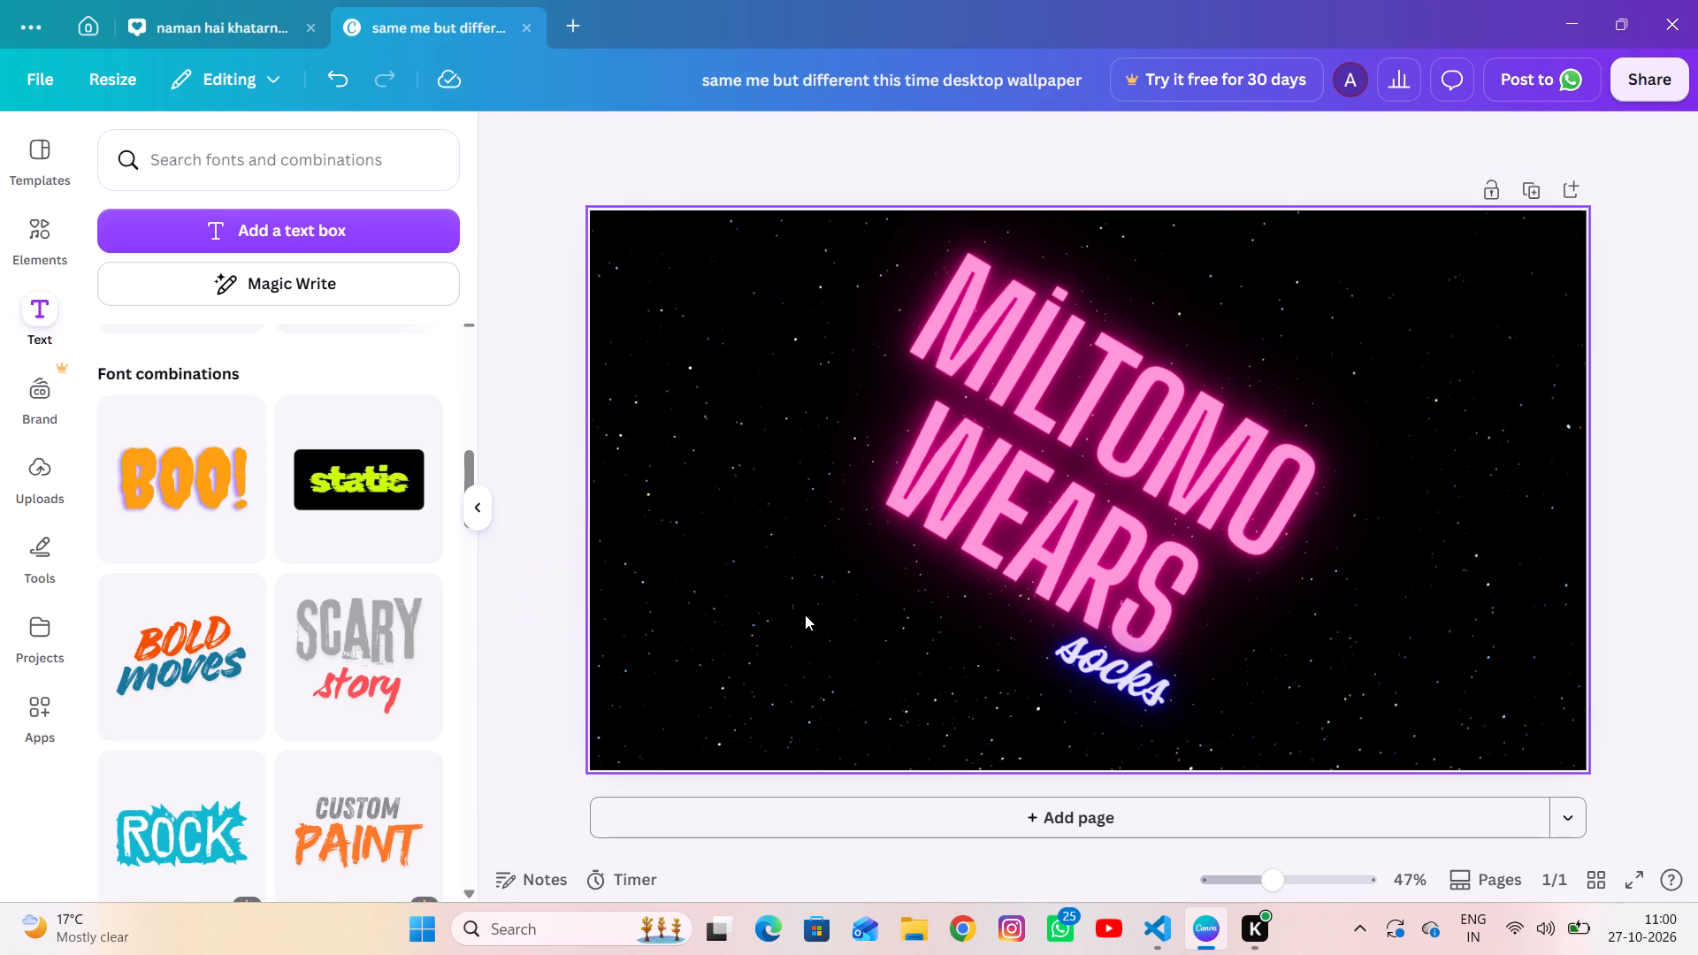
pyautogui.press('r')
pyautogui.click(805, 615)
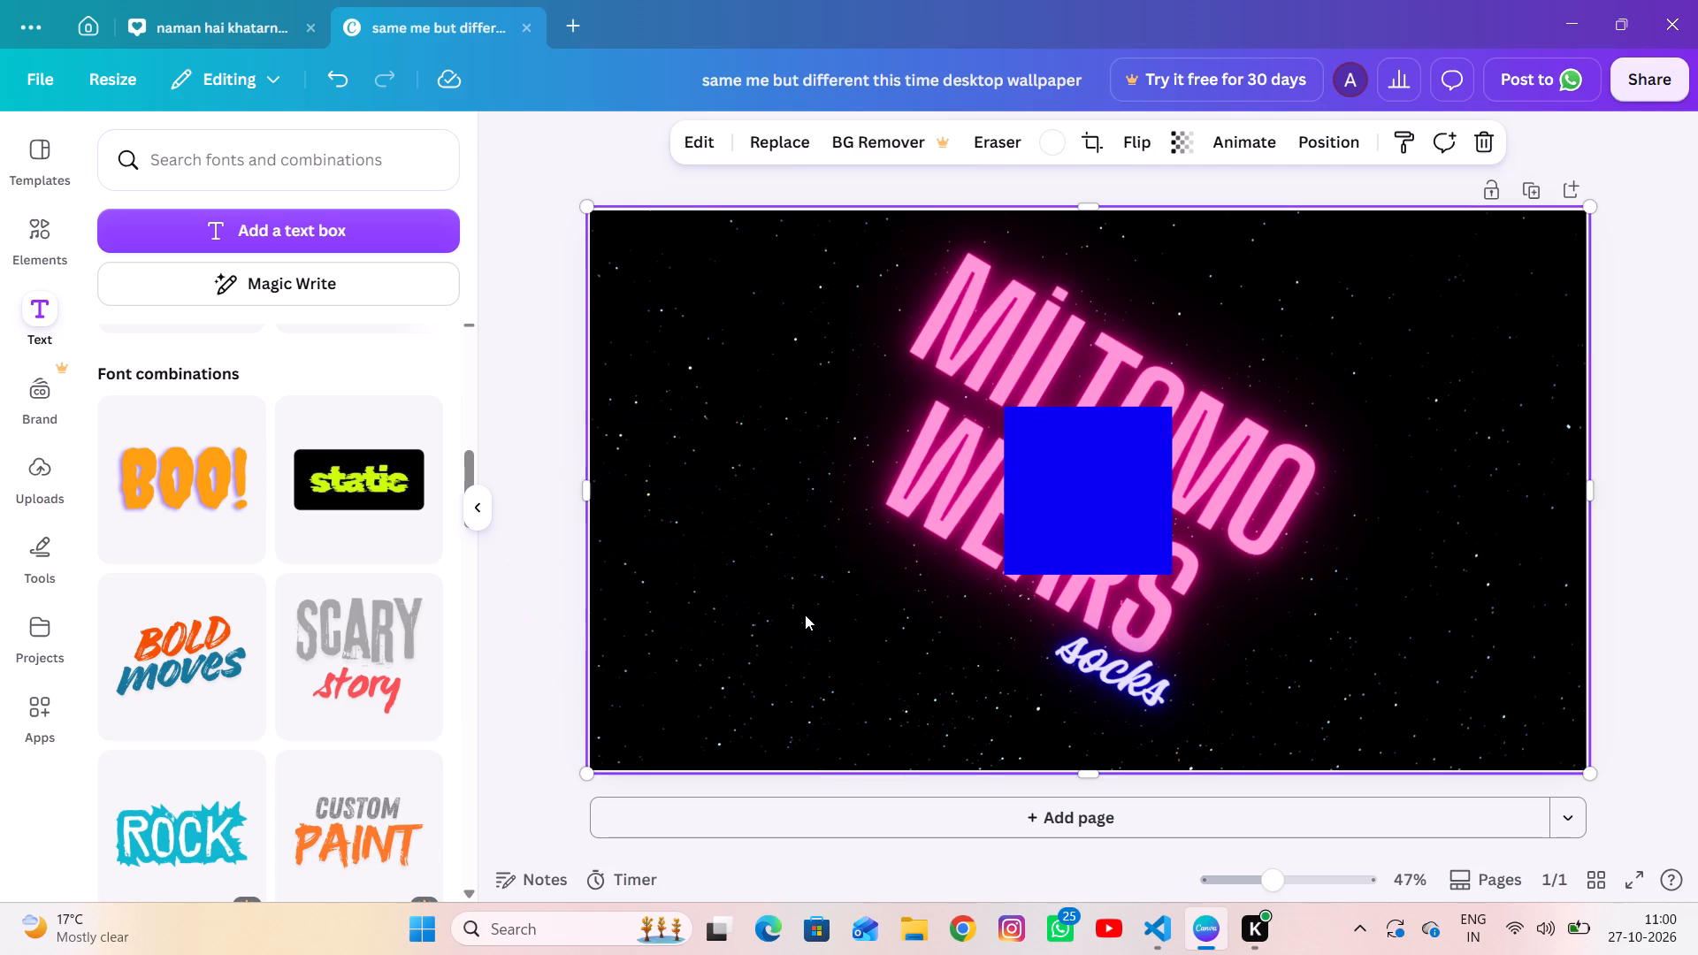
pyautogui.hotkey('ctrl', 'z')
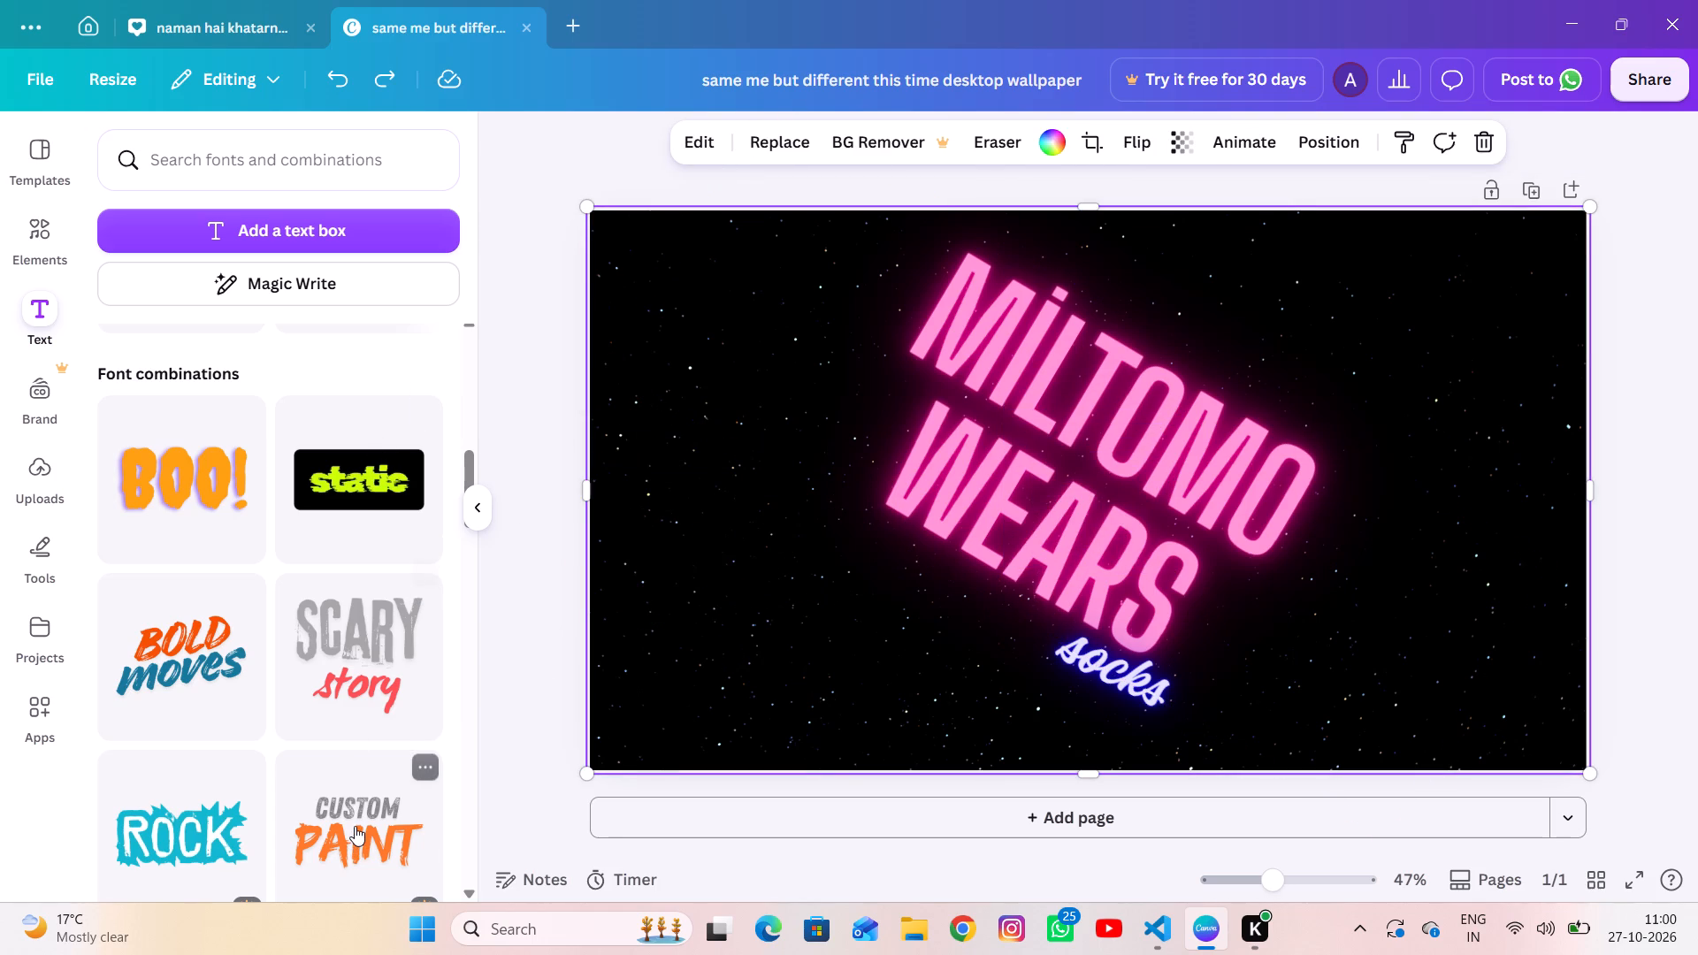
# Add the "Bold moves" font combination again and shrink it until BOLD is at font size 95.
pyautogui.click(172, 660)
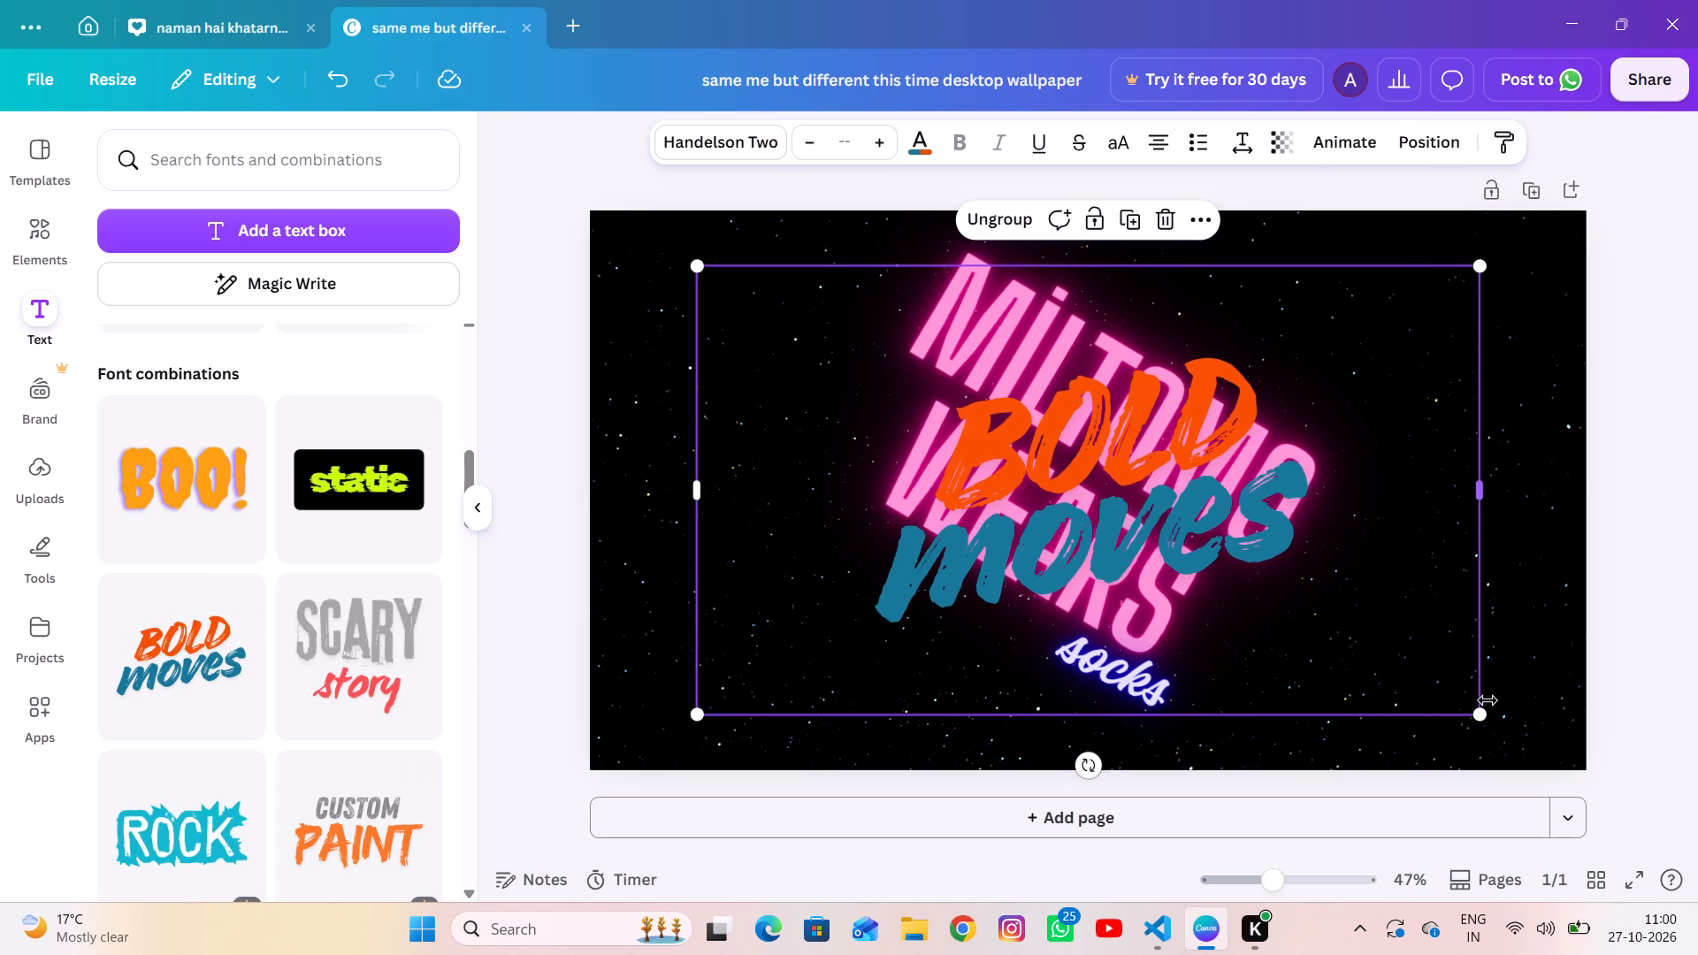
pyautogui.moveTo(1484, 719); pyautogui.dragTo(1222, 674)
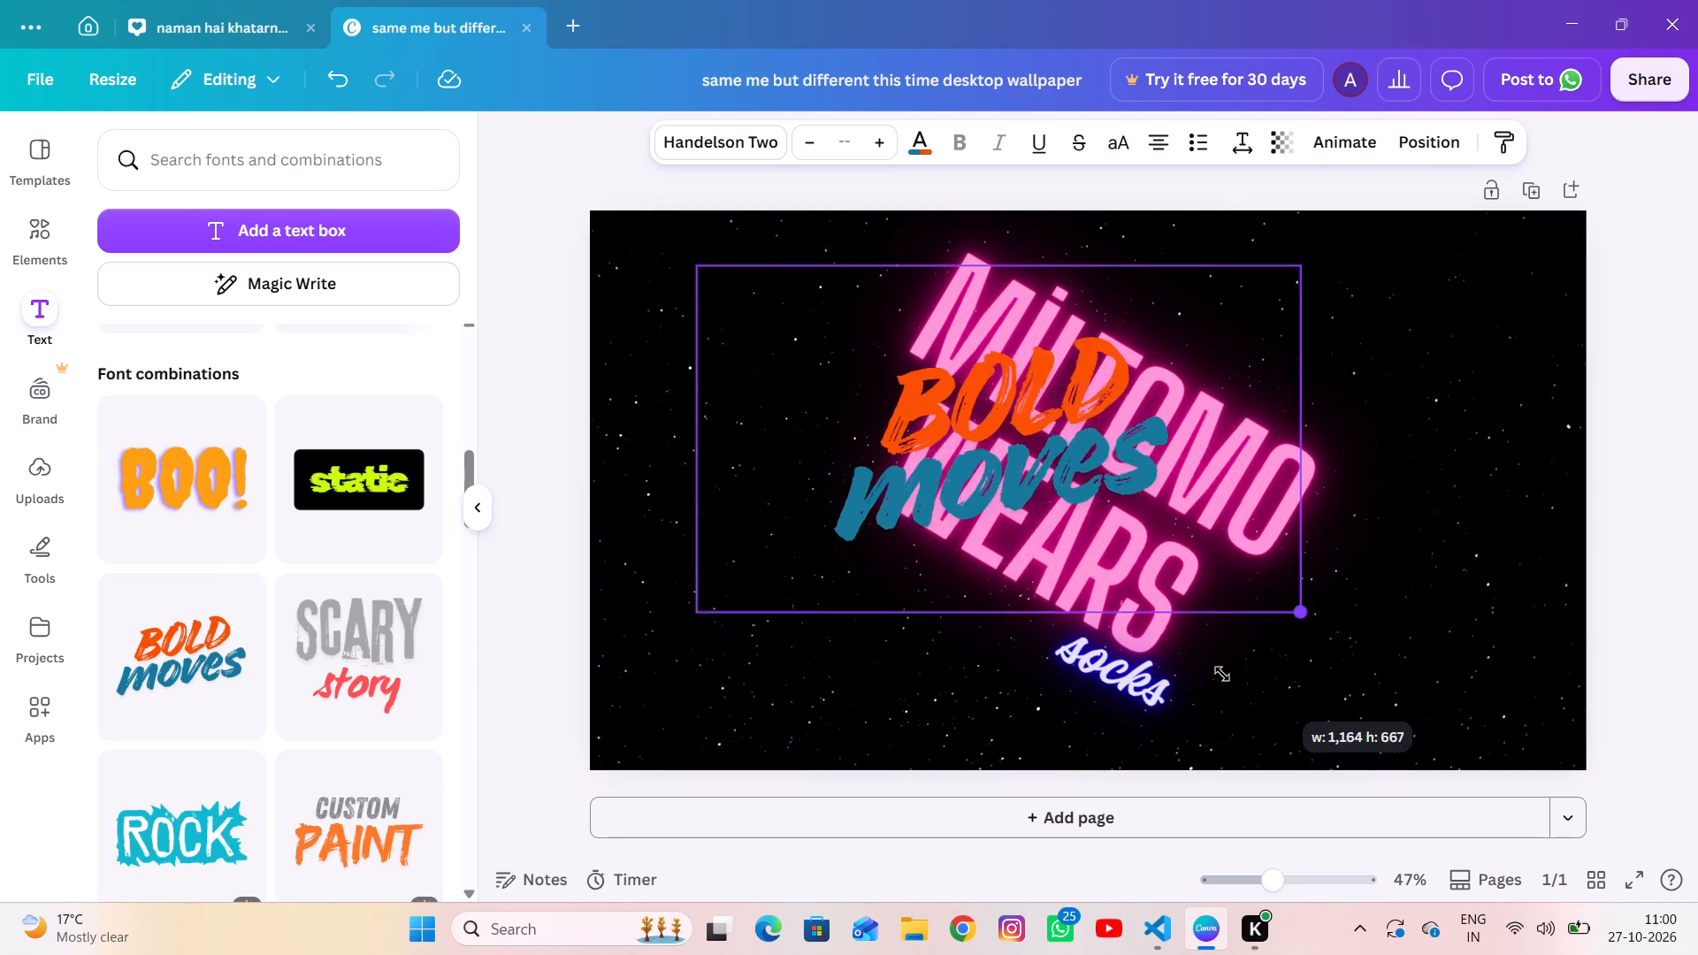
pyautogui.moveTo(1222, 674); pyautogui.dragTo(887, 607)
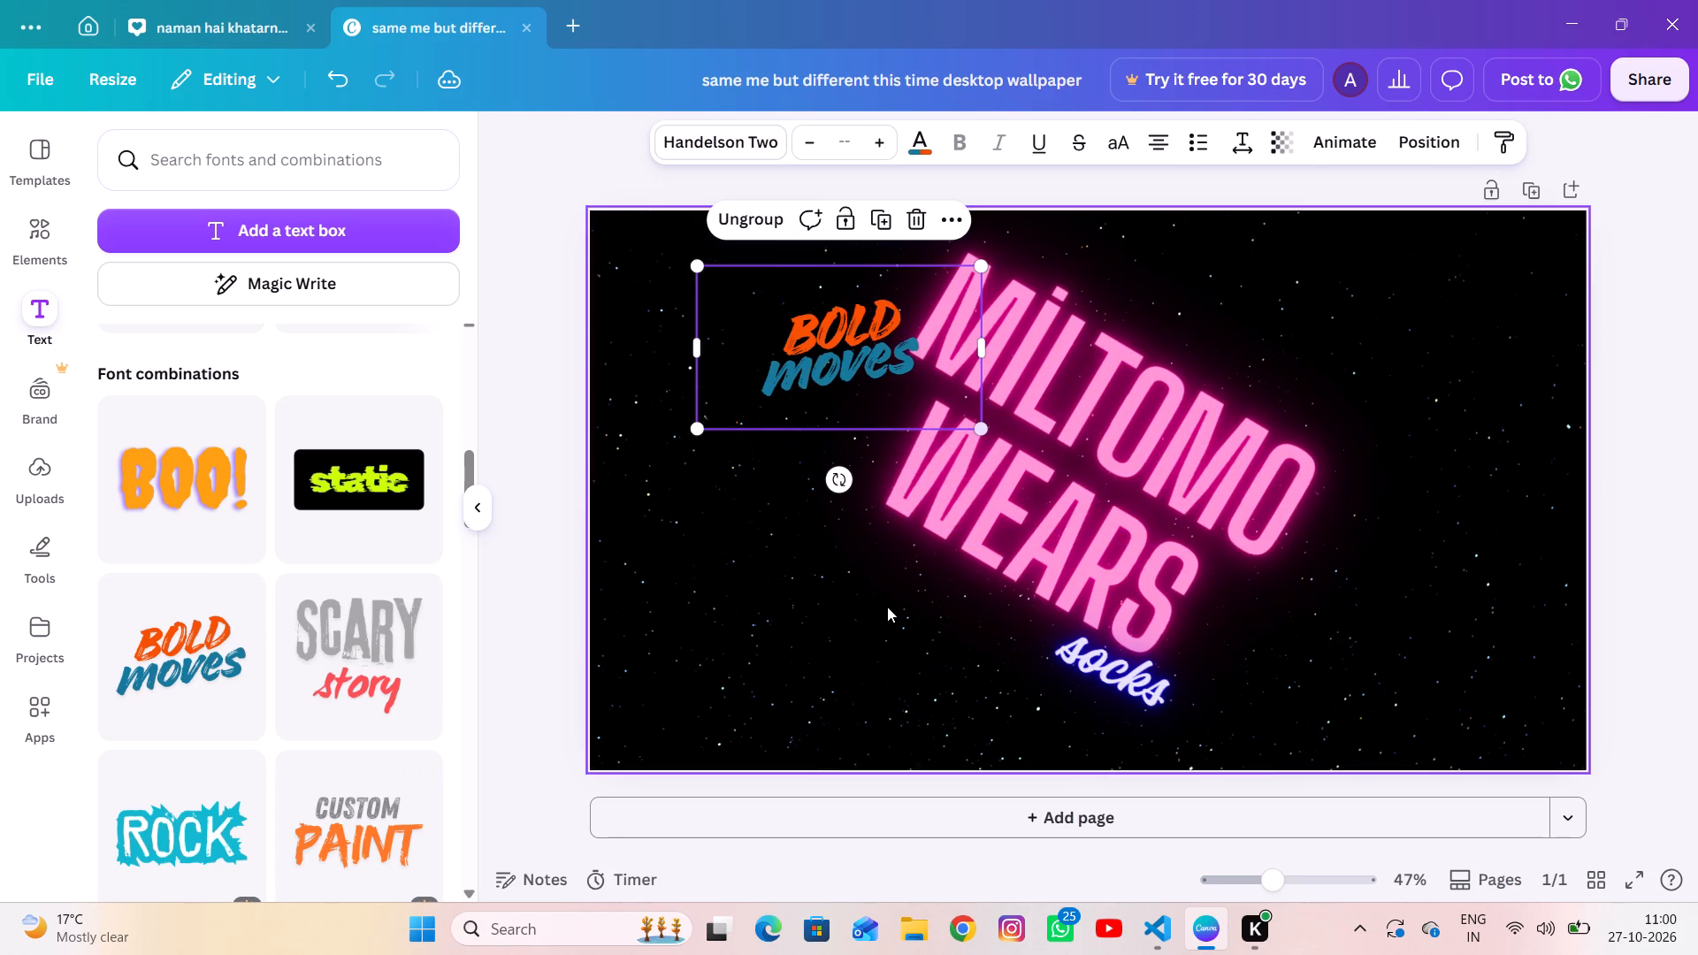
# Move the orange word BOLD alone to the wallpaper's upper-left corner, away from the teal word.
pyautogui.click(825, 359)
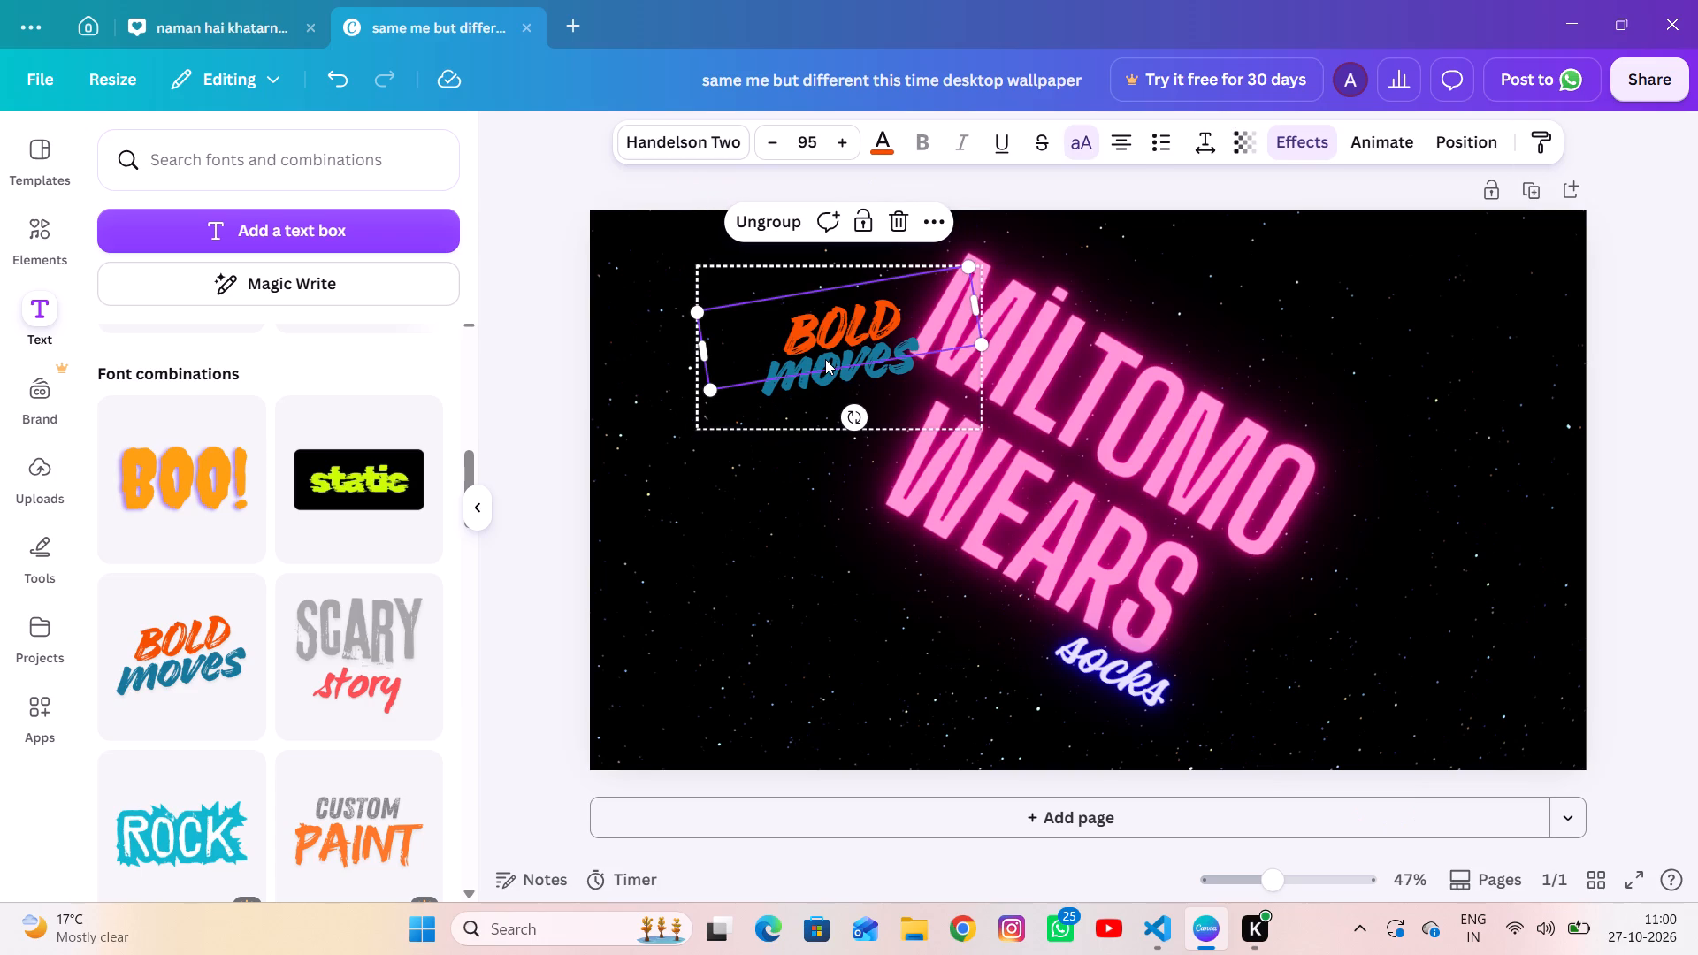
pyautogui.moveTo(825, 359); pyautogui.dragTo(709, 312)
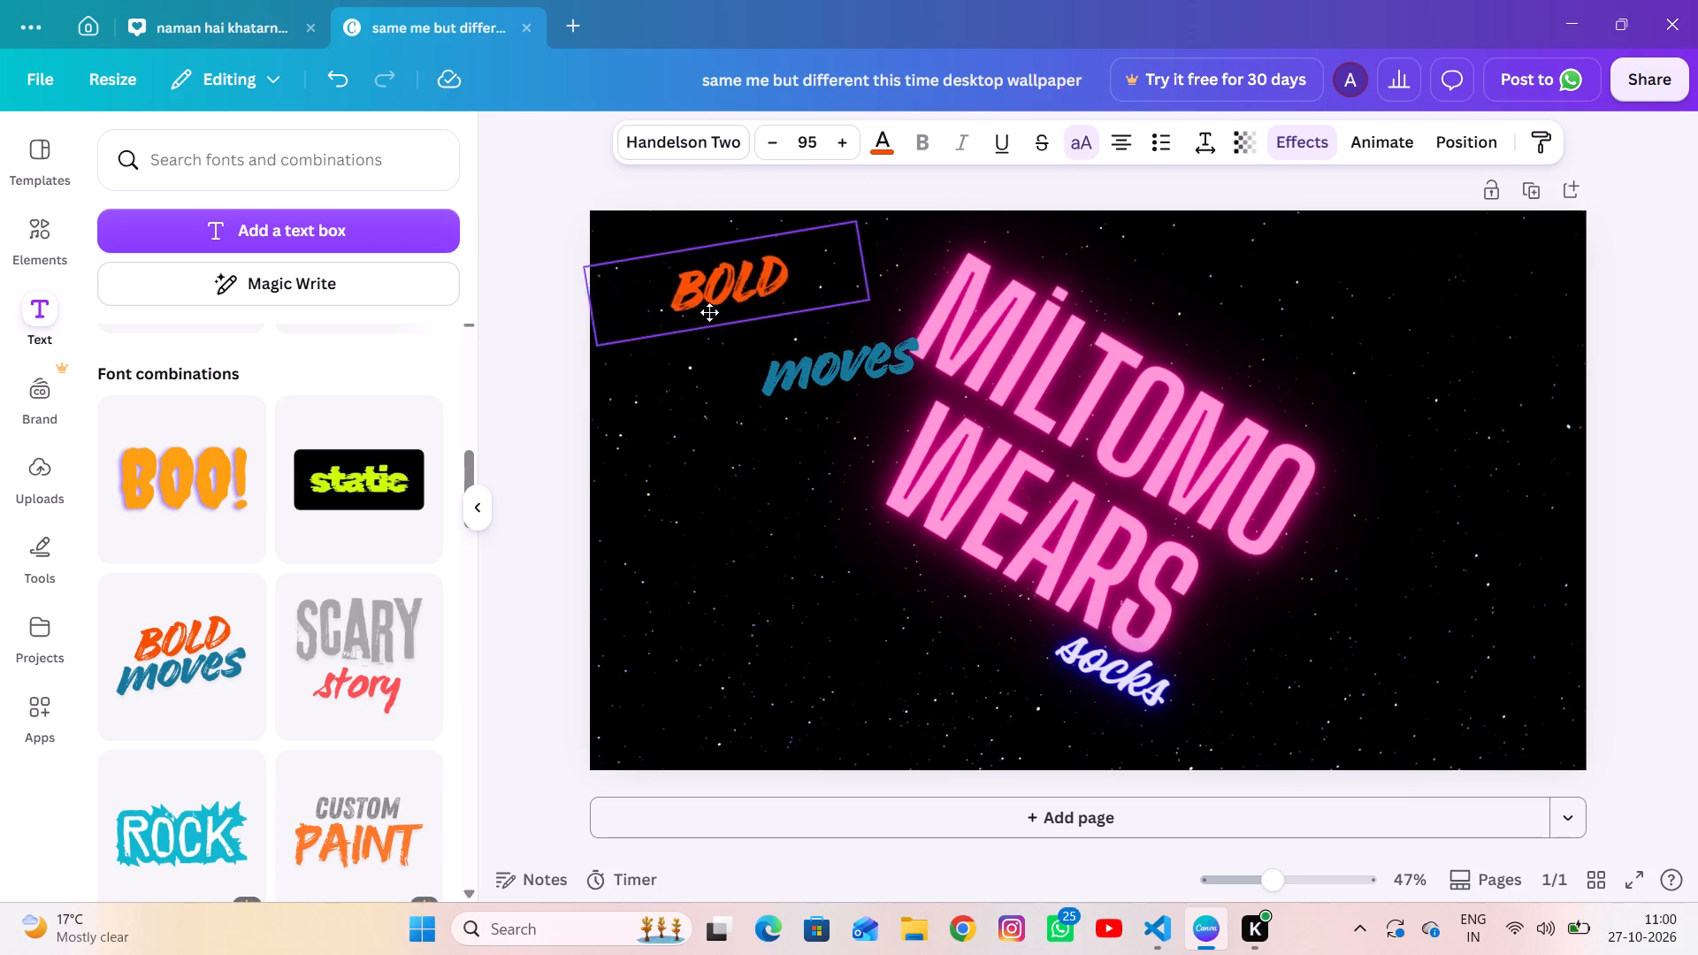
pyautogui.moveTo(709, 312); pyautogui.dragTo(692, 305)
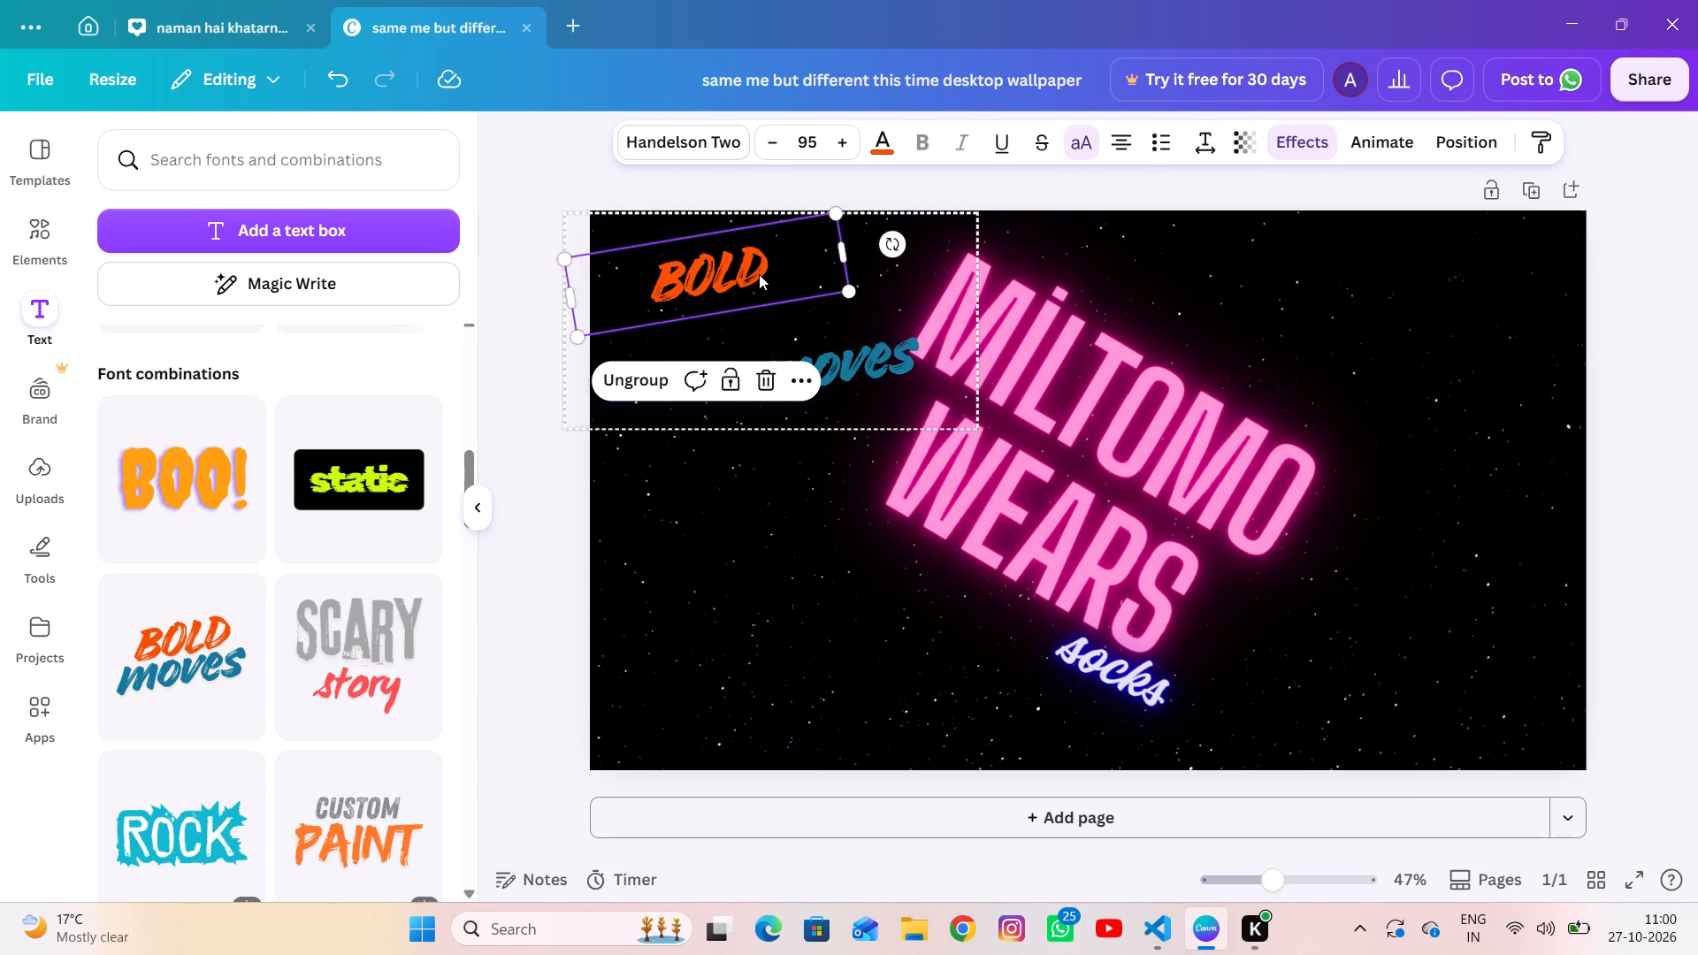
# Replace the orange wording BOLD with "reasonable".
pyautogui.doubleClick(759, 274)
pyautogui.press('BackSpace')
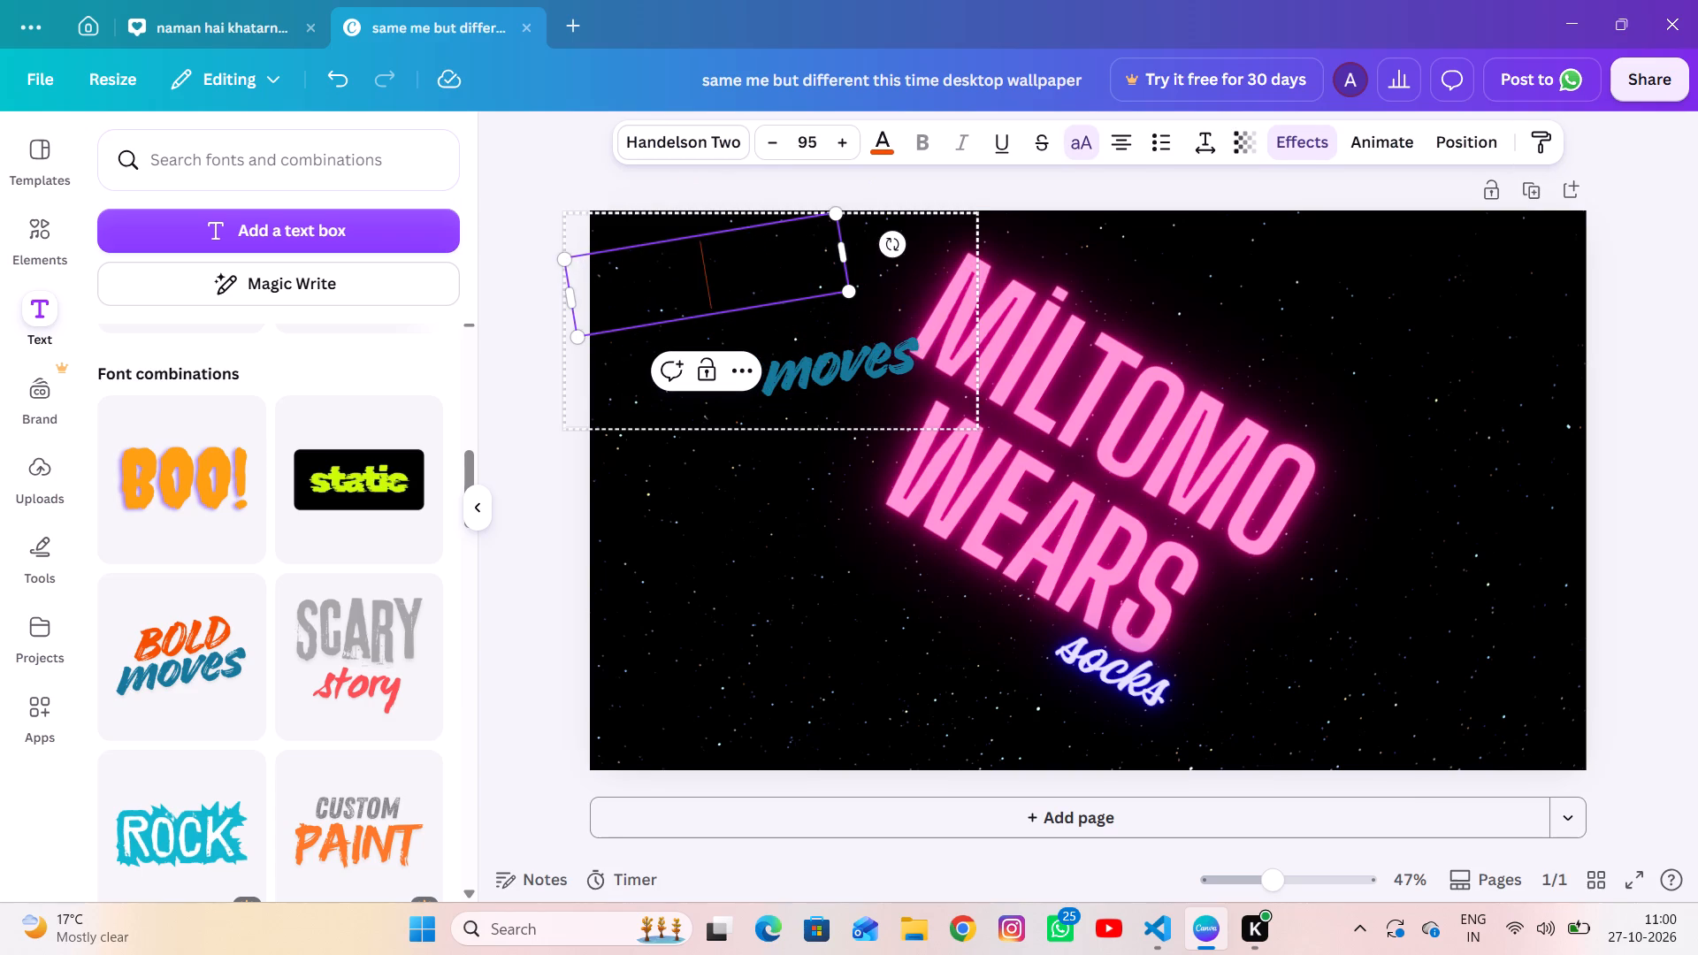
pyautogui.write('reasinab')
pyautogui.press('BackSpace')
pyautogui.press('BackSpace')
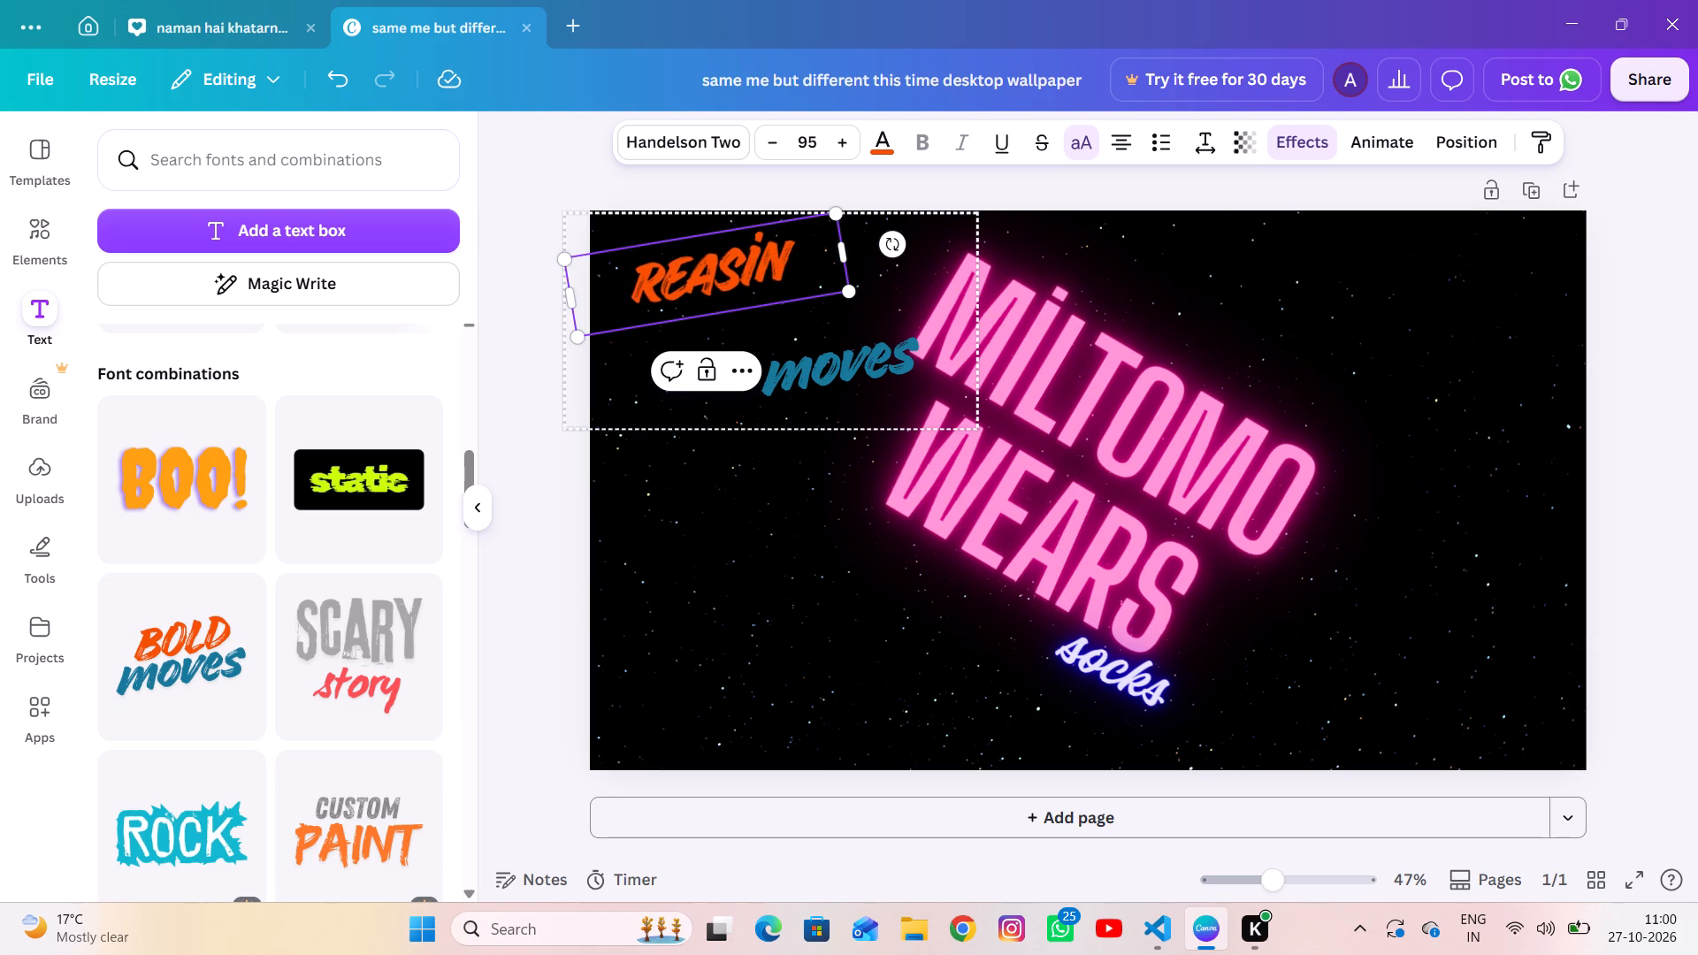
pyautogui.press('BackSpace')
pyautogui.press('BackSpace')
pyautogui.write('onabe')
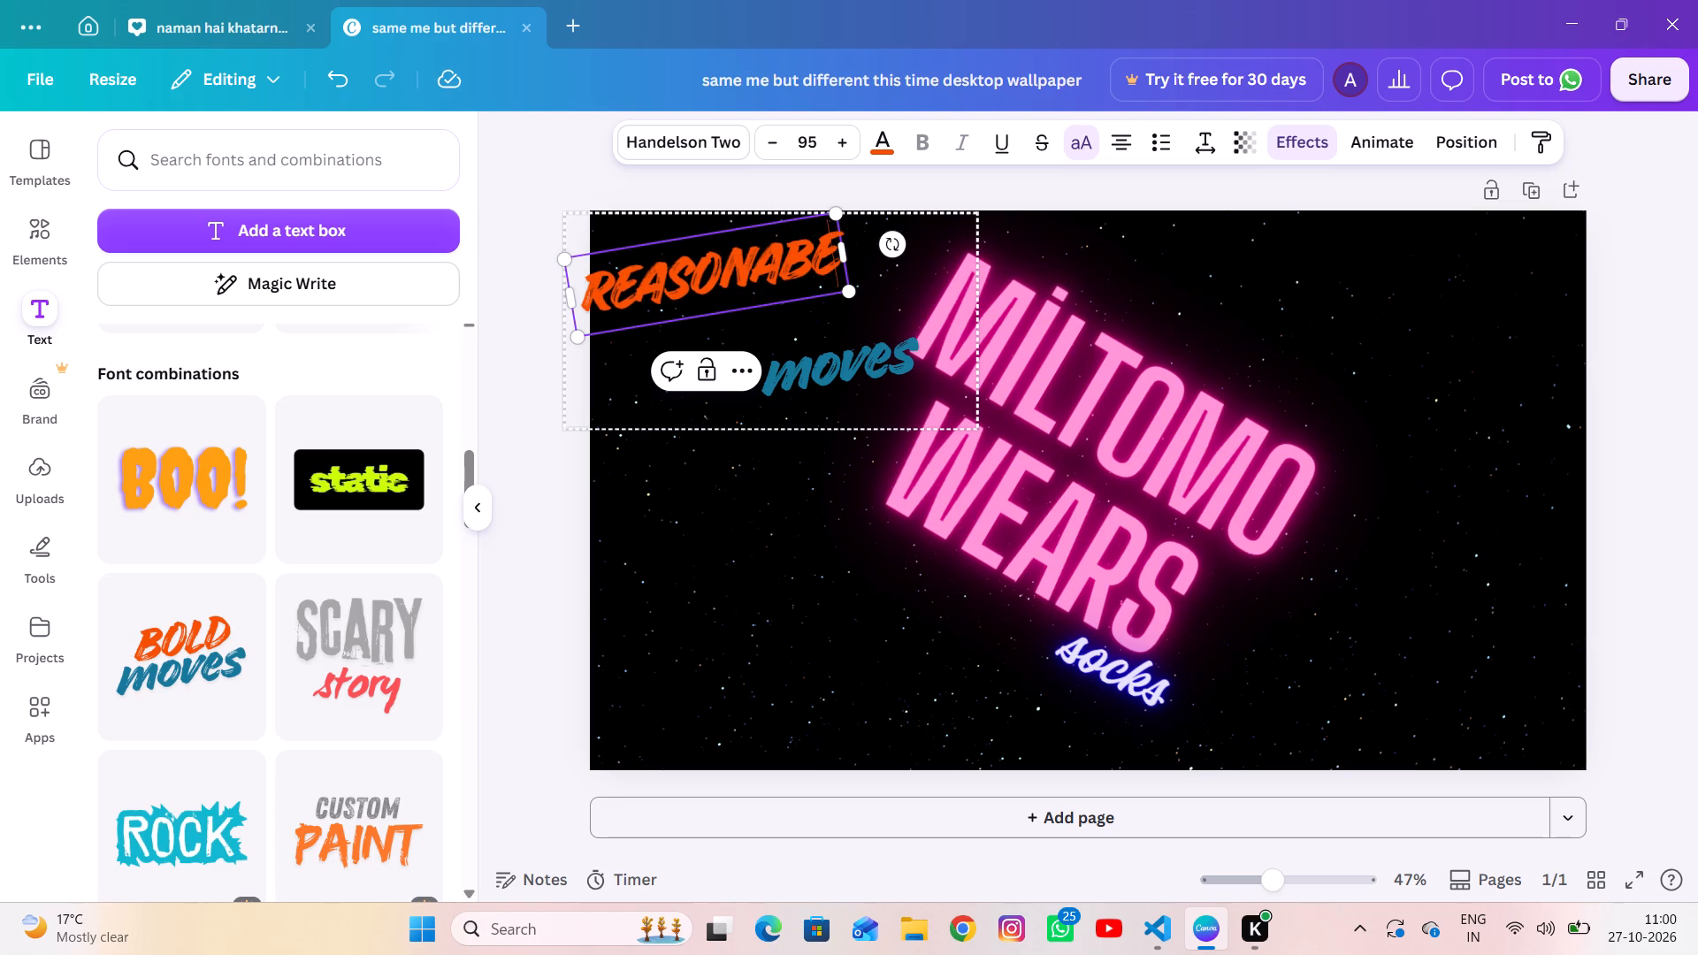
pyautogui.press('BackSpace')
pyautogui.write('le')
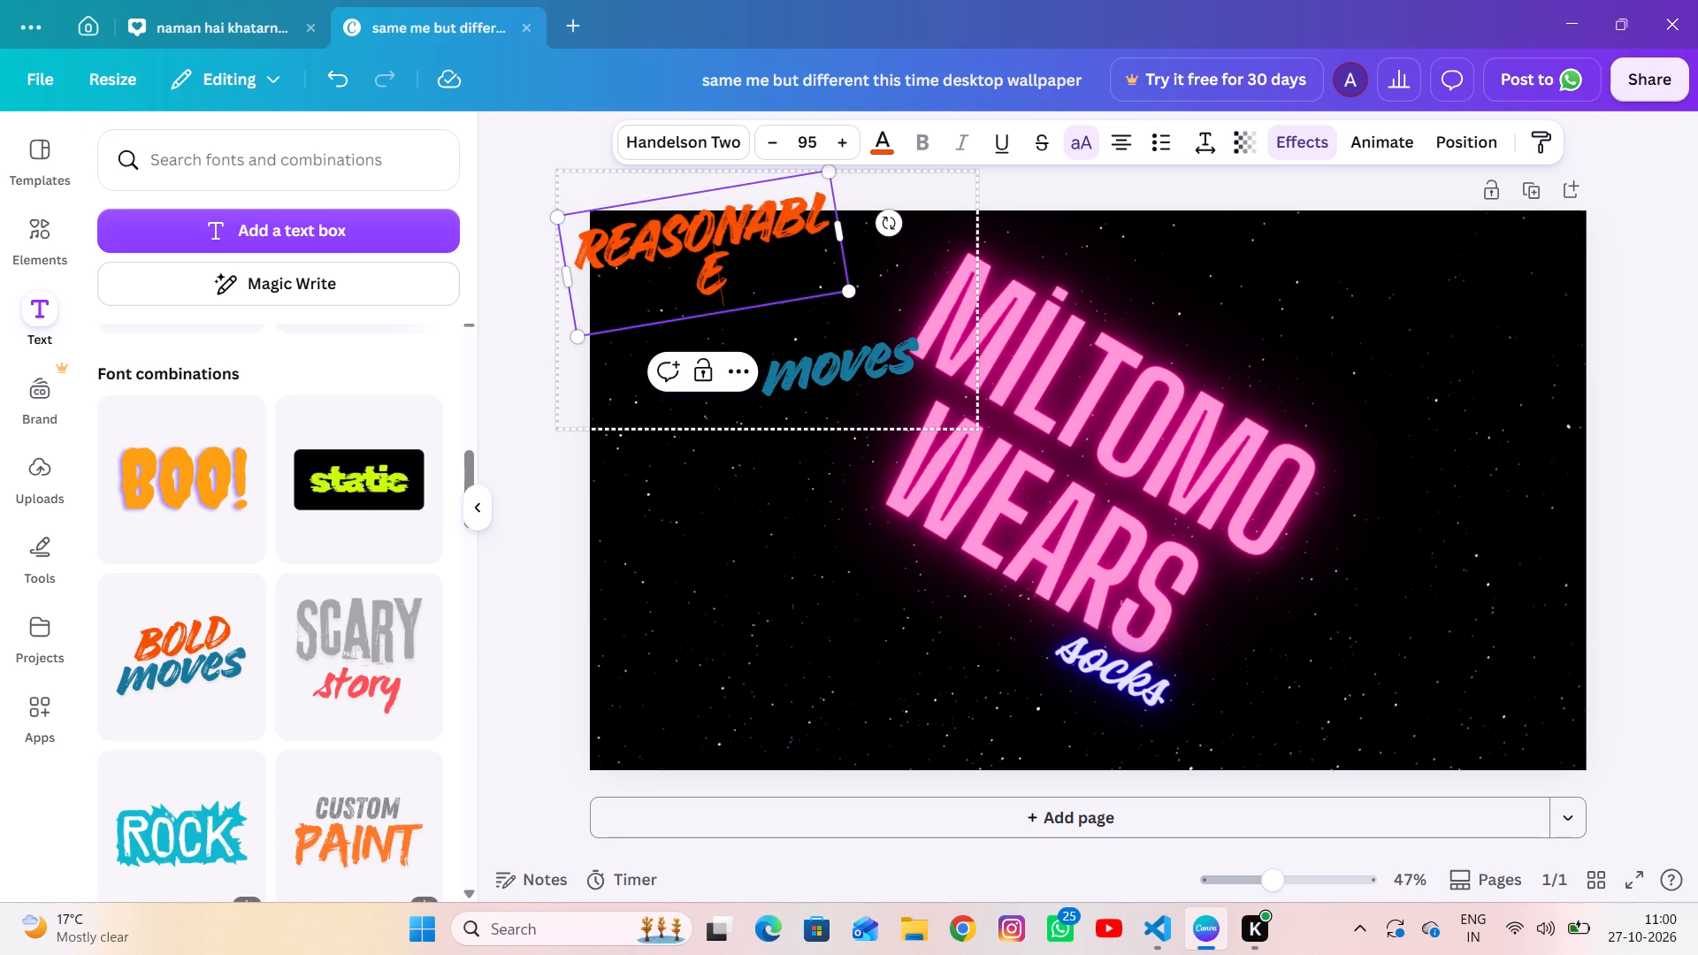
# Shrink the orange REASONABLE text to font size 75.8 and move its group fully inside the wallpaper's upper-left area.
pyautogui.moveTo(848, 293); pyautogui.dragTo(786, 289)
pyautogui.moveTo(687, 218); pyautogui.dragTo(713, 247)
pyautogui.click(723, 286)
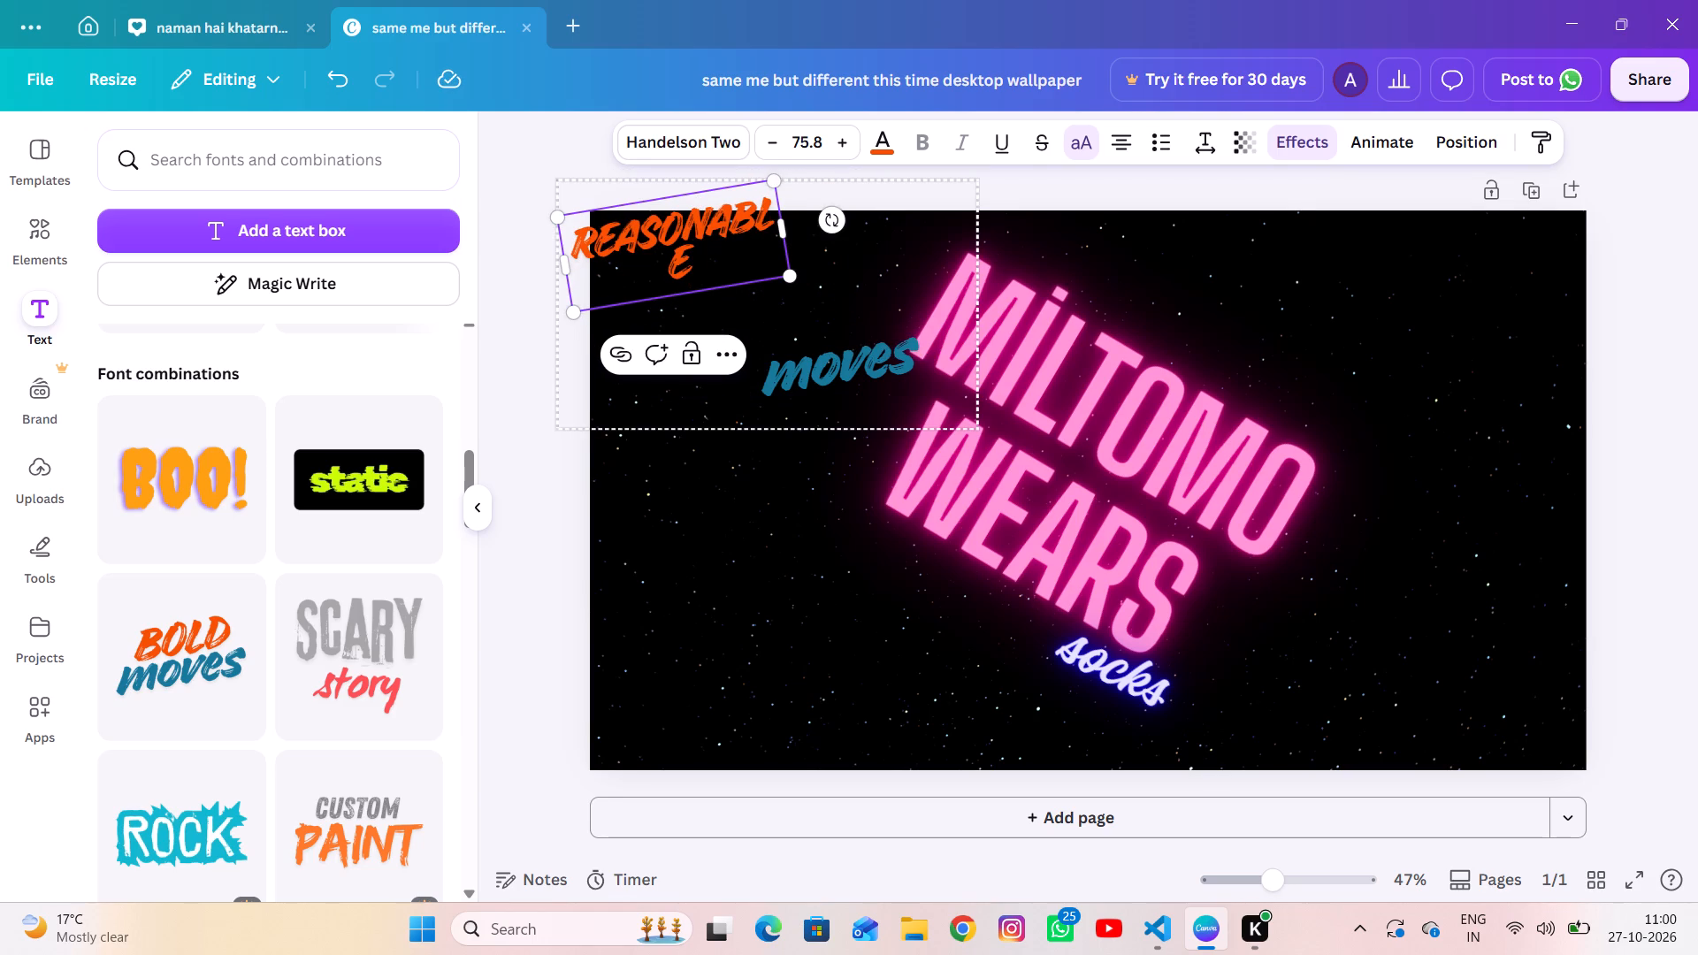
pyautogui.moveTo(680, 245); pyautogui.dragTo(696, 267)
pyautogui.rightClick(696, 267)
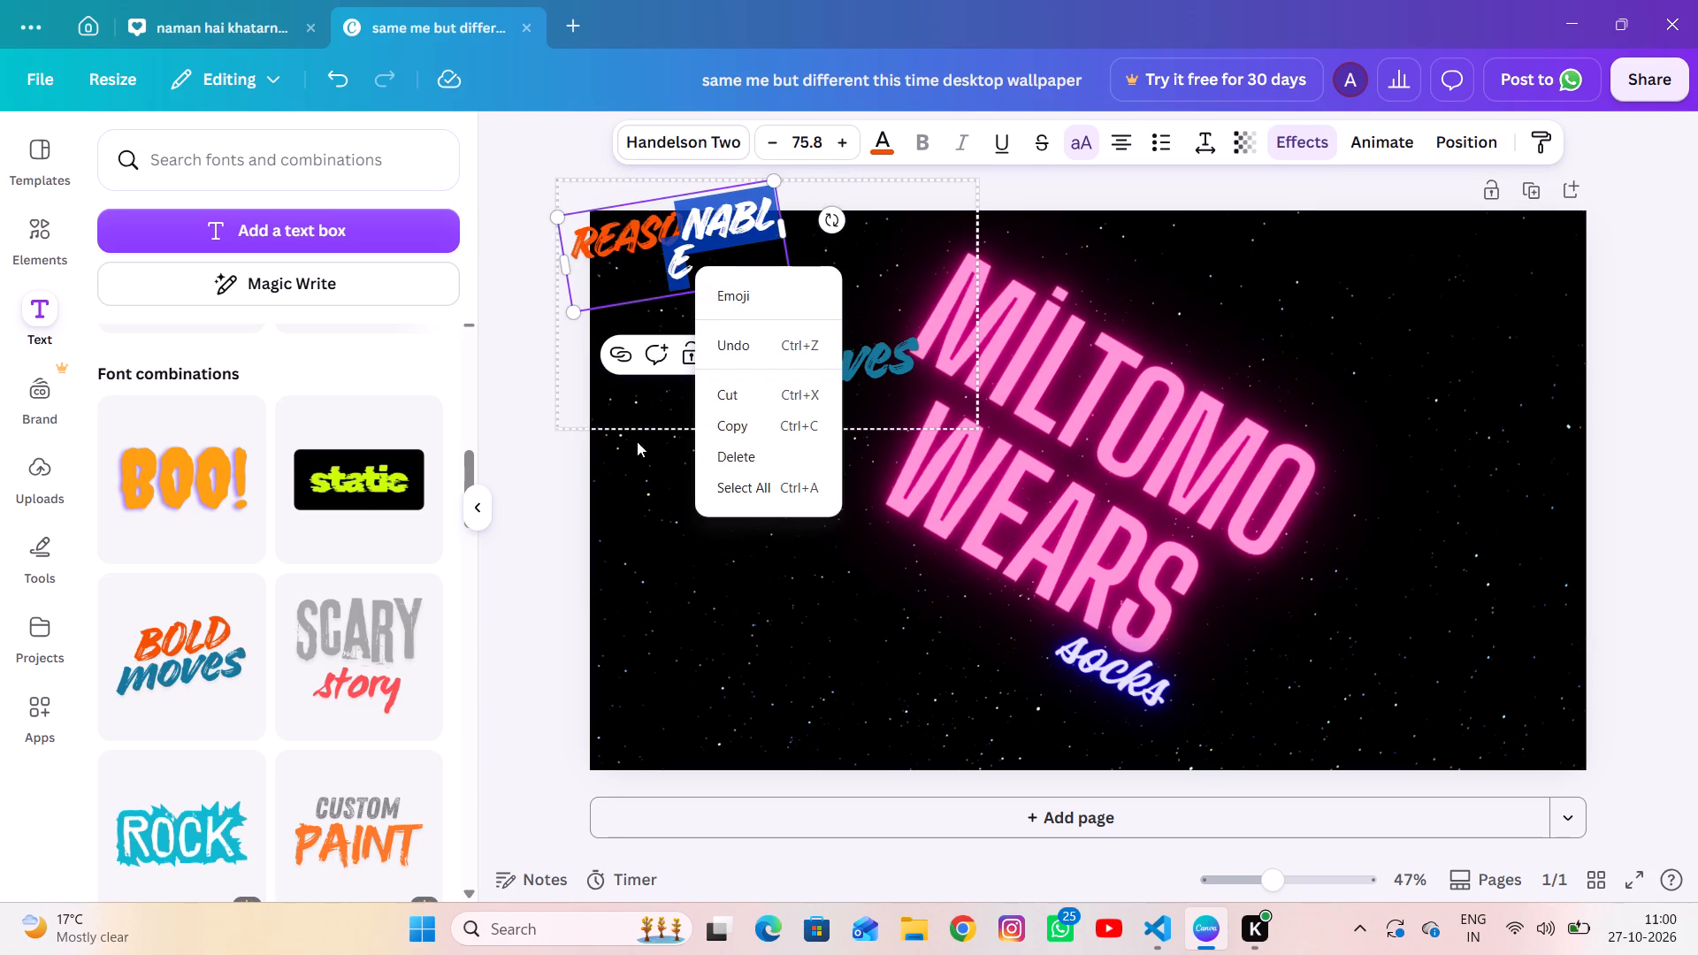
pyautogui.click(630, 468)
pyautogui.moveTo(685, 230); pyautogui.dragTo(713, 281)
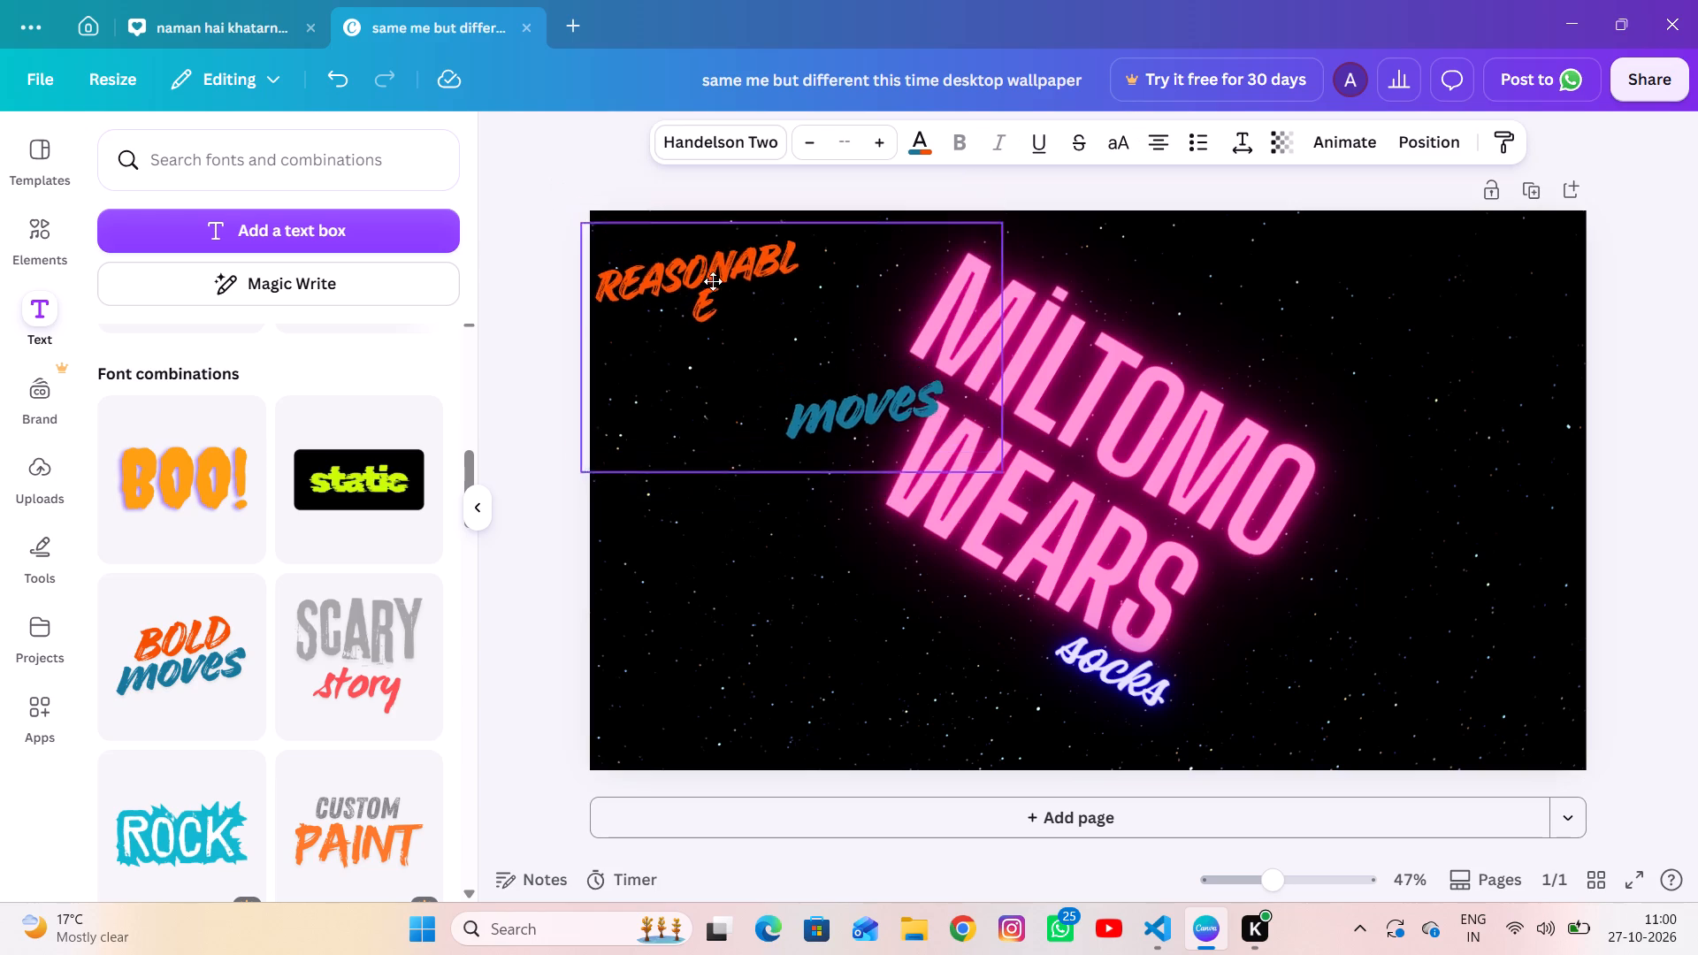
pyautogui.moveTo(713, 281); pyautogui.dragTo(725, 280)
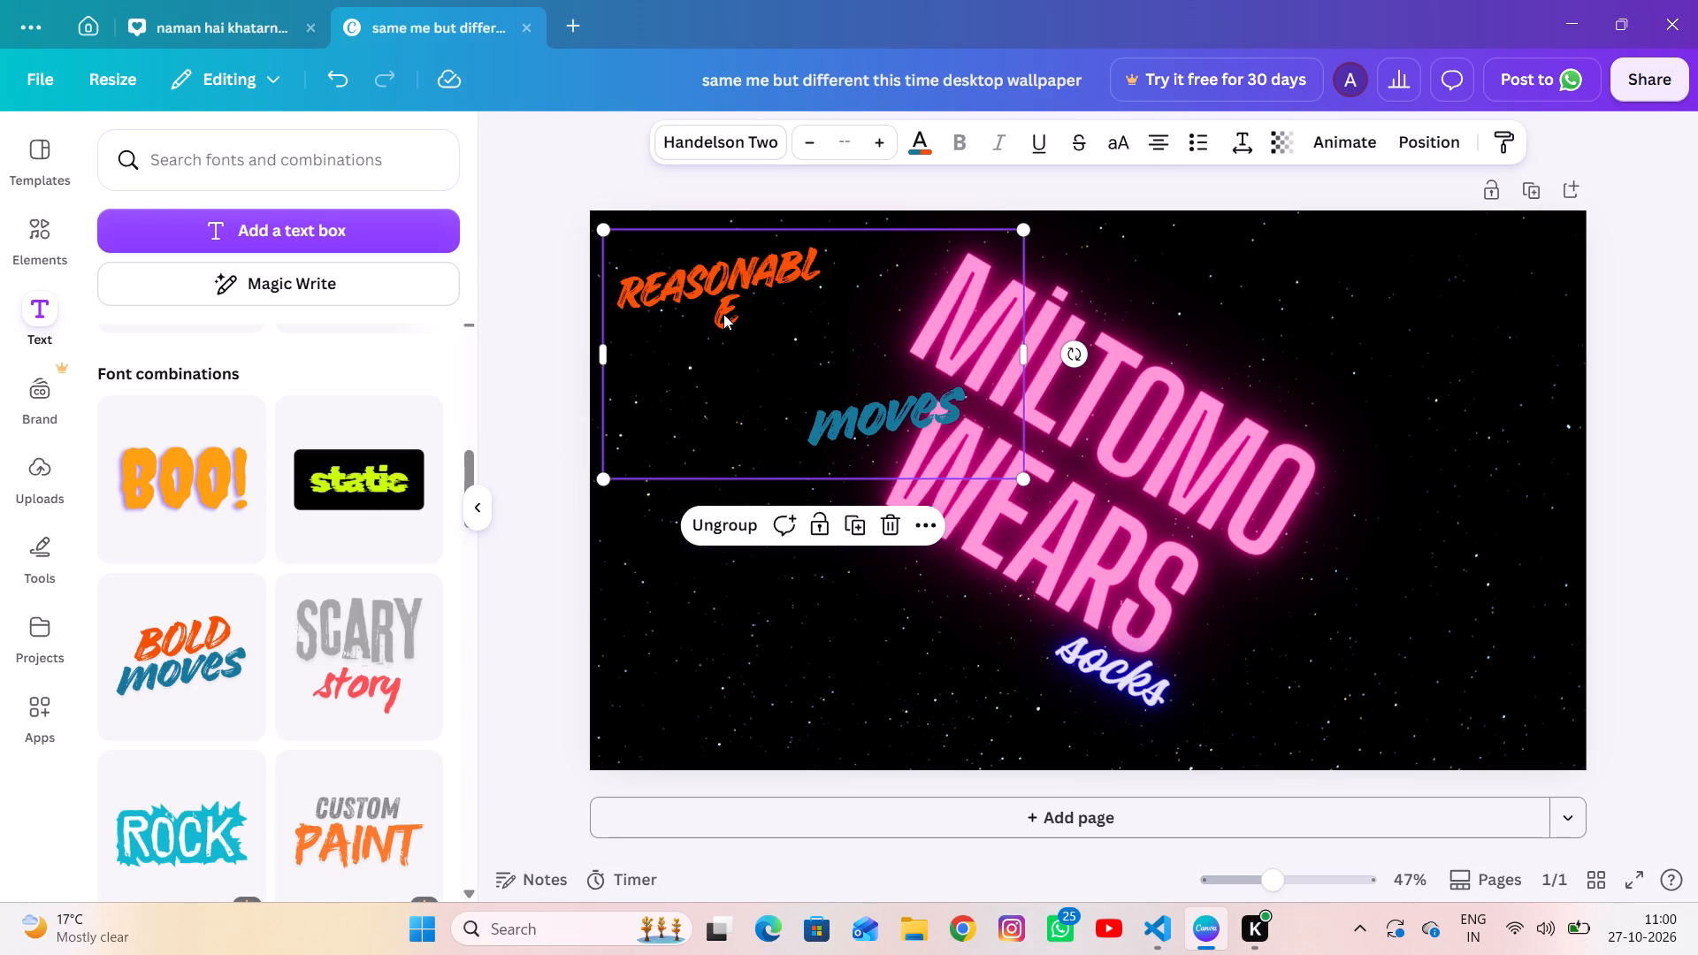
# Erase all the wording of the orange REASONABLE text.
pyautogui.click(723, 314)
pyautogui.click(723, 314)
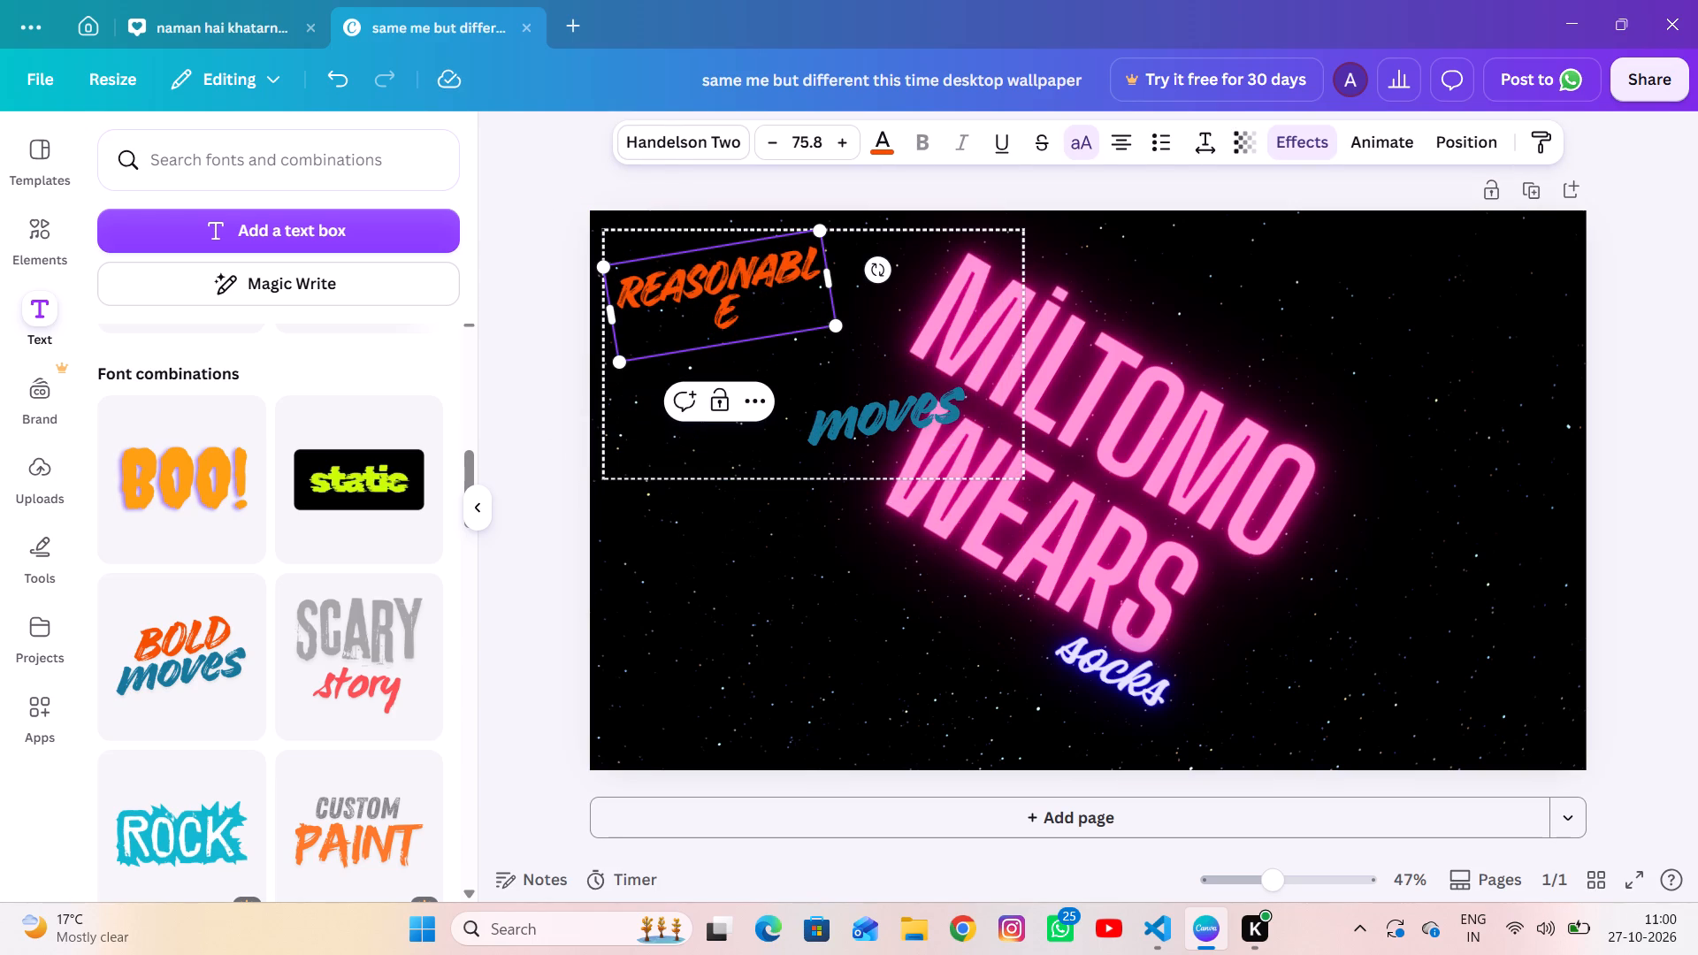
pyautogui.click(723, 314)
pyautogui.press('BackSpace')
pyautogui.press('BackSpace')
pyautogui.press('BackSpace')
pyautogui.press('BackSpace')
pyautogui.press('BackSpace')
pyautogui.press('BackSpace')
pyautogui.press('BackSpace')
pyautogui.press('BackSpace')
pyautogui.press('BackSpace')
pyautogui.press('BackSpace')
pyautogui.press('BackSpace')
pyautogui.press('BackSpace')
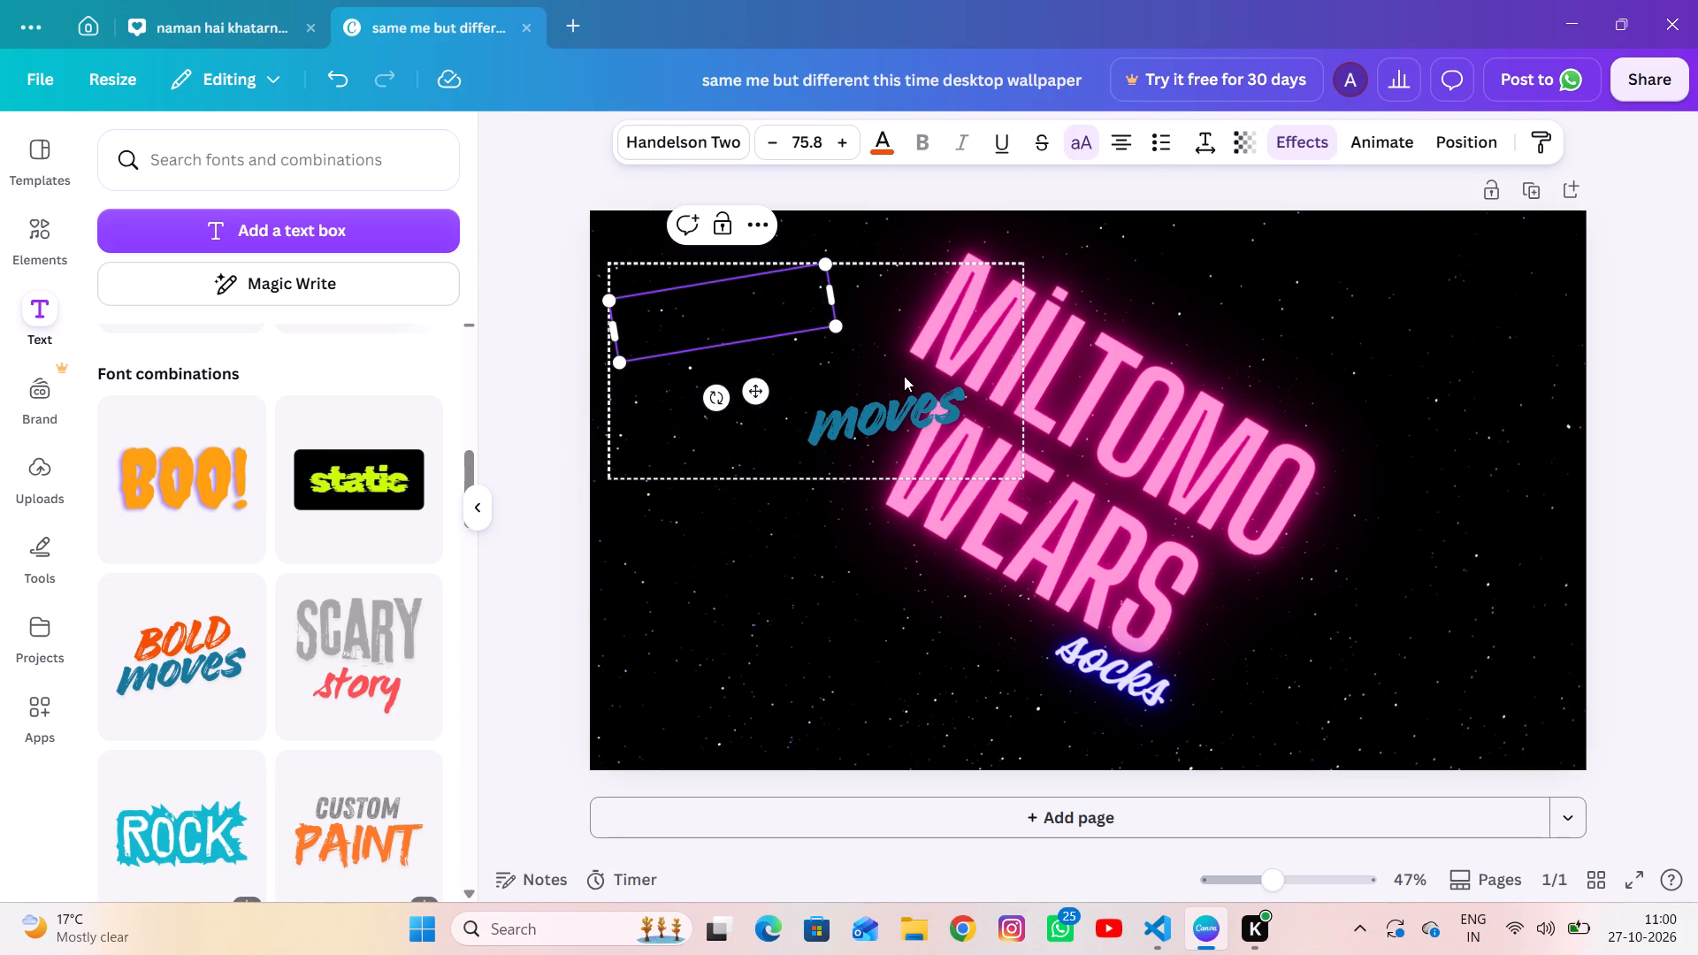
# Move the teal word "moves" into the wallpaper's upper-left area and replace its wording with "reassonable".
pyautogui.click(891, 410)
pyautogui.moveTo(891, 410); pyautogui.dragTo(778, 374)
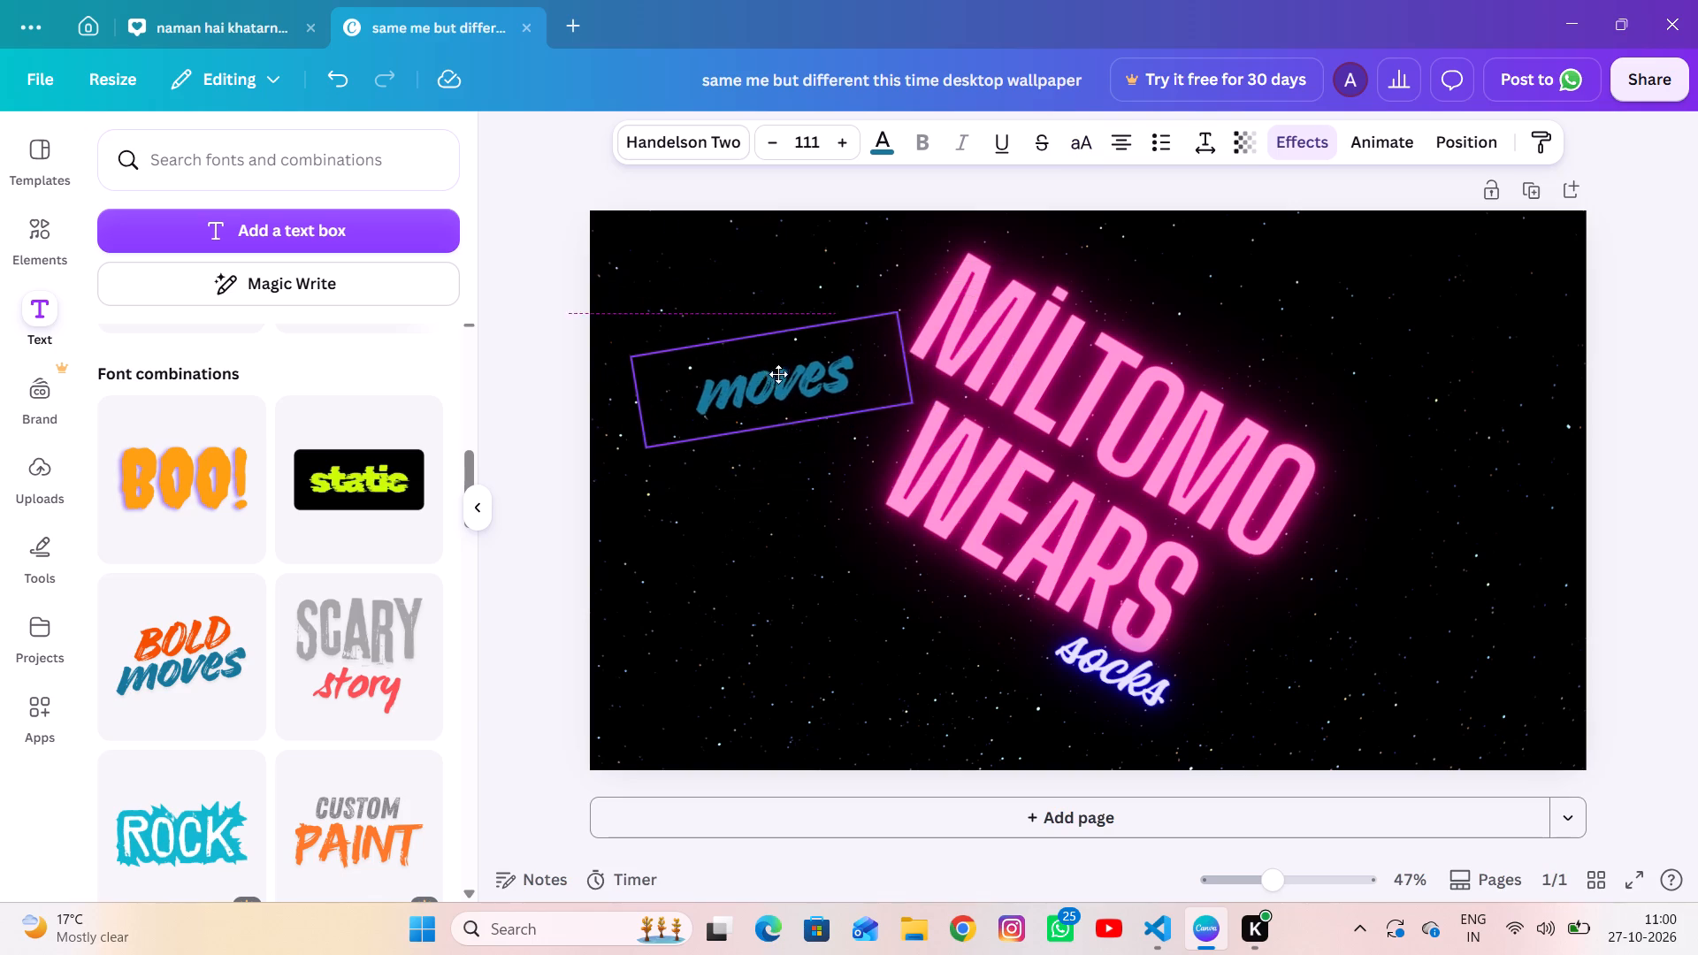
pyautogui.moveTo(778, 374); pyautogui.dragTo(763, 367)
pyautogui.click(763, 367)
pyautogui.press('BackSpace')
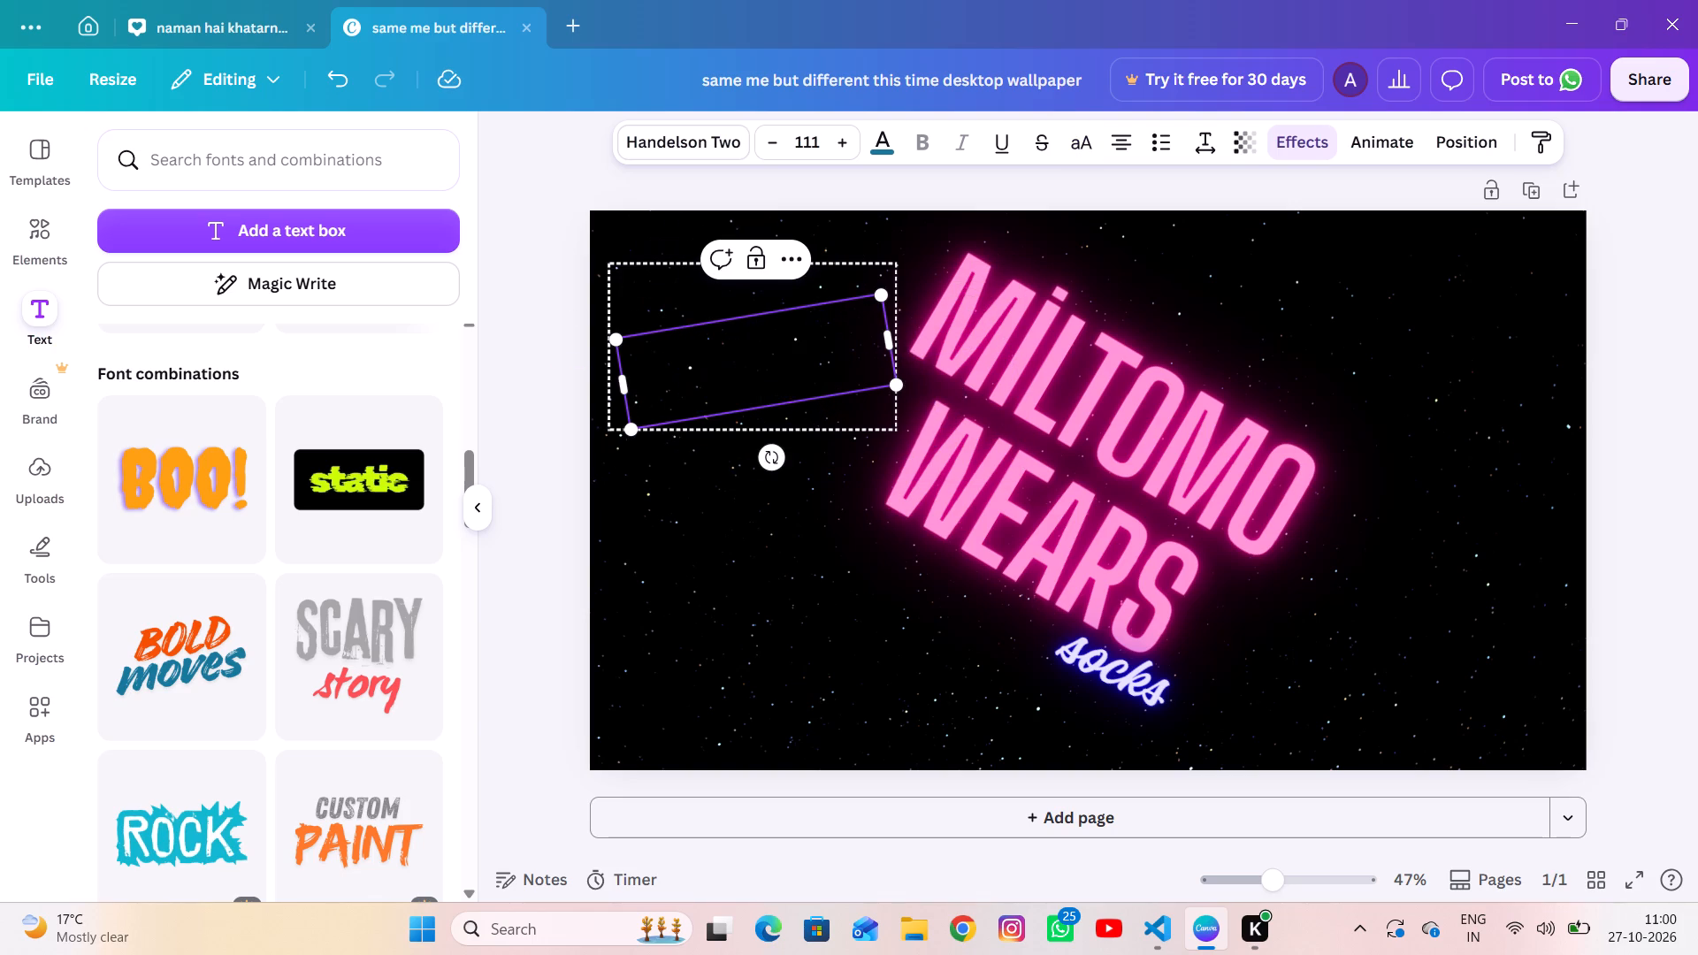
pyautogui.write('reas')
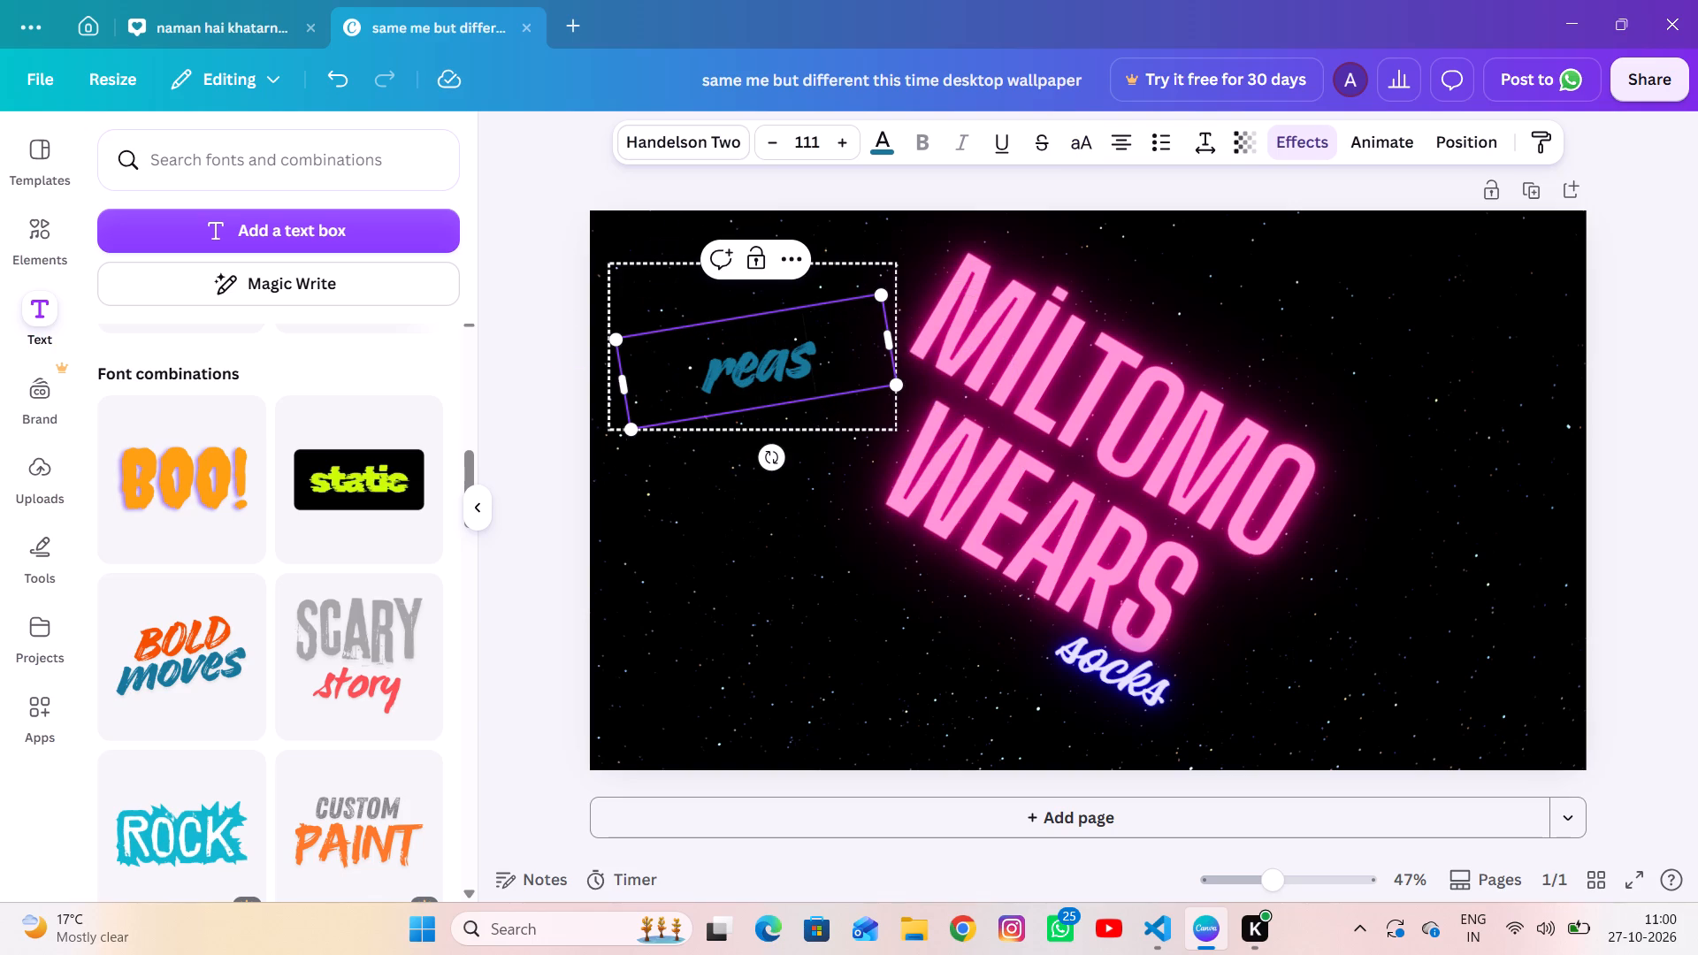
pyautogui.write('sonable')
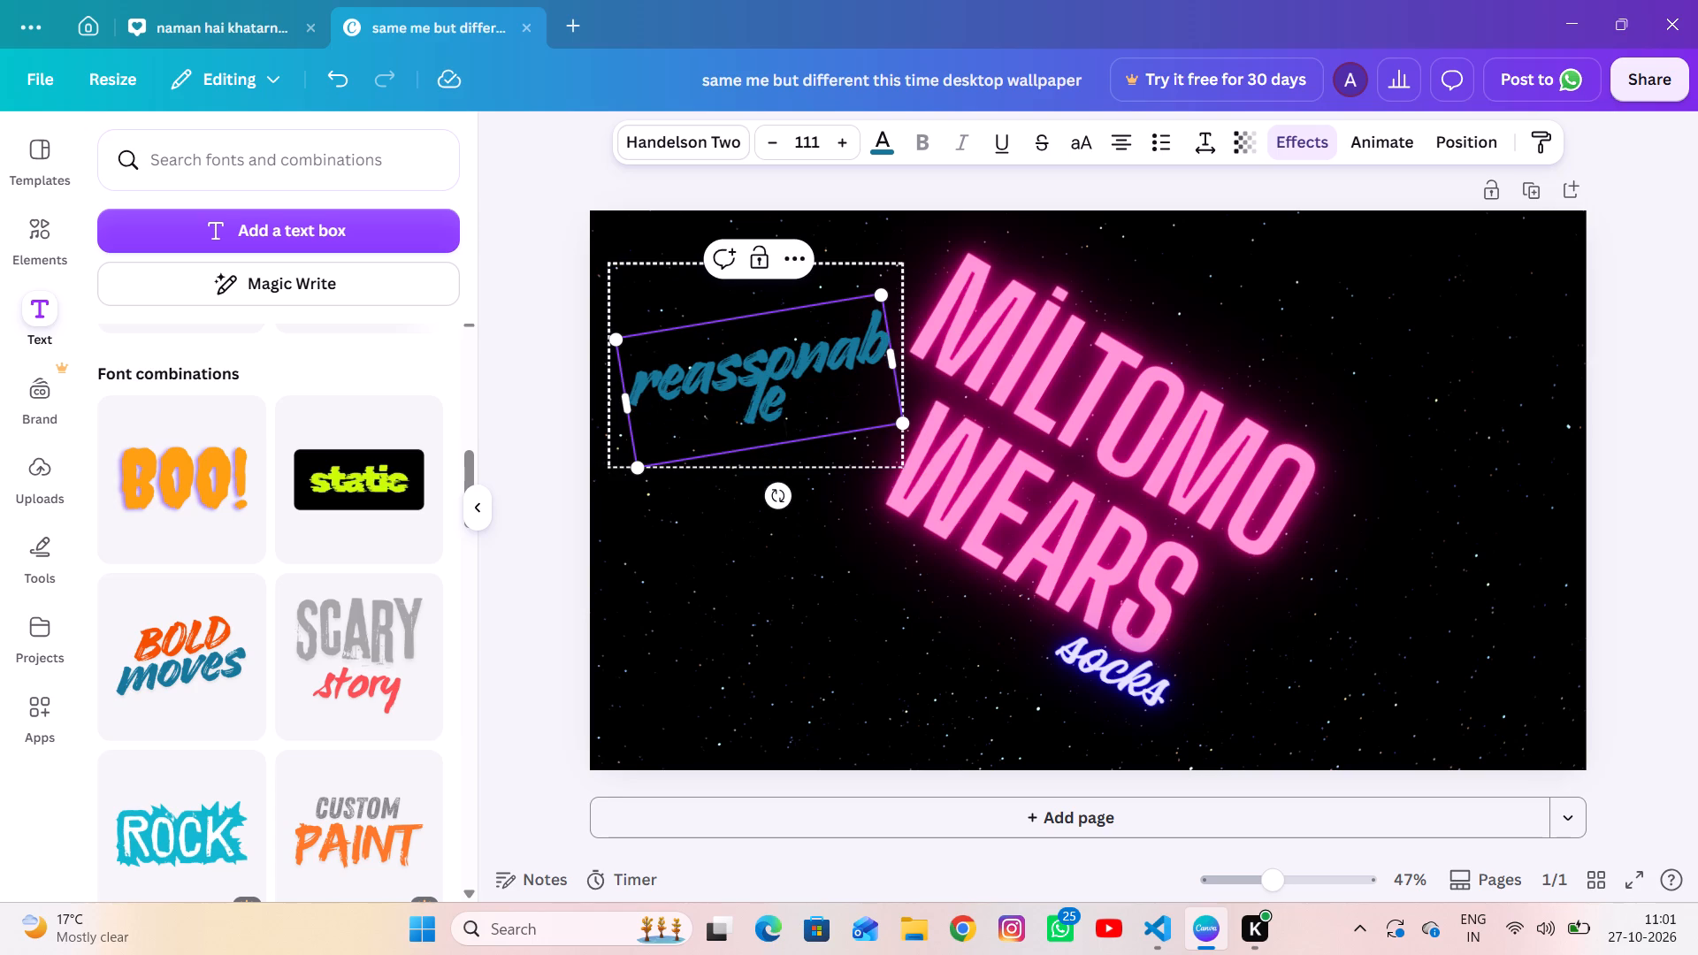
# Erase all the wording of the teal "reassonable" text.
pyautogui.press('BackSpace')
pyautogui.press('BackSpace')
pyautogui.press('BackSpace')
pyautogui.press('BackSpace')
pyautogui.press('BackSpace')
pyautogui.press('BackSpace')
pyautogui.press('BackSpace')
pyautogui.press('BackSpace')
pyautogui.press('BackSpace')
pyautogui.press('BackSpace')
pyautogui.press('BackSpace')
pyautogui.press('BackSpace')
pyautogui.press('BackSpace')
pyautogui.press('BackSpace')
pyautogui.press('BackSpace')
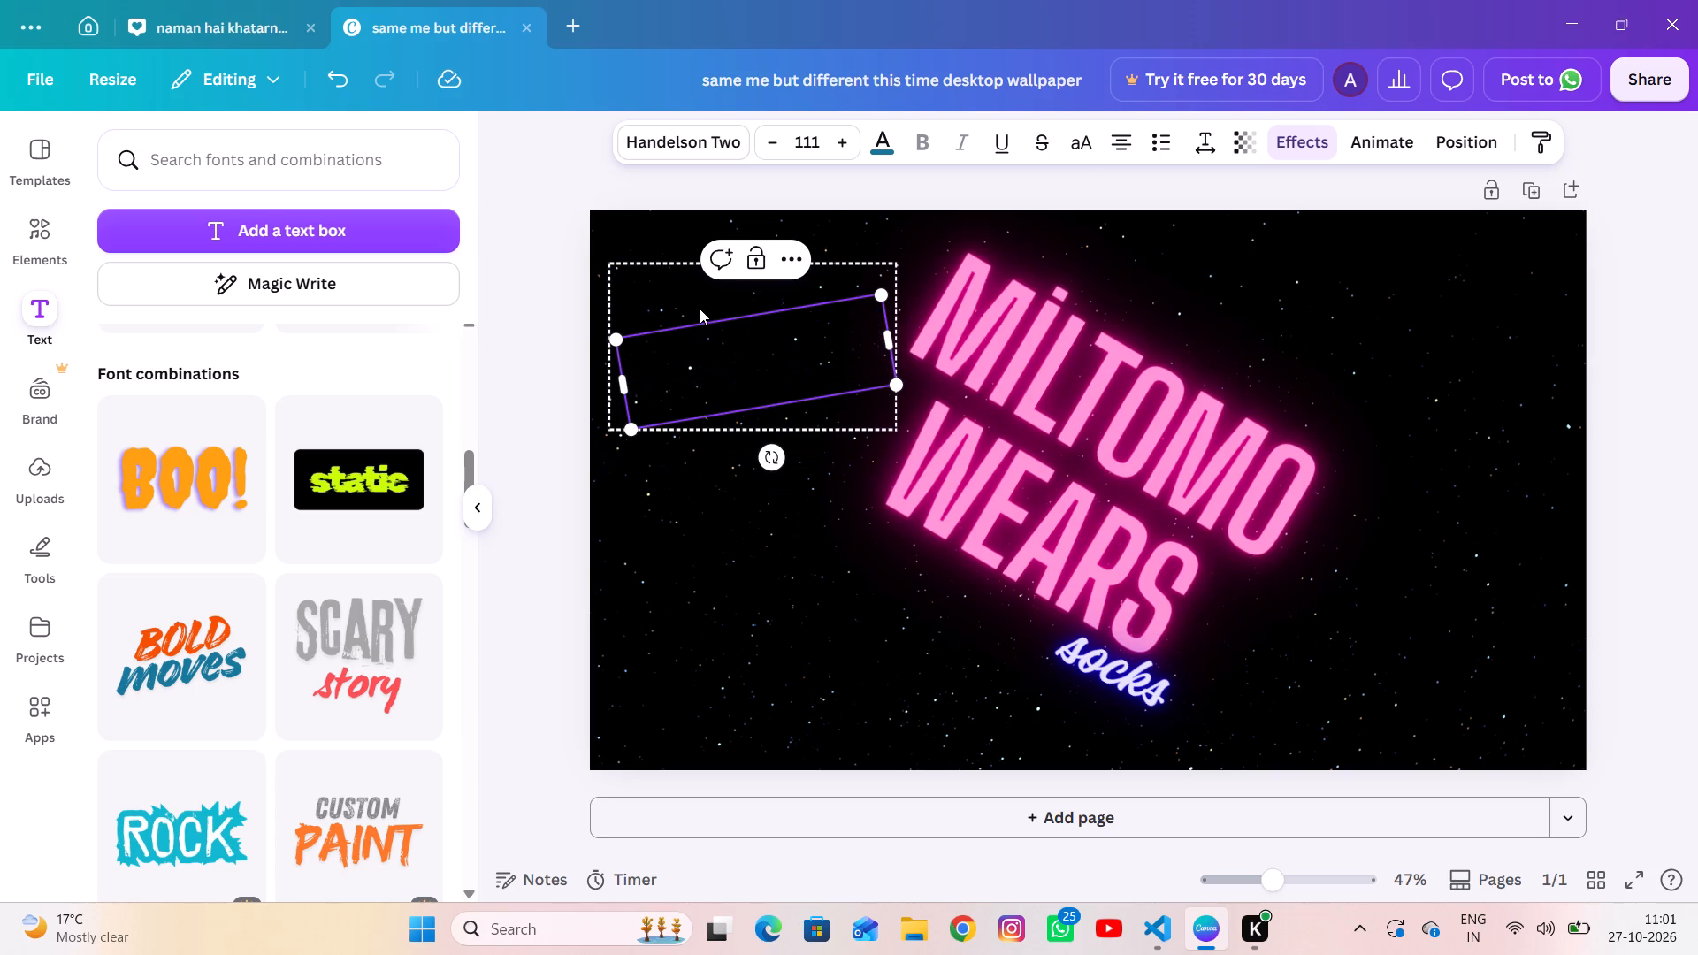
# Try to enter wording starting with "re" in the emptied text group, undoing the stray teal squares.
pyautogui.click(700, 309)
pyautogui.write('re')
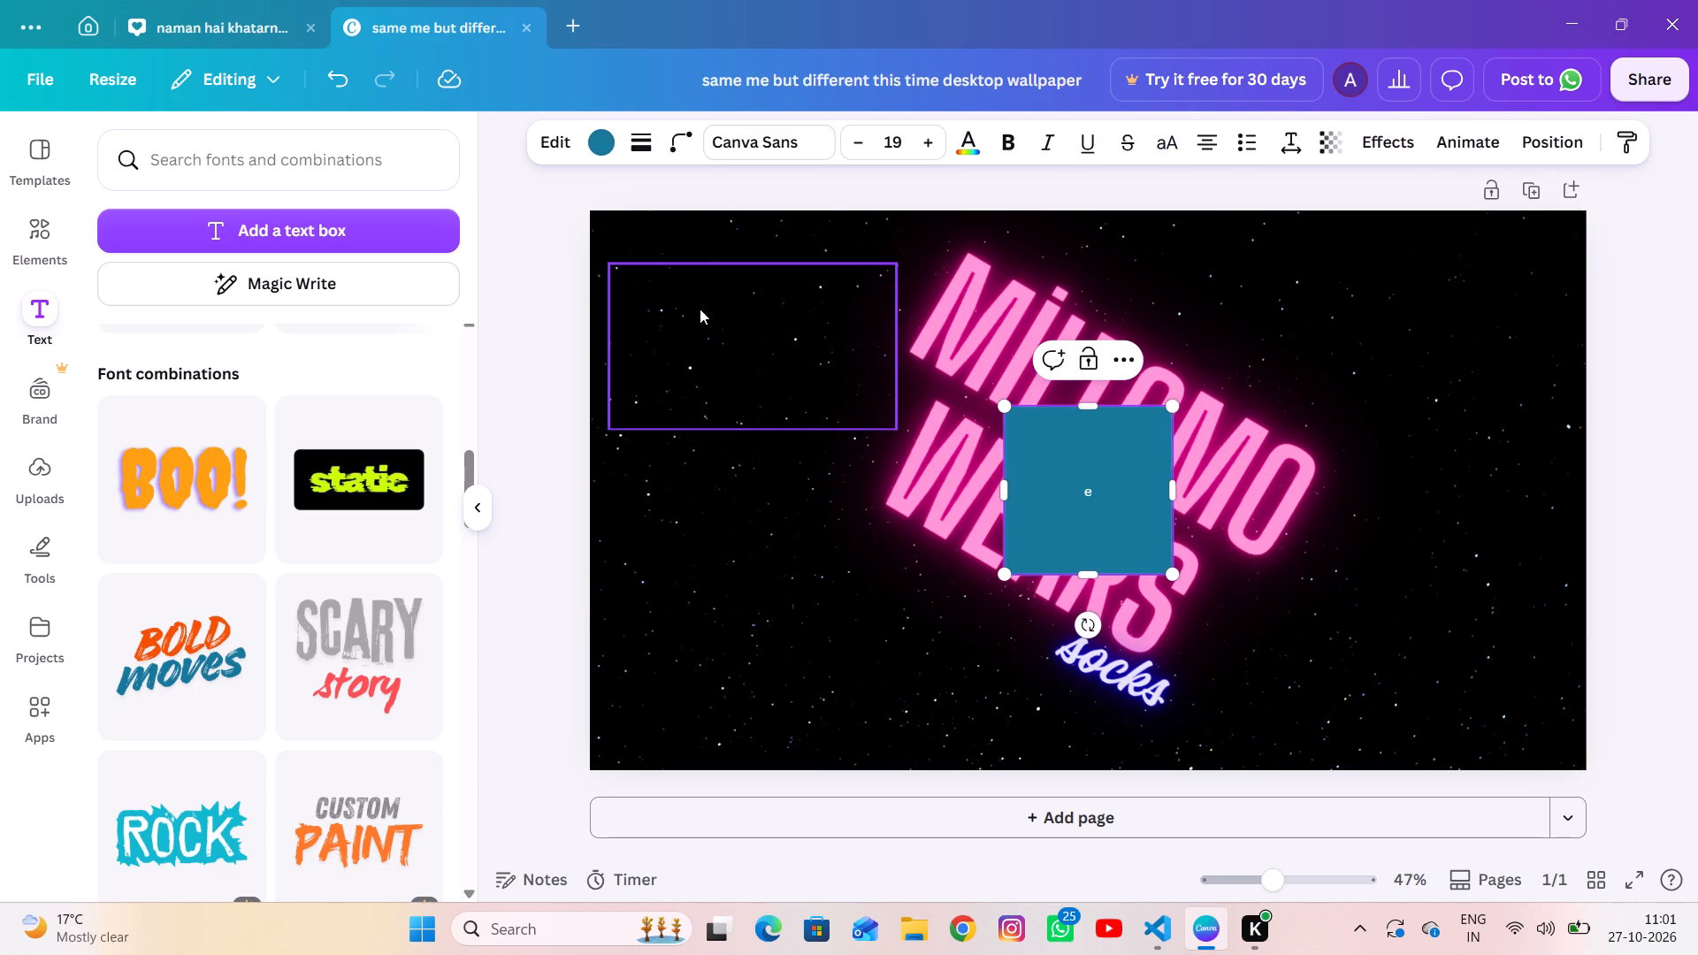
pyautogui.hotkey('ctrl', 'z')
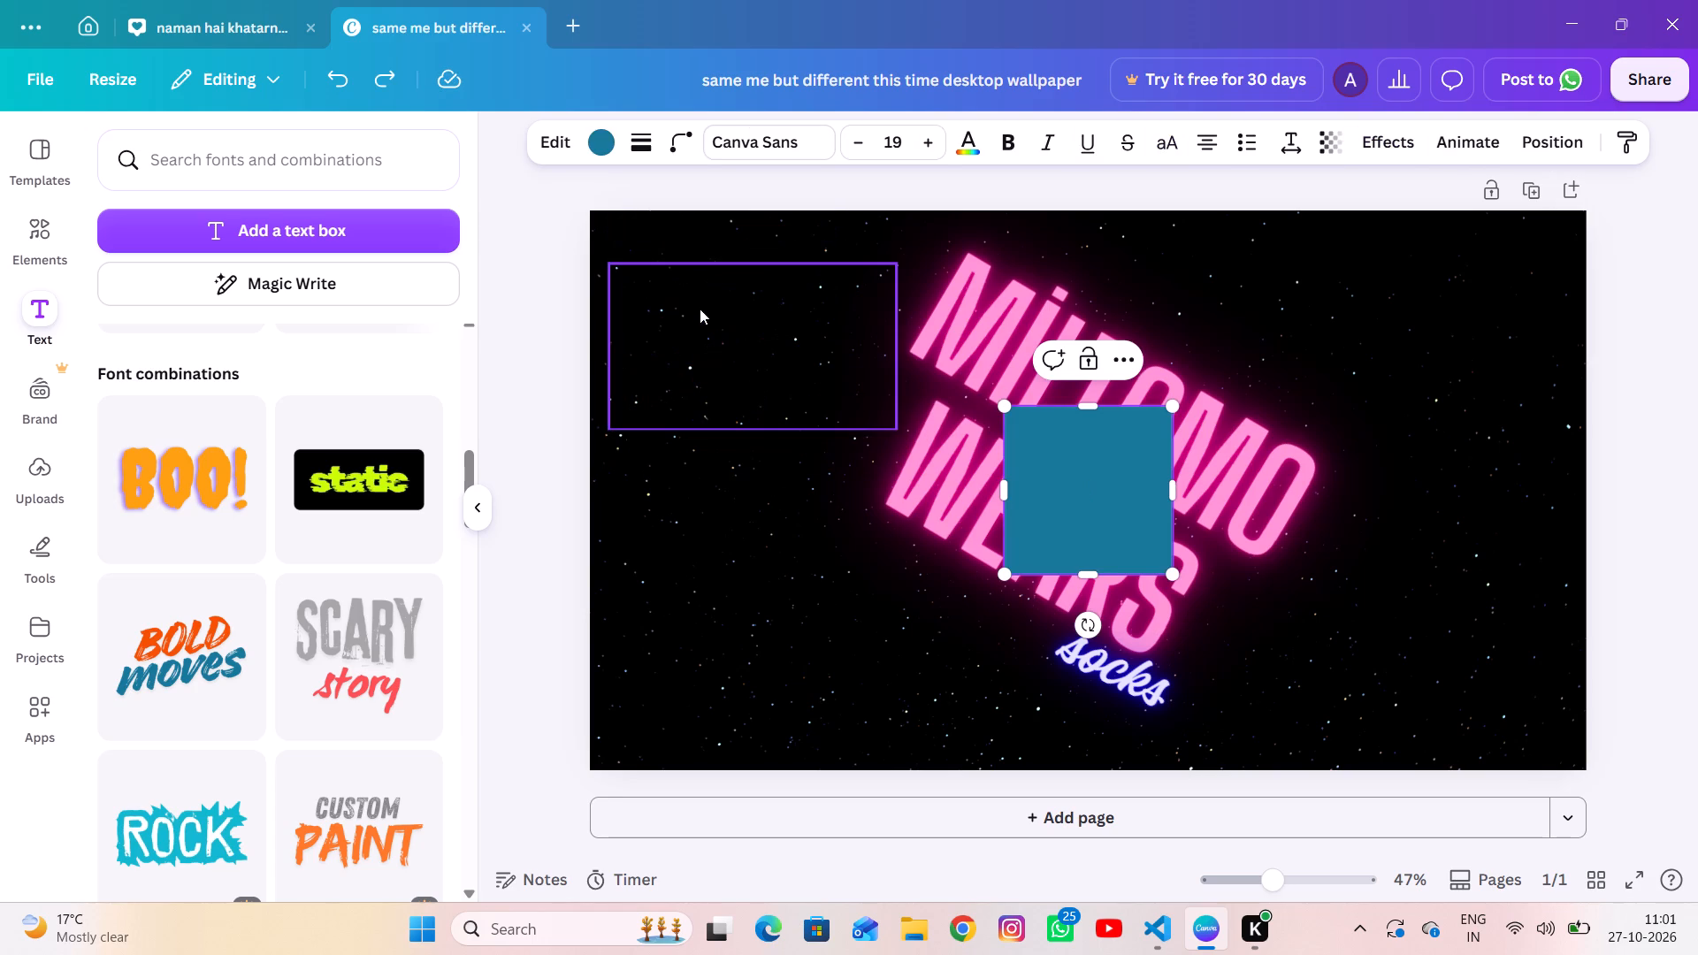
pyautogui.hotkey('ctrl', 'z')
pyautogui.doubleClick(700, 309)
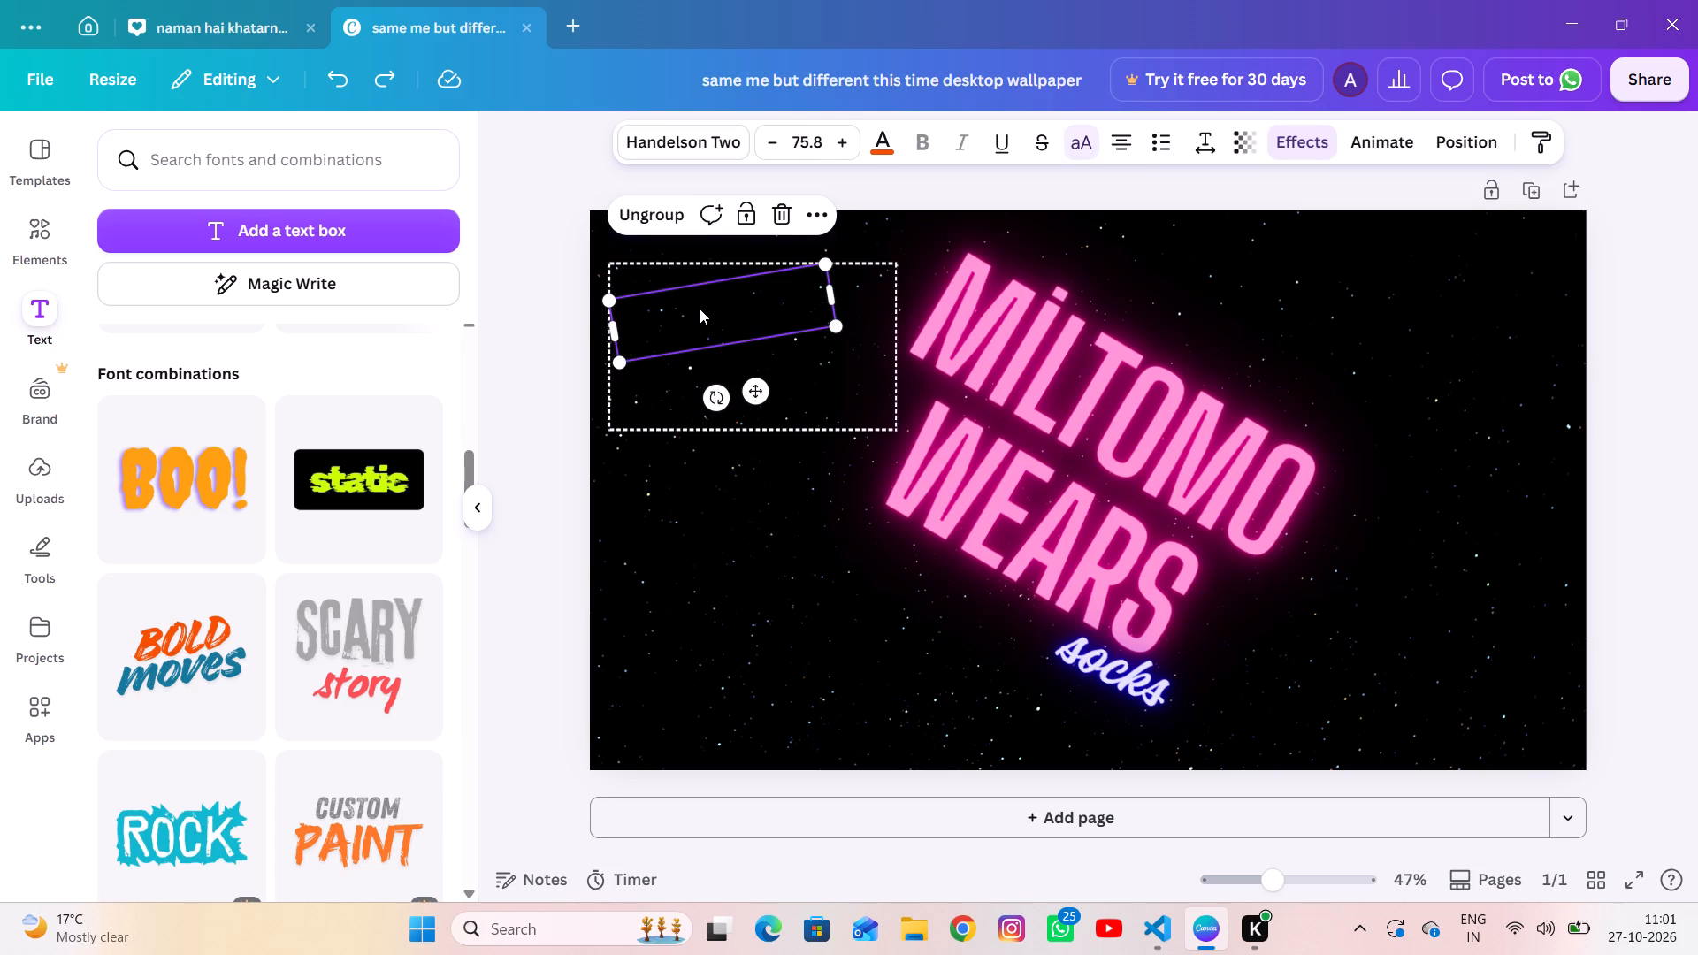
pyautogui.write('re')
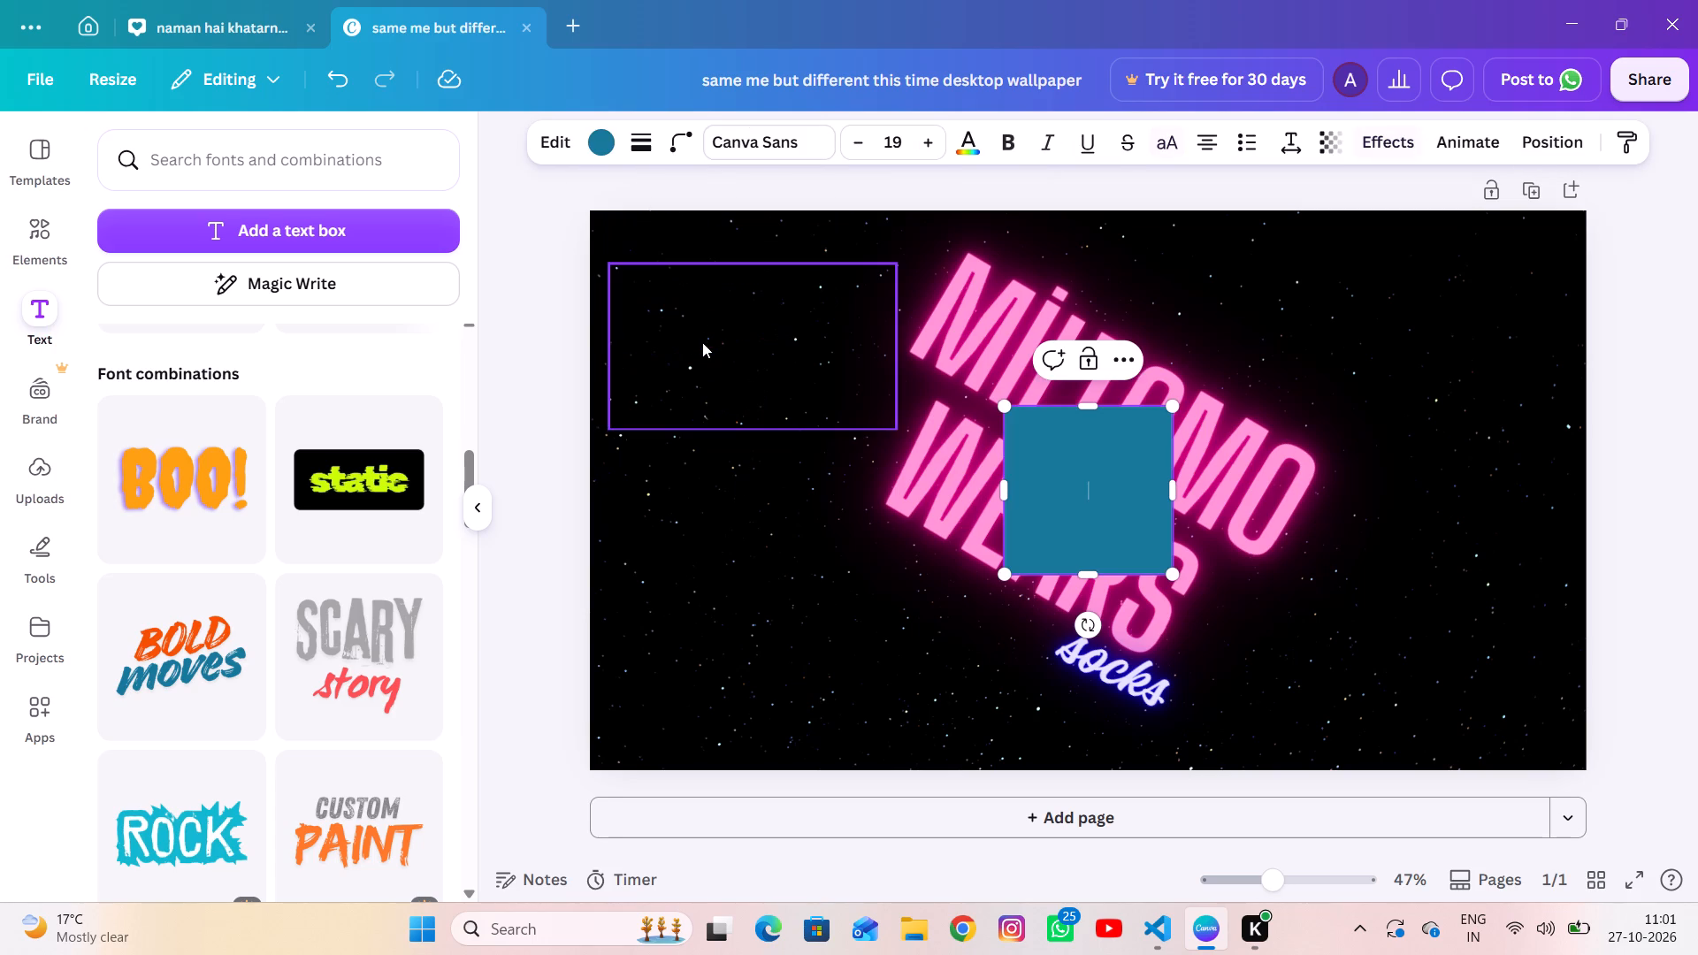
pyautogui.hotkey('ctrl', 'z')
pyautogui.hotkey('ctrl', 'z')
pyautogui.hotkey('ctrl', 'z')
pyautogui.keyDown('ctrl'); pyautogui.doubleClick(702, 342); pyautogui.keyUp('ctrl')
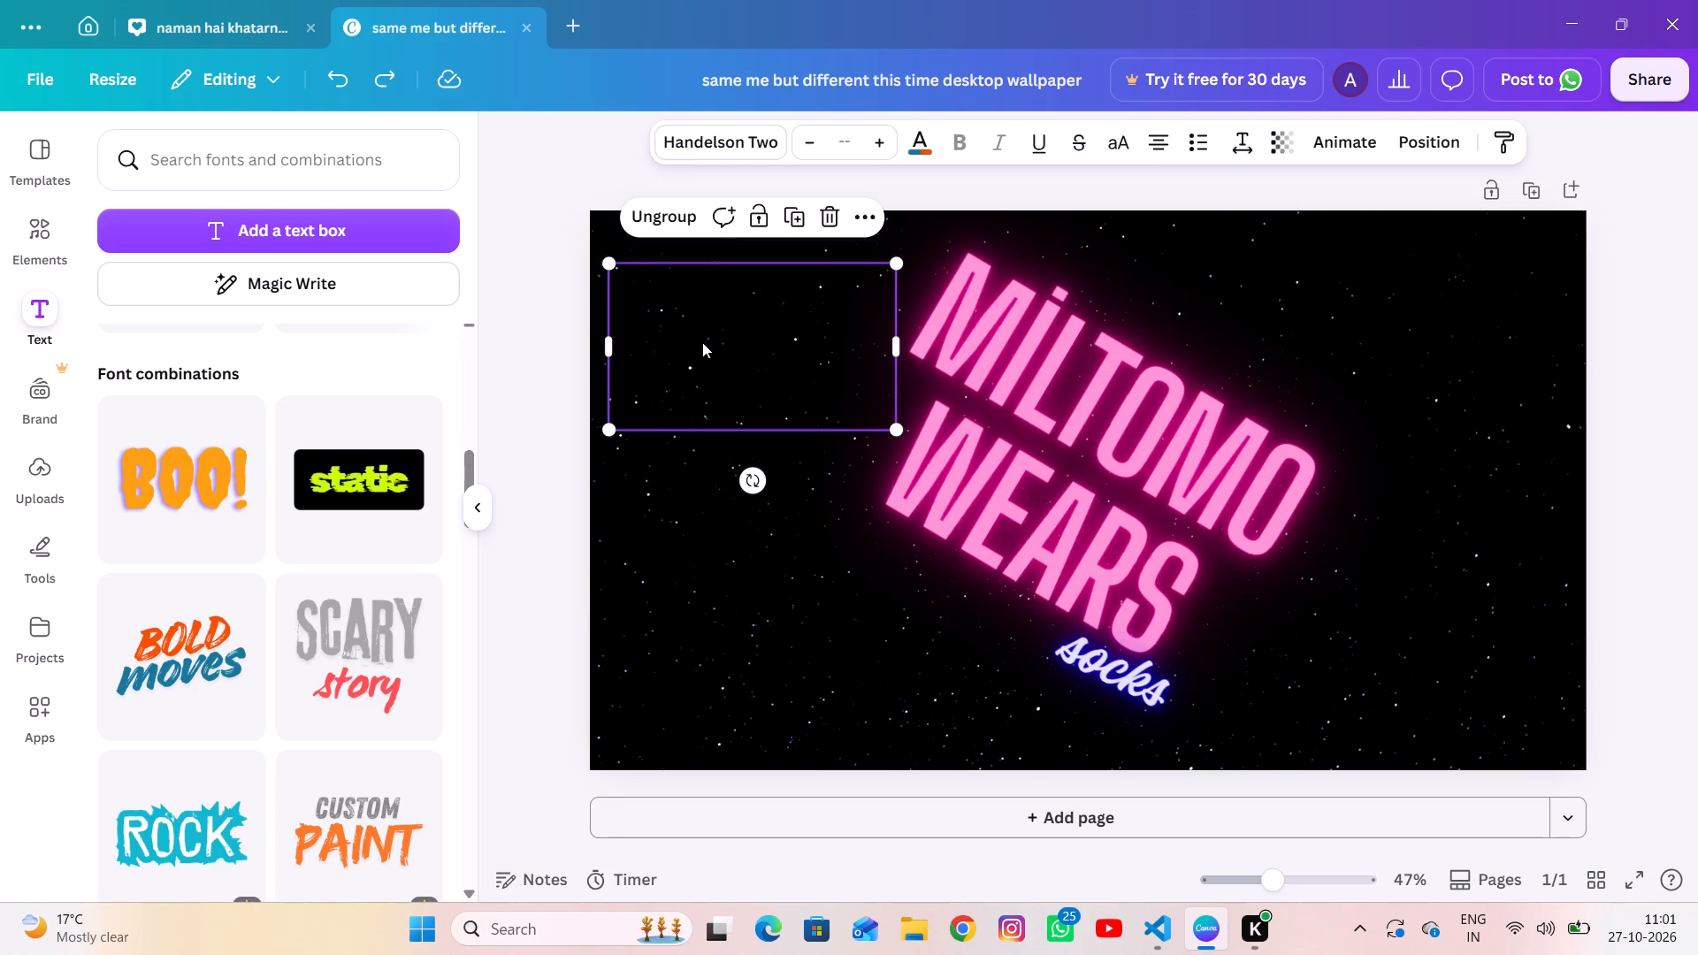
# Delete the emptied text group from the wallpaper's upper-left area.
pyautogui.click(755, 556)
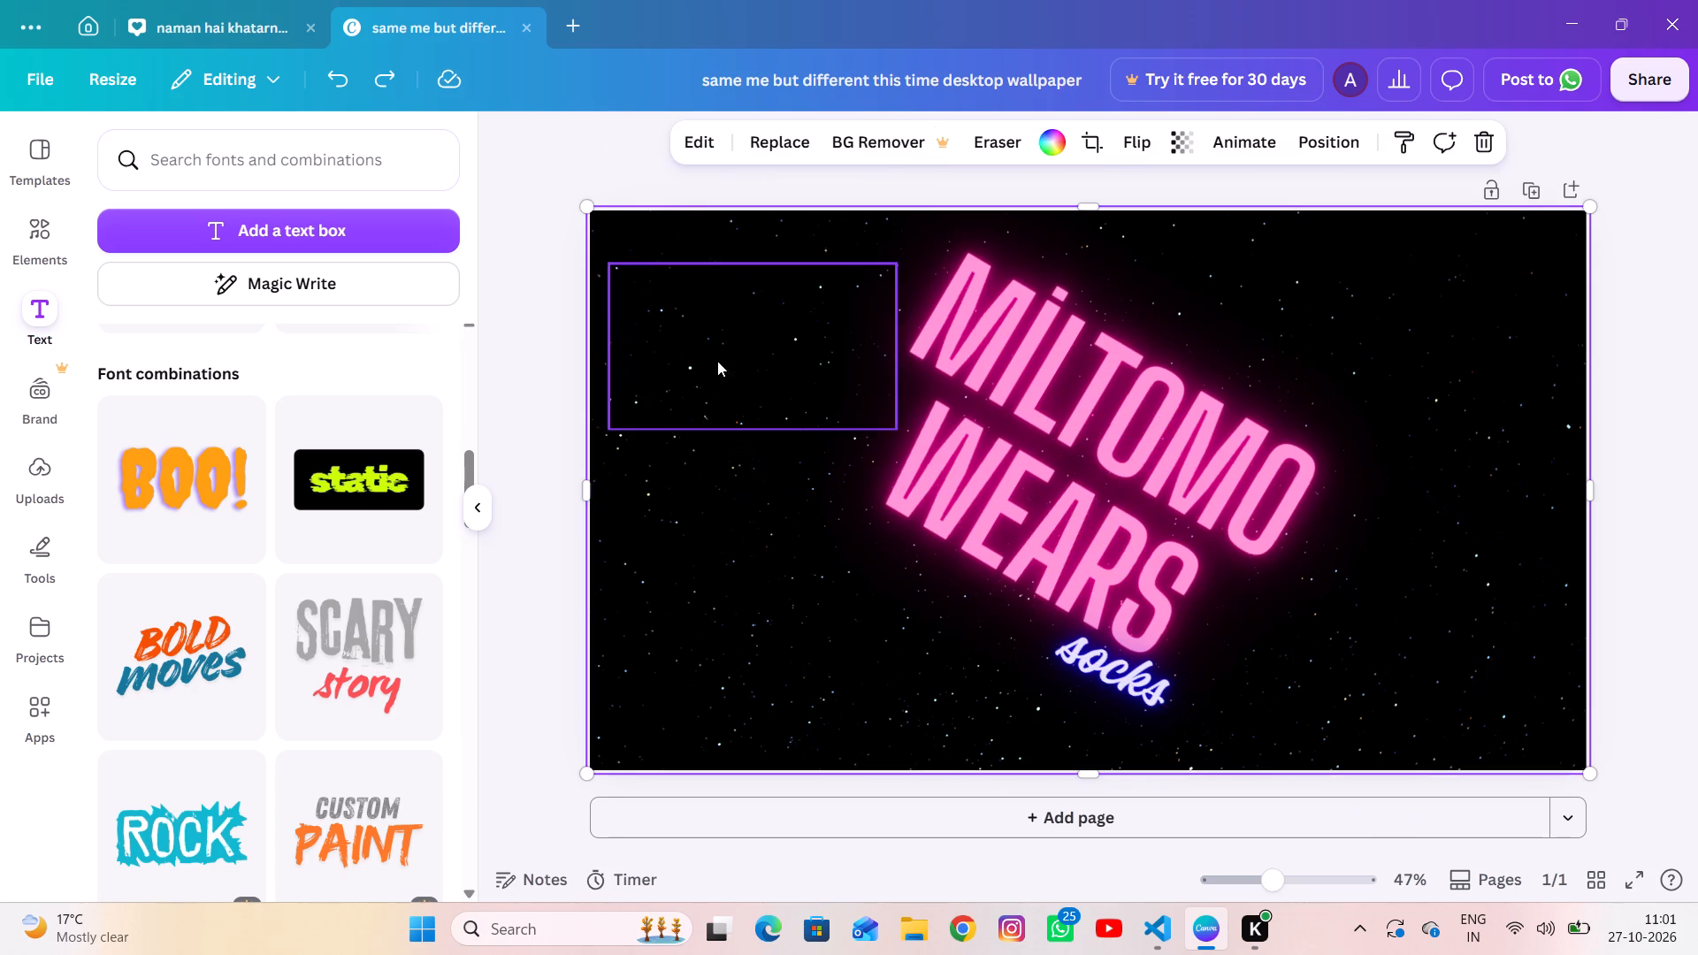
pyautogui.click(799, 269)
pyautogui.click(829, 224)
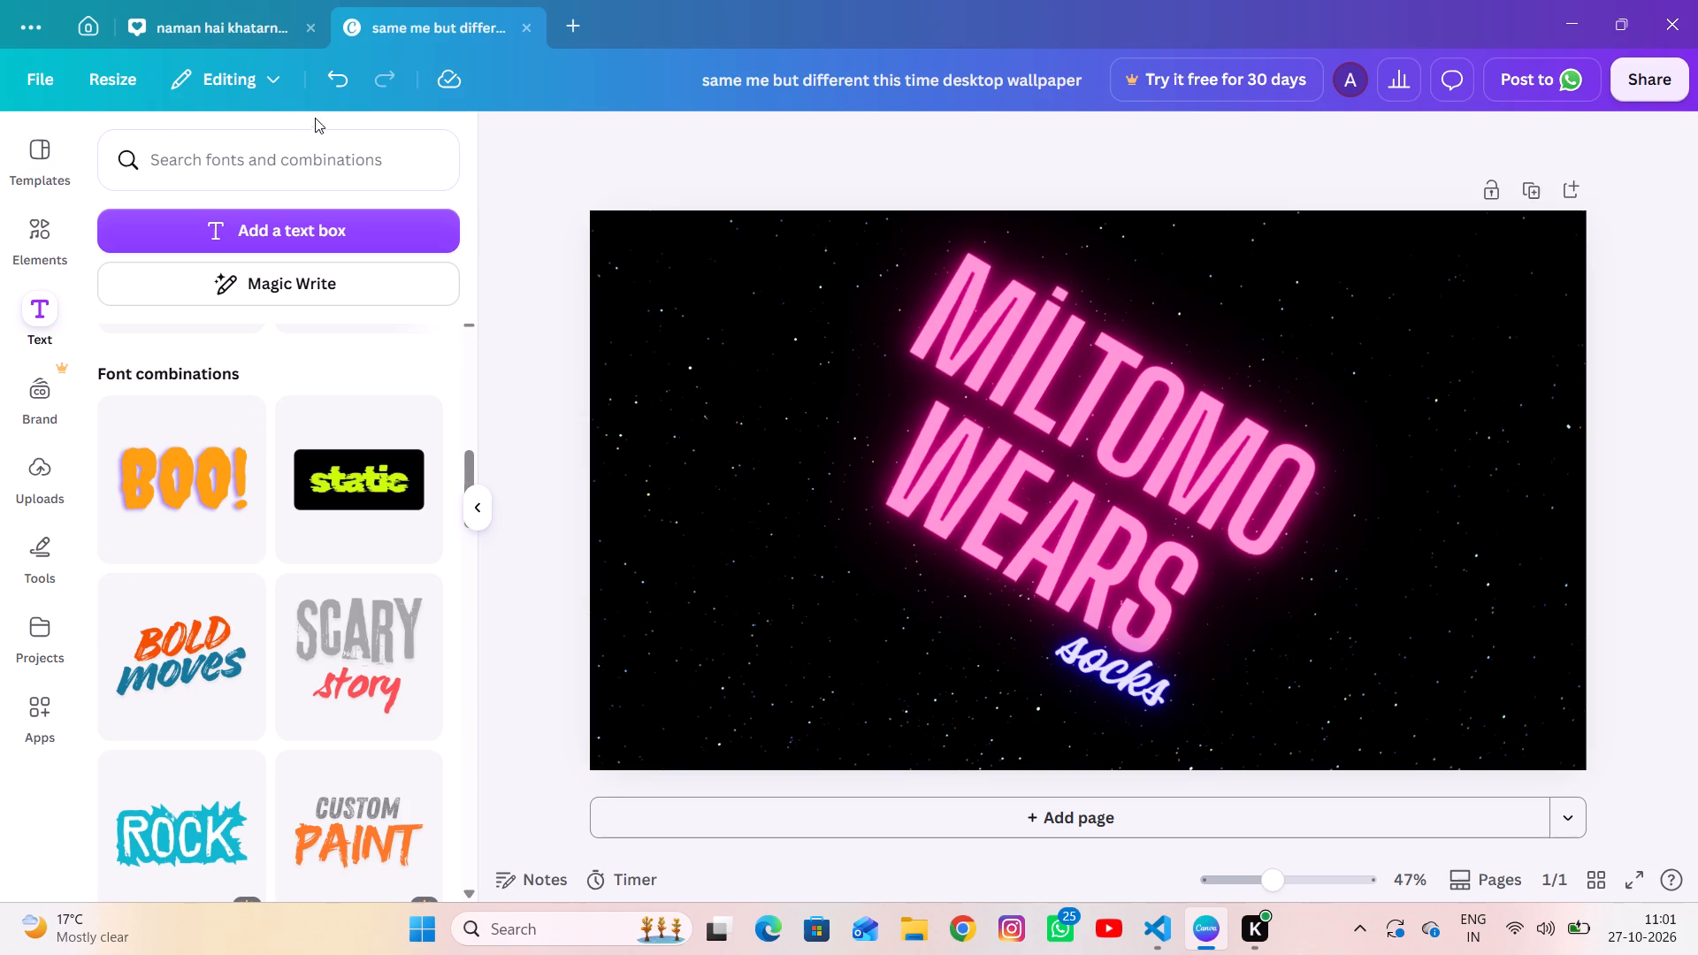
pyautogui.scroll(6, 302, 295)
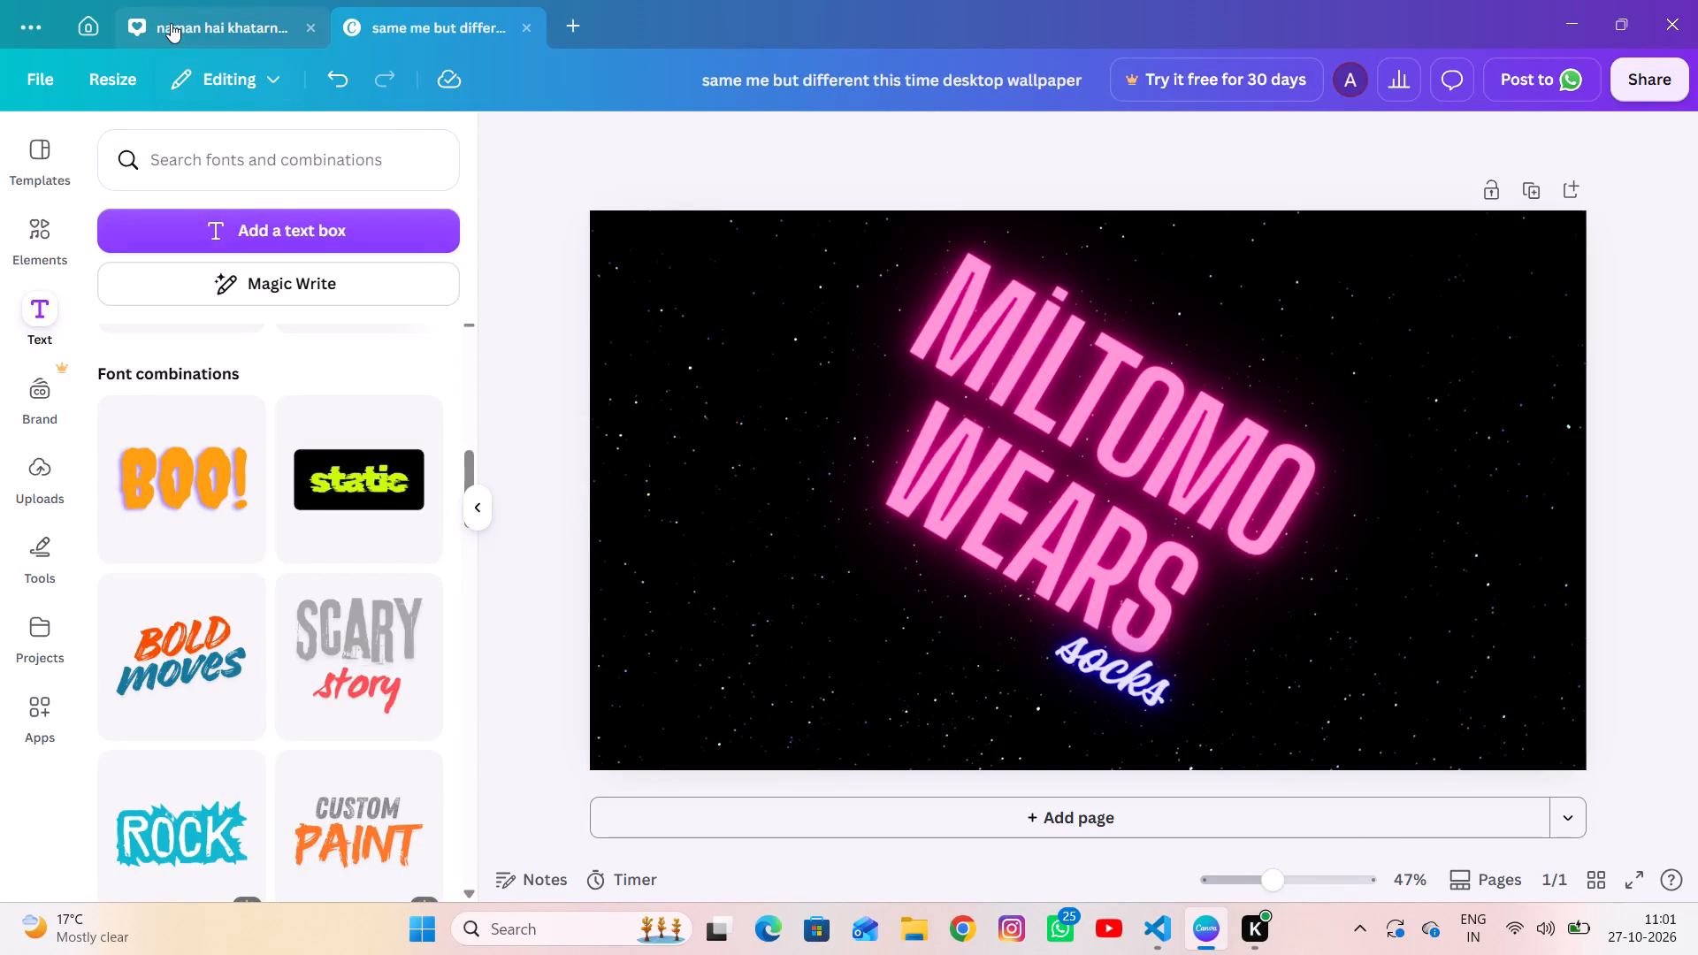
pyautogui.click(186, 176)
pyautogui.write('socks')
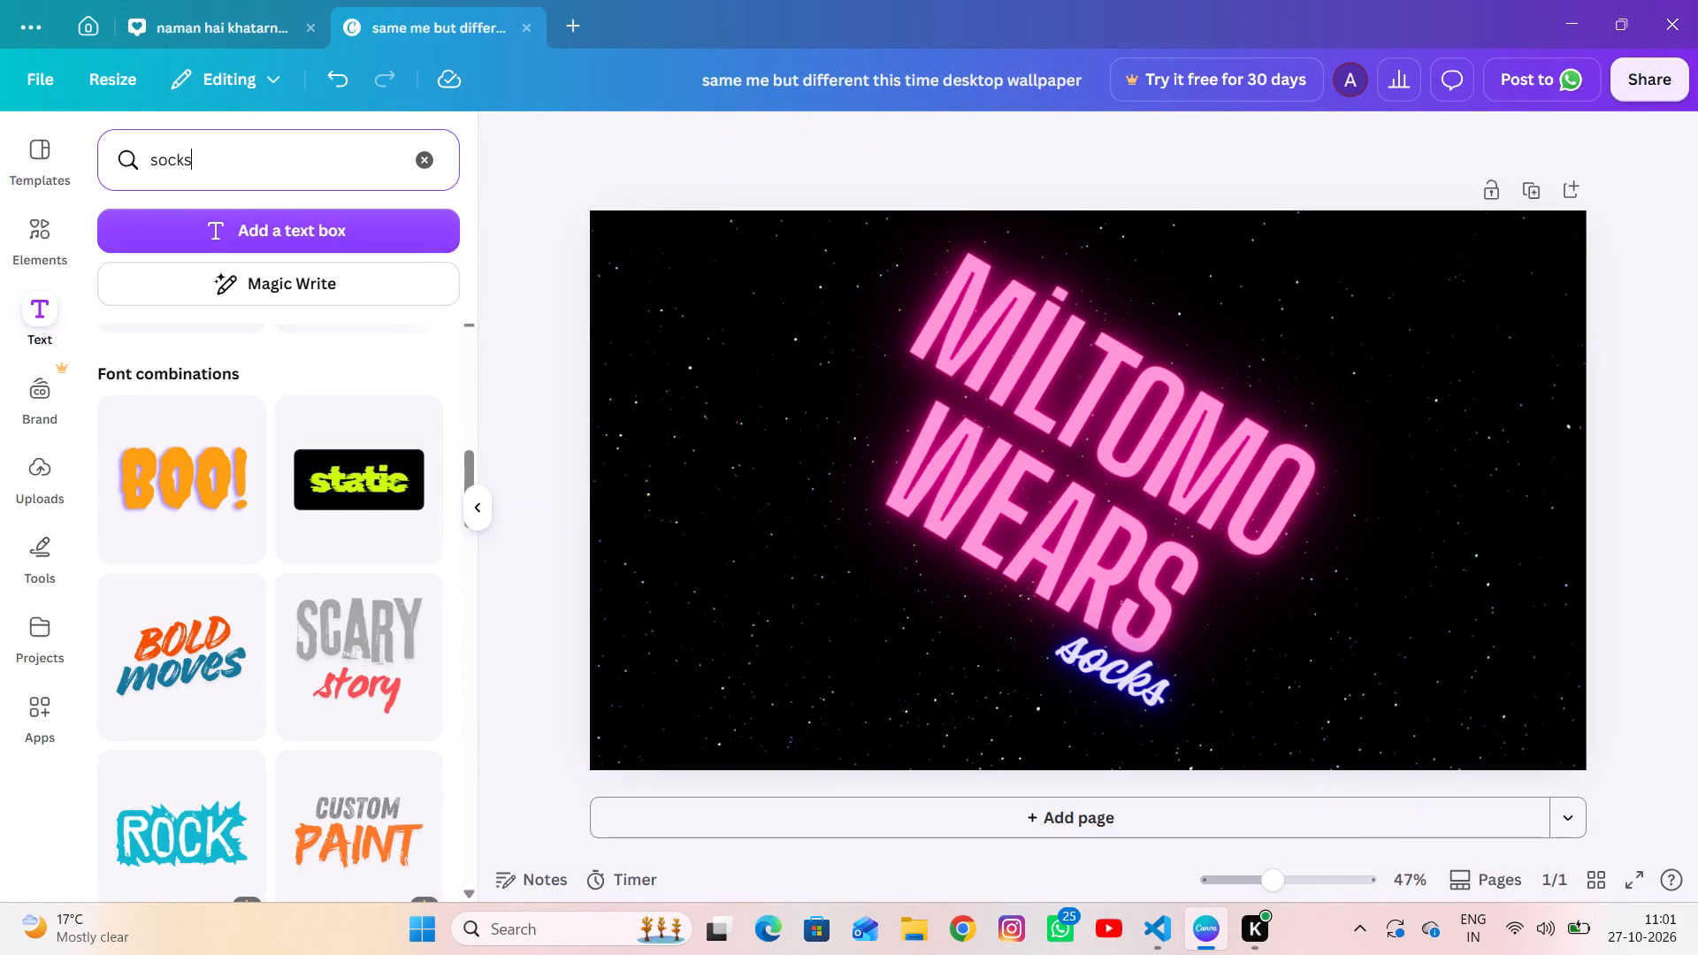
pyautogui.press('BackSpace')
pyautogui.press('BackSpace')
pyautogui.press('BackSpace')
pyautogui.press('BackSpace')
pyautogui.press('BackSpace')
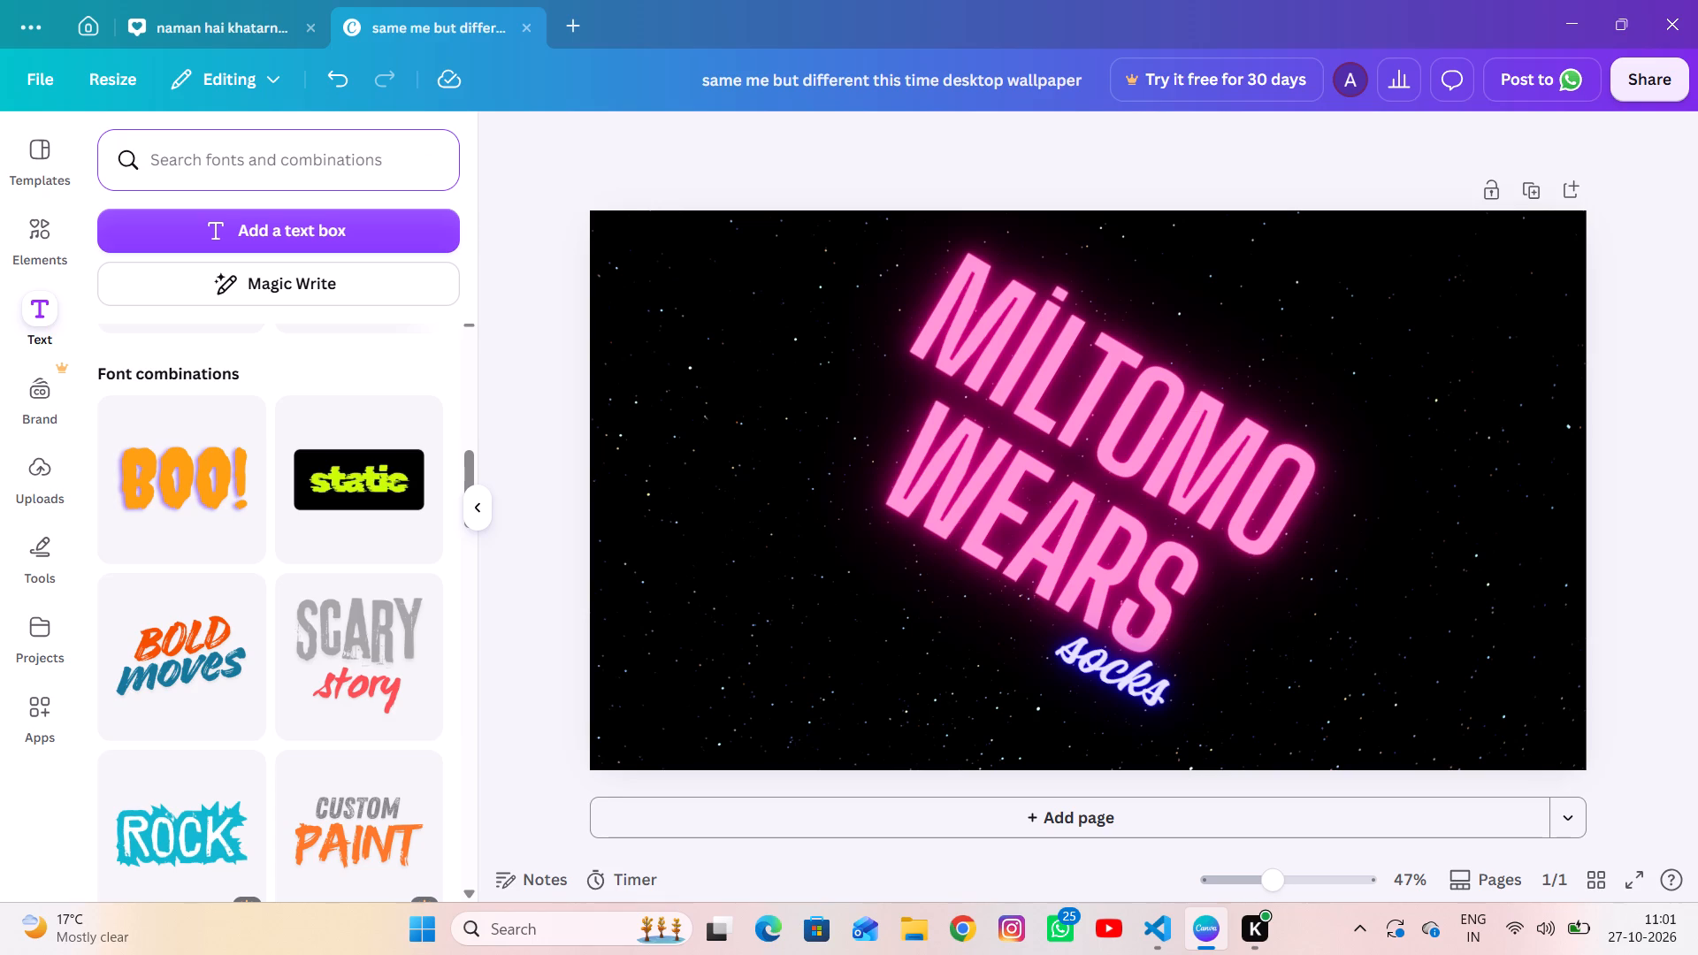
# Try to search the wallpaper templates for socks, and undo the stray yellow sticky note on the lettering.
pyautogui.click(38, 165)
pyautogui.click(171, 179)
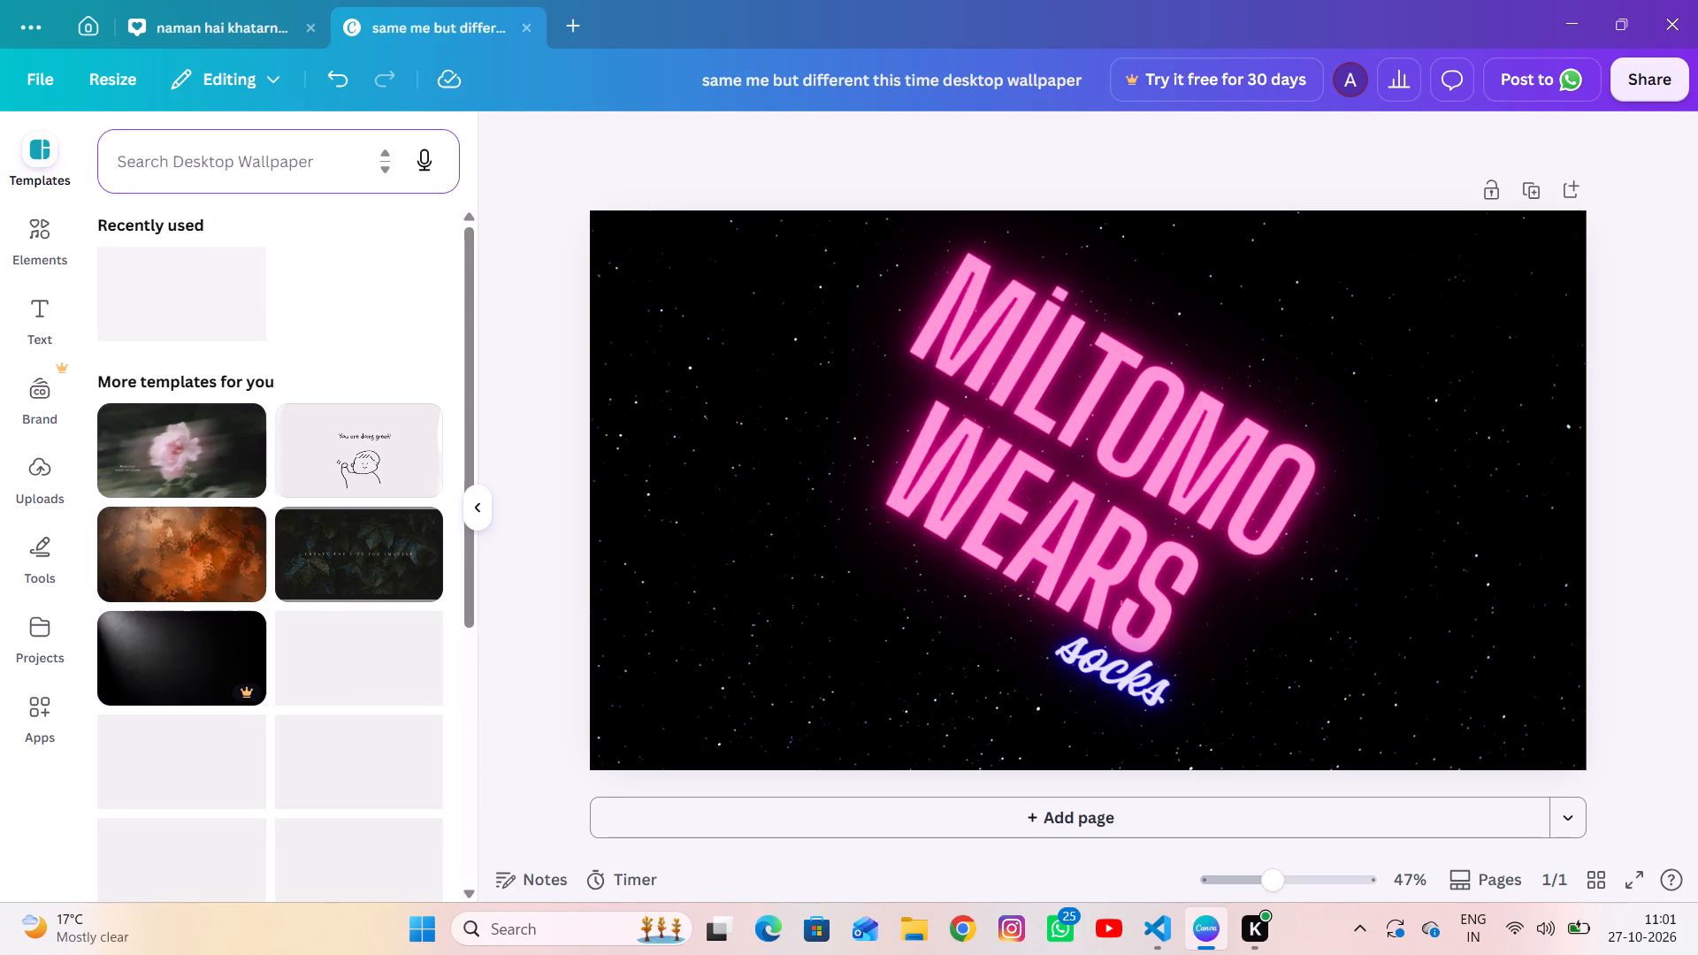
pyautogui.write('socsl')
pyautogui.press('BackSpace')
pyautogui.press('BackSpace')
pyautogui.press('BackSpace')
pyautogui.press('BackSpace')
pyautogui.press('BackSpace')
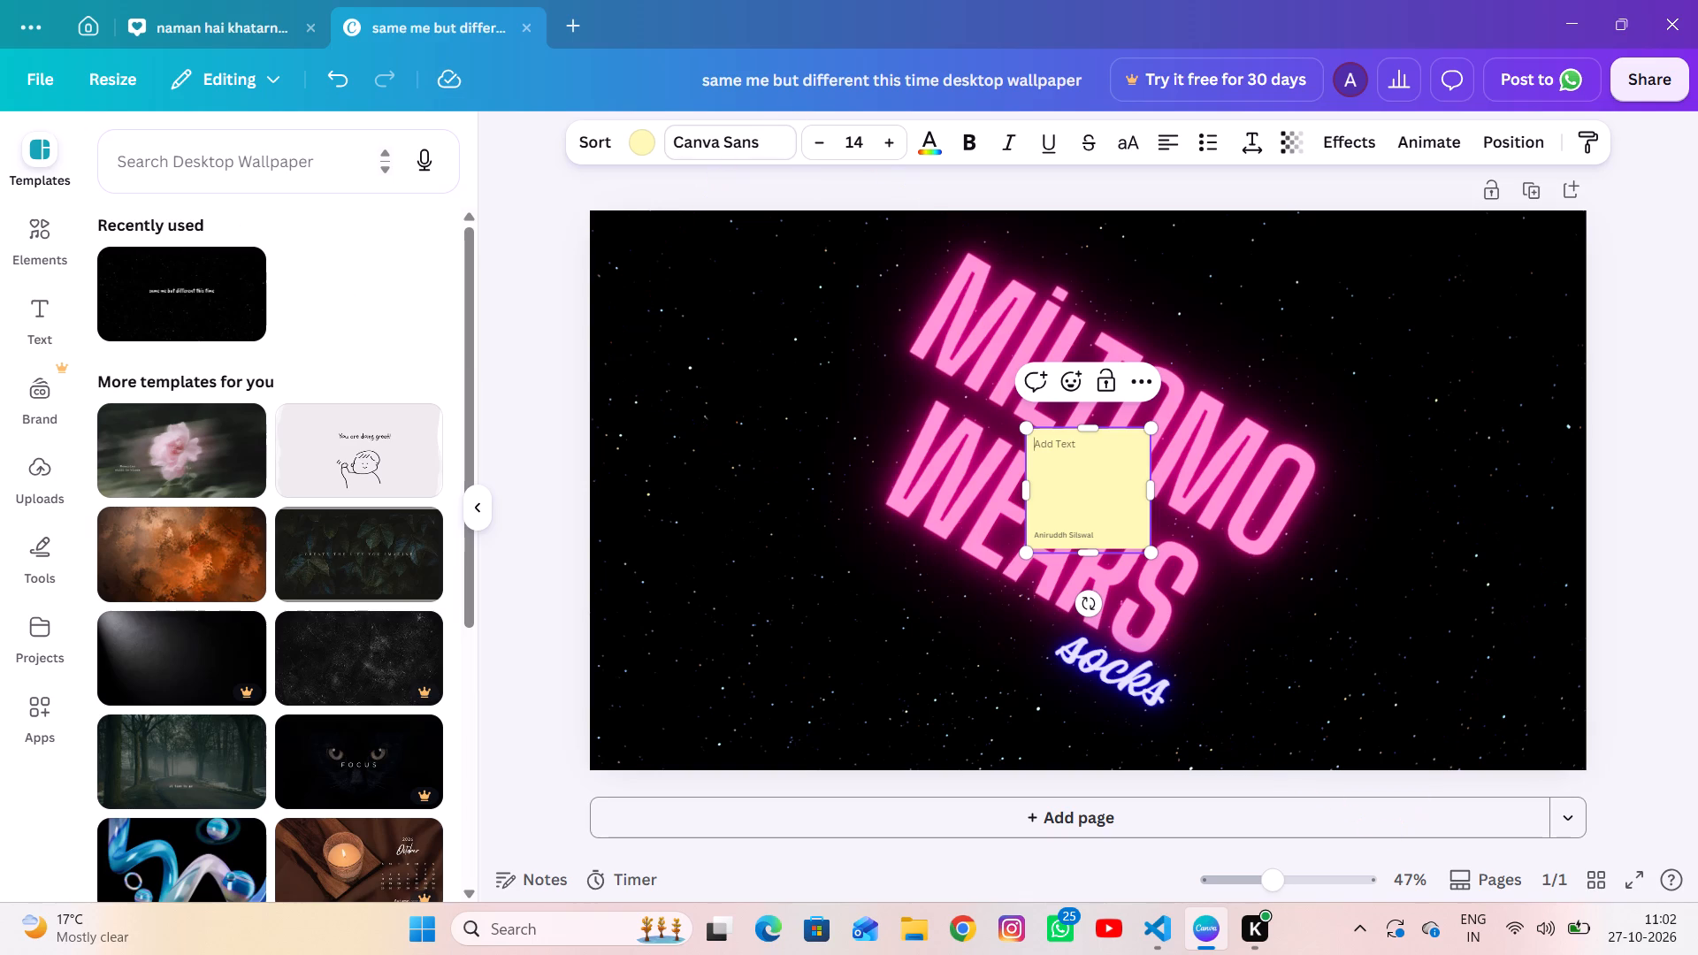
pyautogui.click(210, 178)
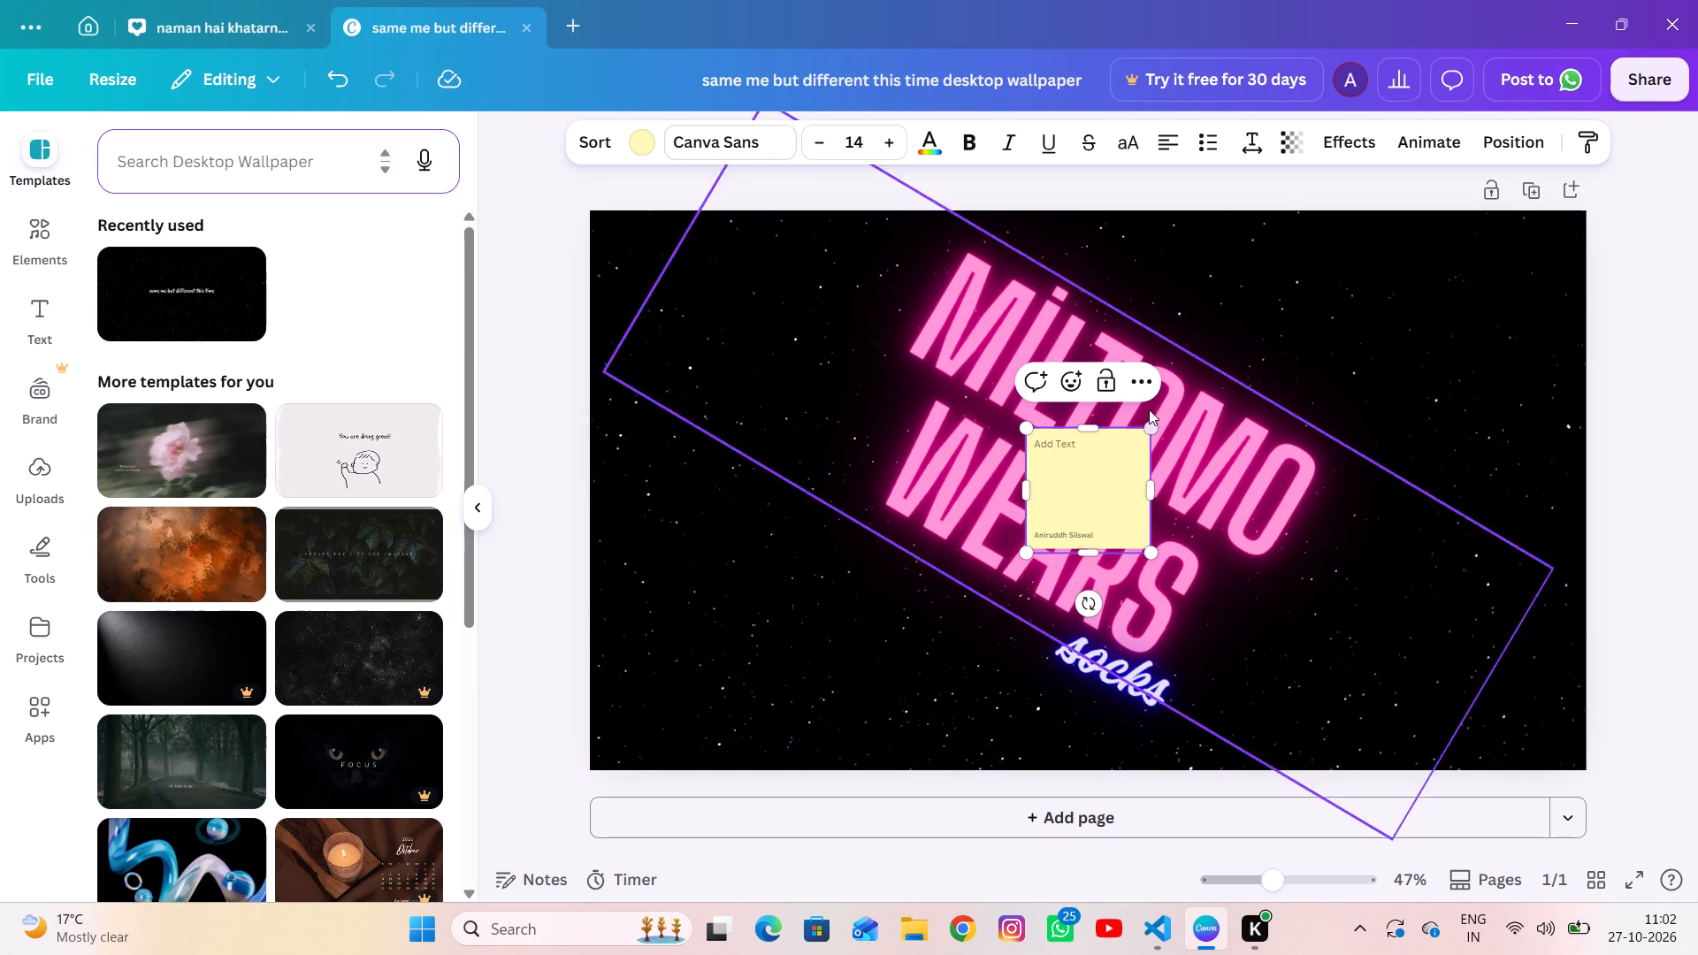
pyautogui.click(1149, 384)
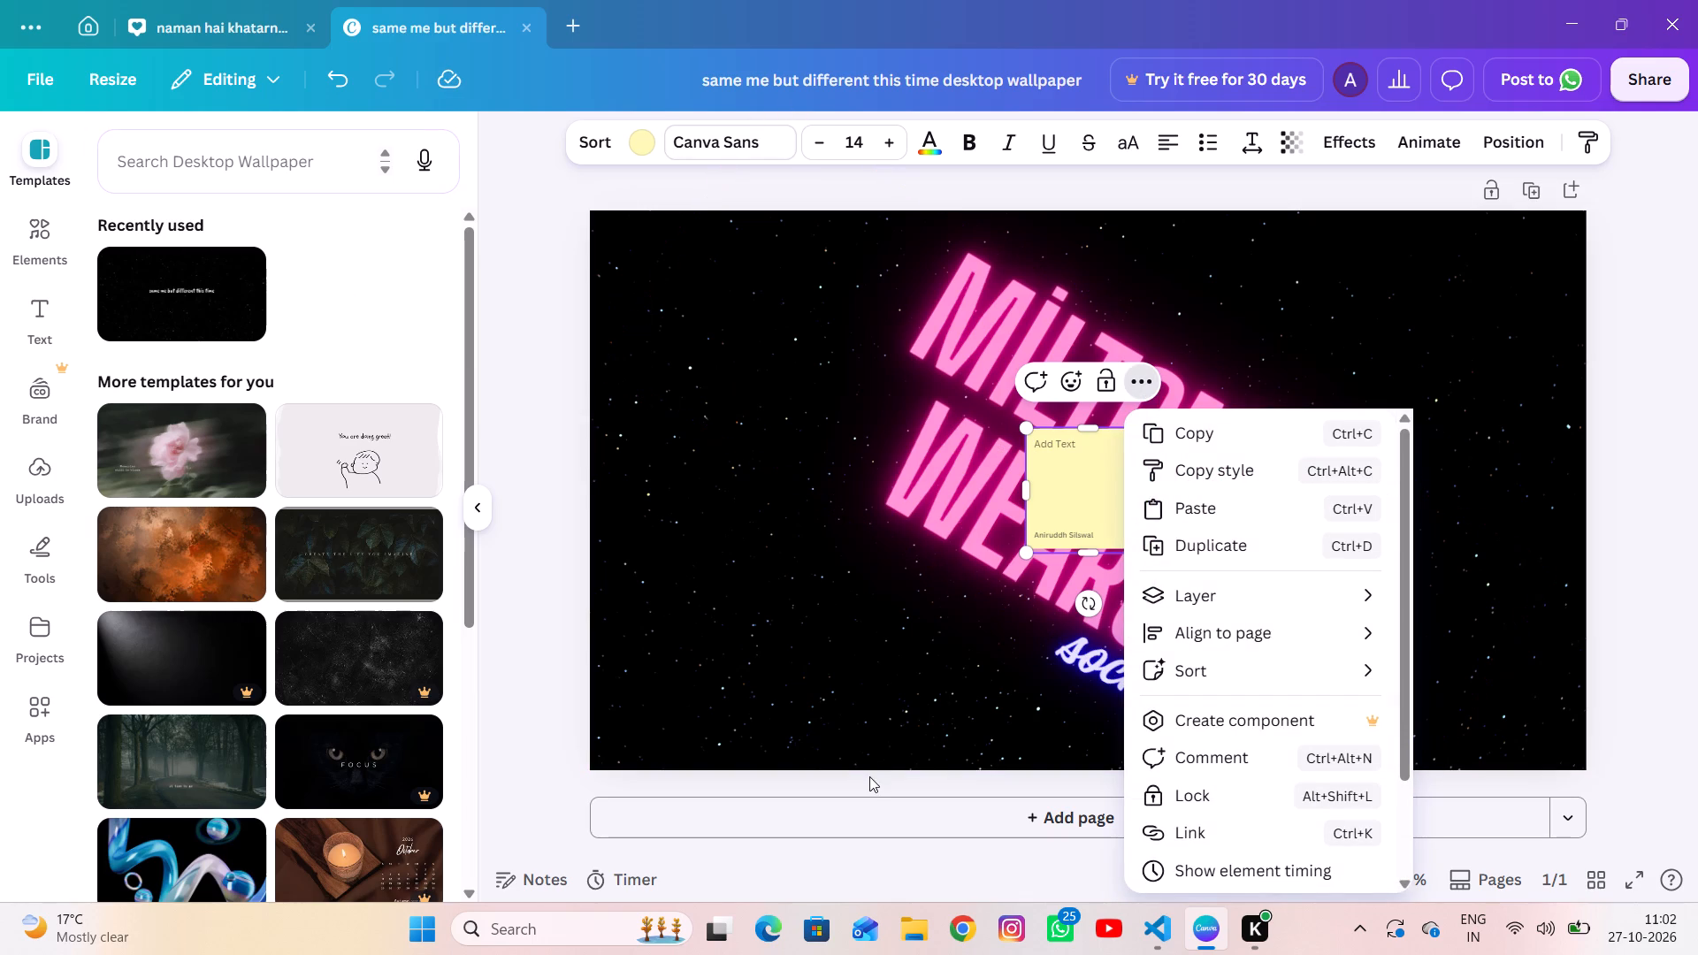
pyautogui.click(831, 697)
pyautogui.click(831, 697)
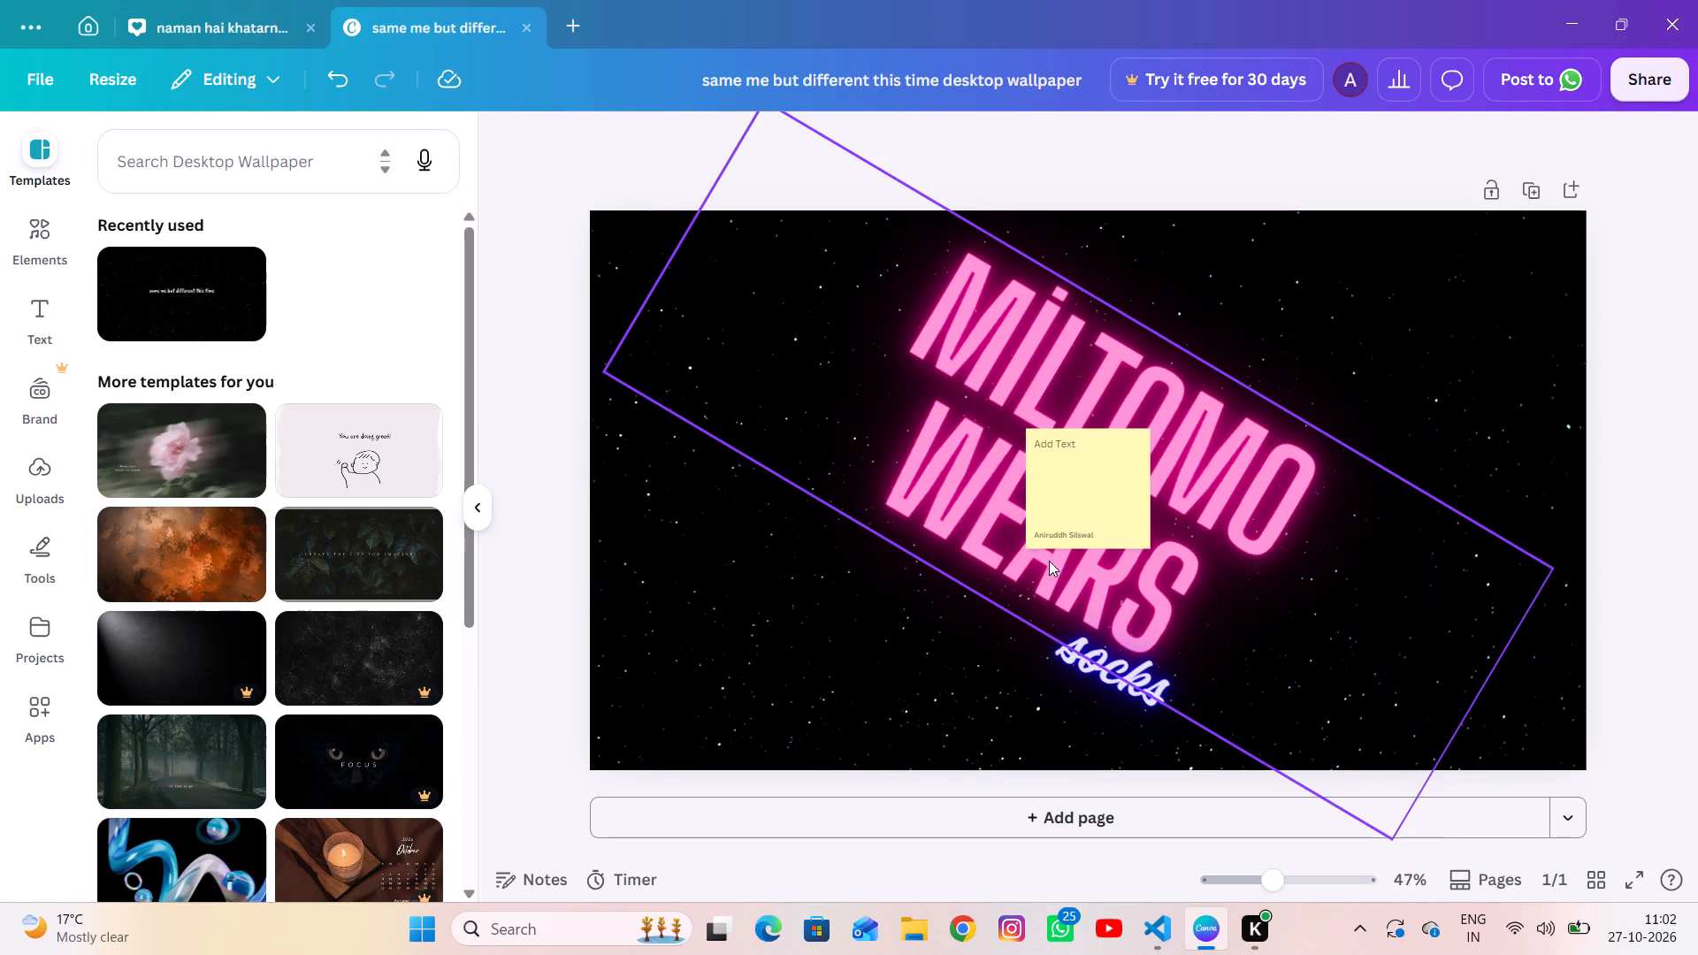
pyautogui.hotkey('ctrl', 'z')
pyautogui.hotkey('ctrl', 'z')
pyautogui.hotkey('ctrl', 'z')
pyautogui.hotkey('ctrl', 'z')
# Search the desktop wallpaper templates for "socks", choose the "crazy socks" suggestion and look through the results.
pyautogui.click(171, 164)
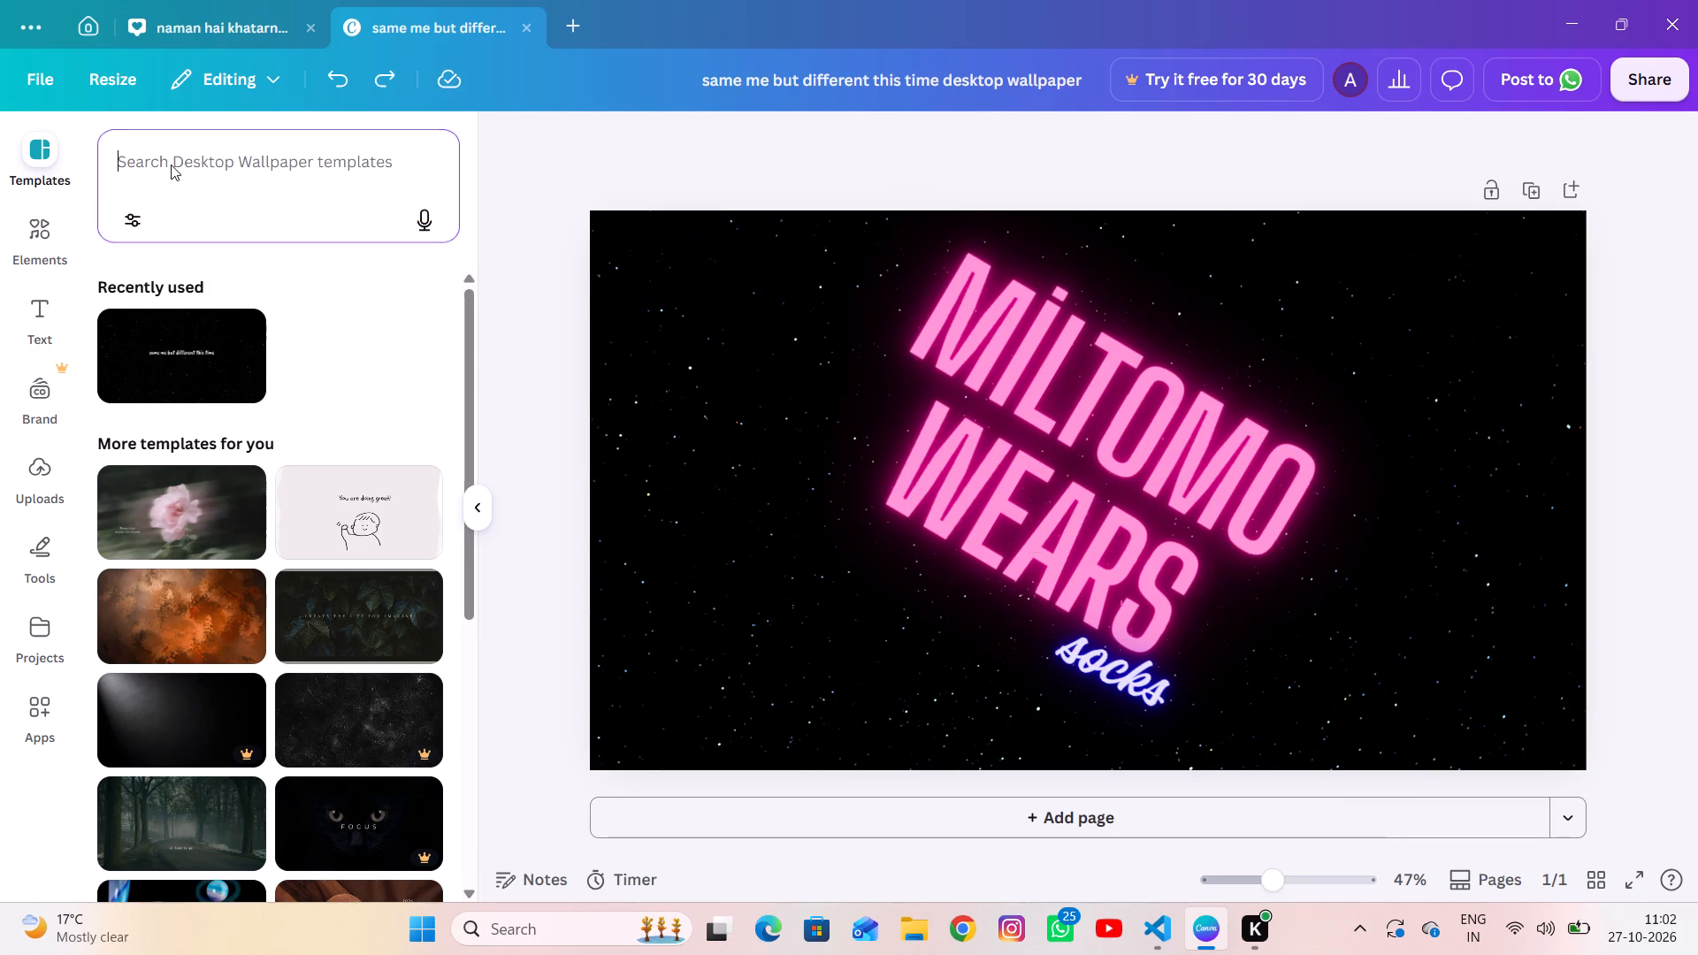
pyautogui.write('sock')
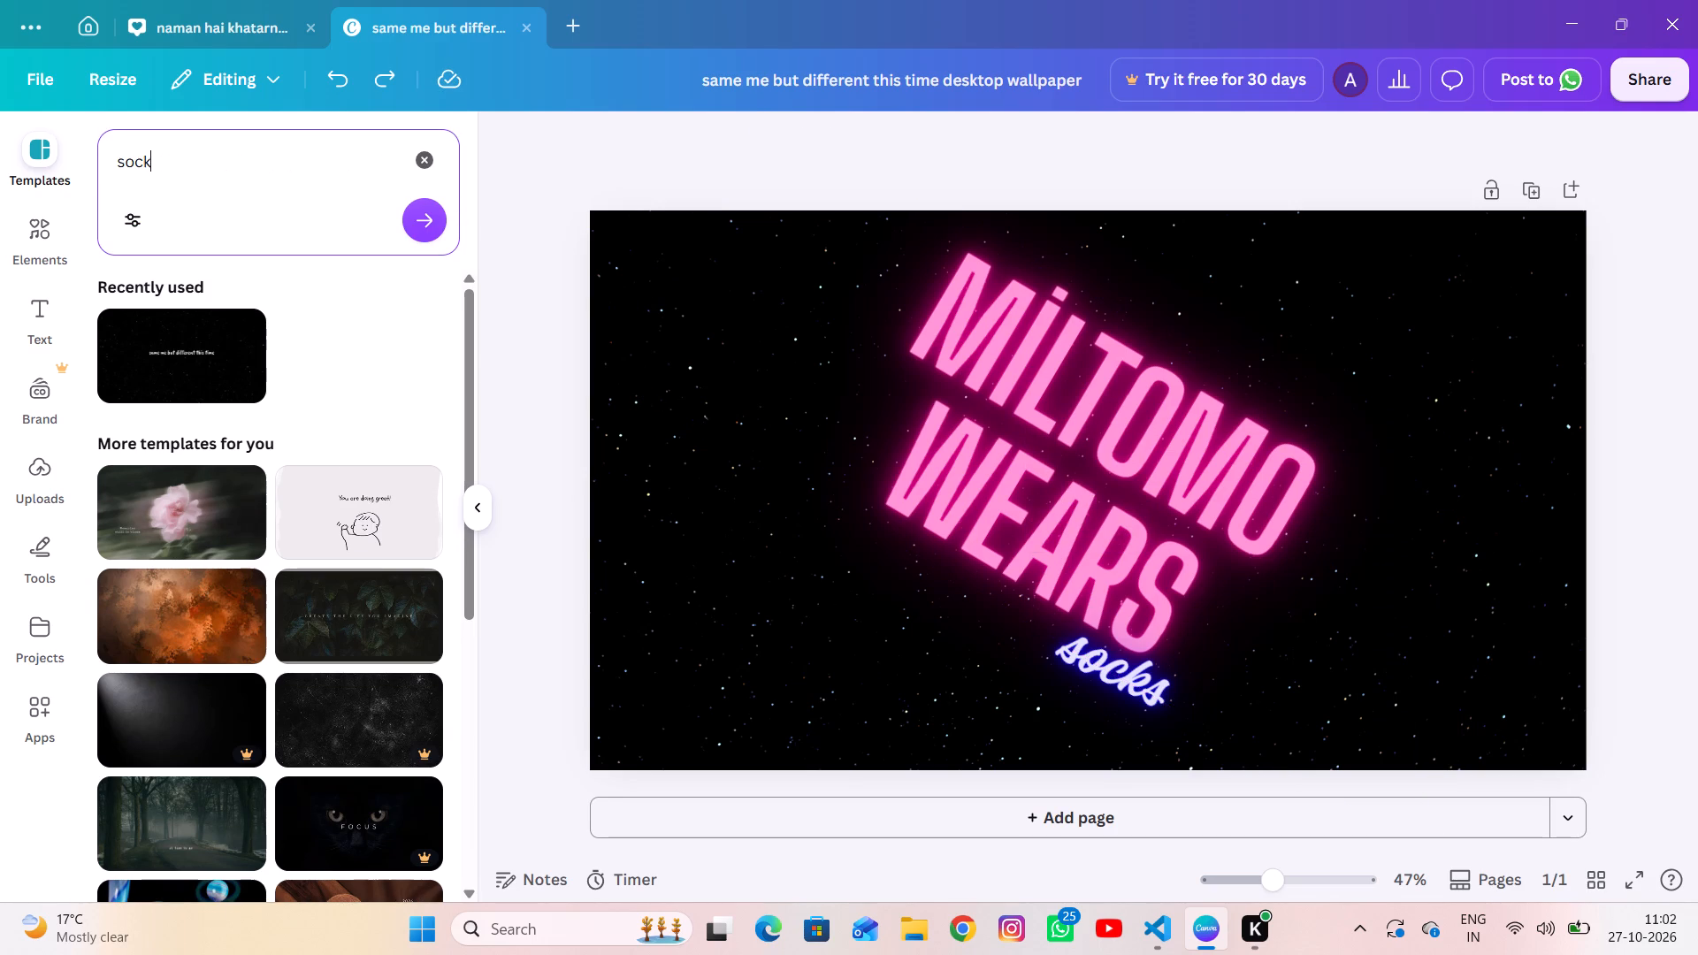
pyautogui.press('s')
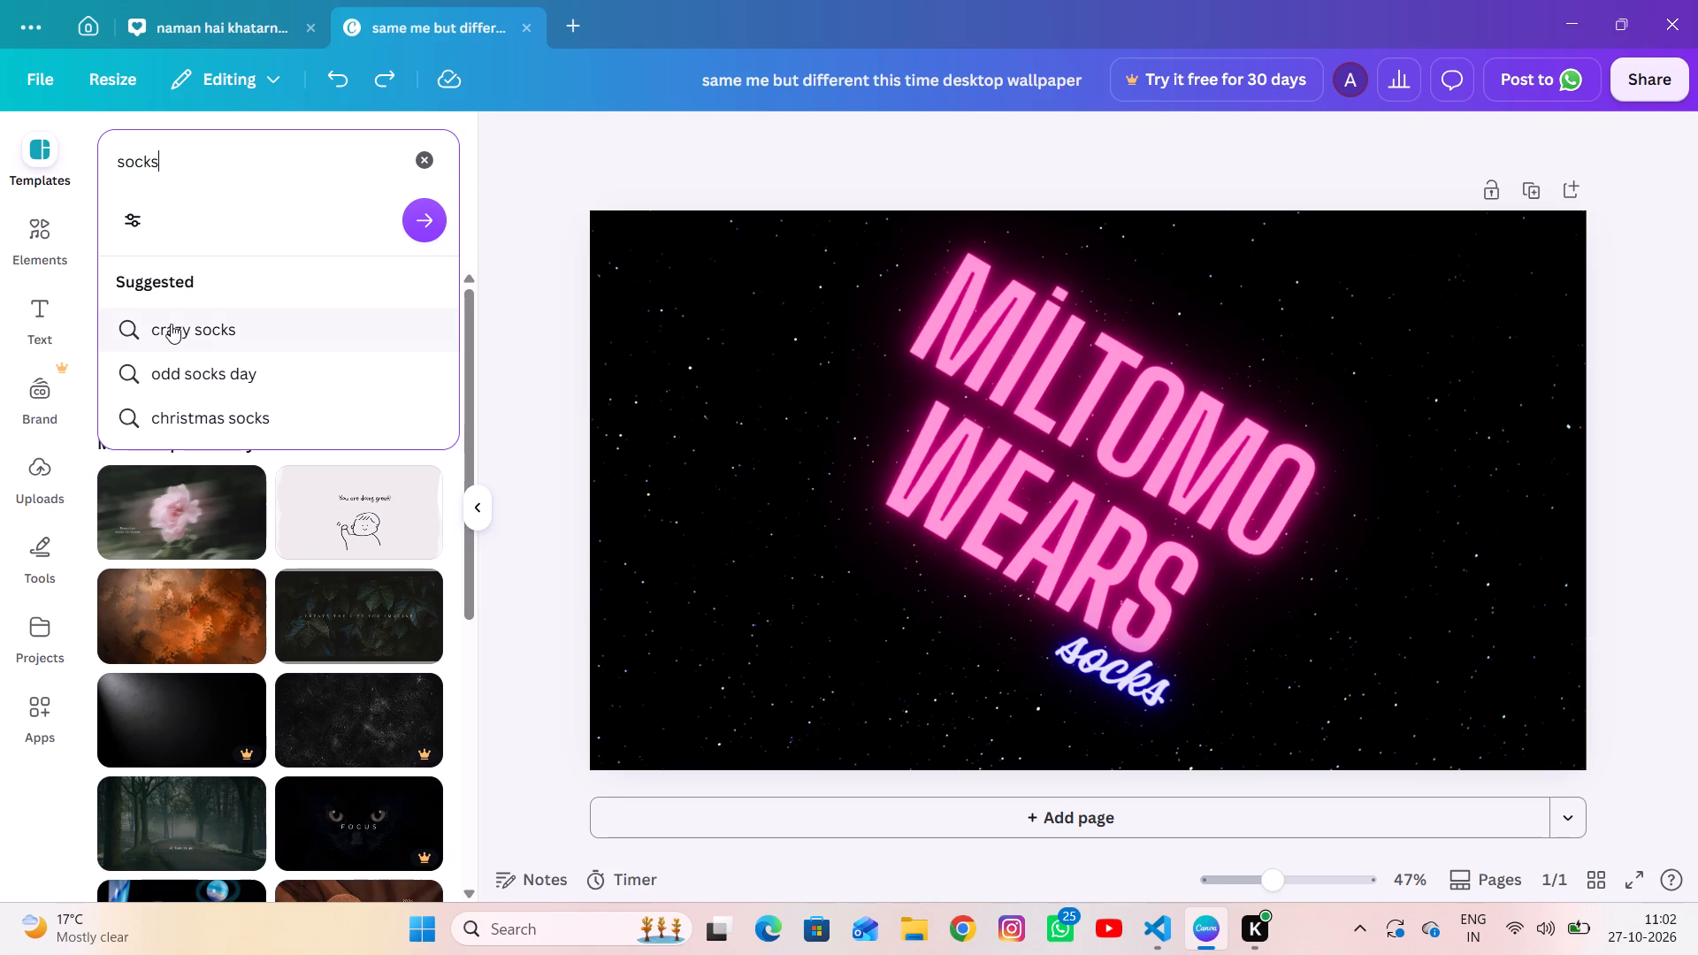
pyautogui.click(171, 324)
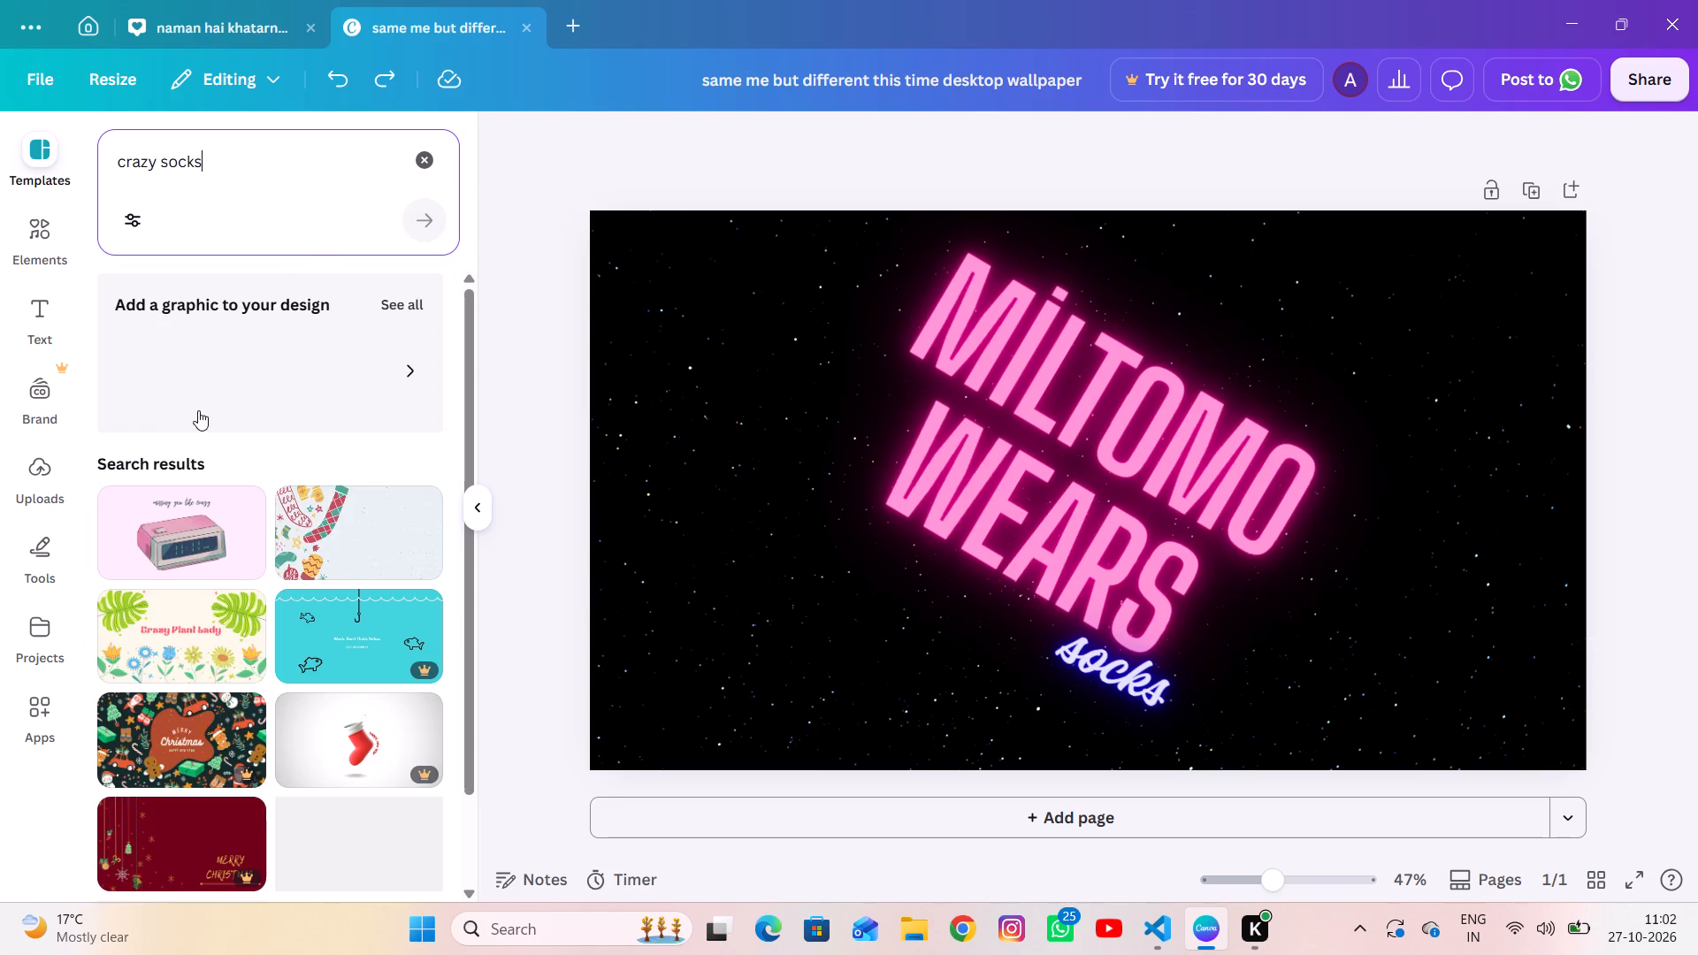
pyautogui.scroll(-1, 210, 477)
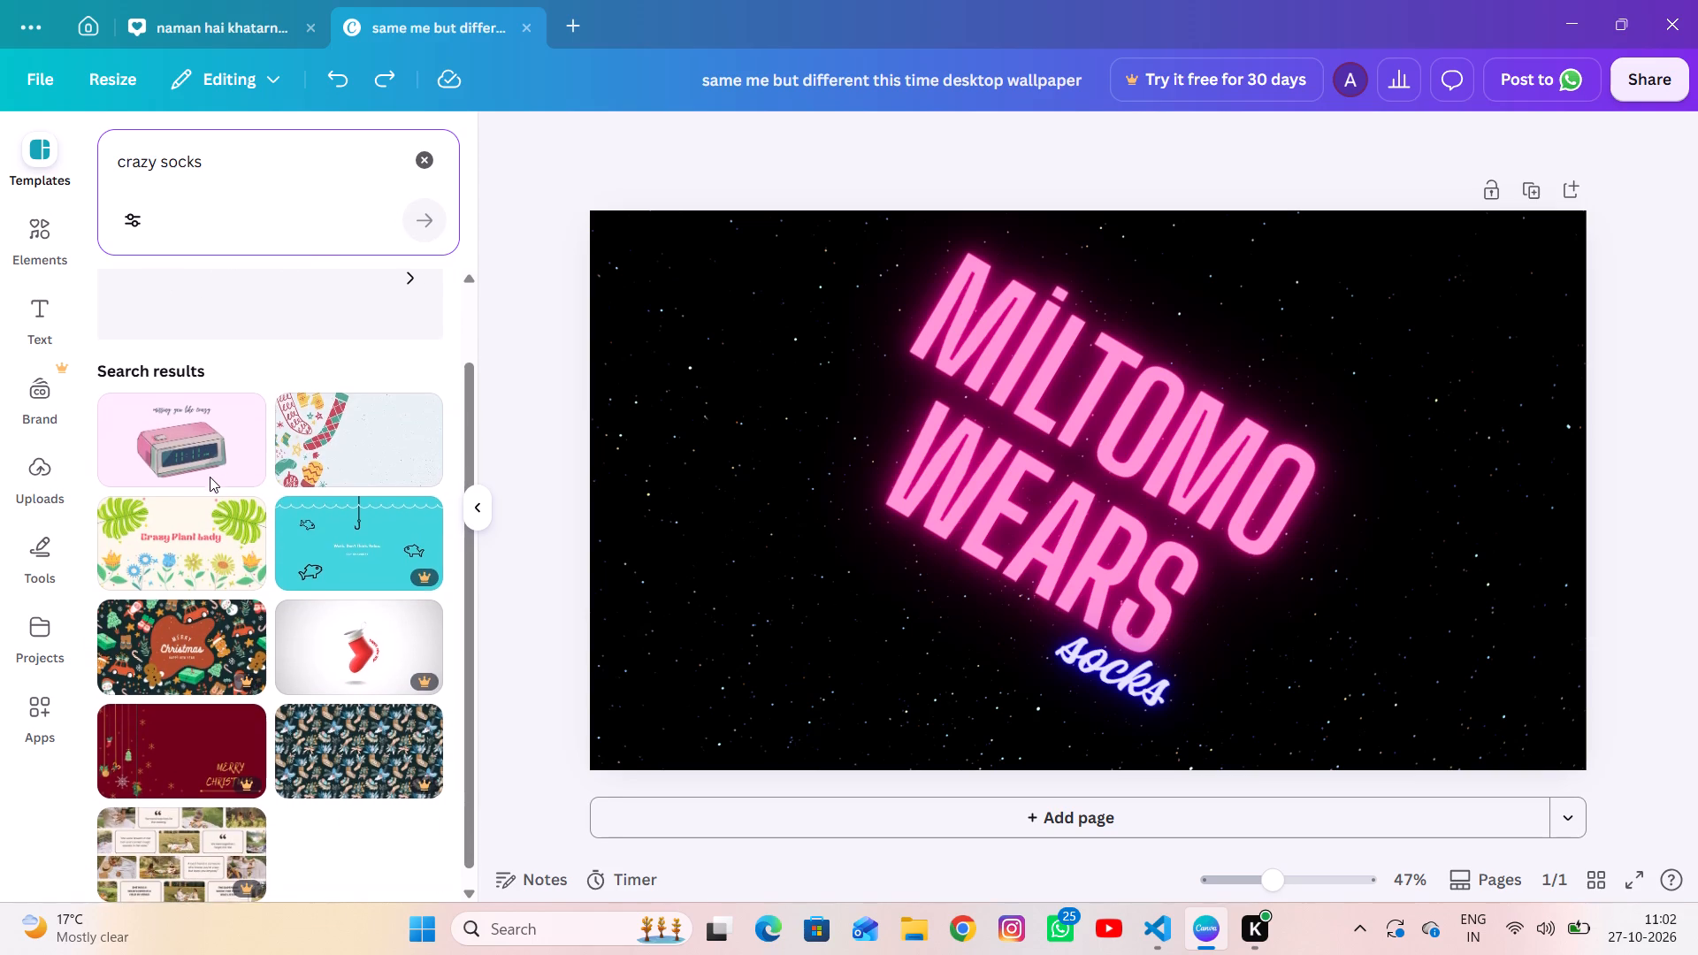
pyautogui.scroll(-1, 210, 477)
pyautogui.scroll(1, 210, 477)
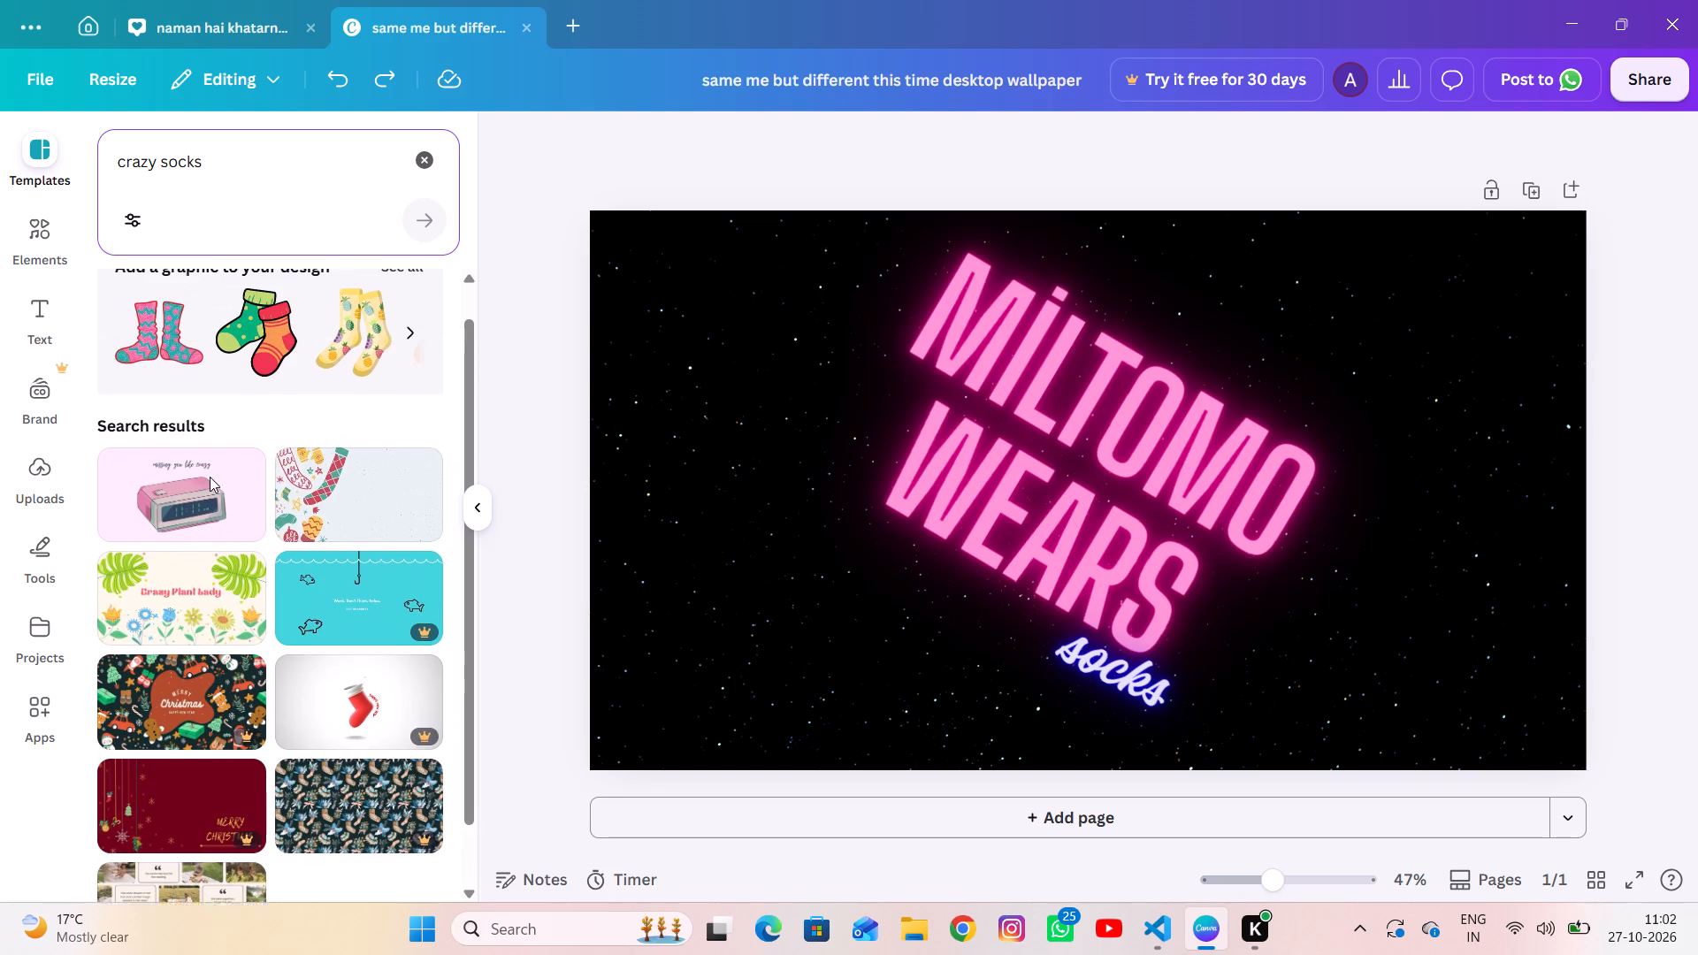
pyautogui.scroll(2, 210, 477)
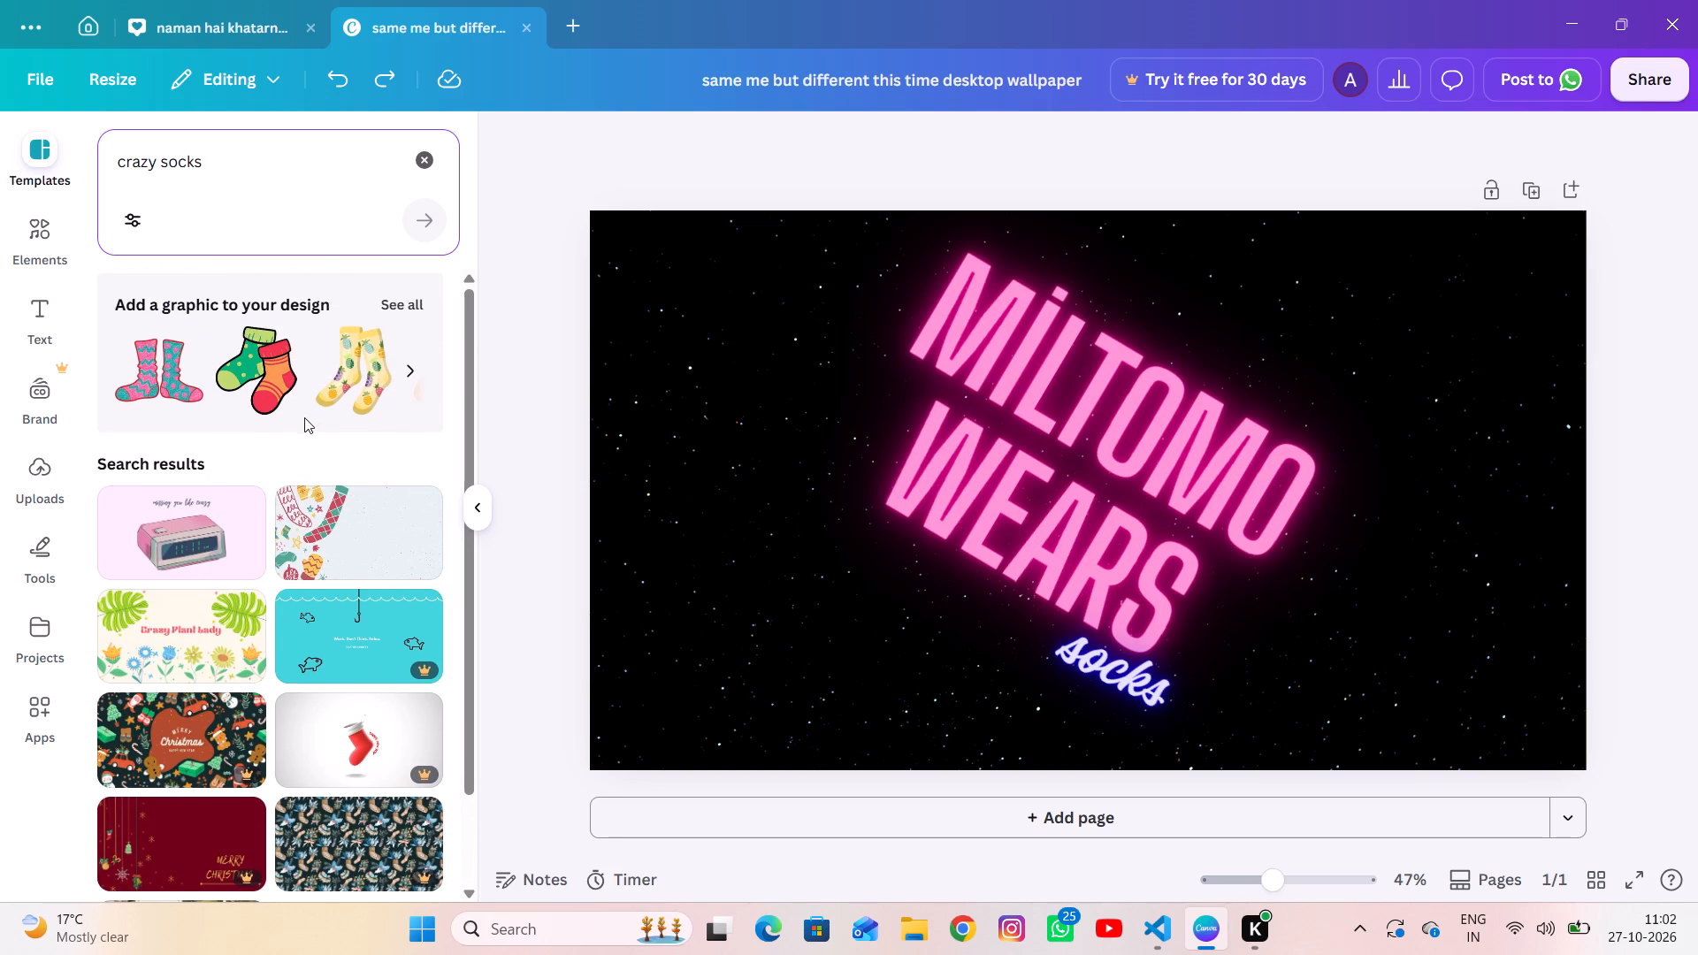
# Browse the graphics matching "crazy socks" and open the full set of graphic results.
pyautogui.click(416, 299)
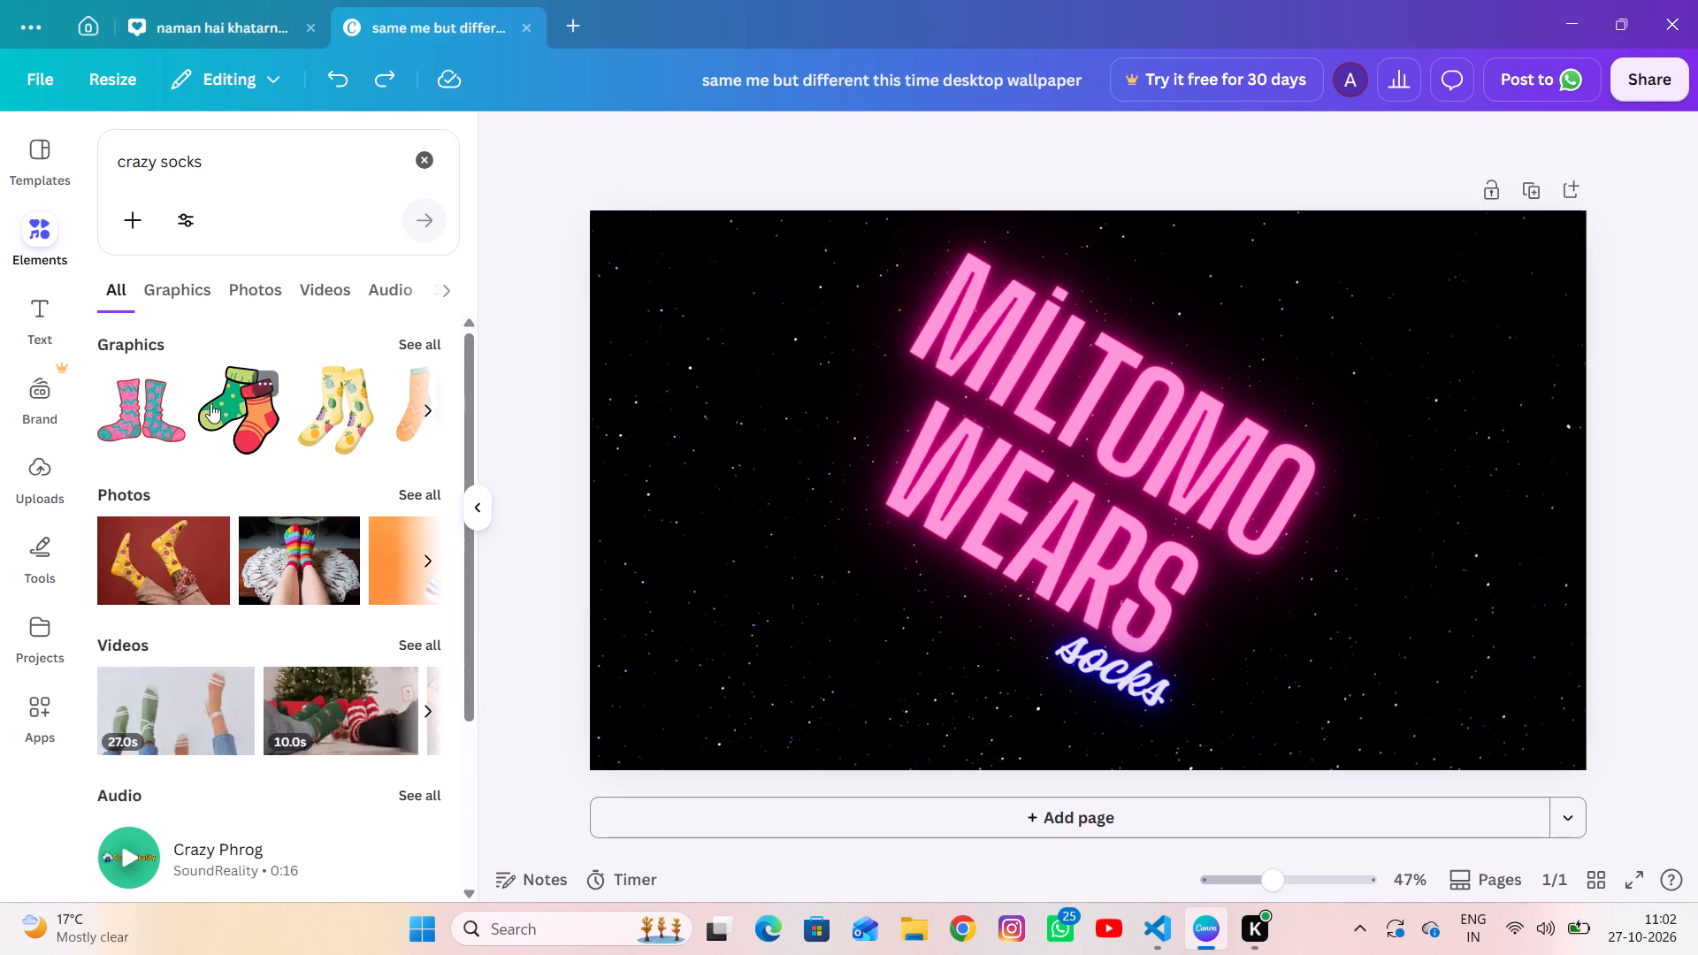
pyautogui.click(421, 404)
pyautogui.click(421, 404)
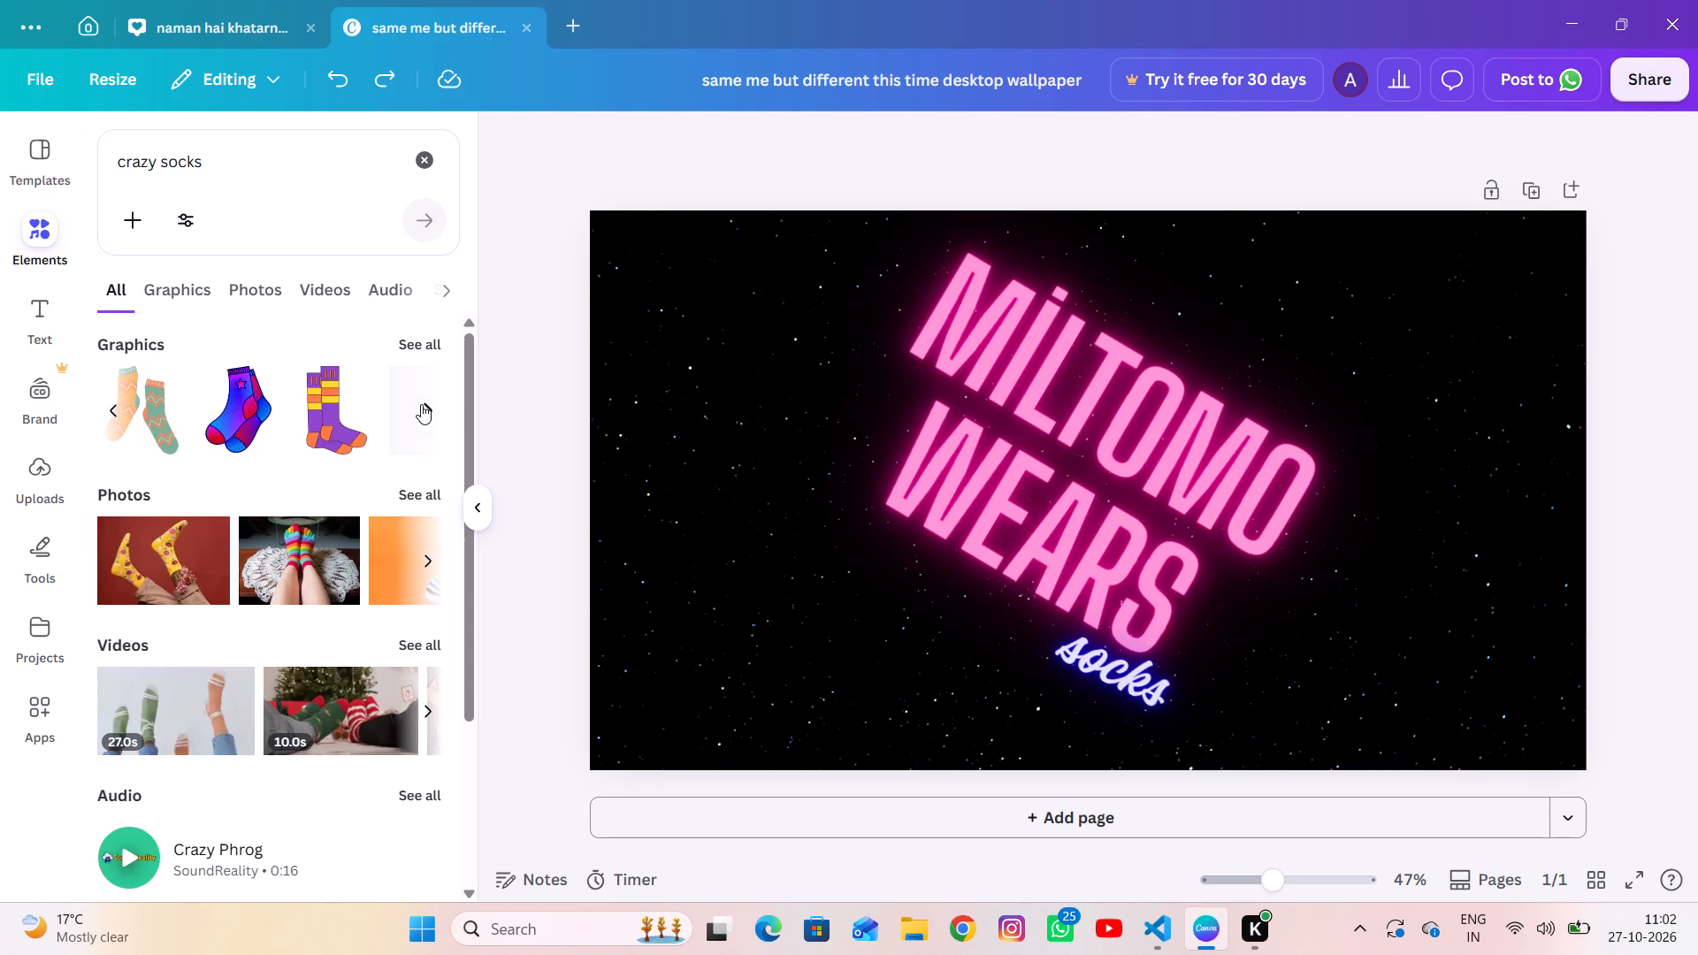
pyautogui.click(421, 404)
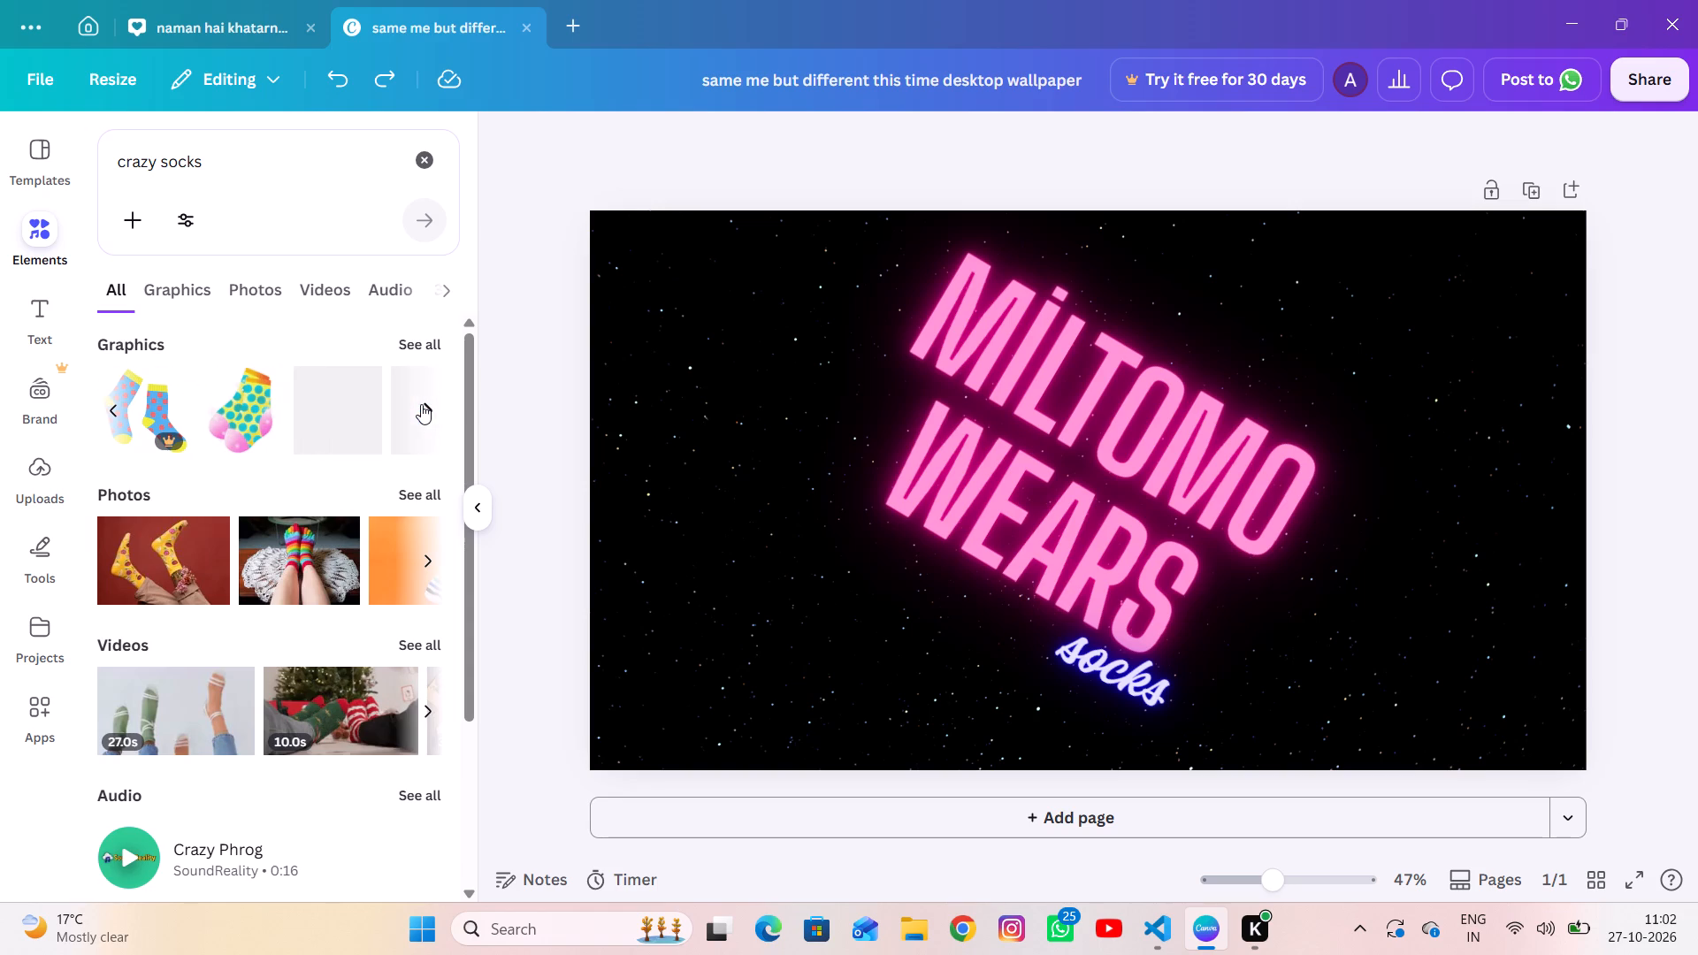
pyautogui.click(421, 404)
pyautogui.click(421, 404)
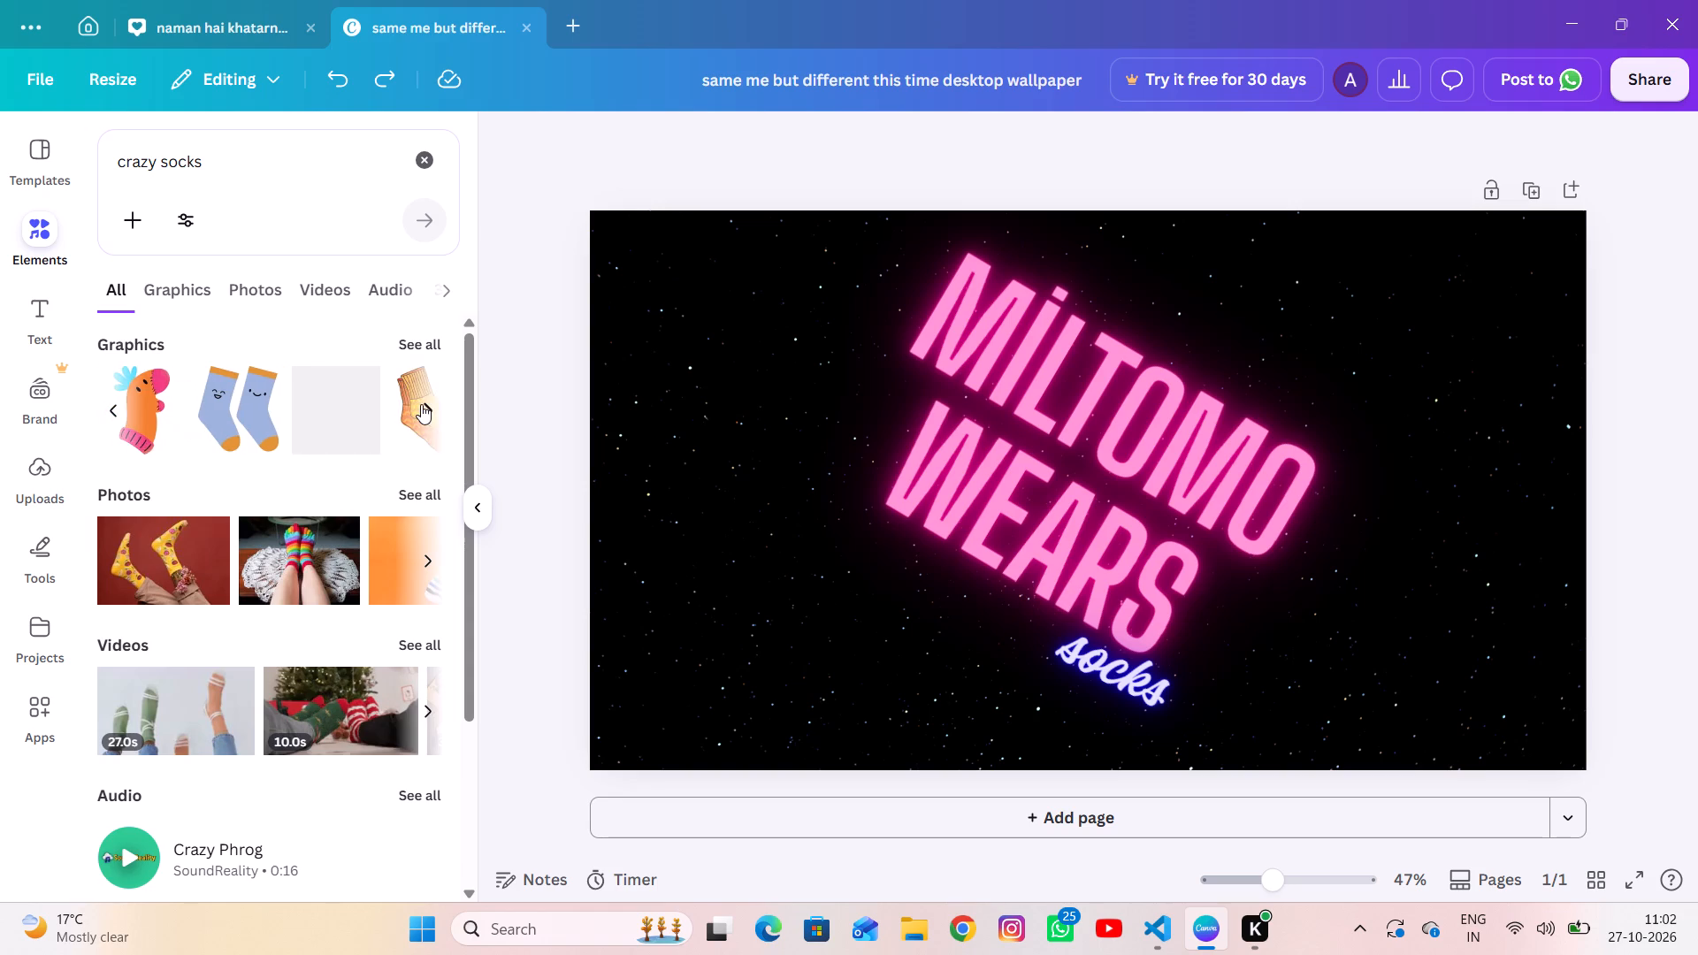
pyautogui.click(421, 404)
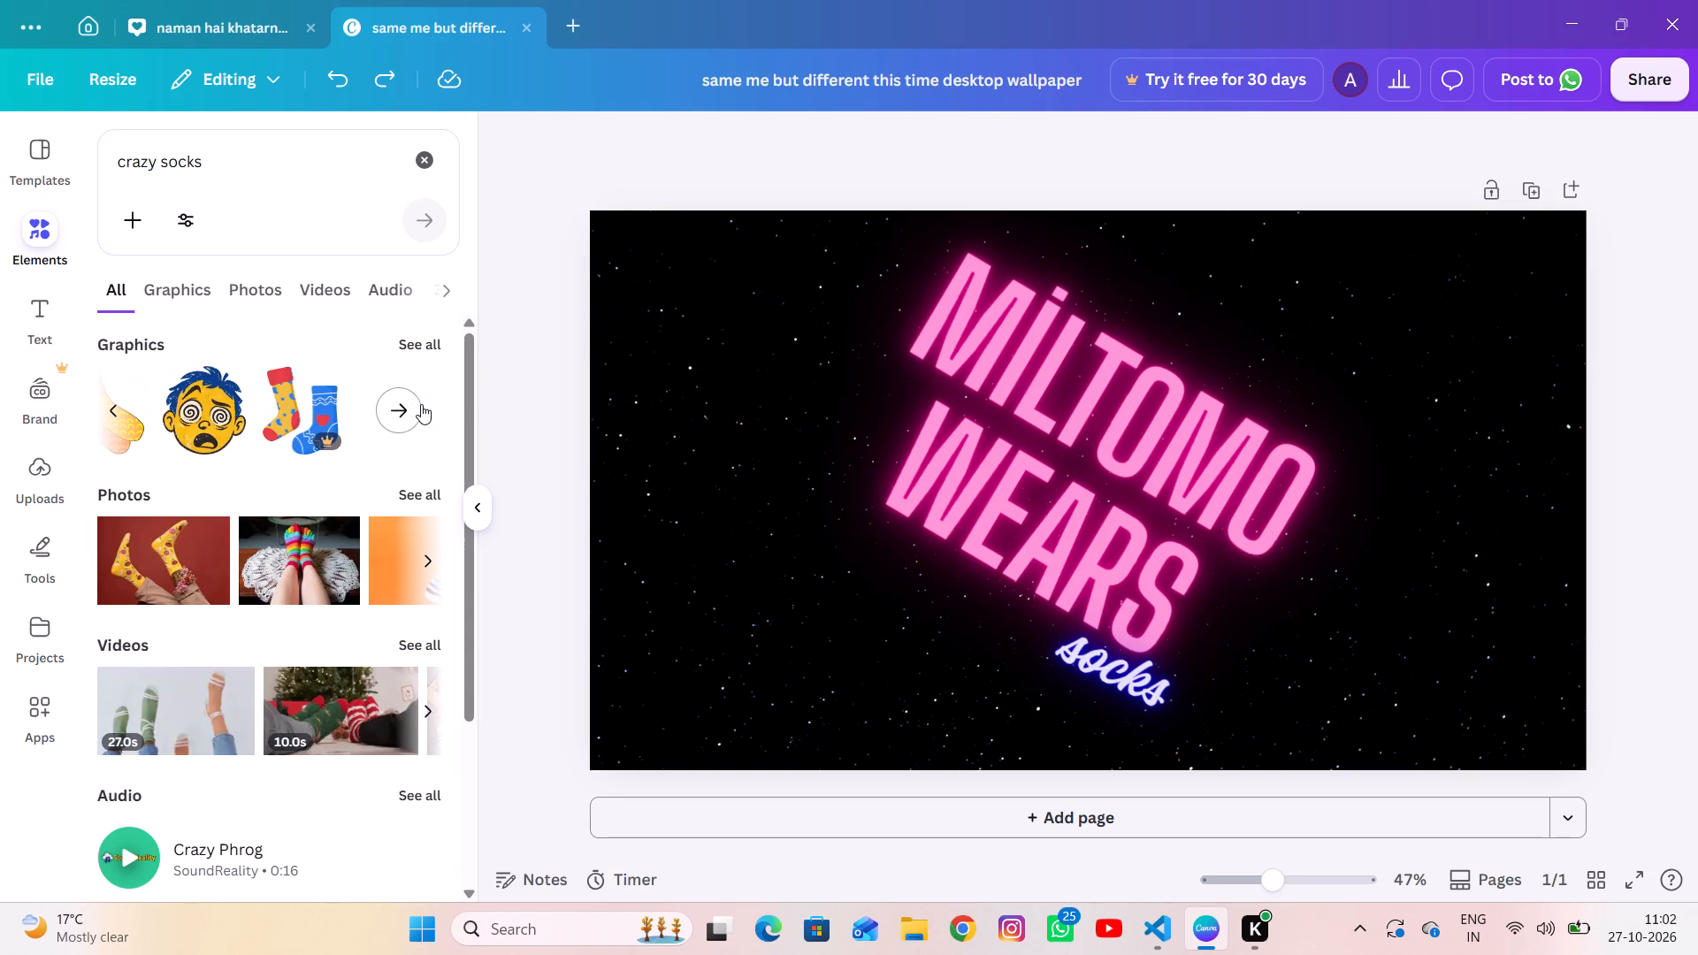
pyautogui.click(421, 404)
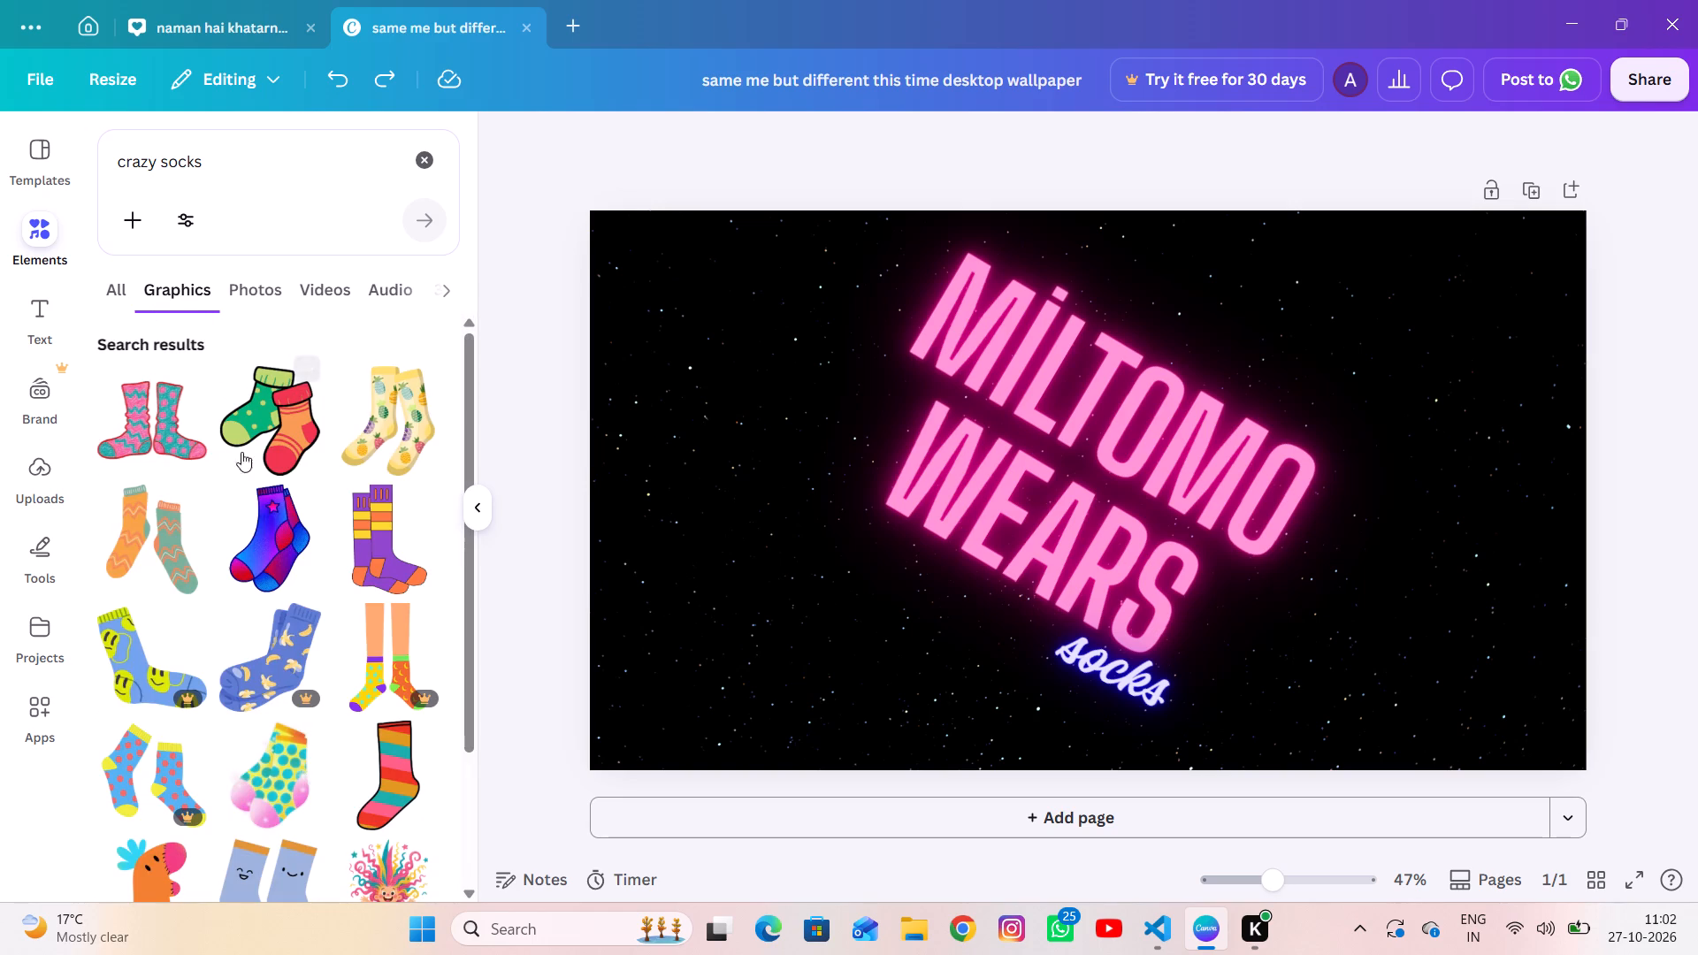
# Add the graphic of two teal socks with yellow cuffs and pink toes to the wallpaper.
pyautogui.scroll(-1, 249, 485)
pyautogui.scroll(2, 249, 485)
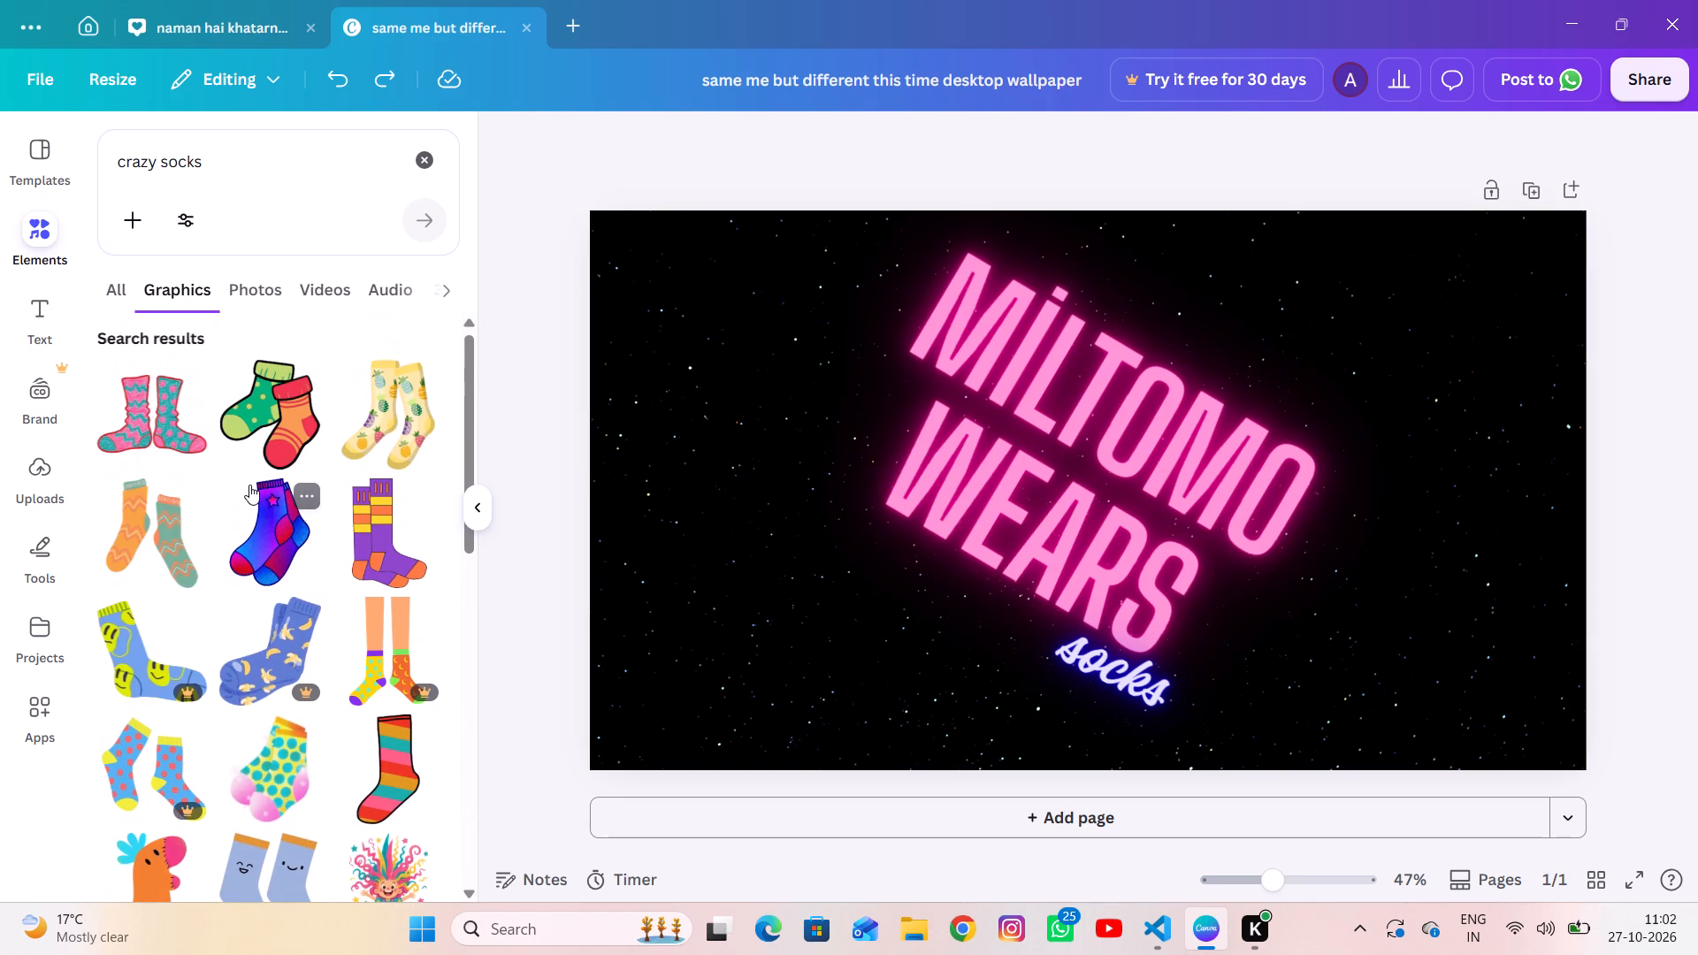
pyautogui.scroll(-3, 249, 485)
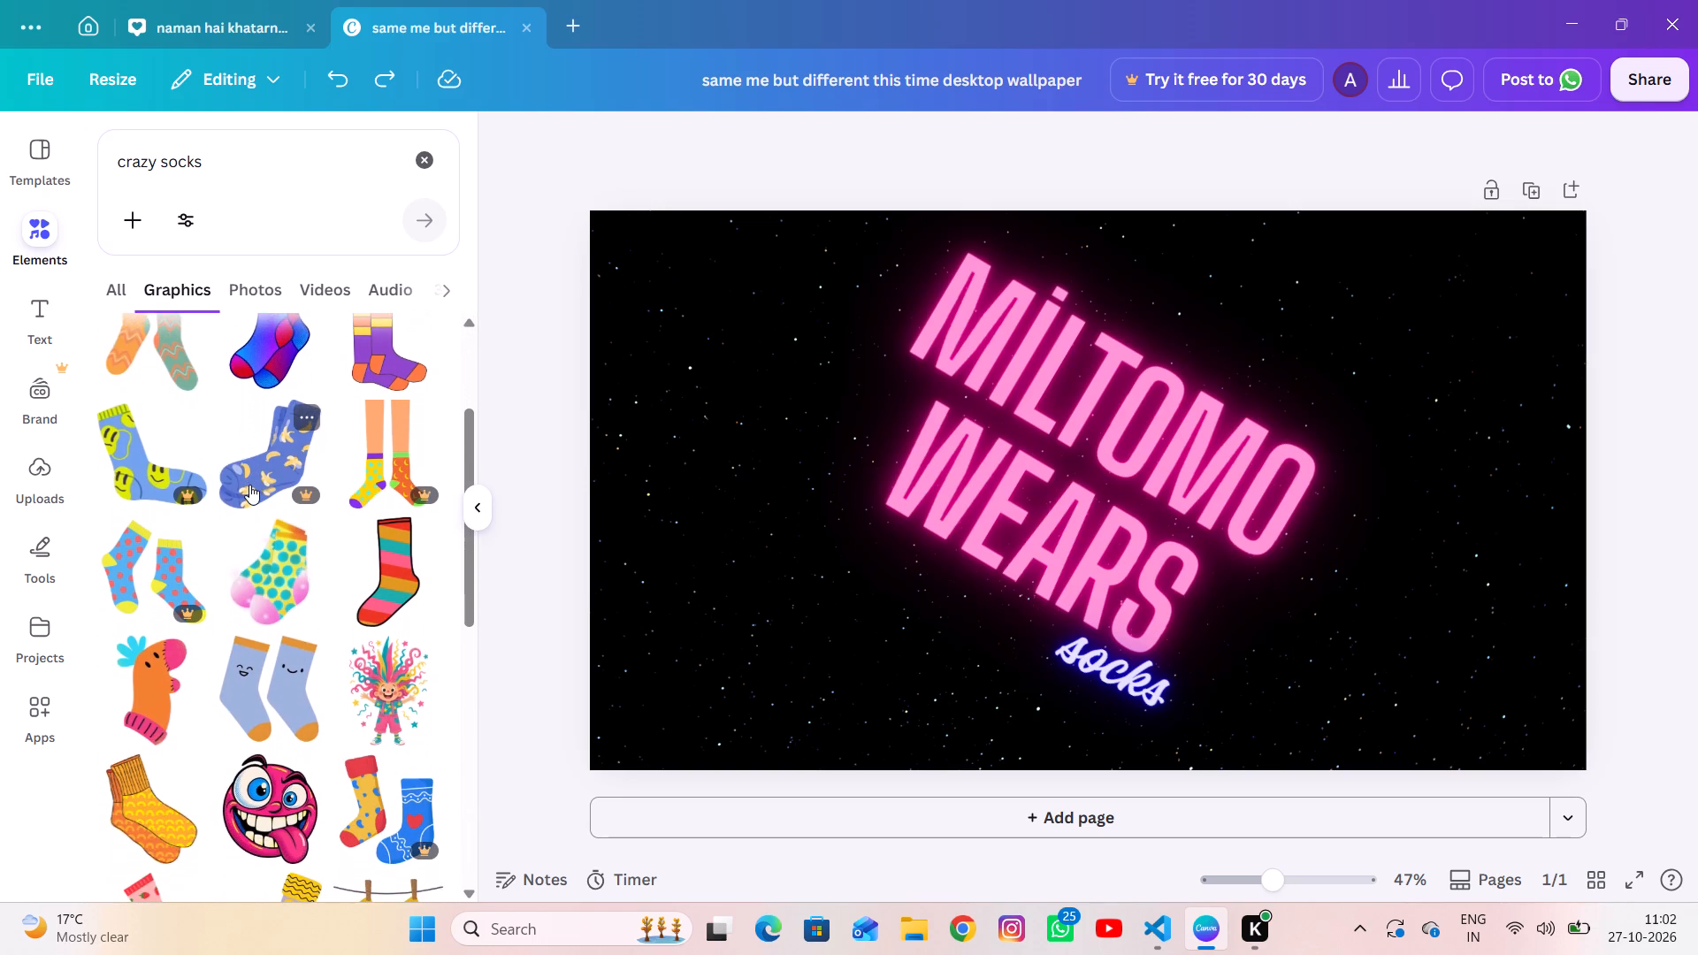
pyautogui.scroll(-3, 249, 485)
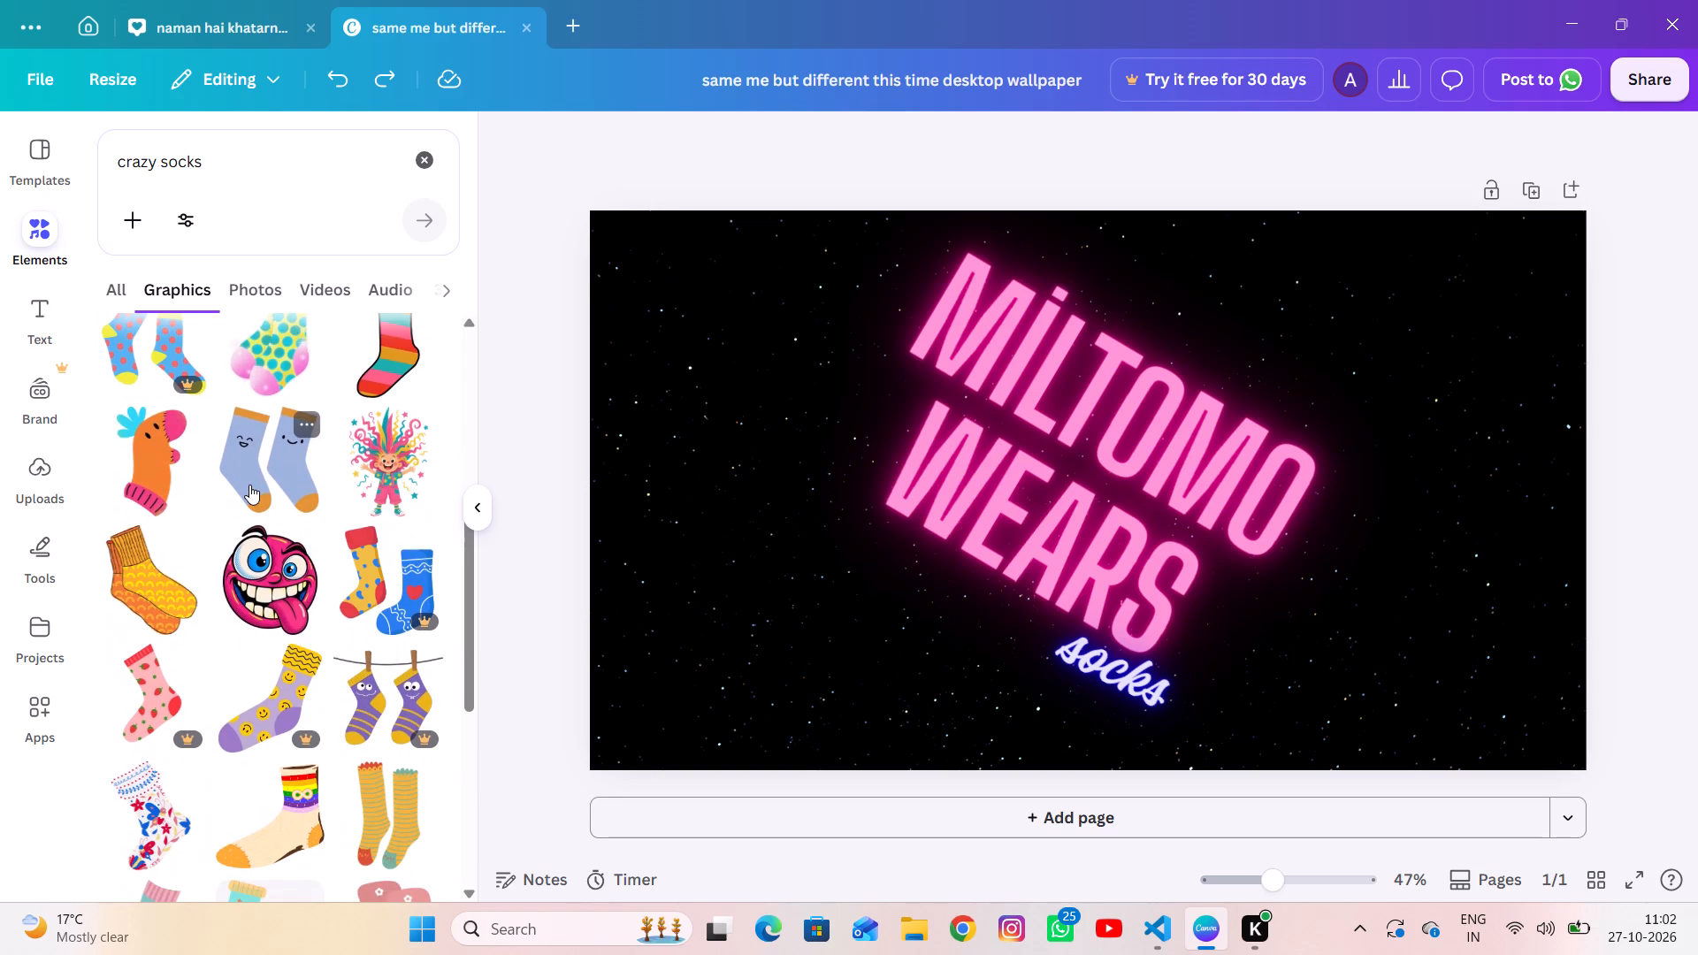
pyautogui.scroll(-4, 249, 485)
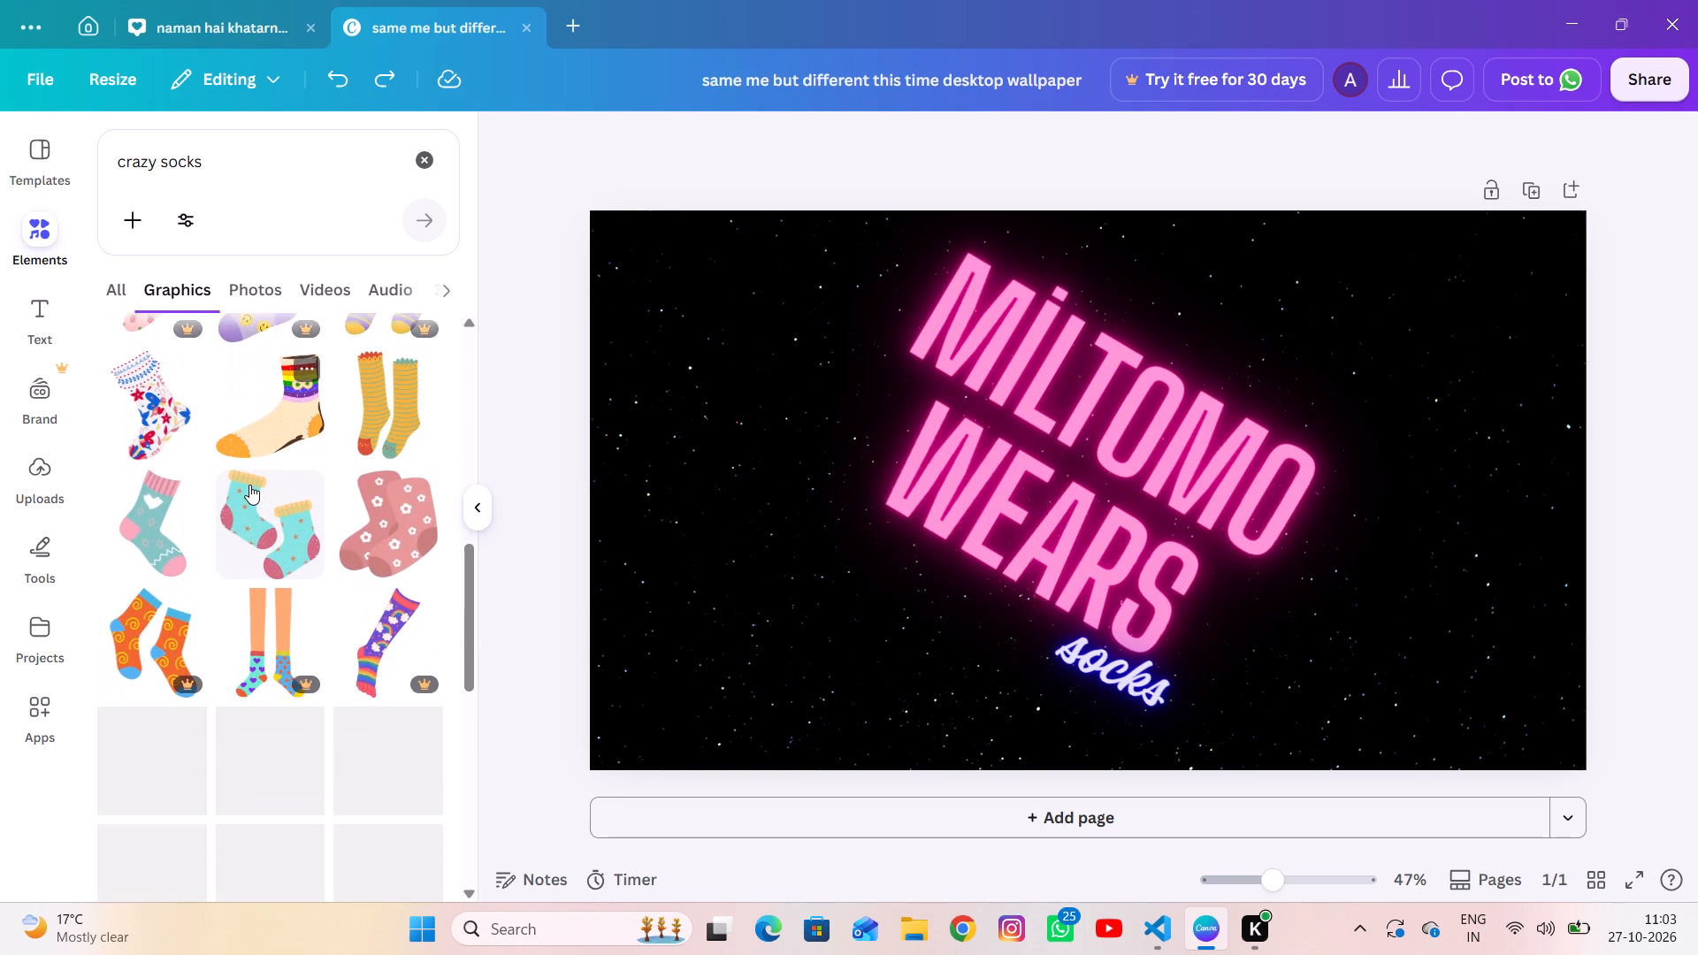
pyautogui.scroll(-1, 249, 485)
pyautogui.click(249, 485)
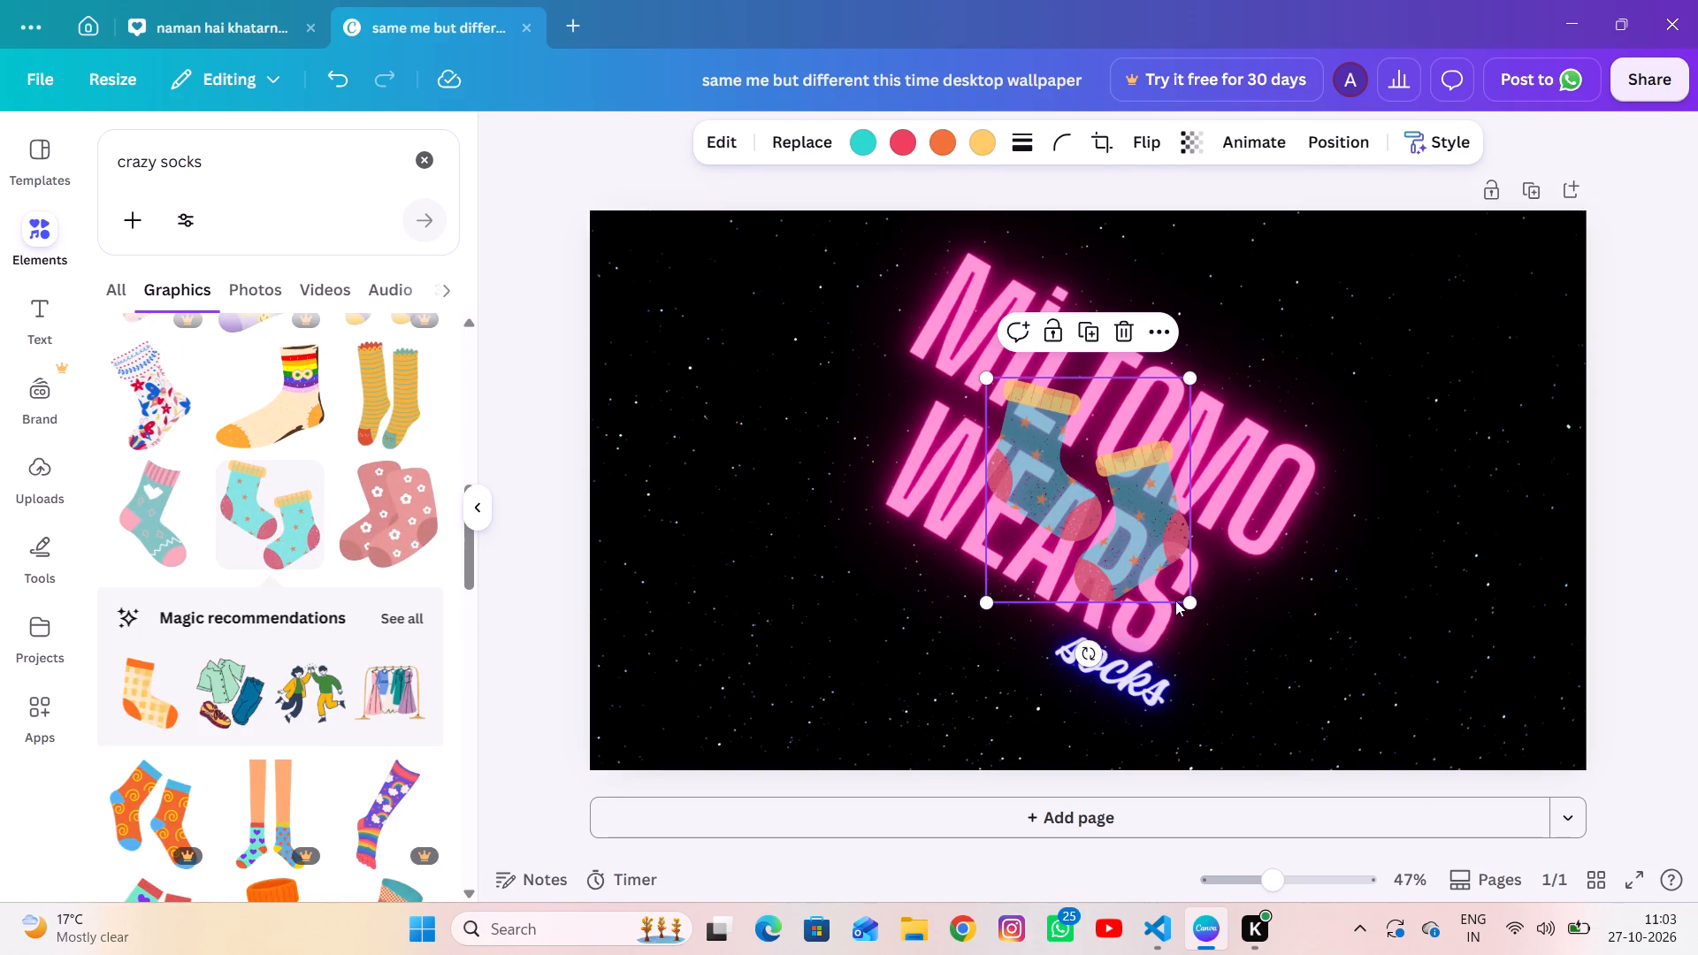
# Shrink the teal socks graphic to roughly the caption's size and place it just past the end of the blue "socks" caption.
pyautogui.moveTo(1195, 600); pyautogui.dragTo(1080, 568)
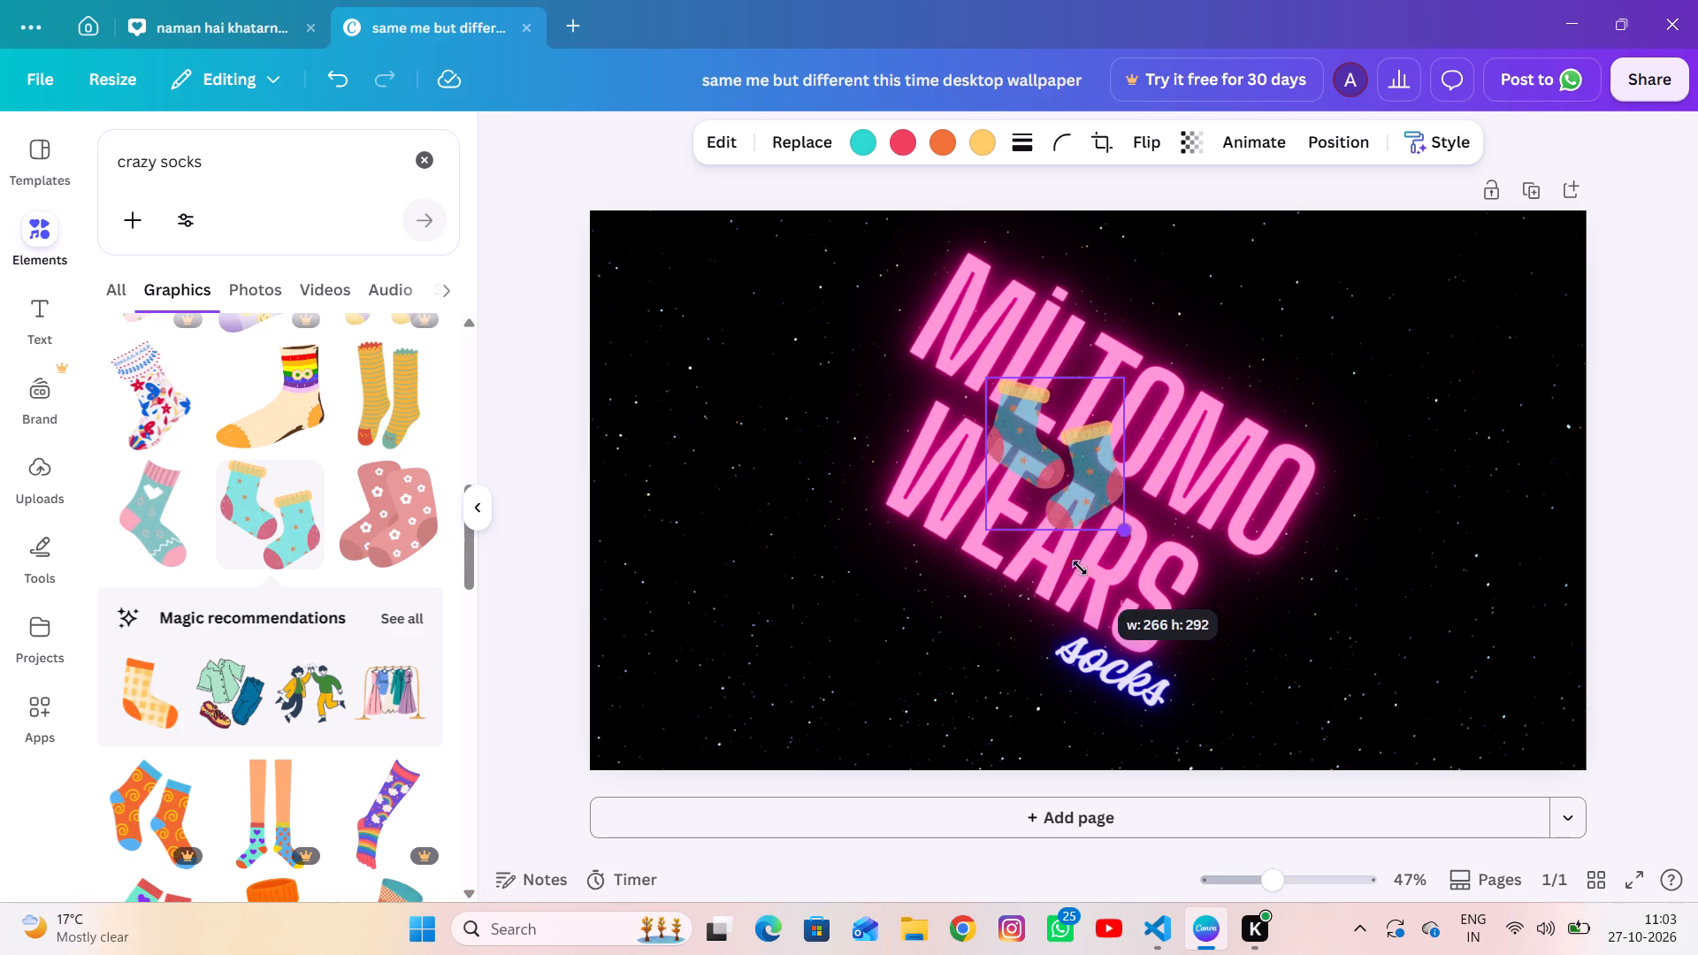
pyautogui.moveTo(1080, 568); pyautogui.dragTo(1073, 565)
pyautogui.moveTo(1064, 424); pyautogui.dragTo(707, 317)
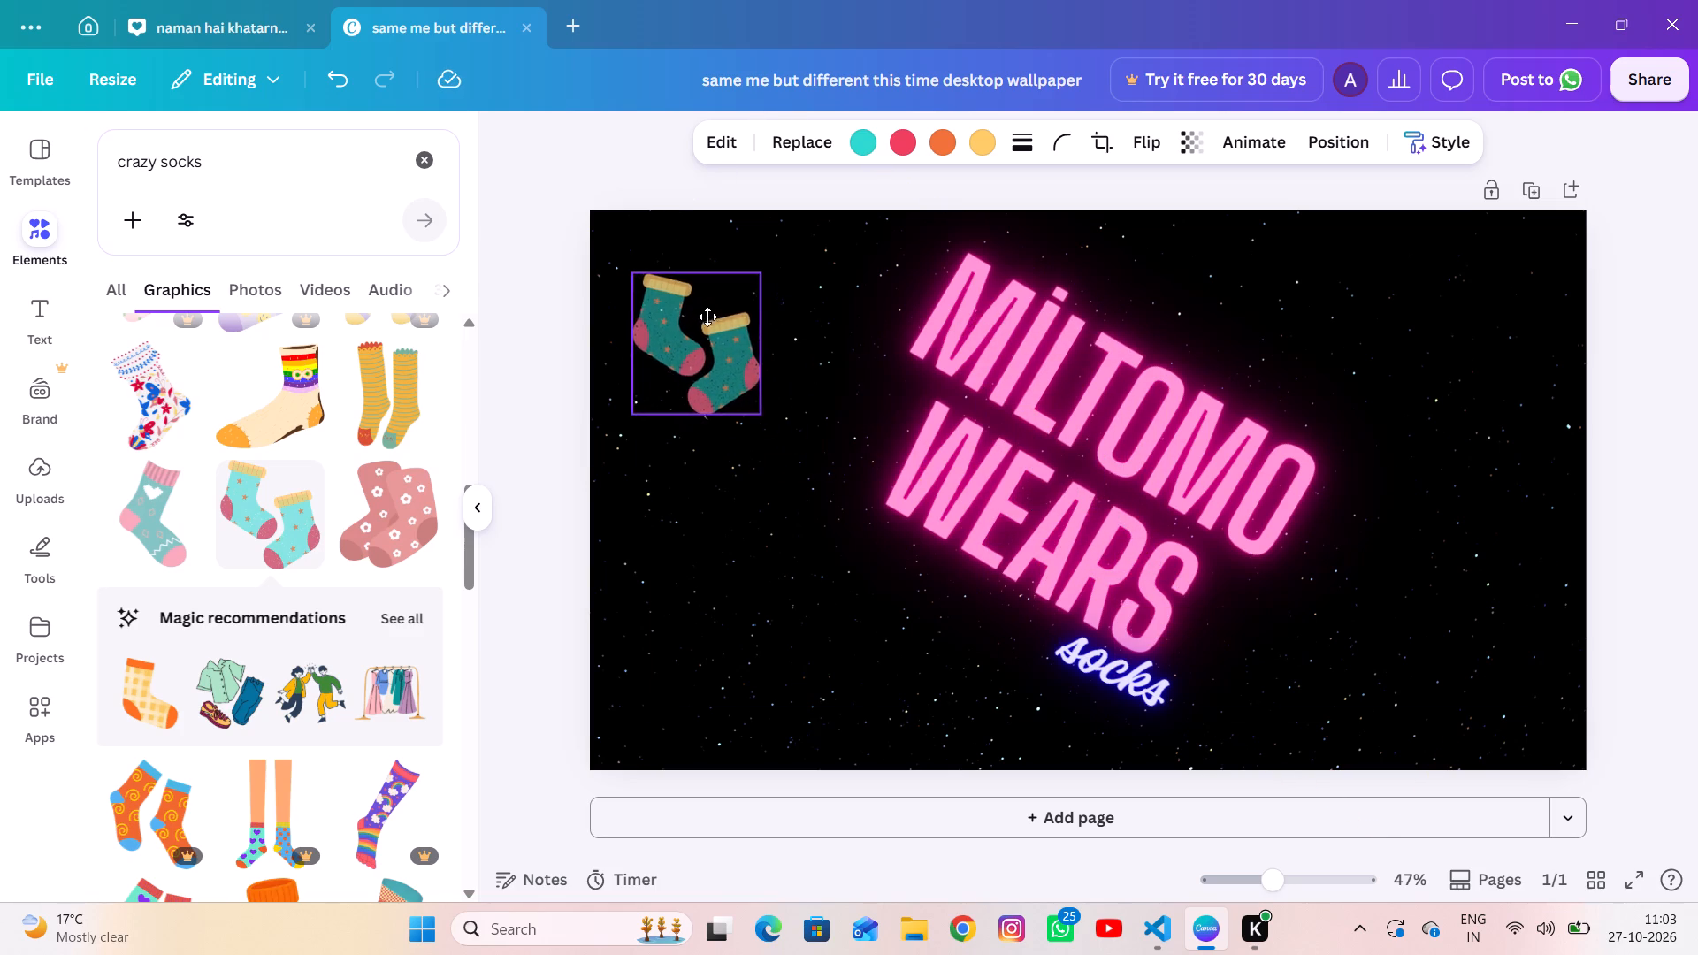
pyautogui.moveTo(707, 317); pyautogui.dragTo(1308, 627)
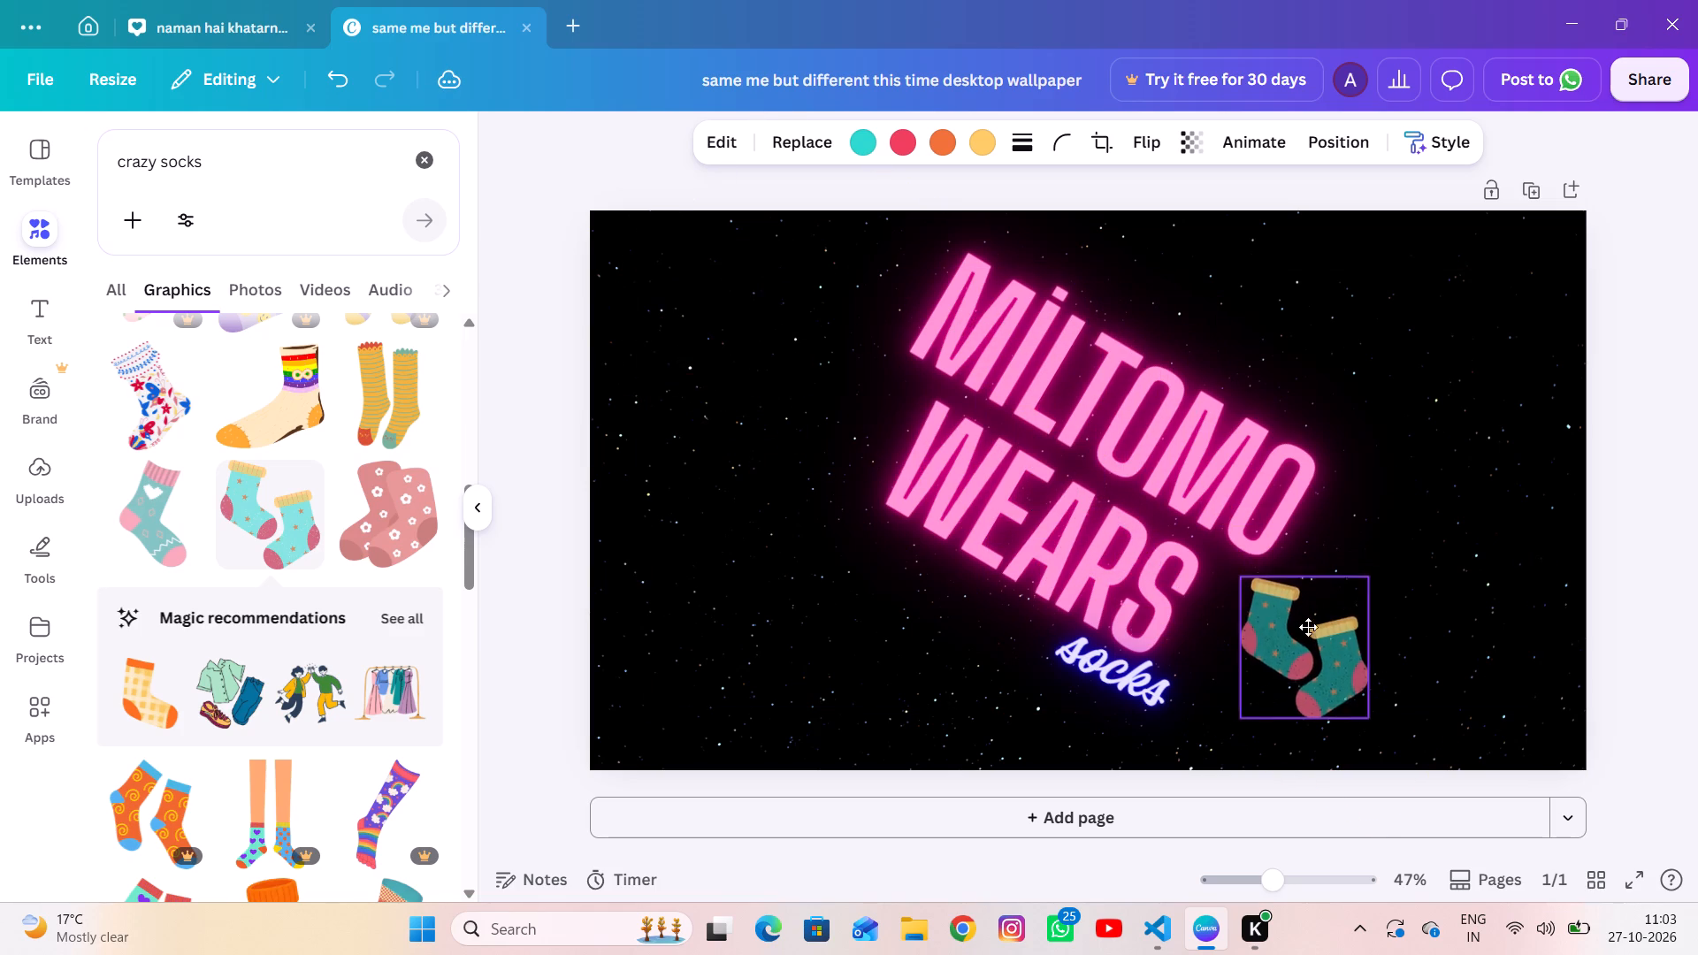
pyautogui.moveTo(1308, 627); pyautogui.dragTo(1255, 647)
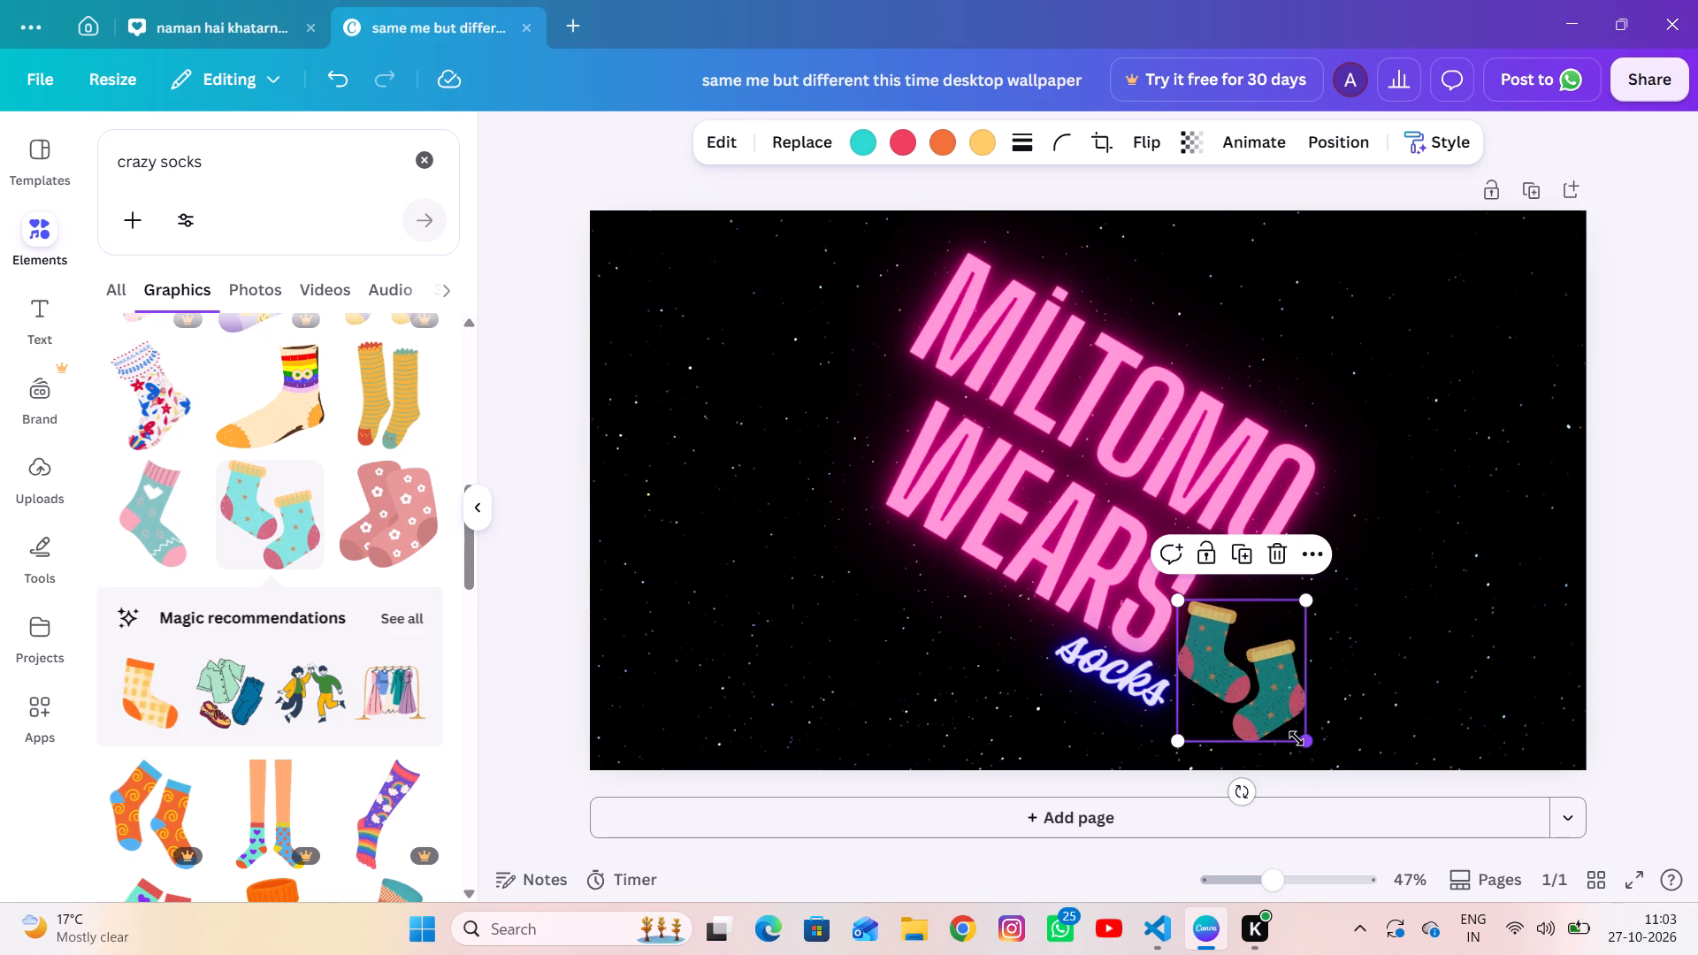
pyautogui.moveTo(1299, 740); pyautogui.dragTo(1220, 691)
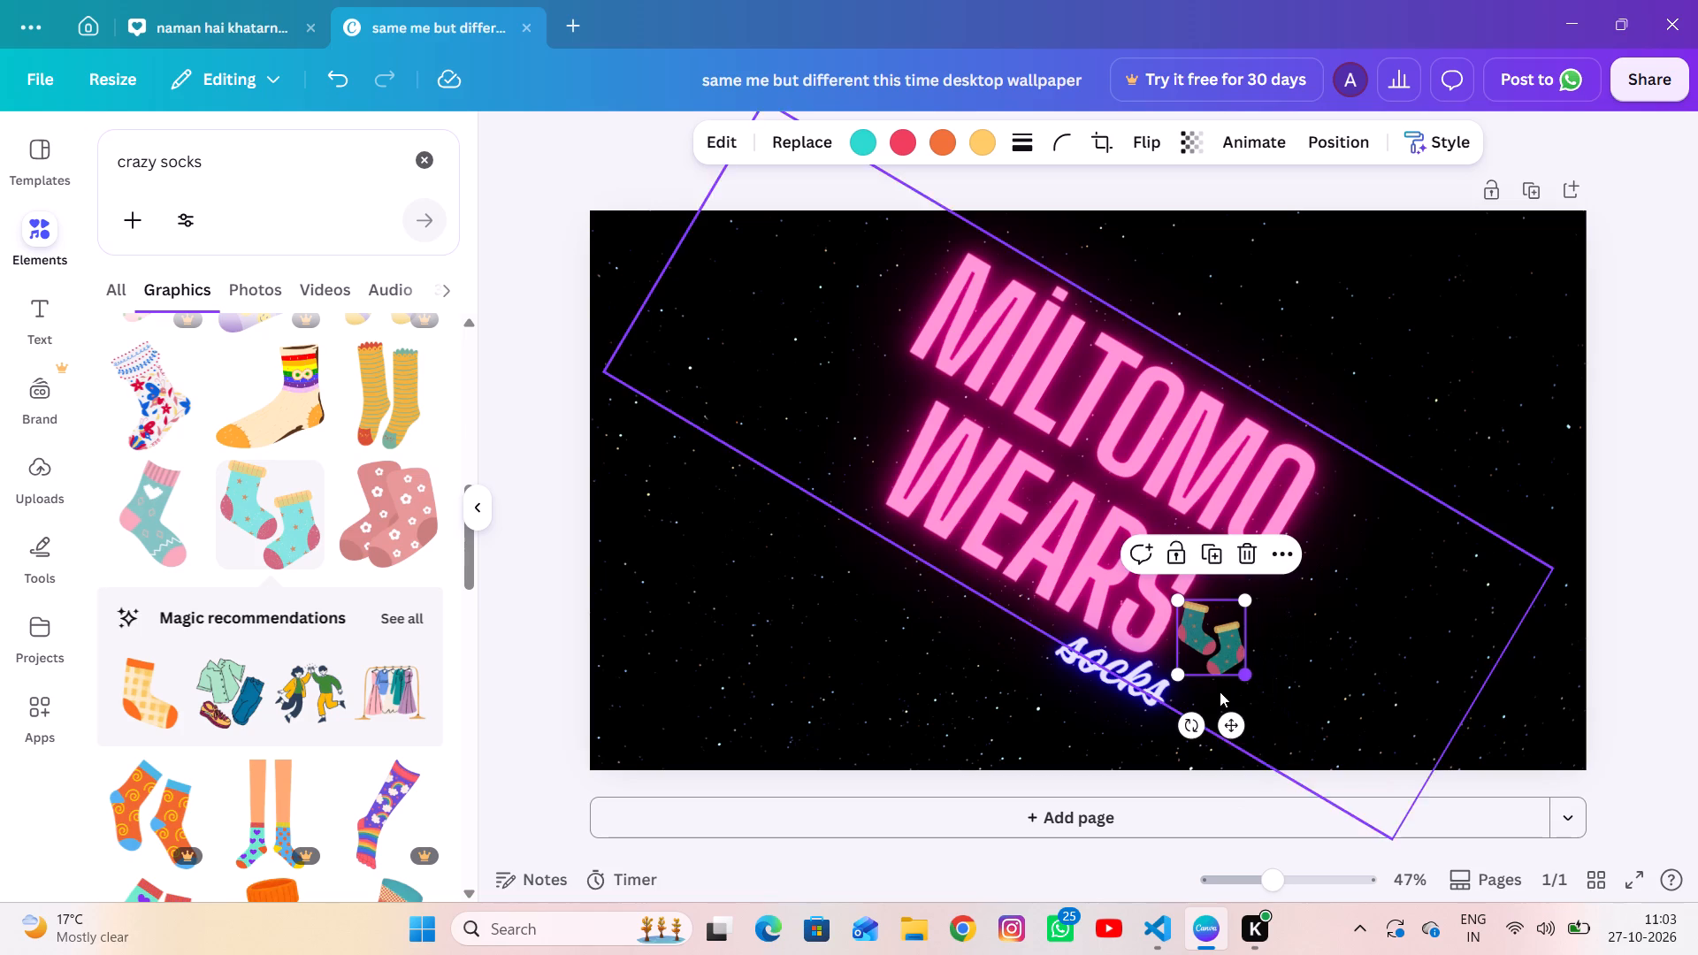
pyautogui.moveTo(1215, 641); pyautogui.dragTo(1219, 708)
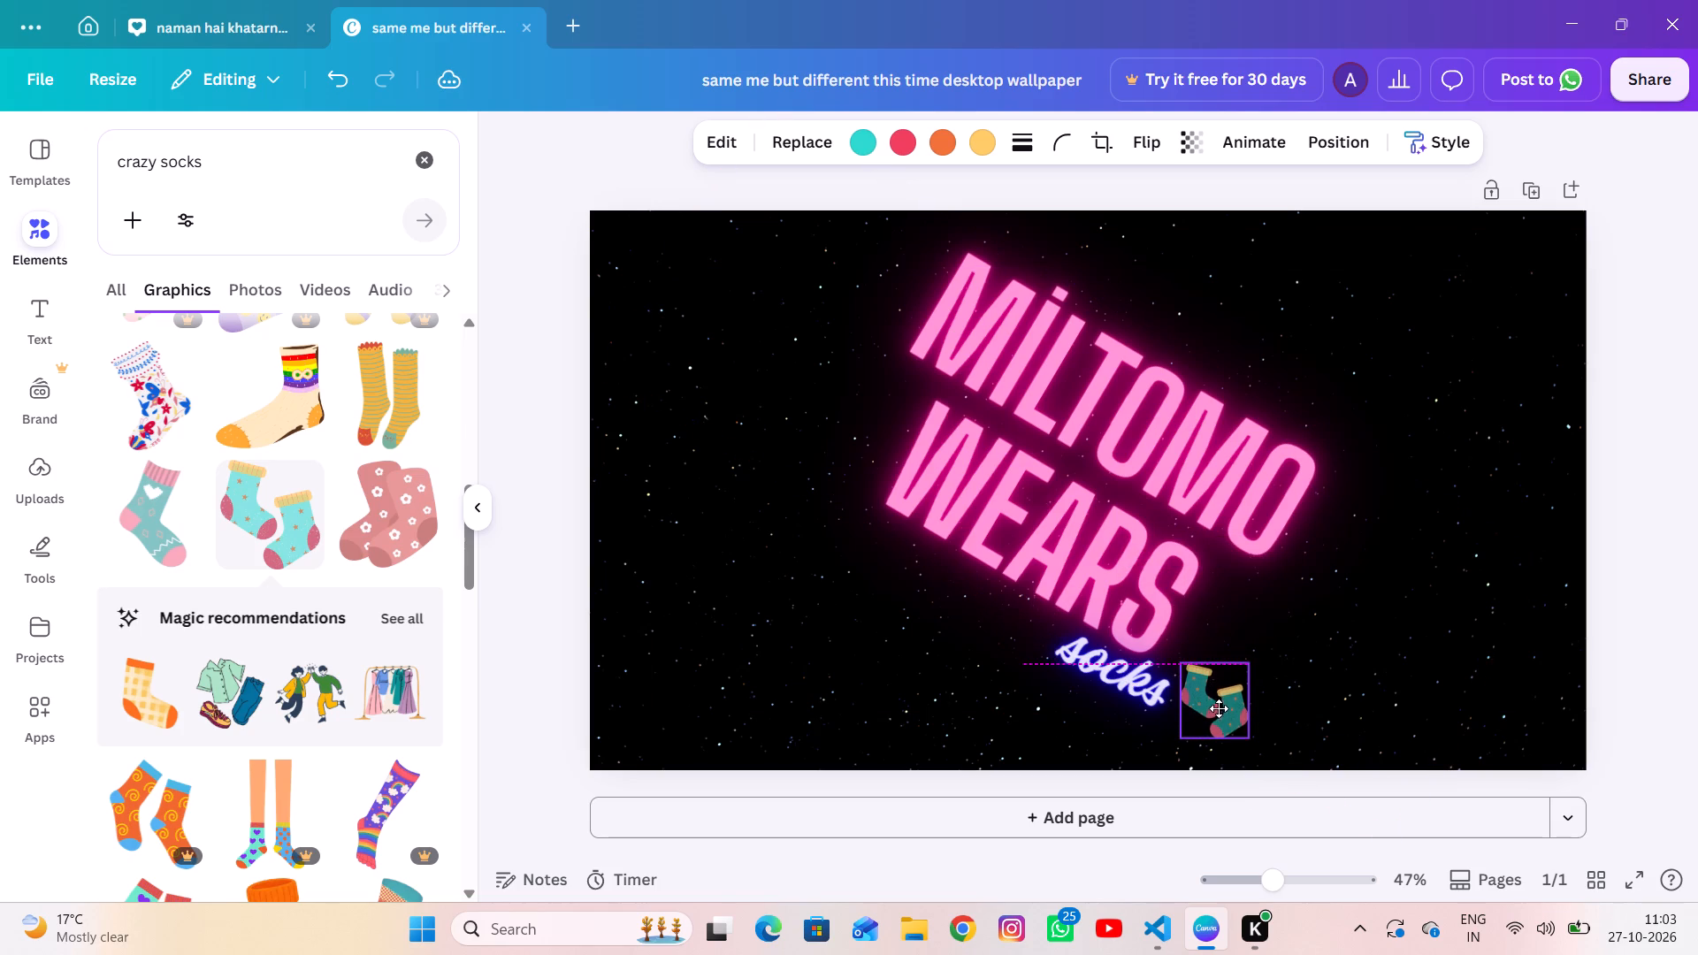
pyautogui.moveTo(1219, 708); pyautogui.dragTo(1216, 723)
pyautogui.click(1296, 691)
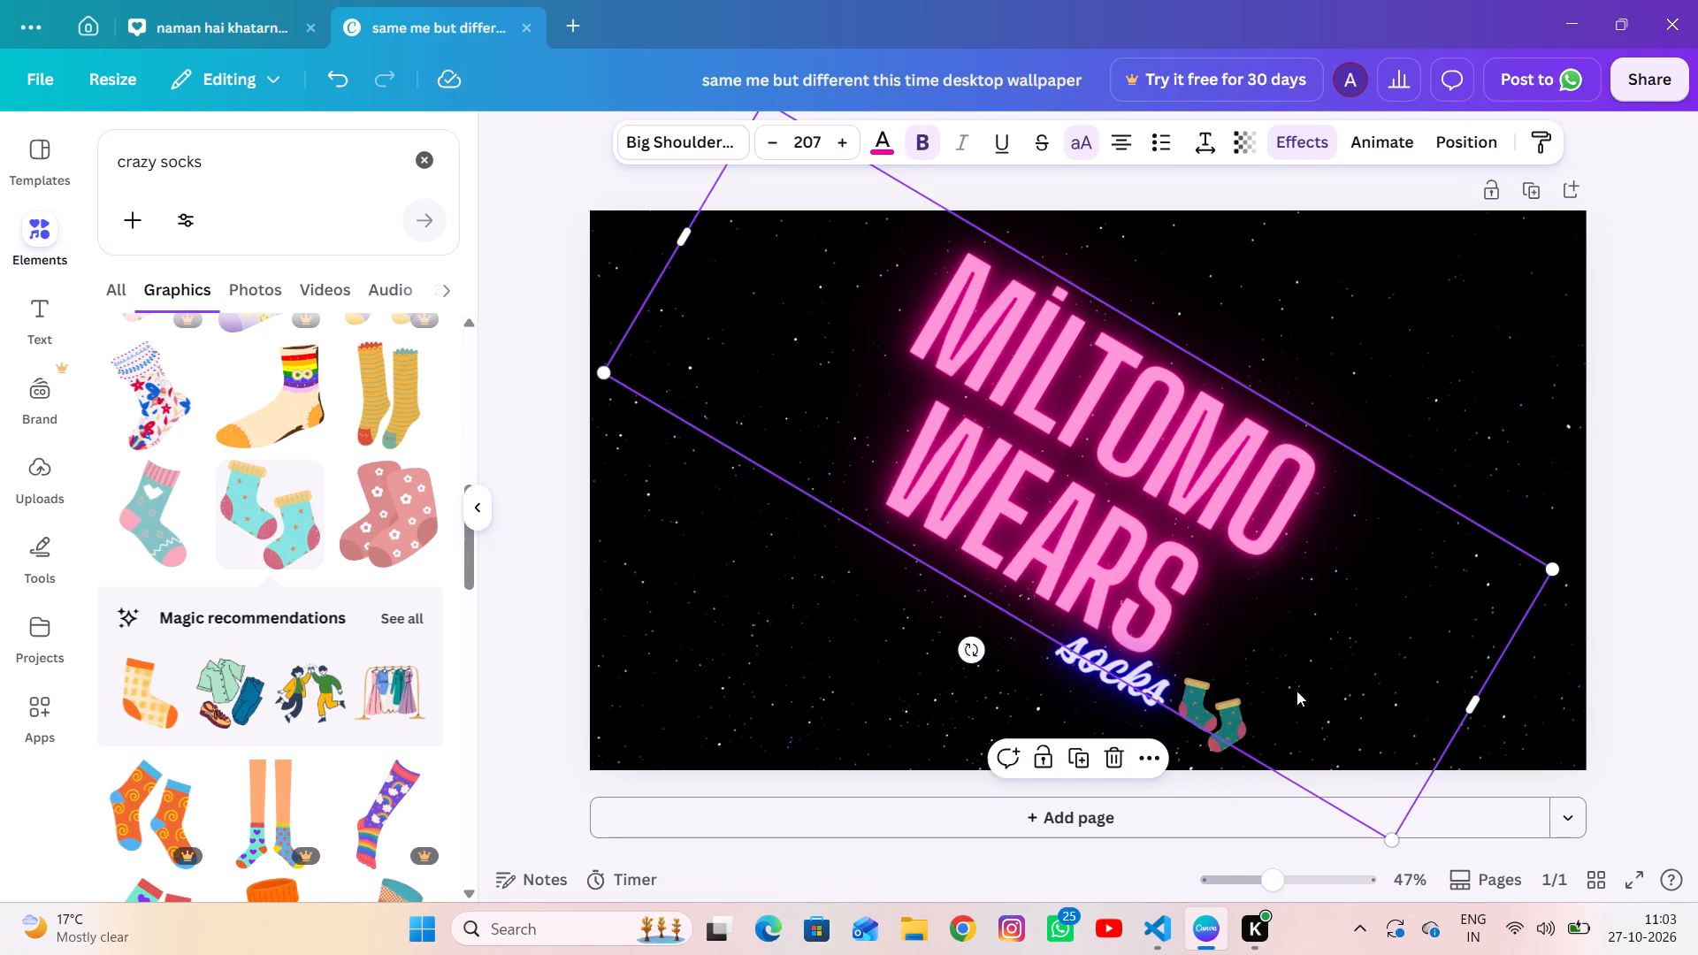
# Look through more of the graphics matching "crazy socks".
pyautogui.click(855, 749)
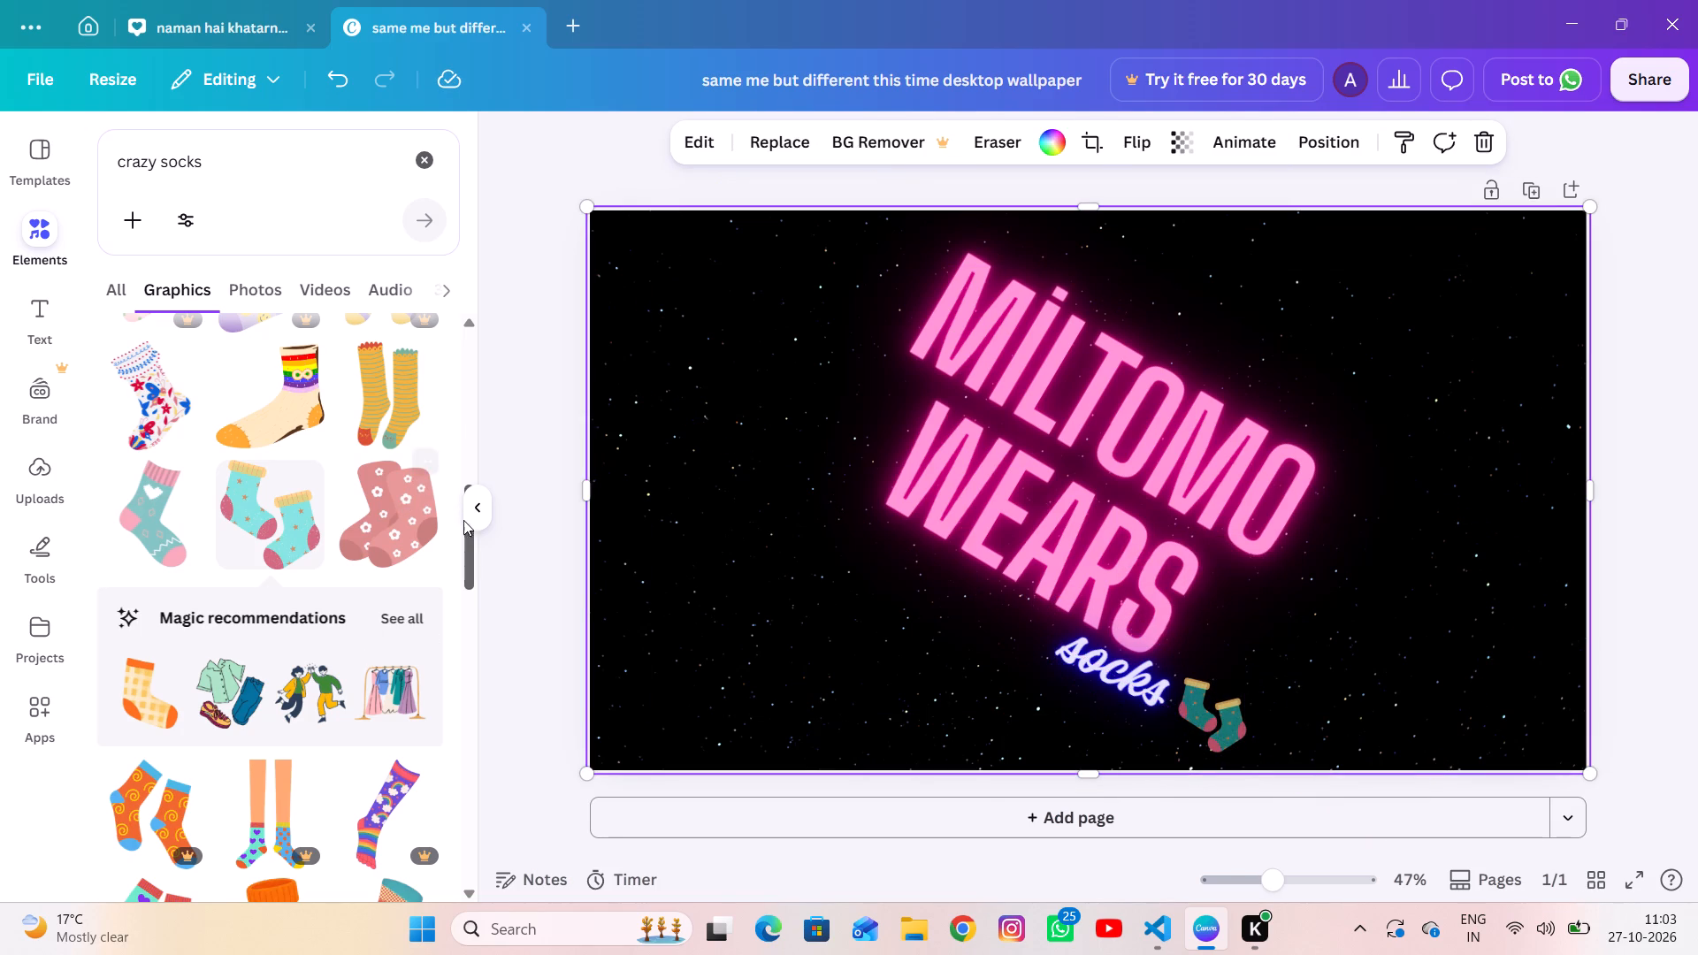
pyautogui.moveTo(470, 548); pyautogui.dragTo(477, 636)
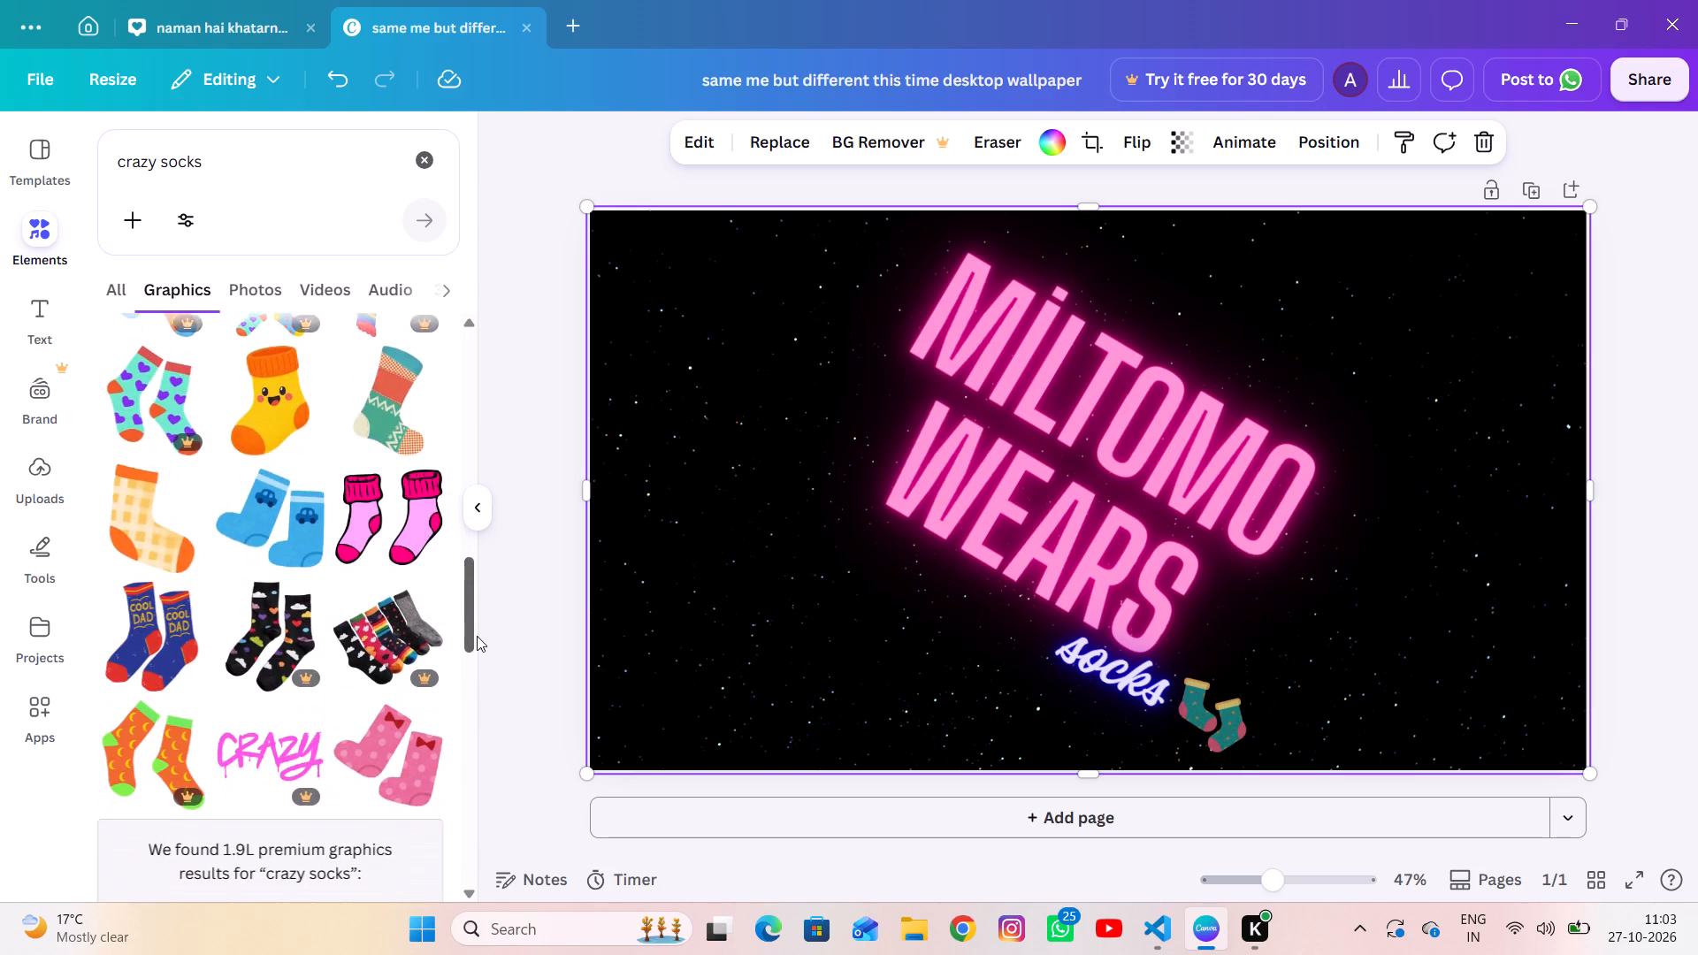
pyautogui.moveTo(477, 636); pyautogui.dragTo(487, 638)
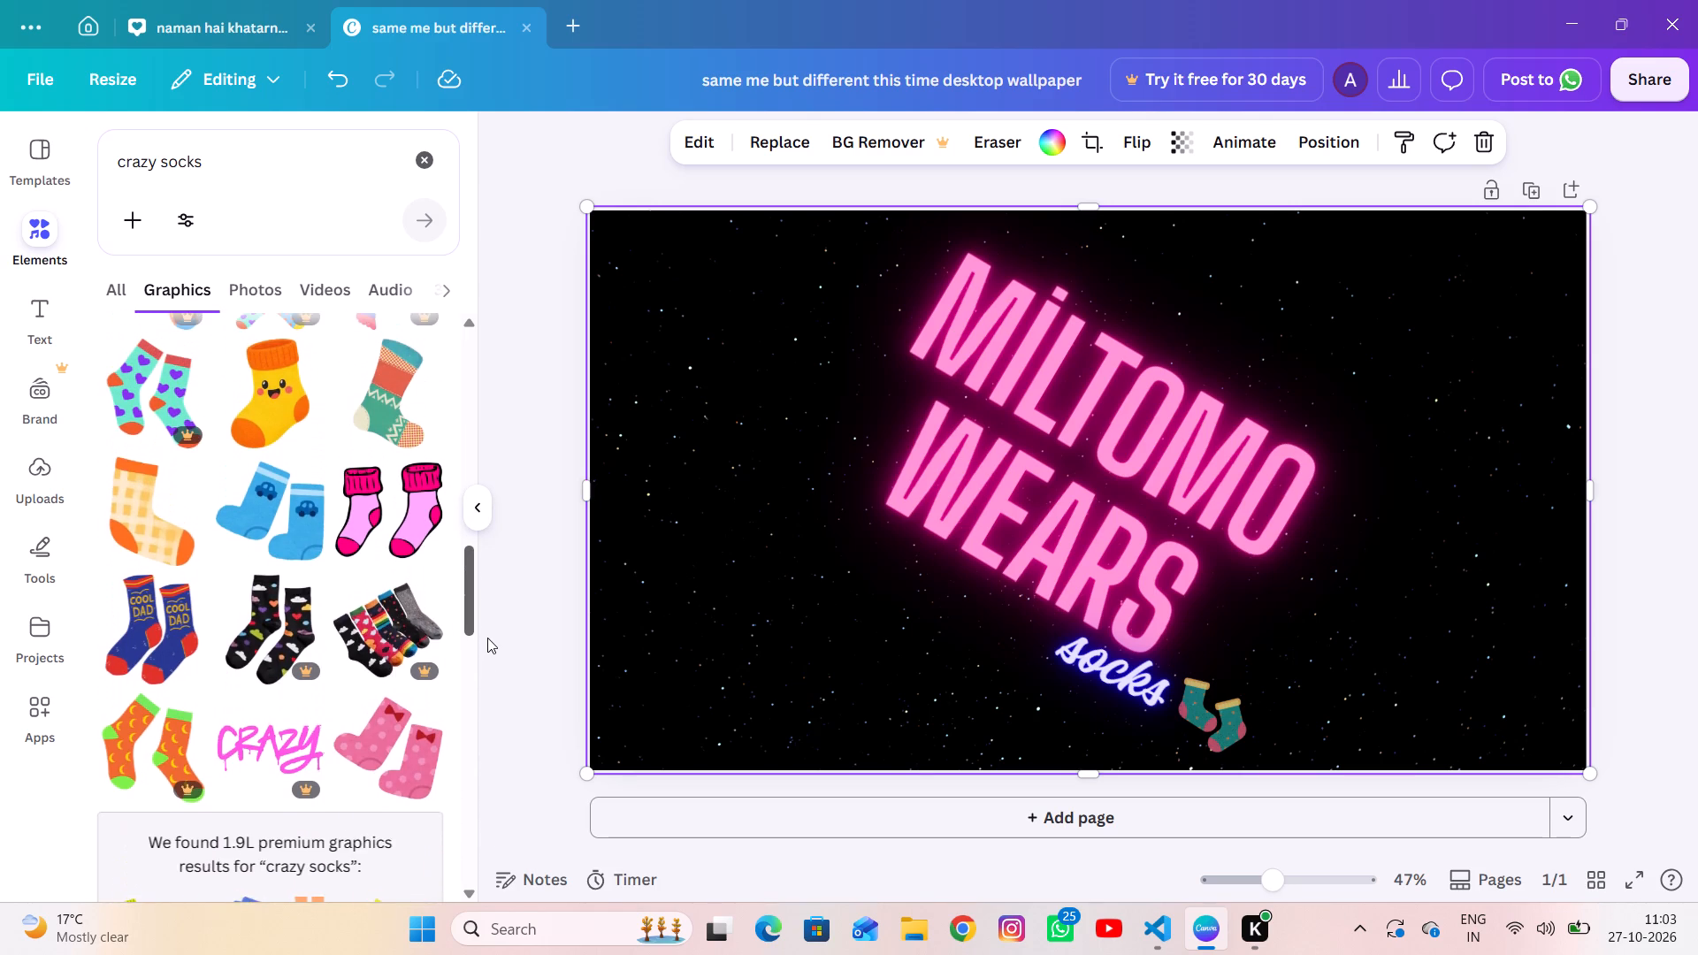
pyautogui.moveTo(487, 638); pyautogui.dragTo(500, 506)
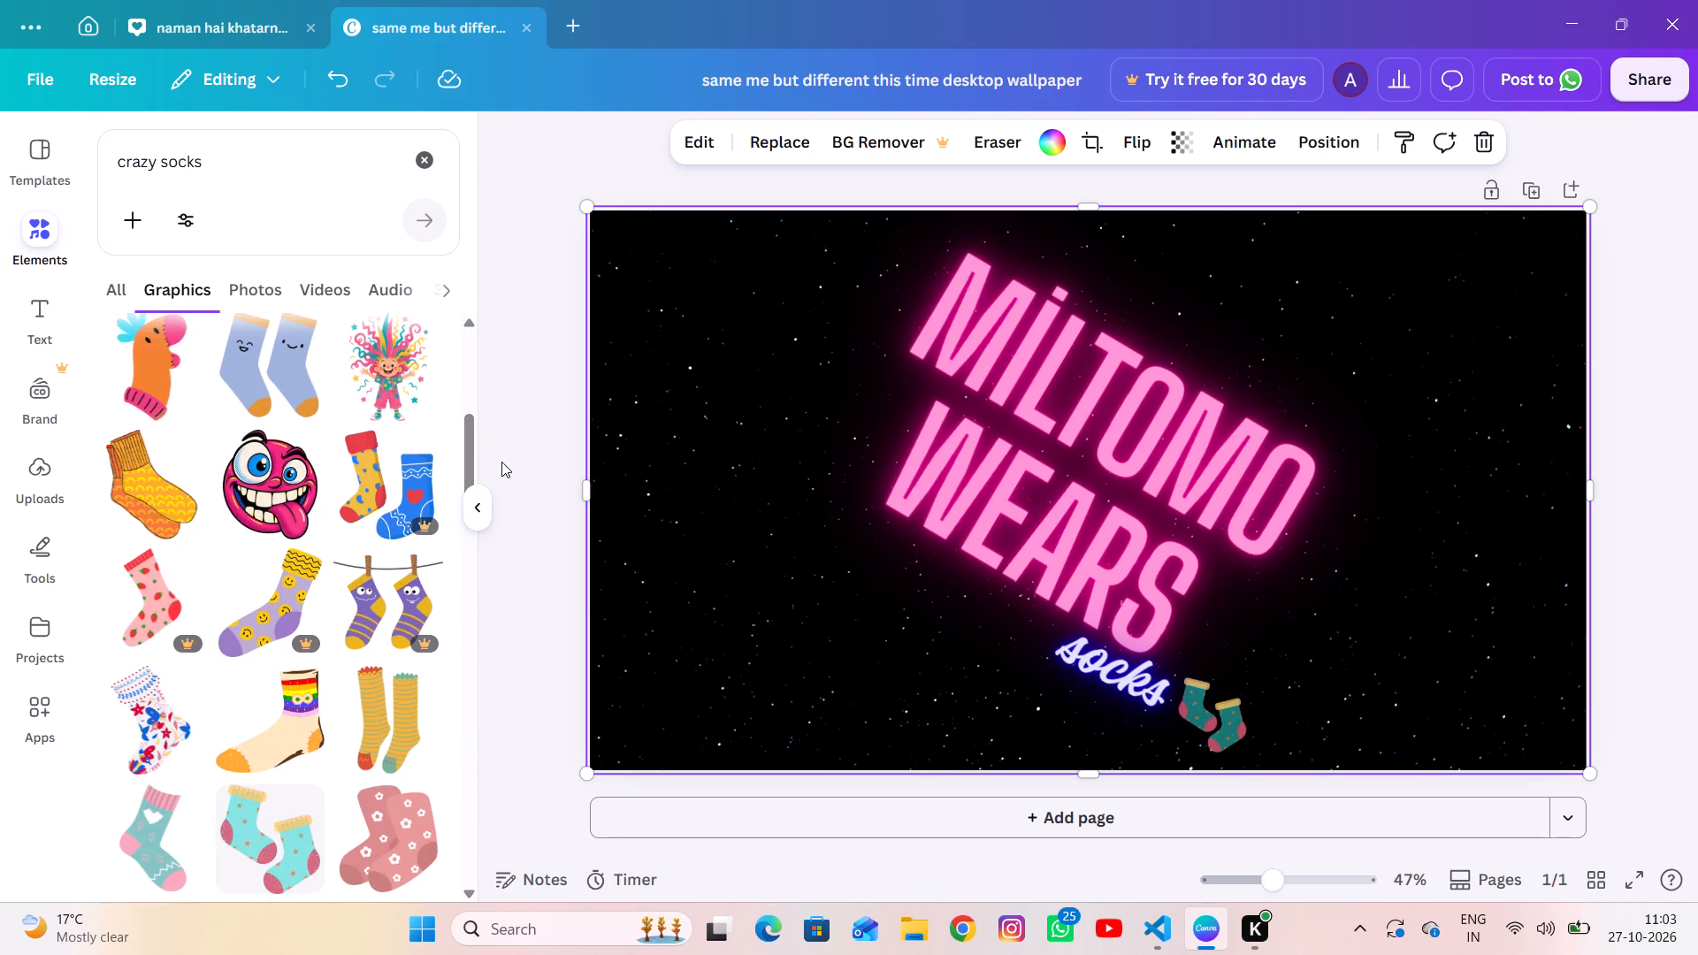
# Switch the "crazy socks" results to photos and look through them for a suitable socks picture.
pyautogui.click(263, 283)
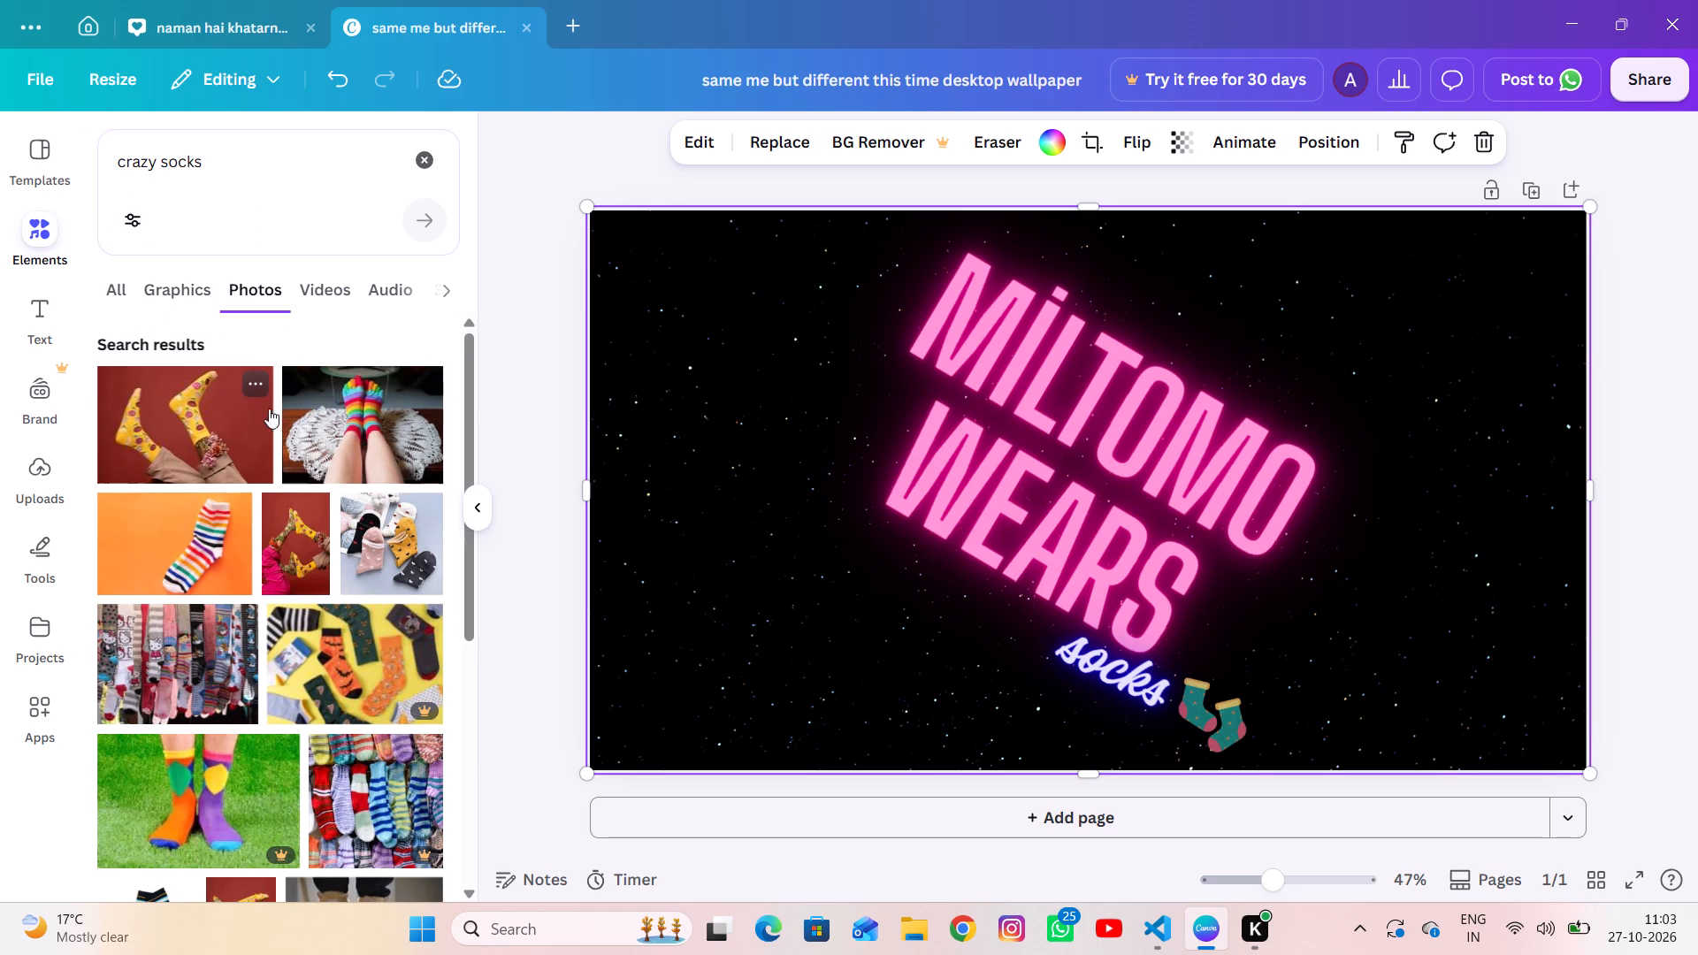
pyautogui.scroll(-2, 275, 530)
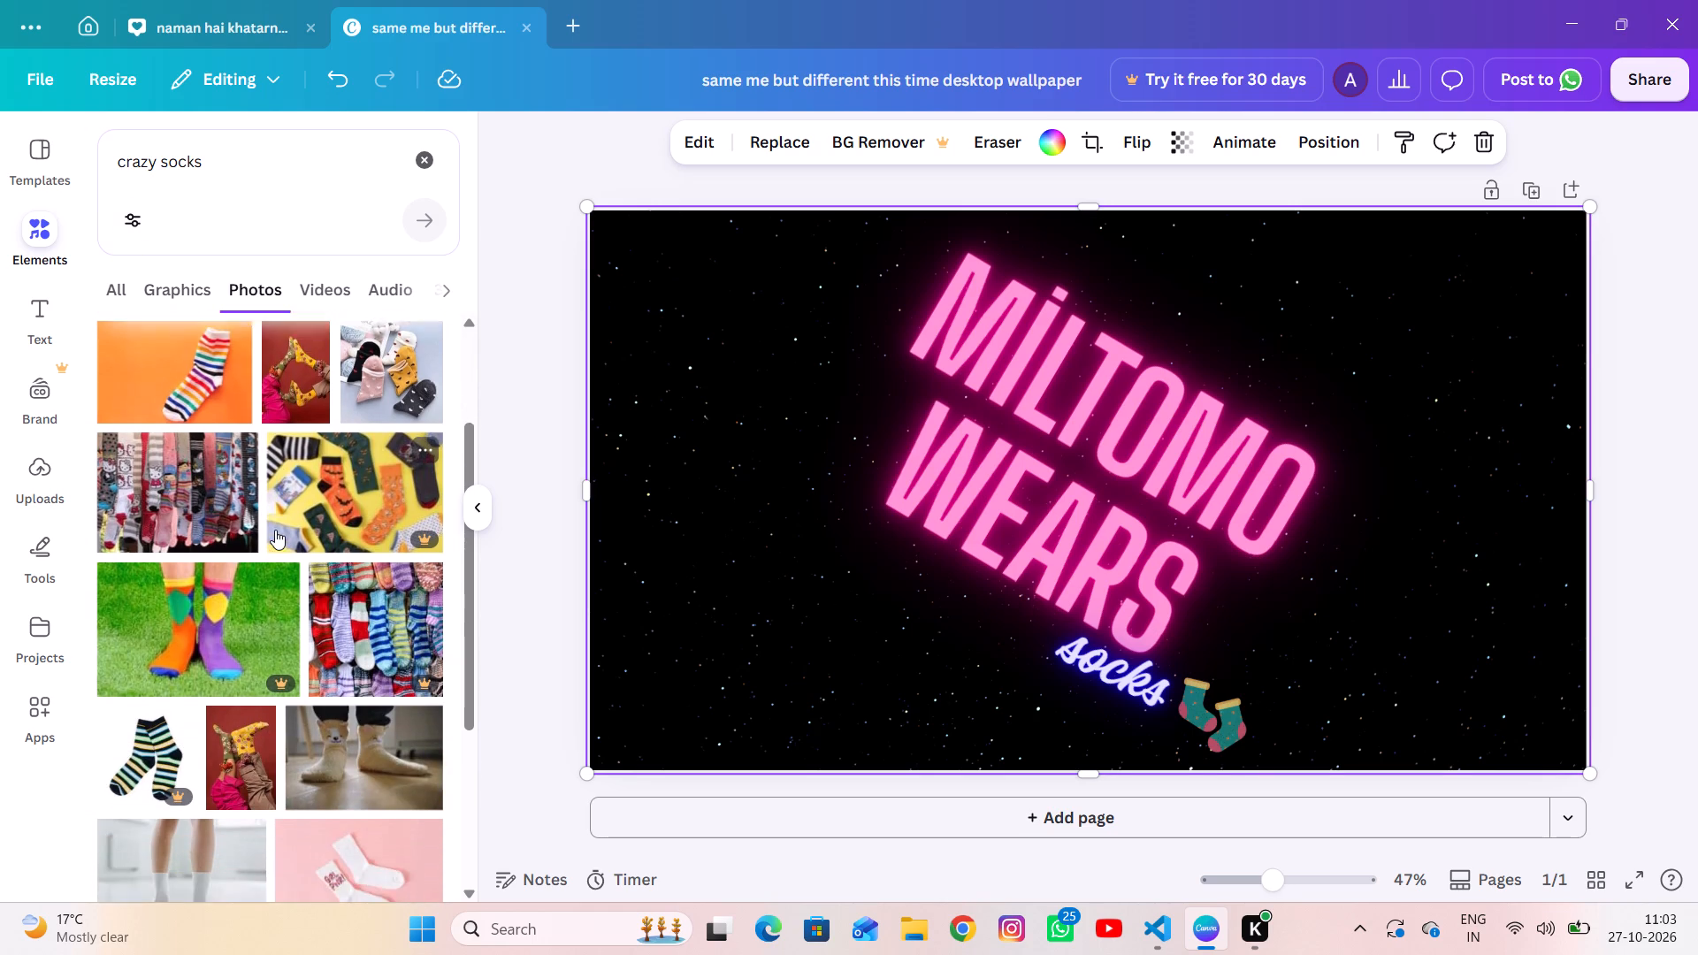
pyautogui.scroll(-3, 275, 530)
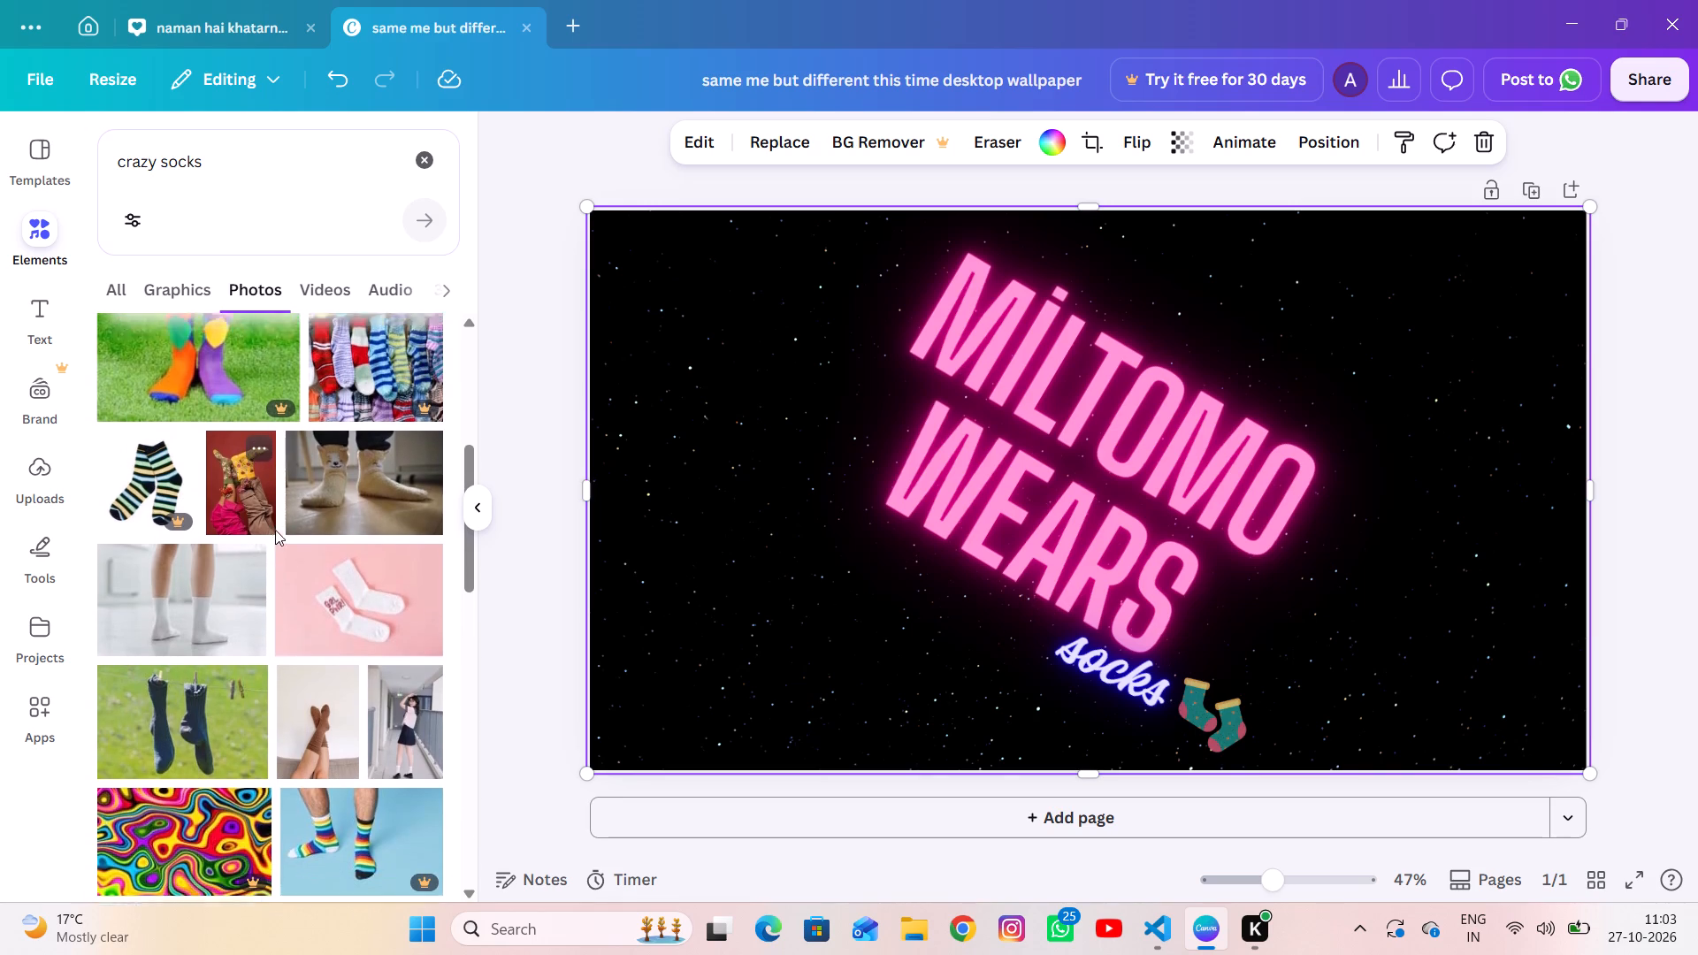
pyautogui.scroll(-4, 275, 530)
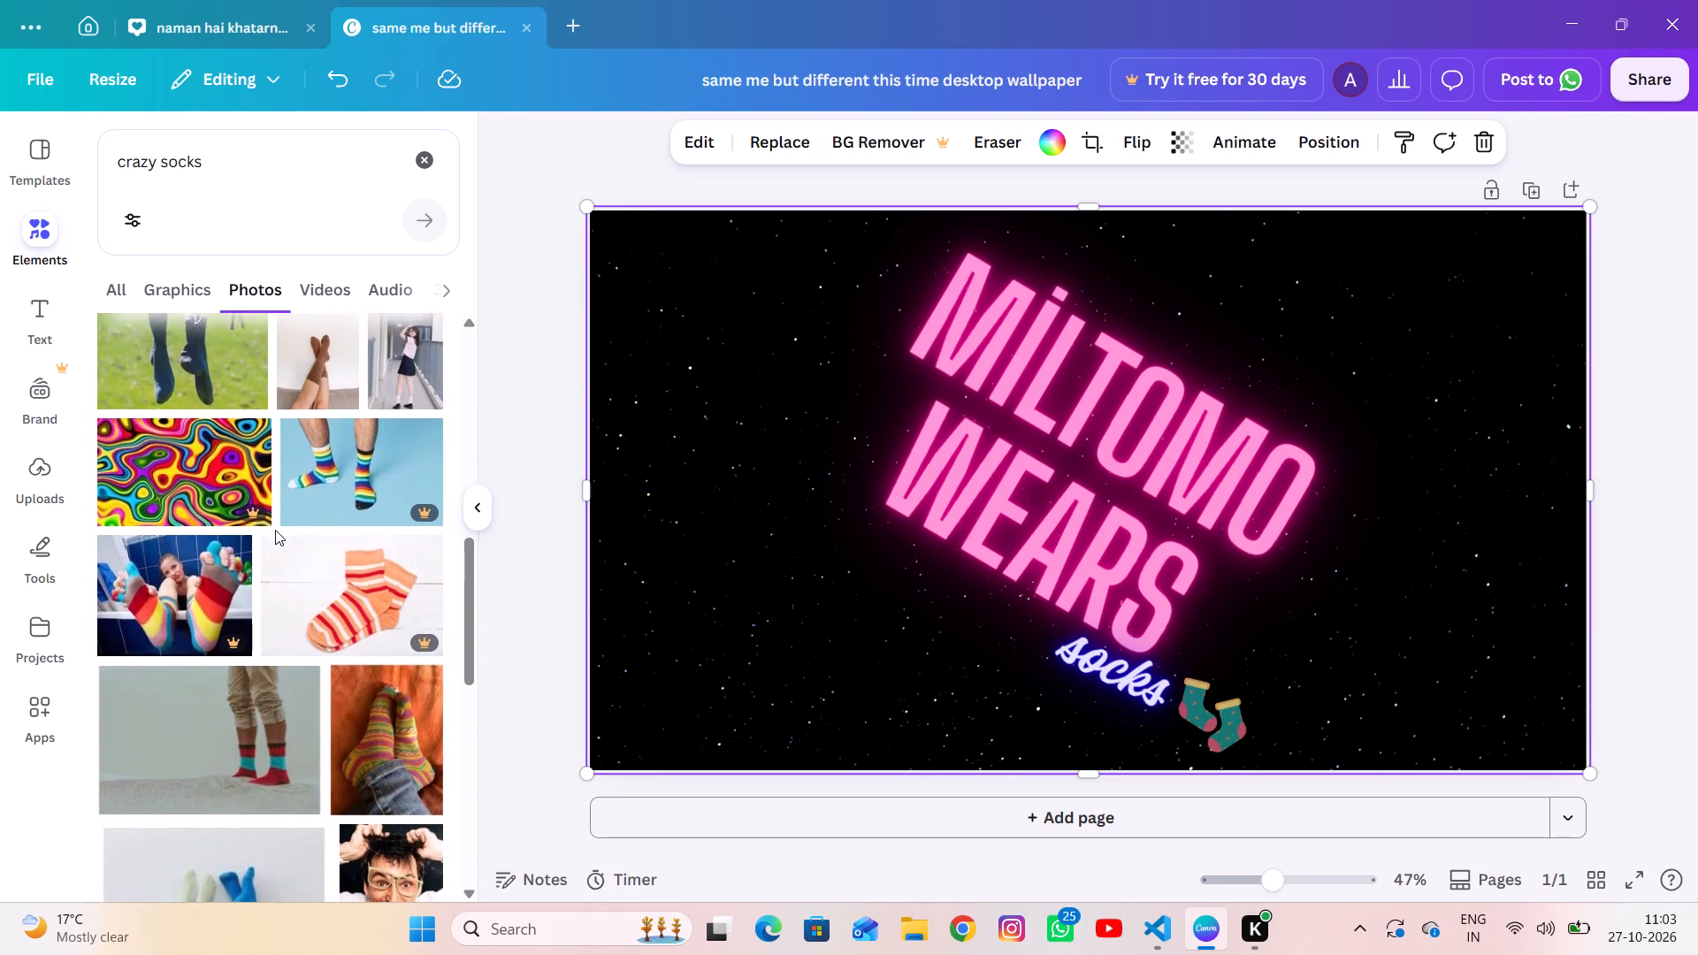
pyautogui.scroll(-1, 275, 530)
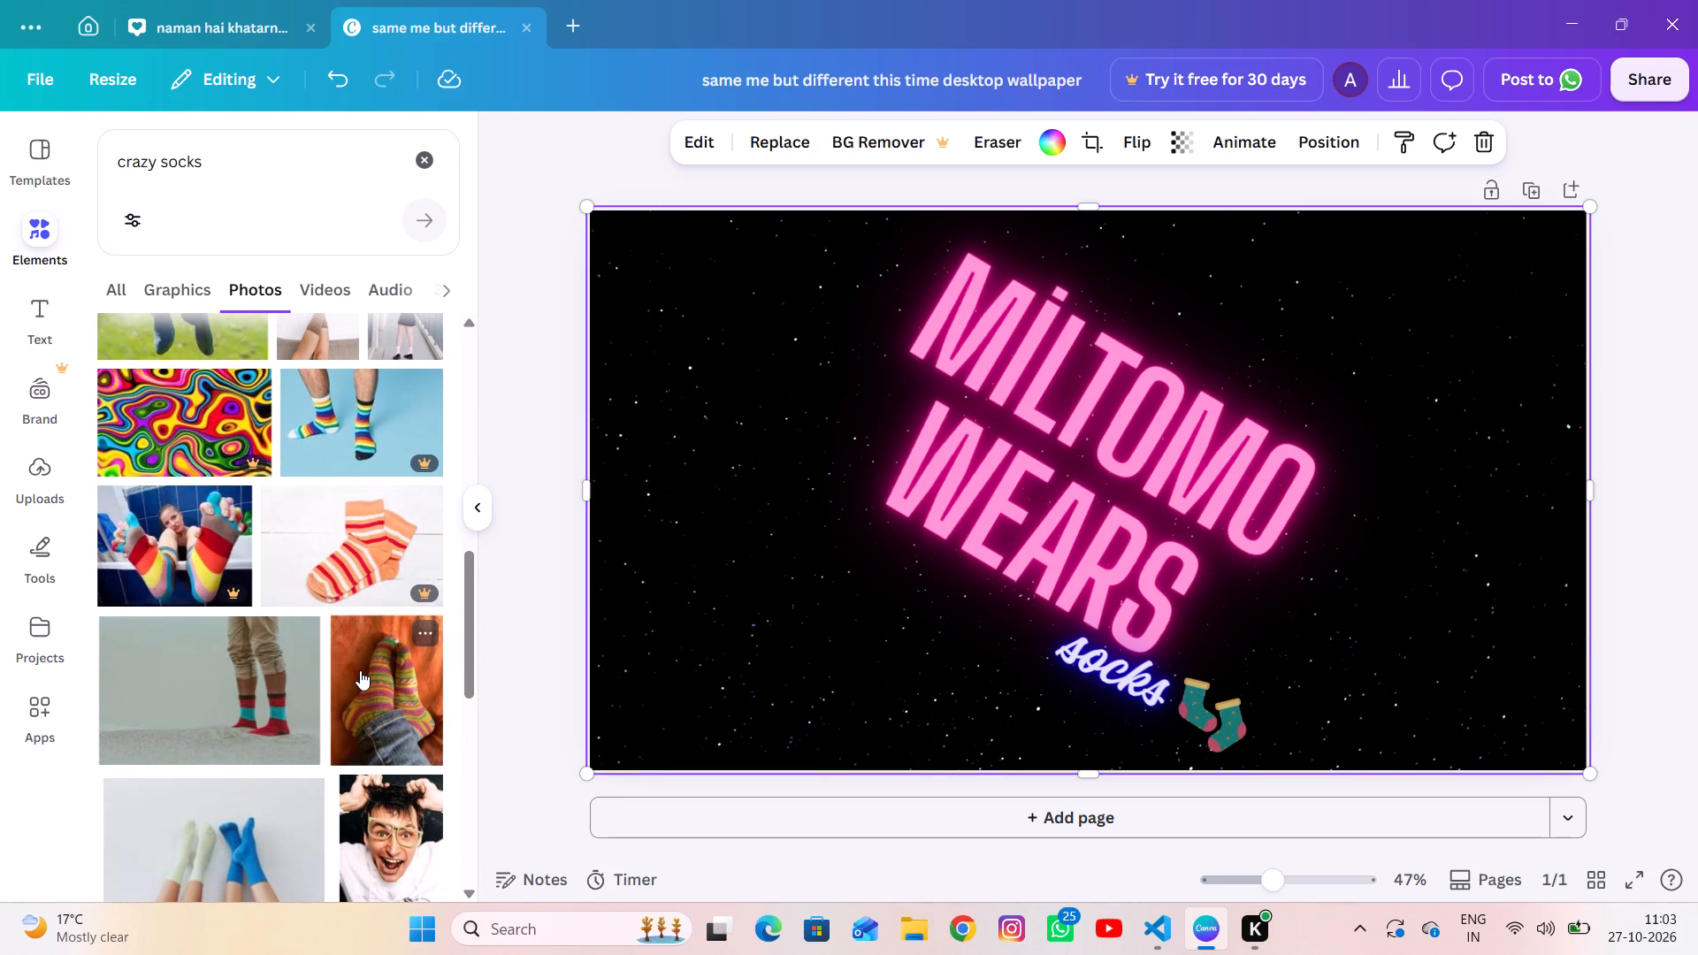
pyautogui.scroll(-3, 360, 670)
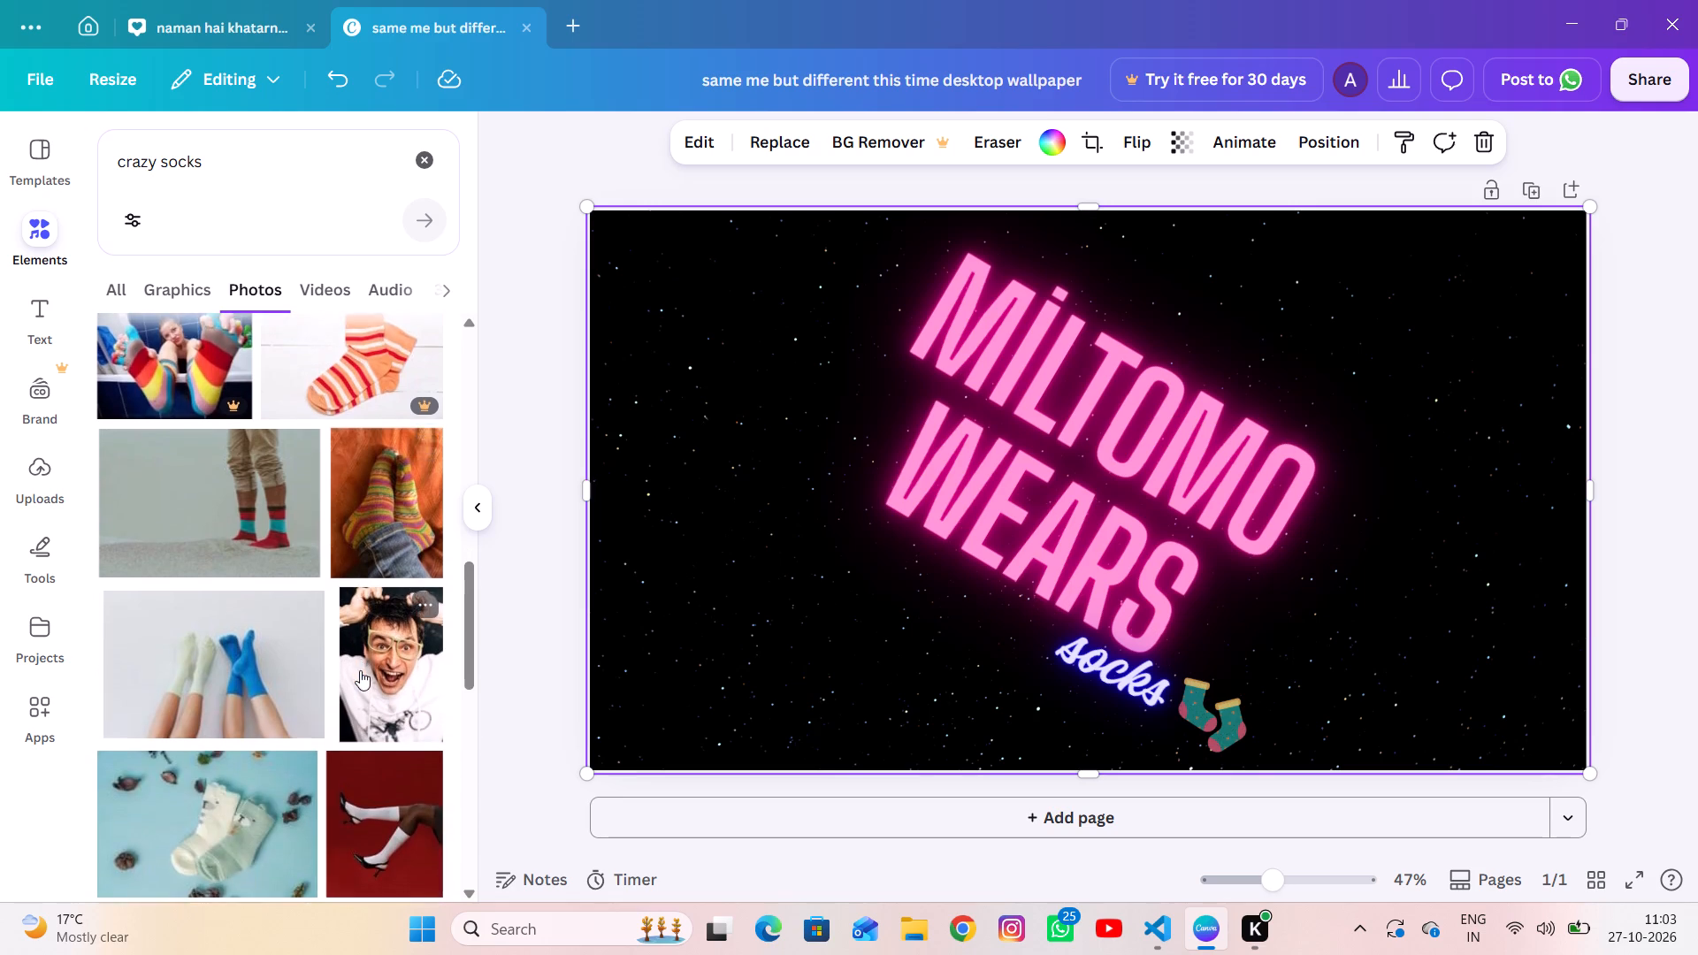
pyautogui.scroll(-2, 360, 670)
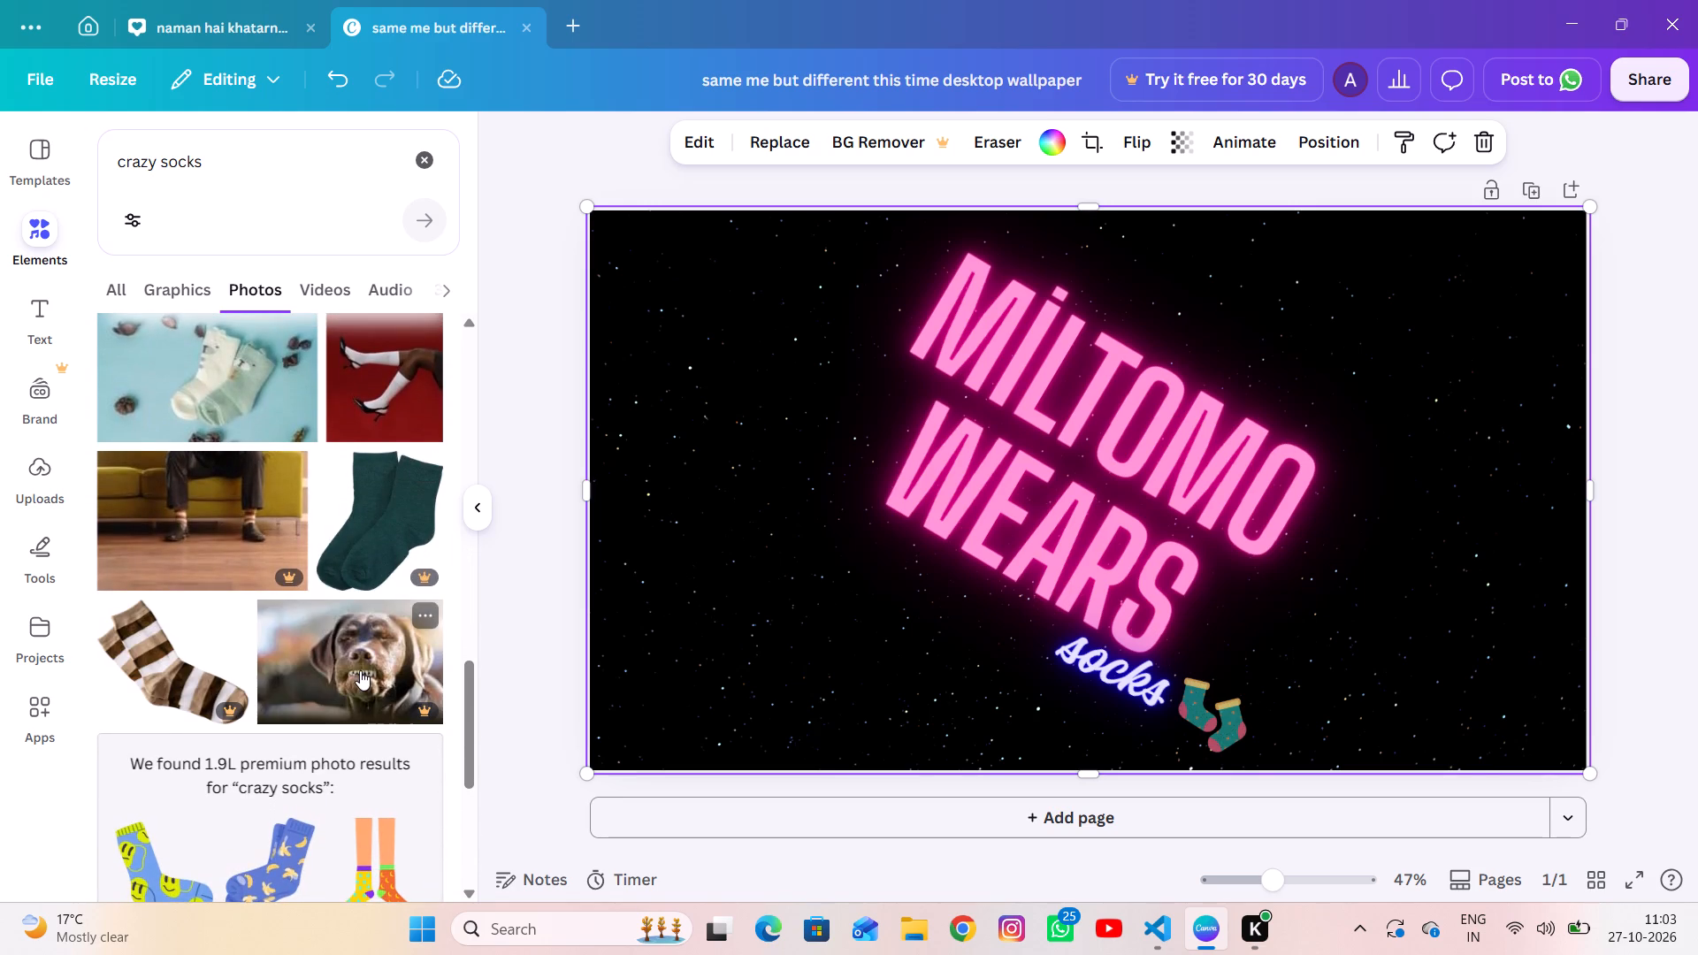
pyautogui.scroll(-6, 360, 670)
pyautogui.scroll(1, 360, 670)
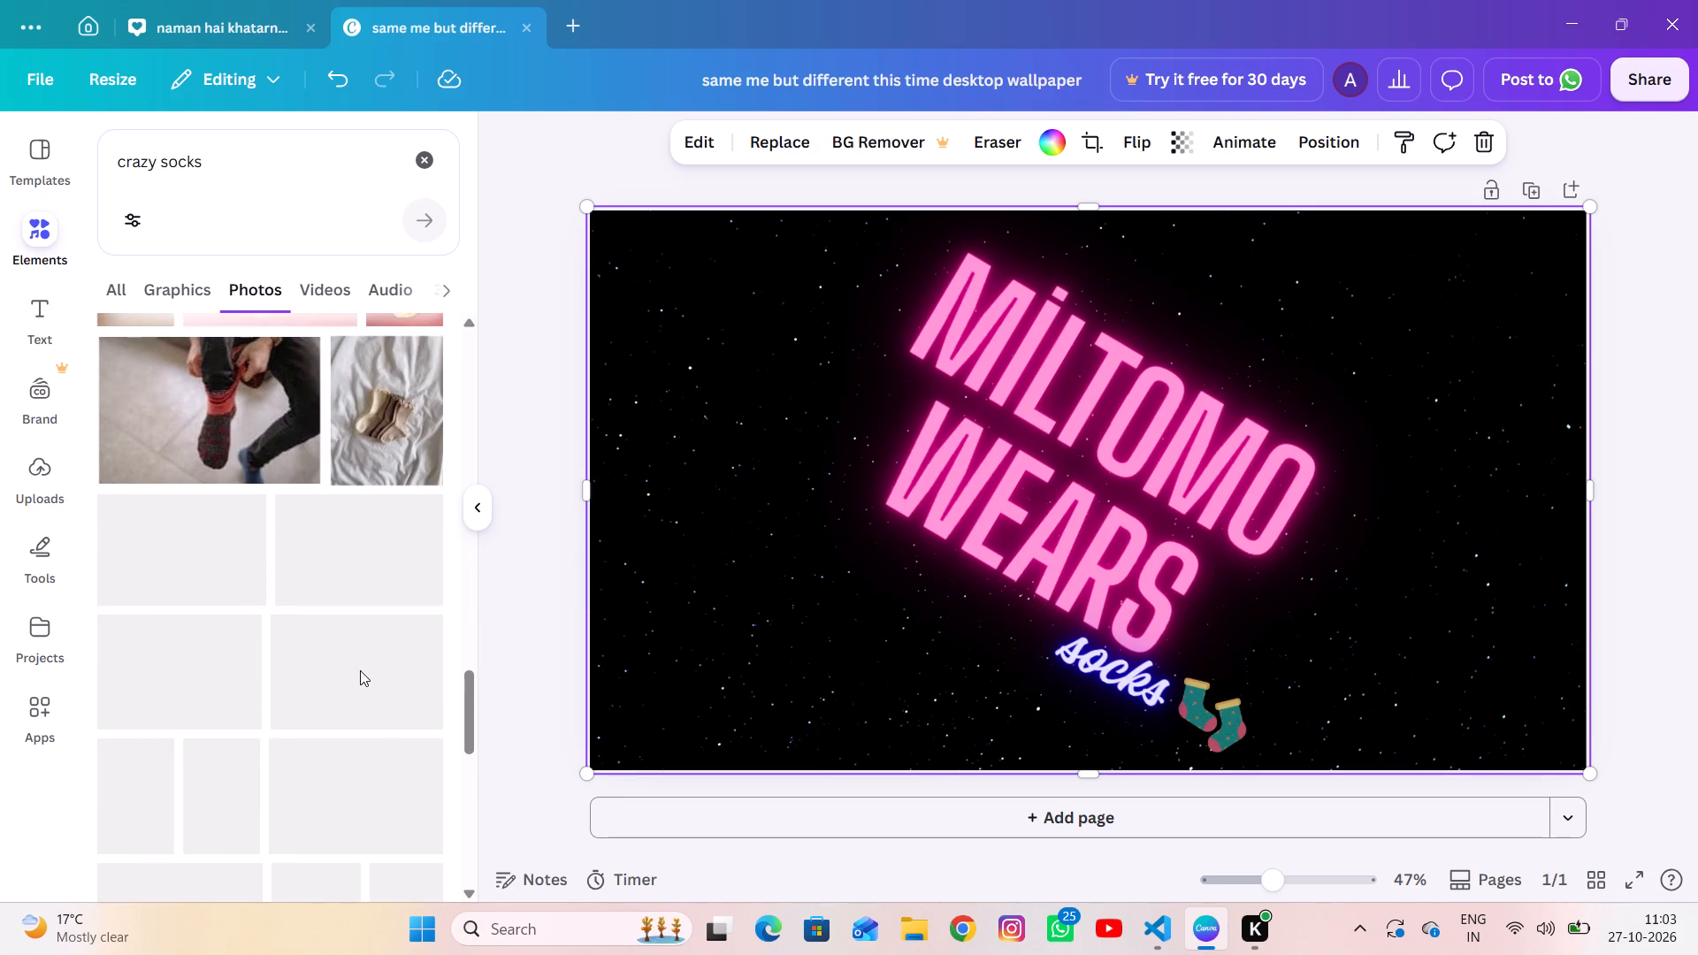
pyautogui.scroll(1, 360, 670)
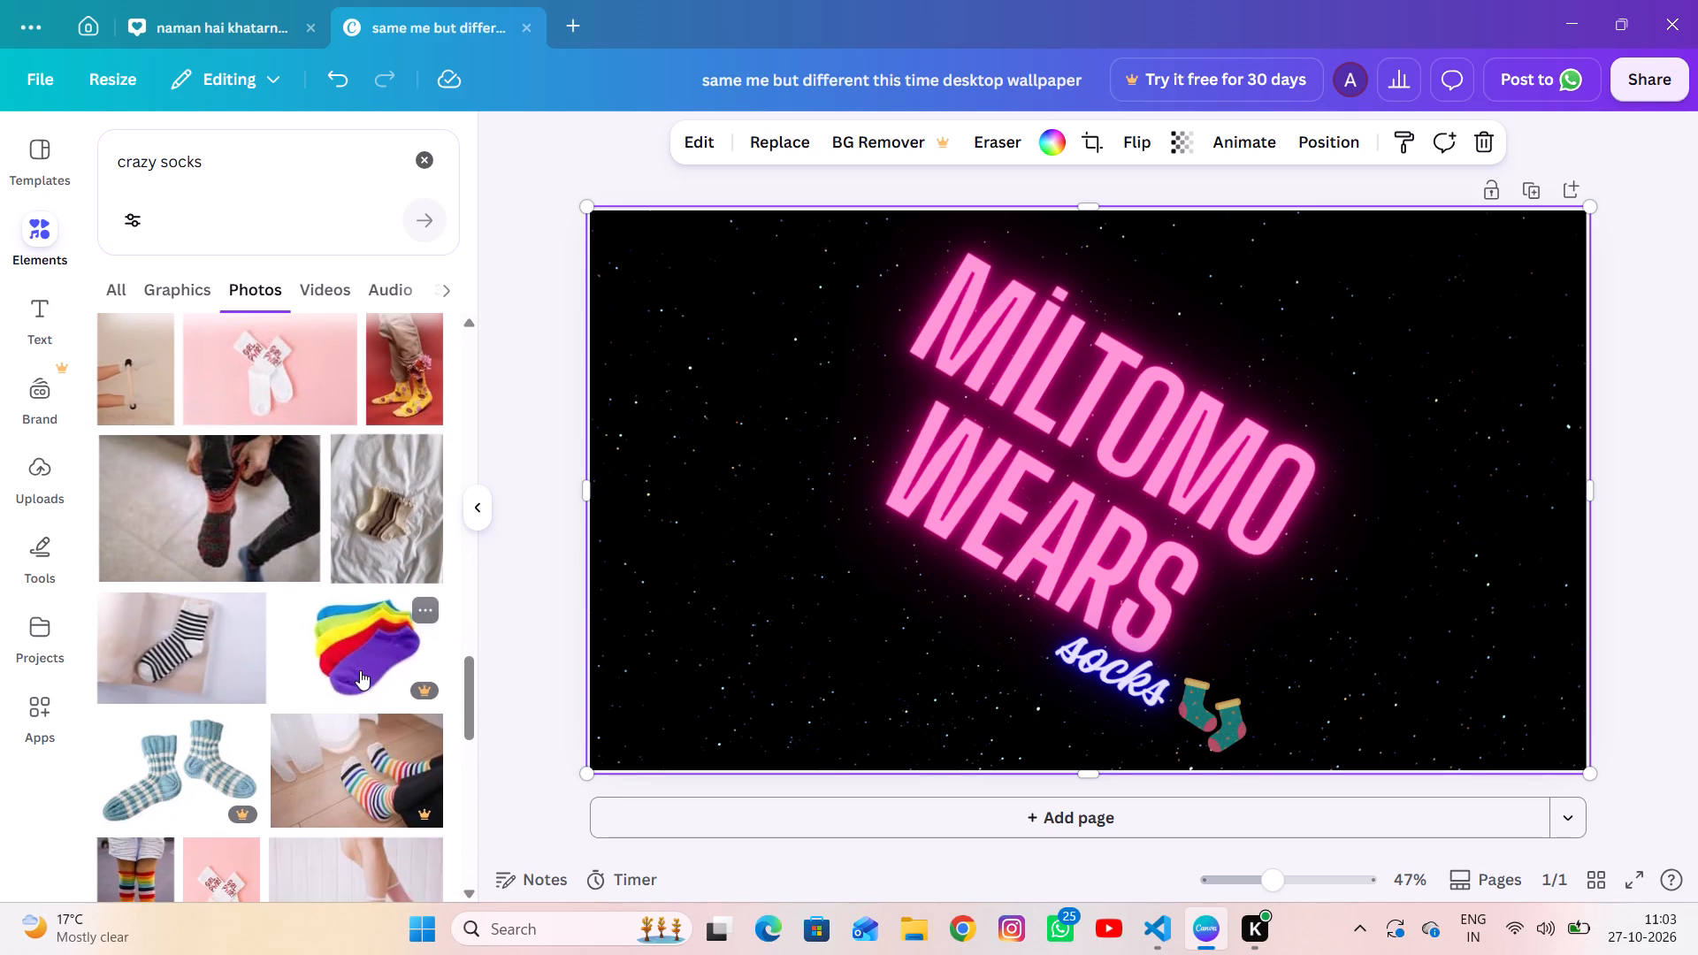
pyautogui.scroll(-5, 360, 670)
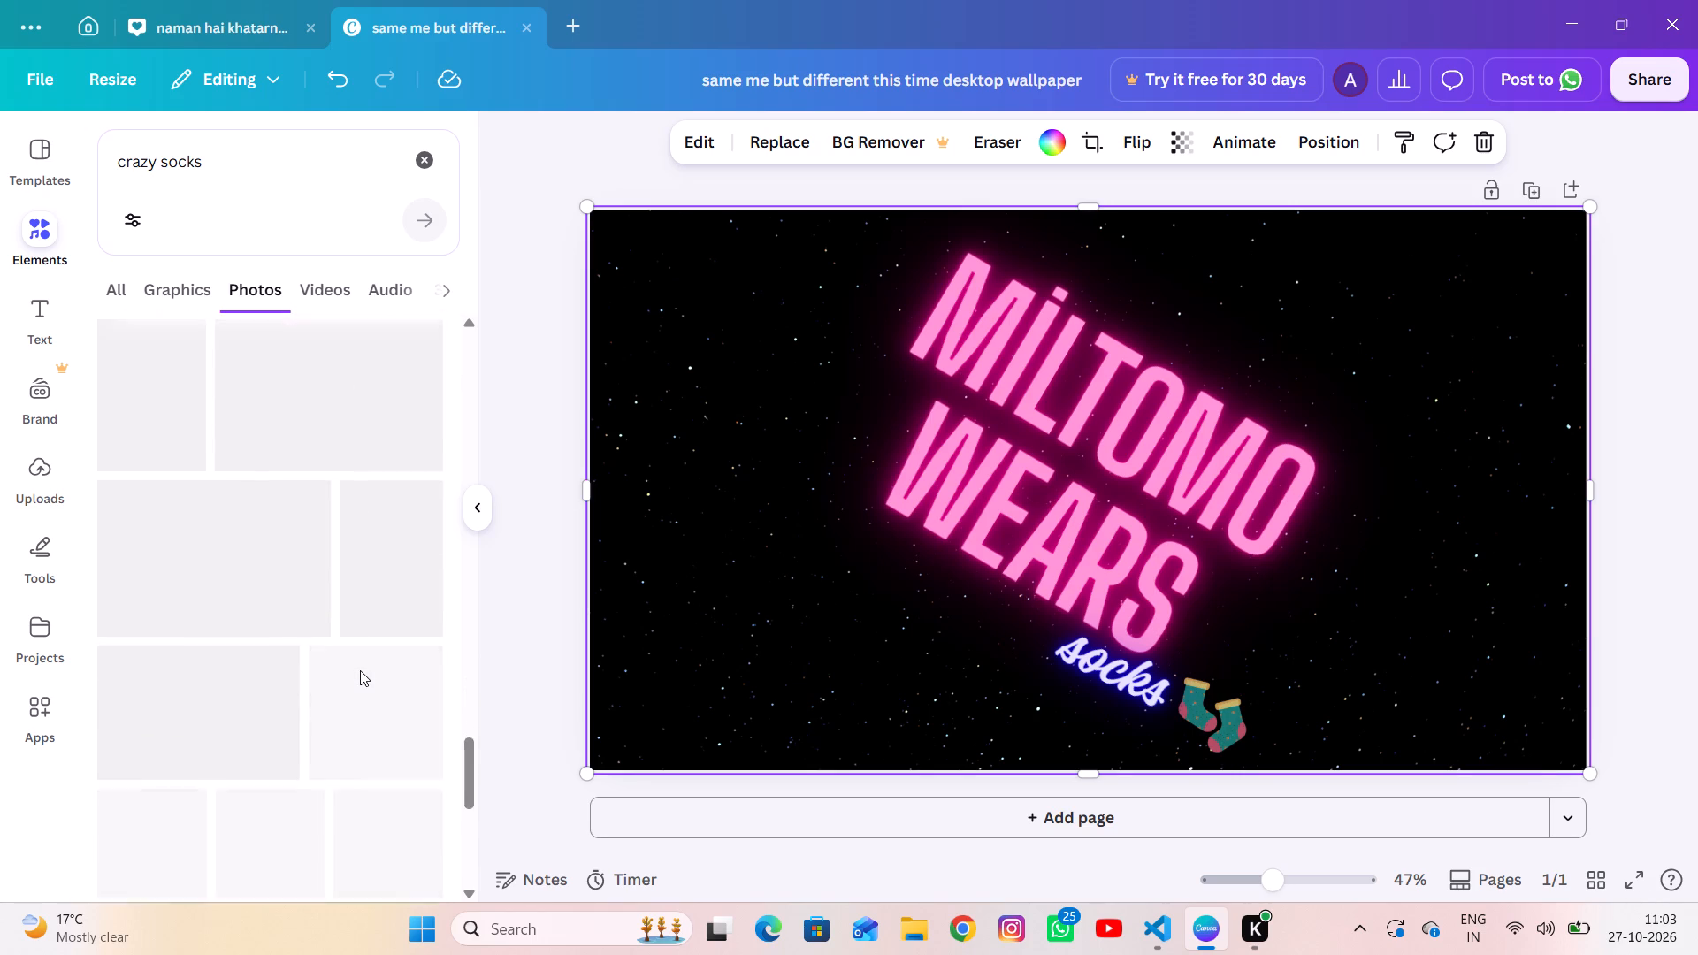
pyautogui.scroll(2, 360, 670)
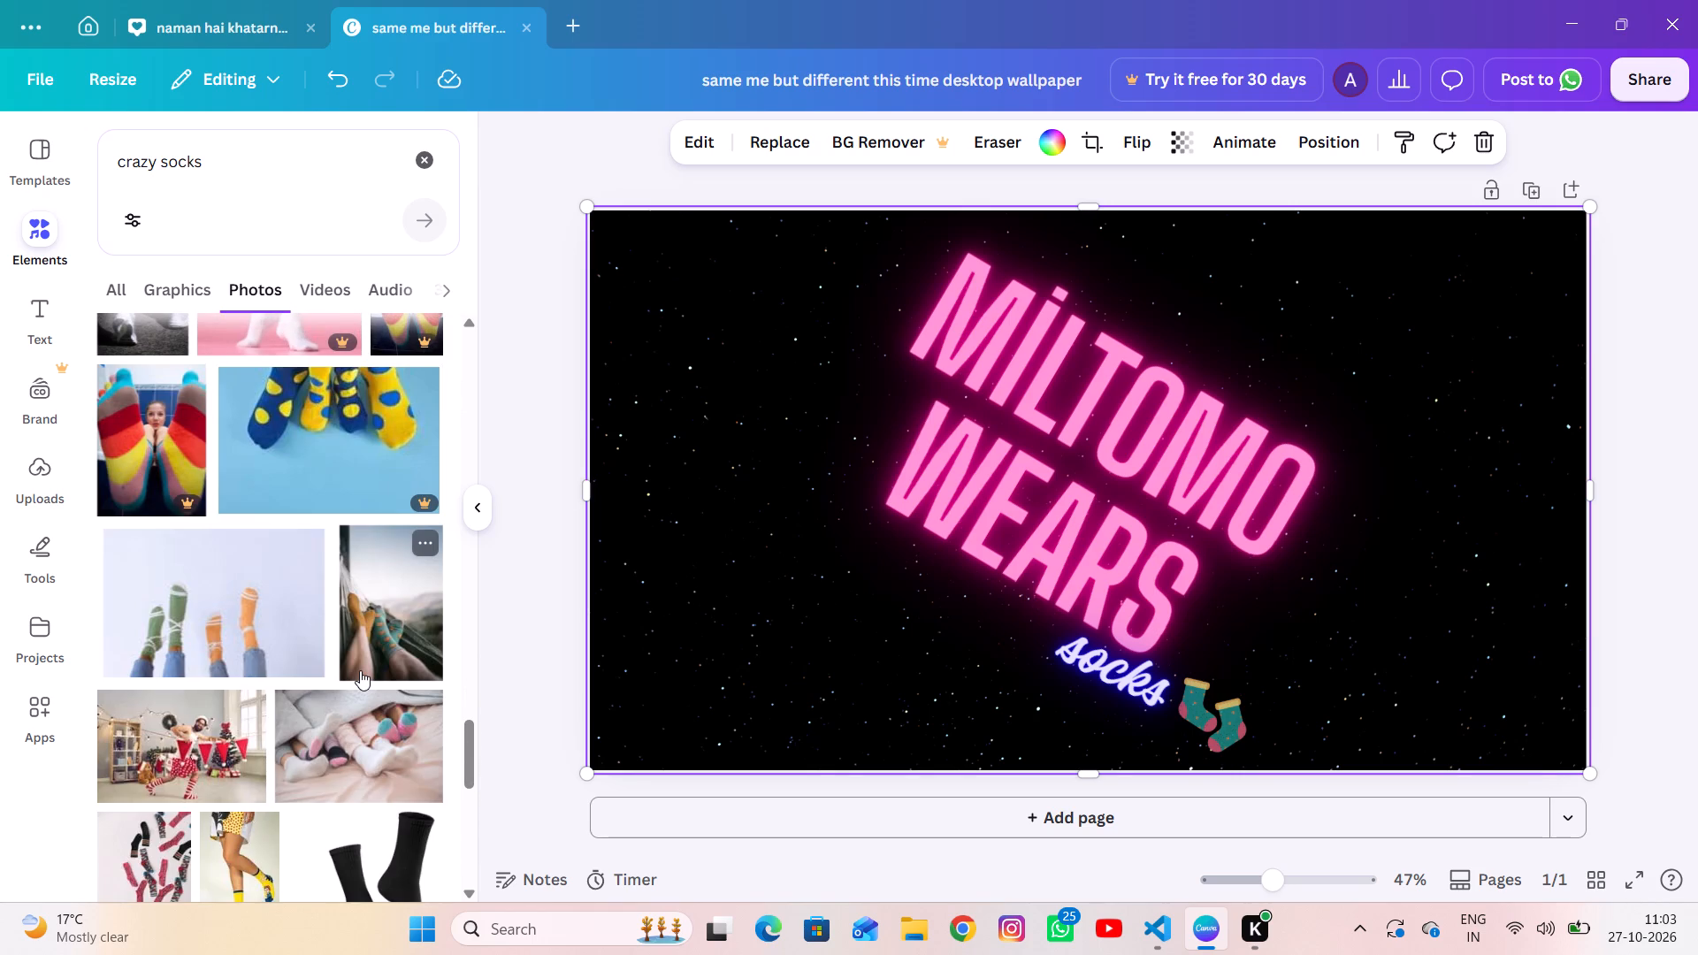
pyautogui.scroll(-2, 360, 670)
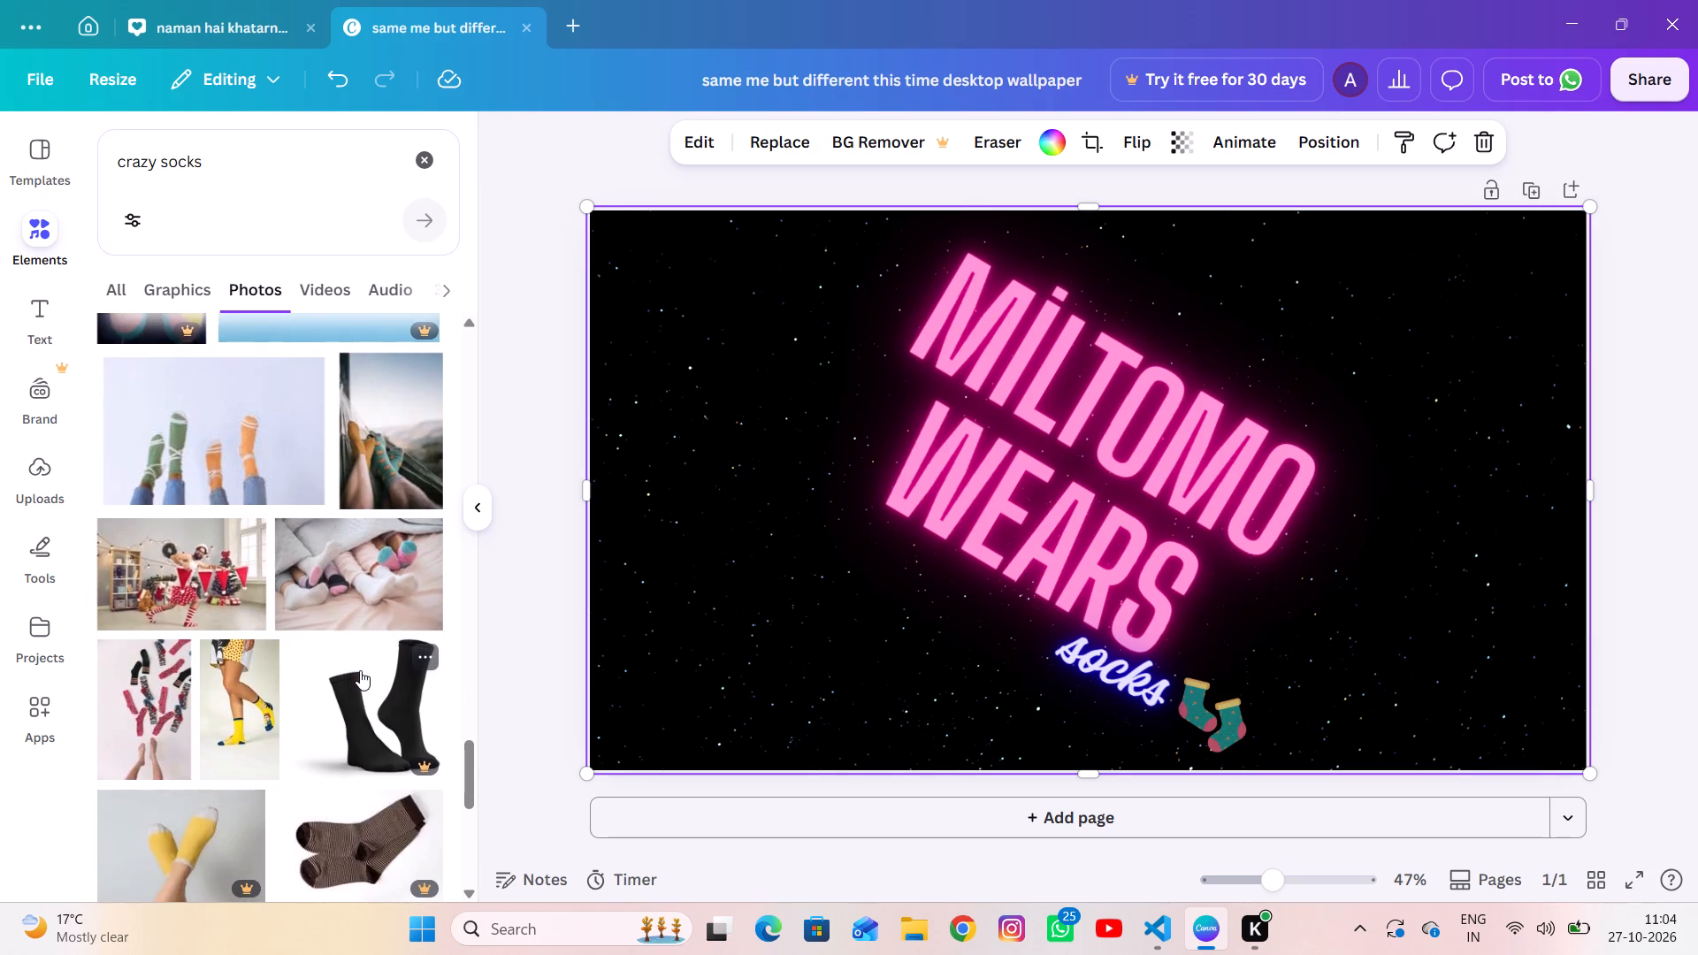
pyautogui.scroll(15, 360, 670)
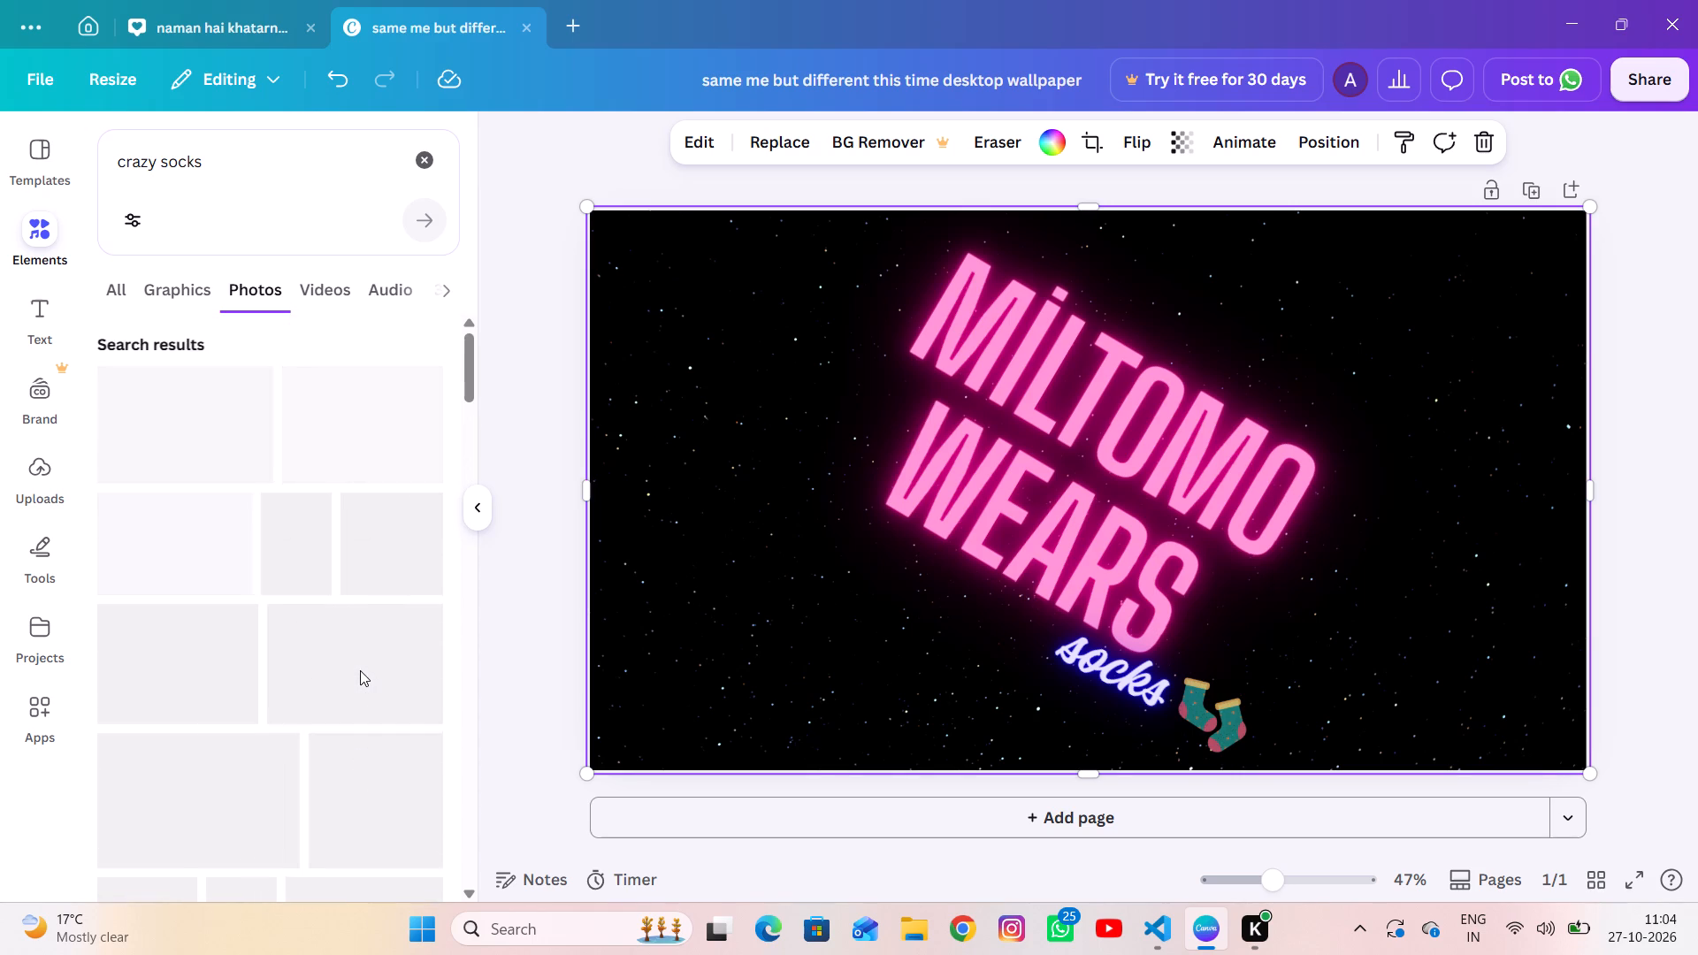
pyautogui.scroll(-2, 360, 670)
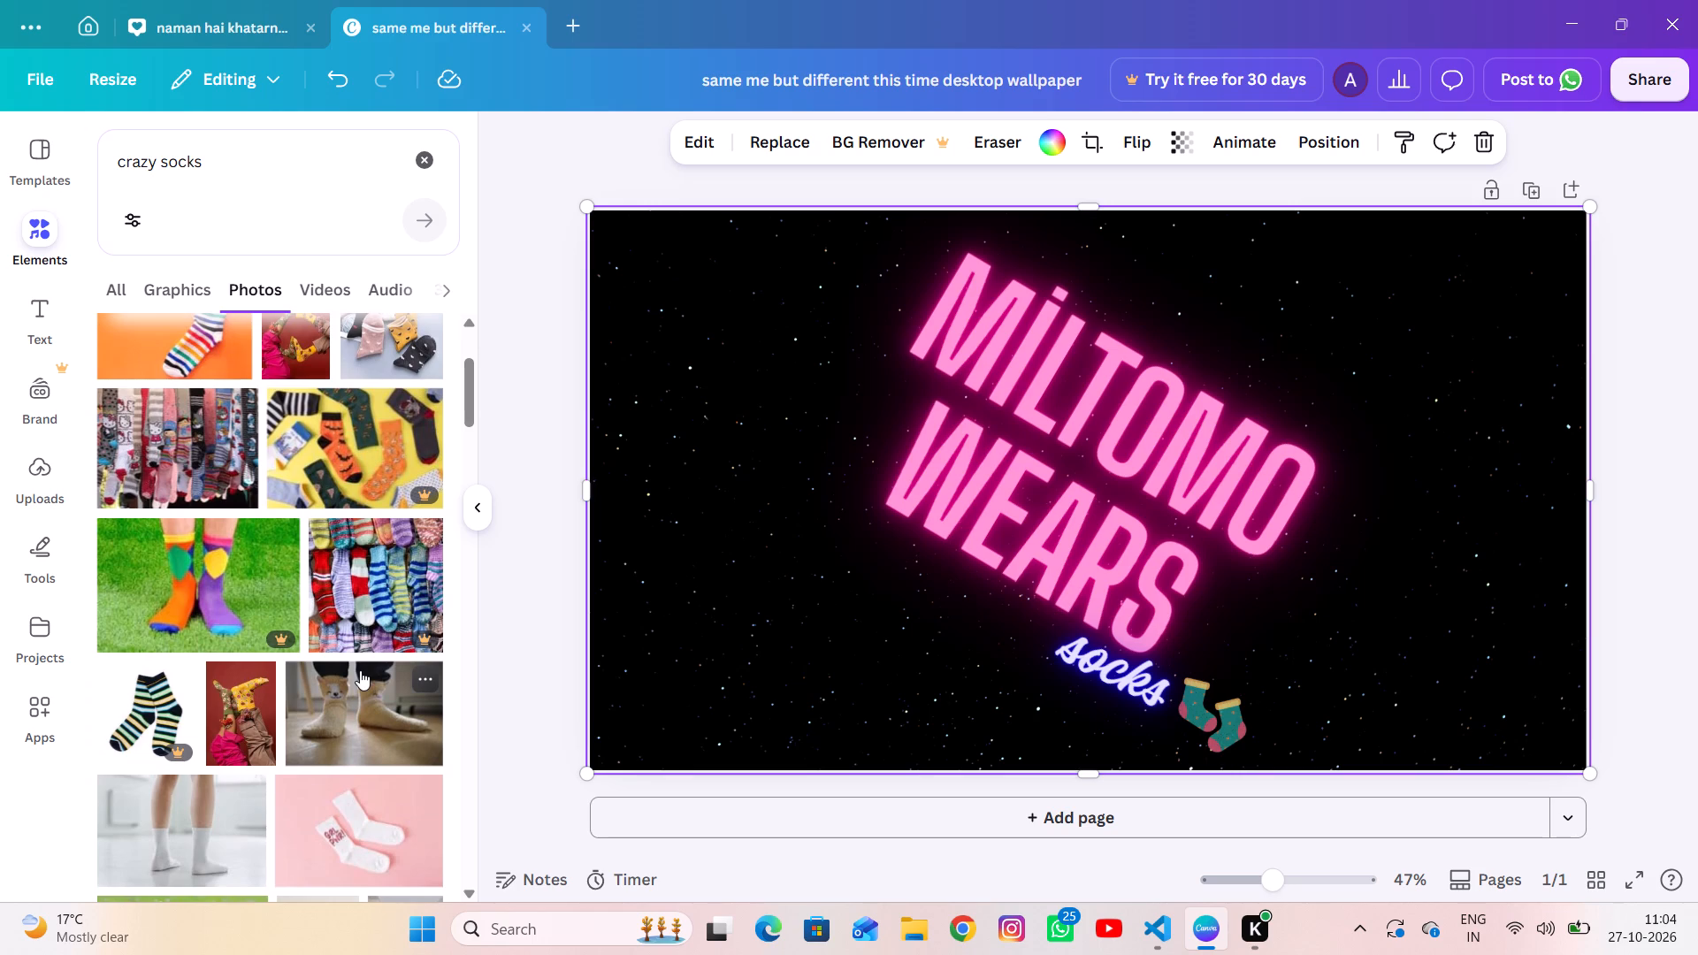
pyautogui.scroll(-4, 360, 670)
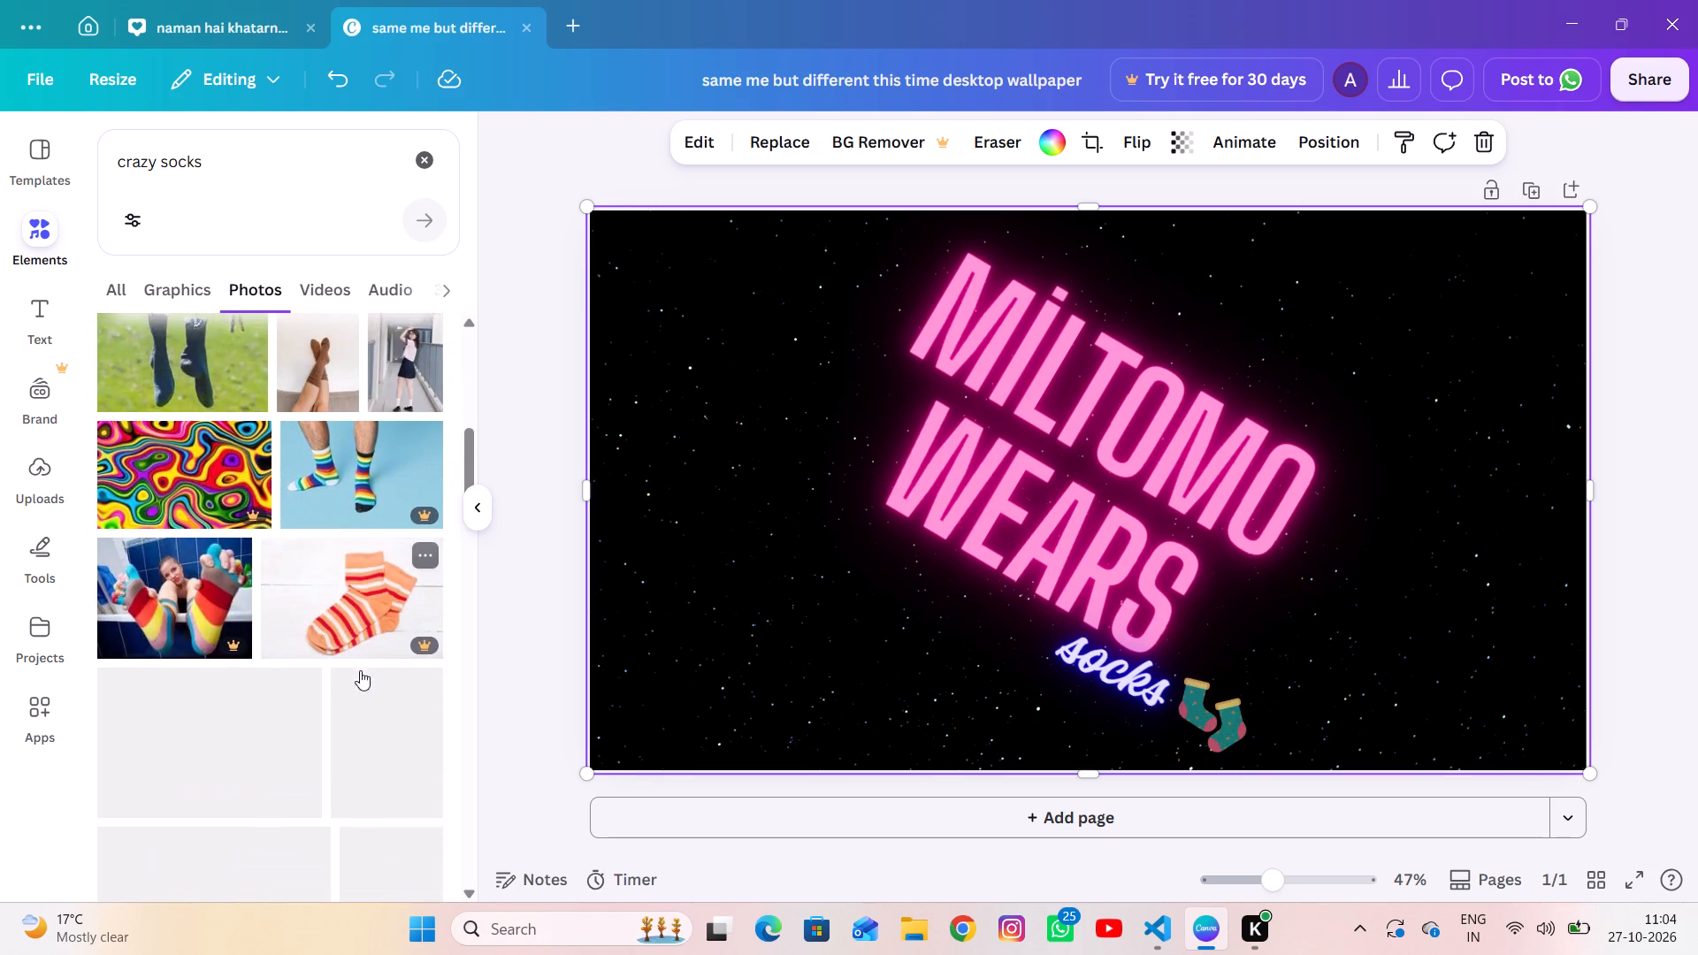
pyautogui.scroll(-2, 360, 670)
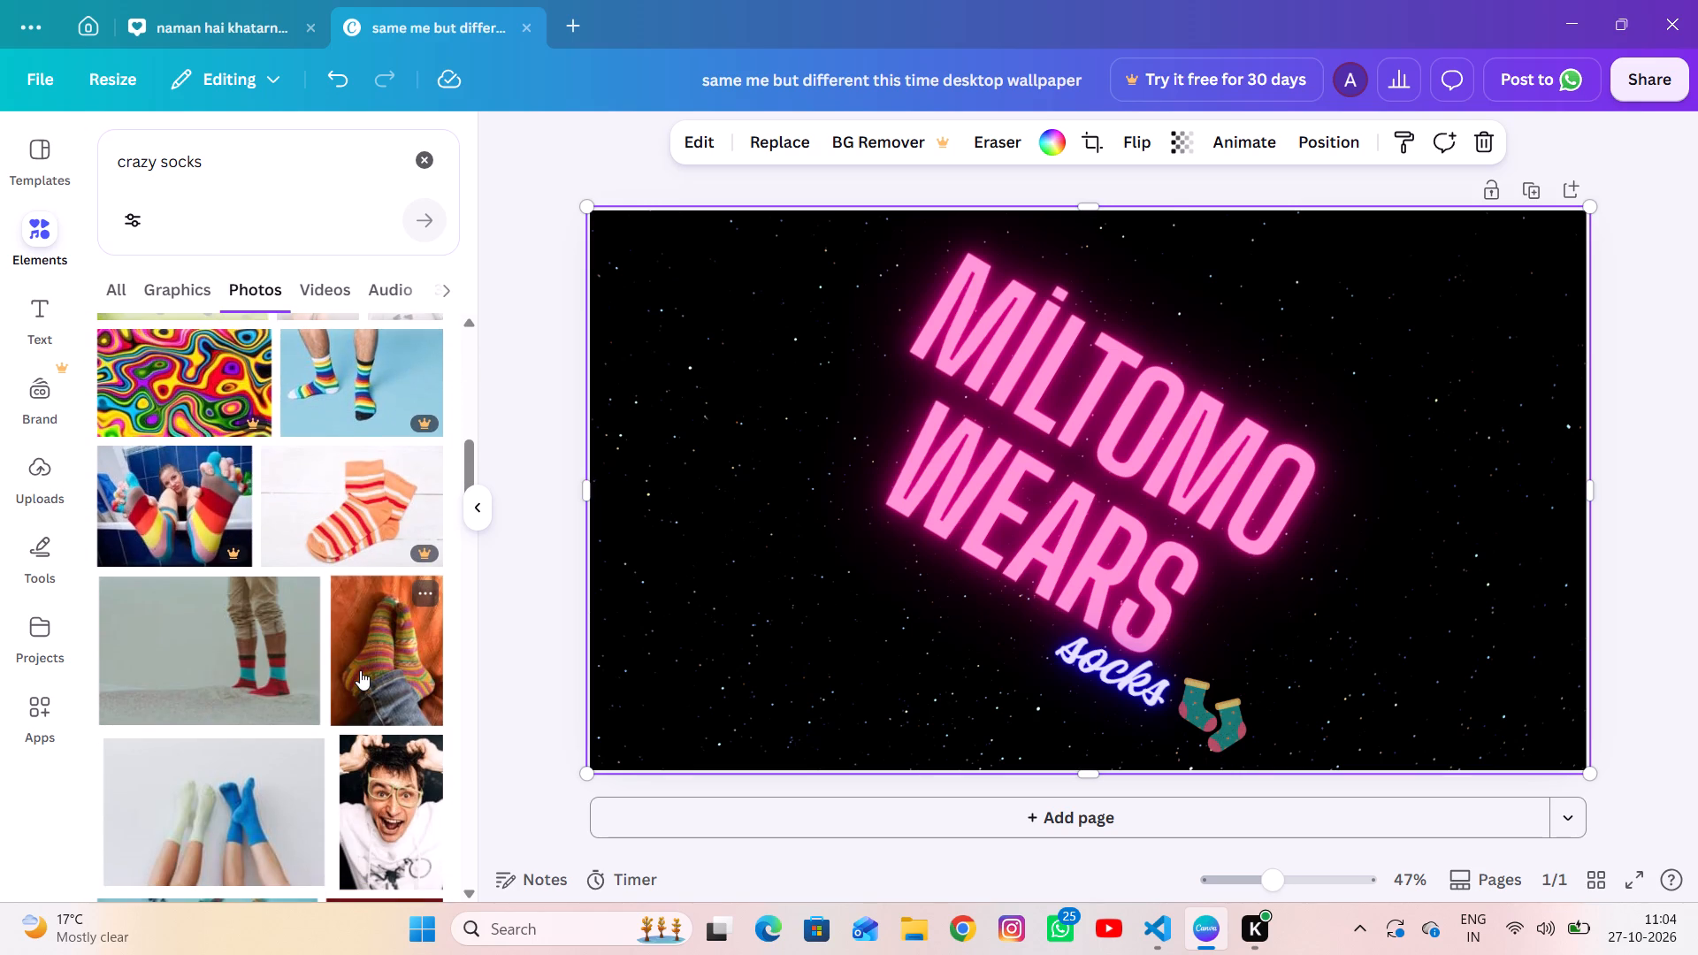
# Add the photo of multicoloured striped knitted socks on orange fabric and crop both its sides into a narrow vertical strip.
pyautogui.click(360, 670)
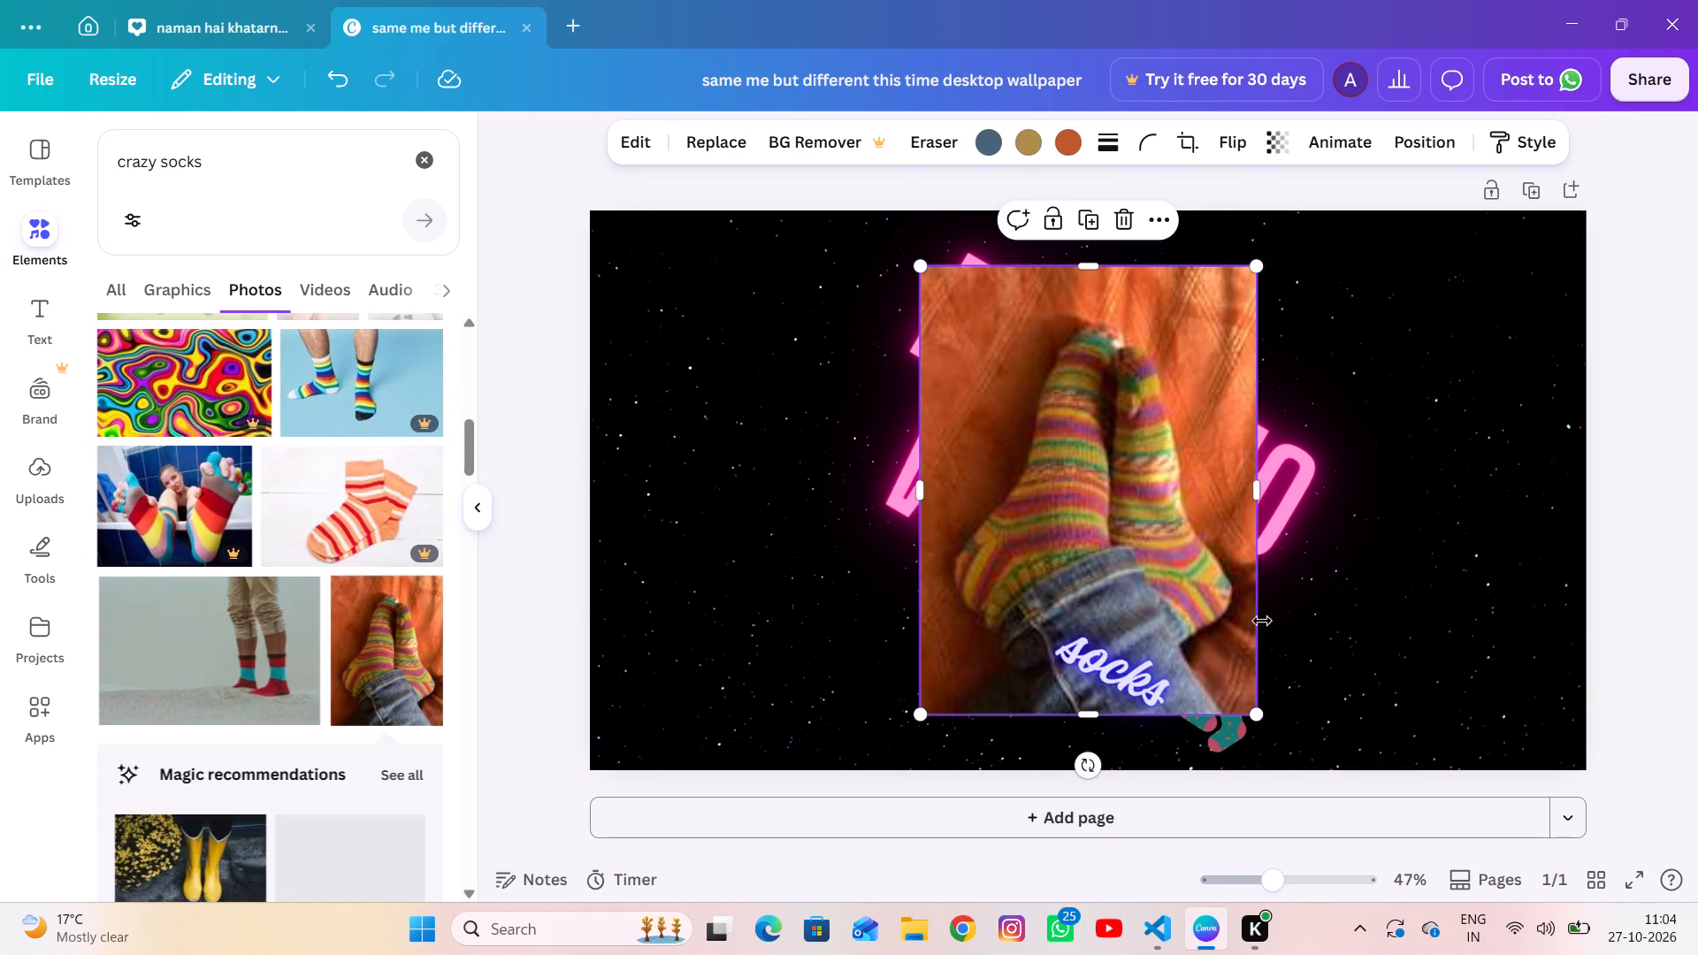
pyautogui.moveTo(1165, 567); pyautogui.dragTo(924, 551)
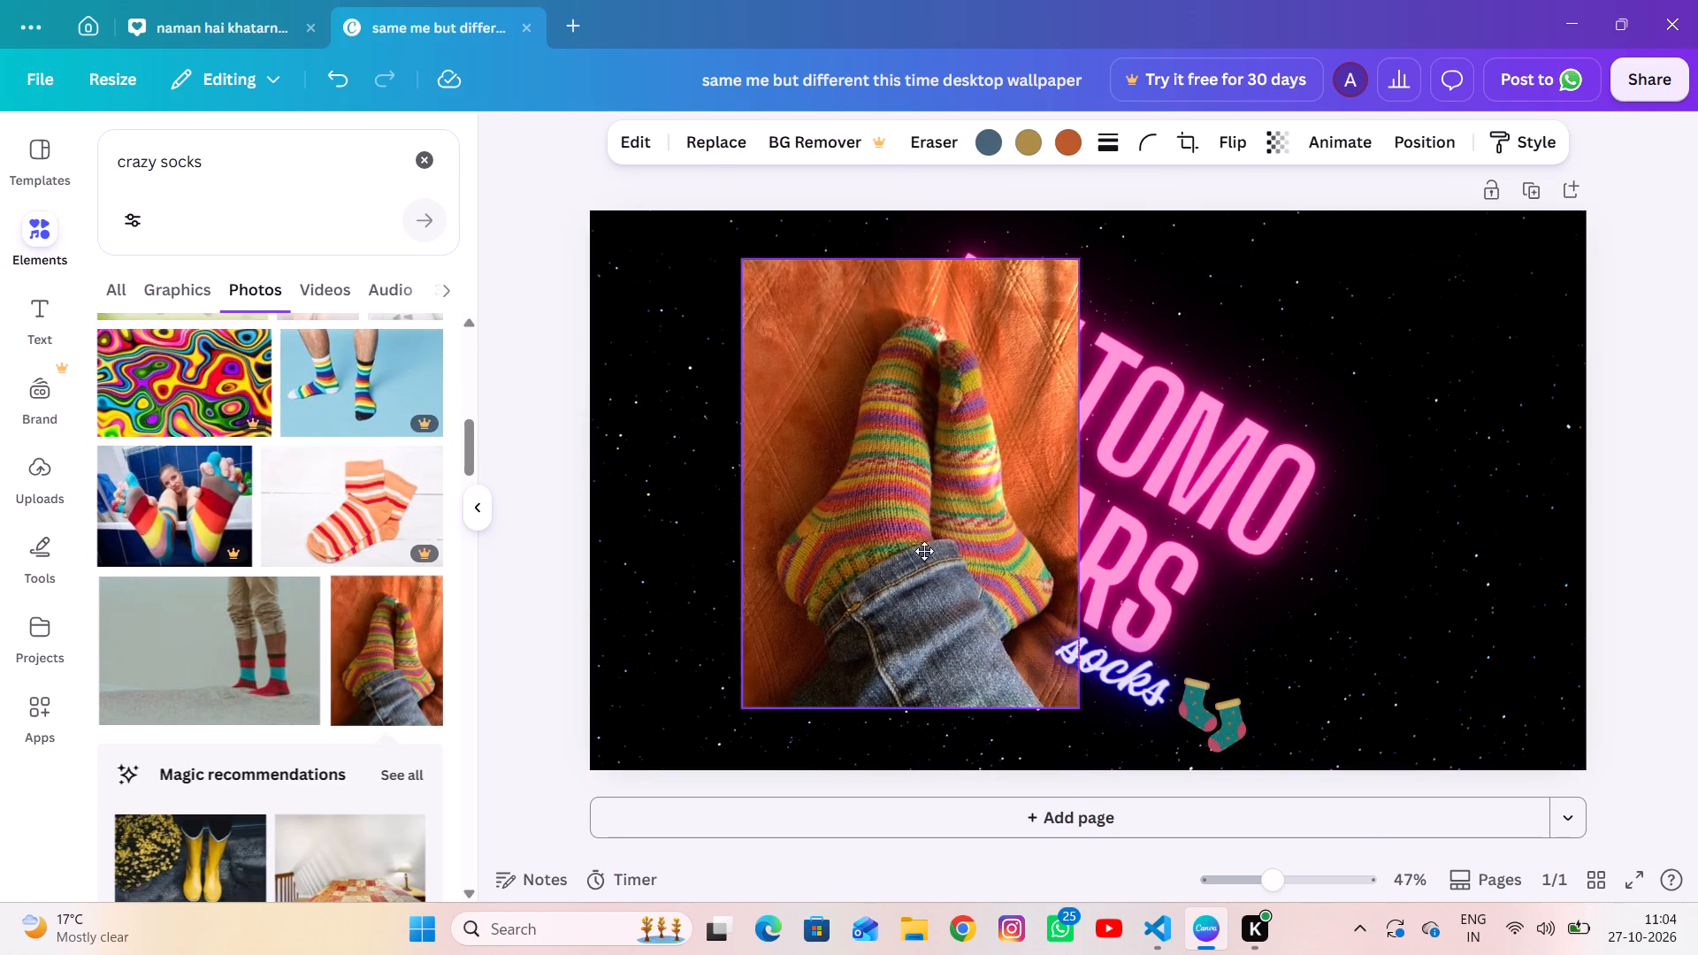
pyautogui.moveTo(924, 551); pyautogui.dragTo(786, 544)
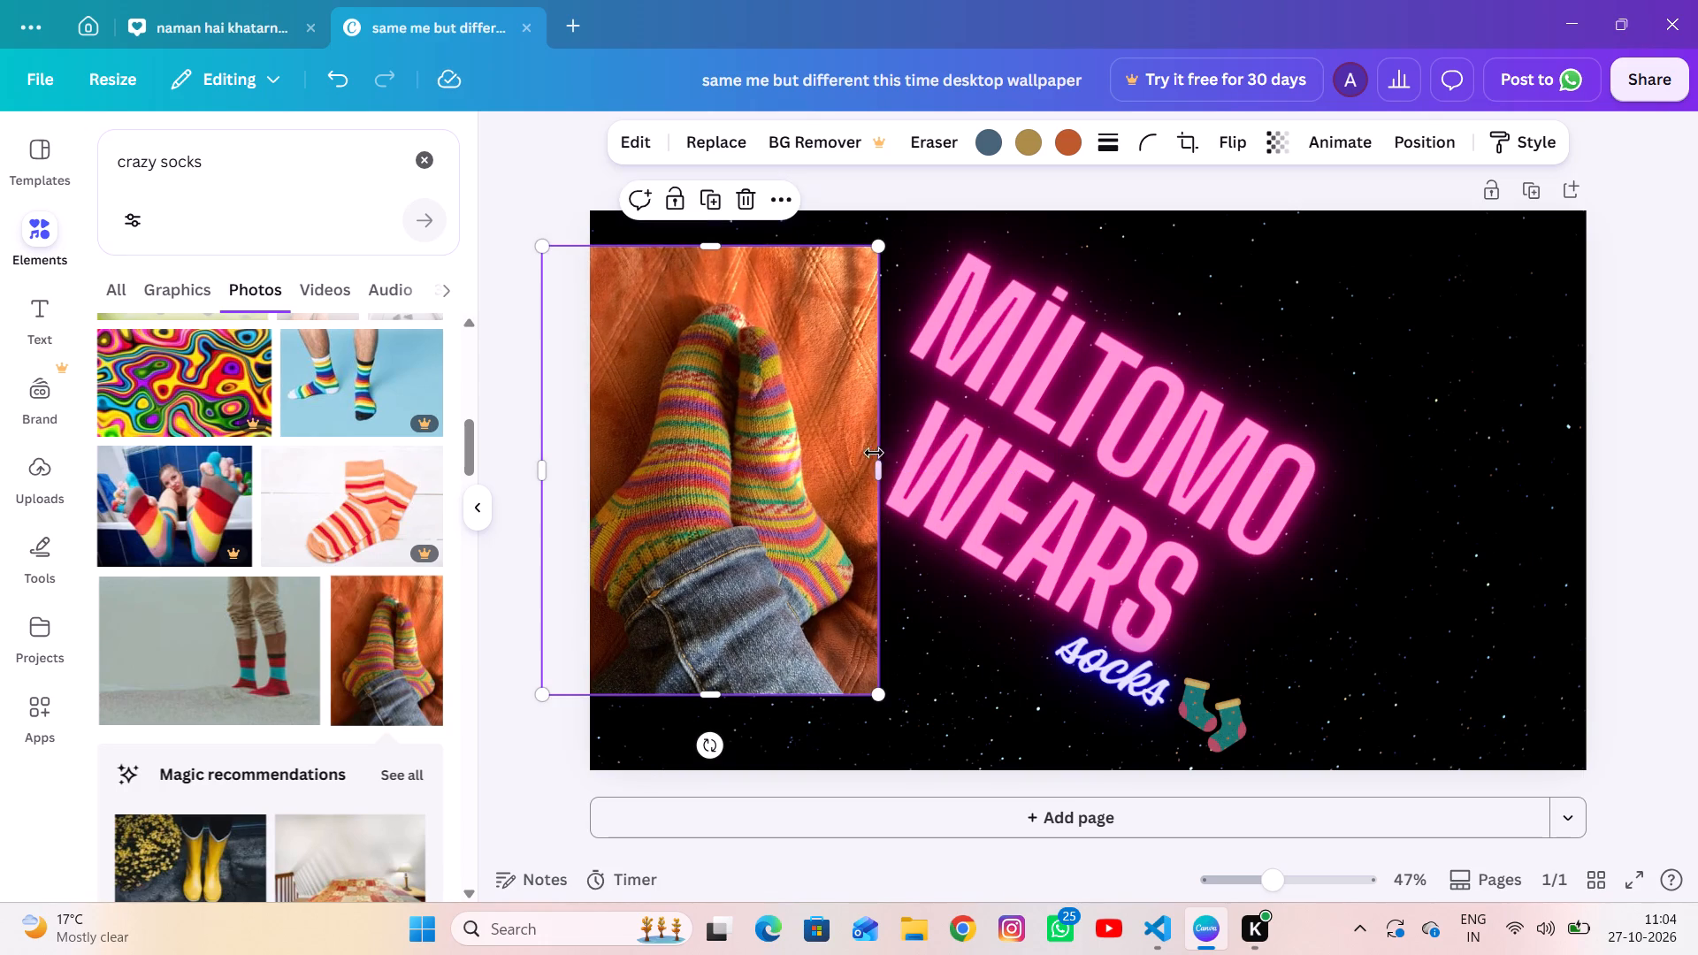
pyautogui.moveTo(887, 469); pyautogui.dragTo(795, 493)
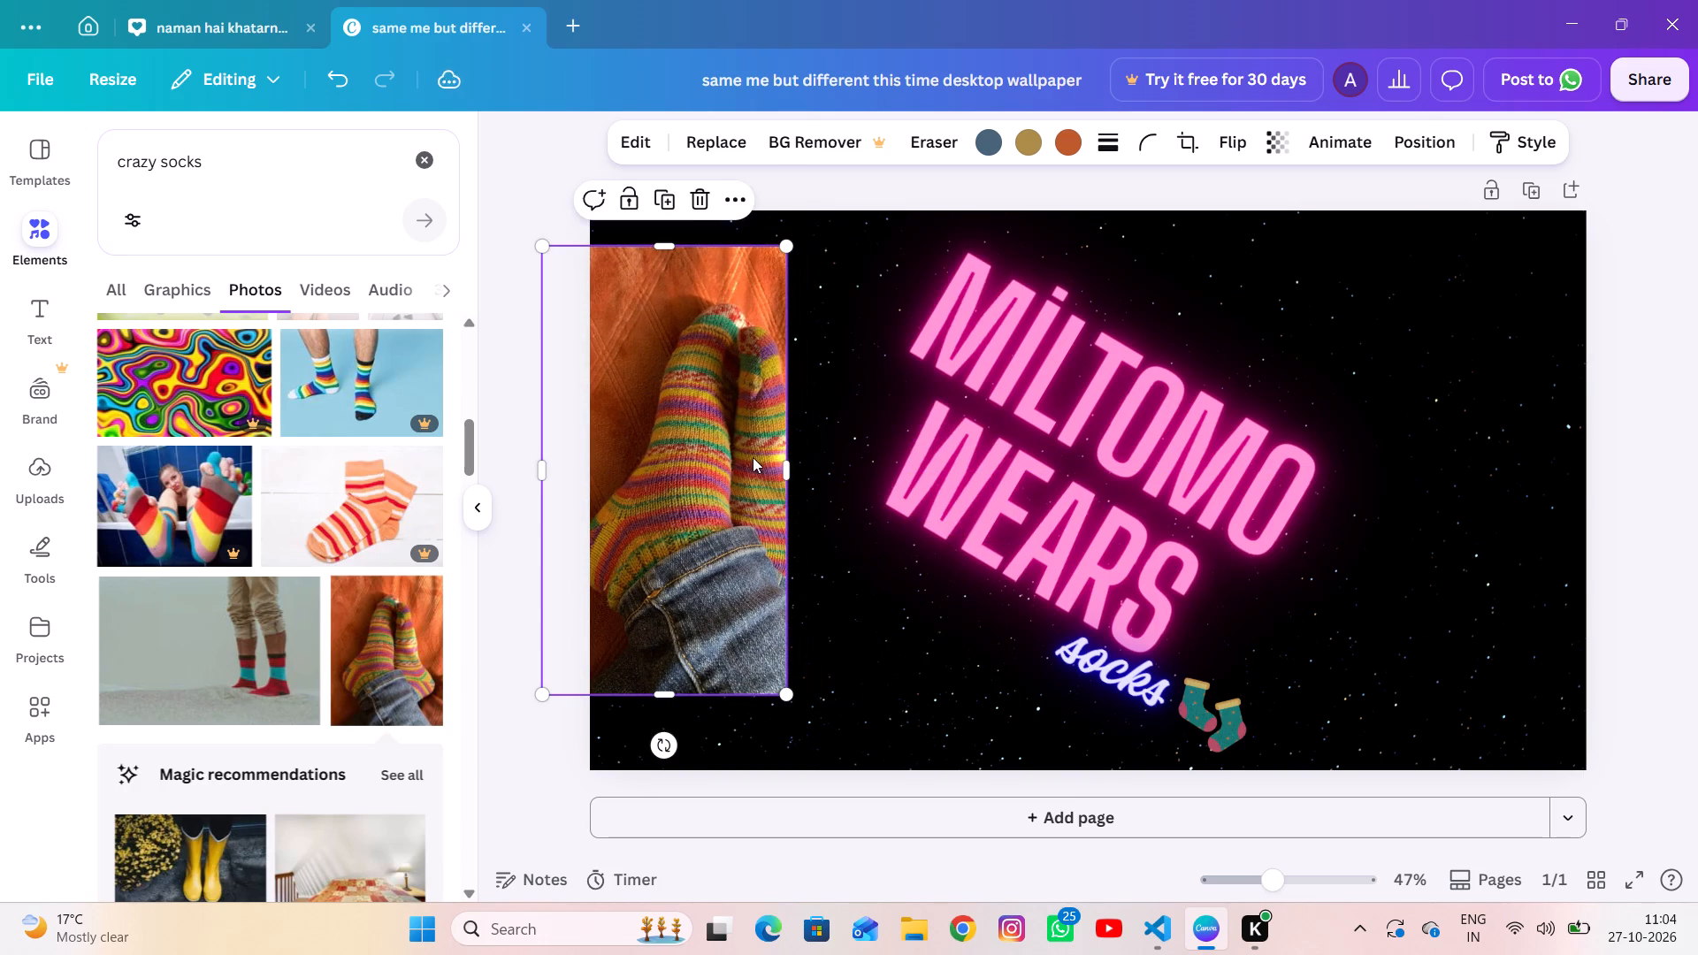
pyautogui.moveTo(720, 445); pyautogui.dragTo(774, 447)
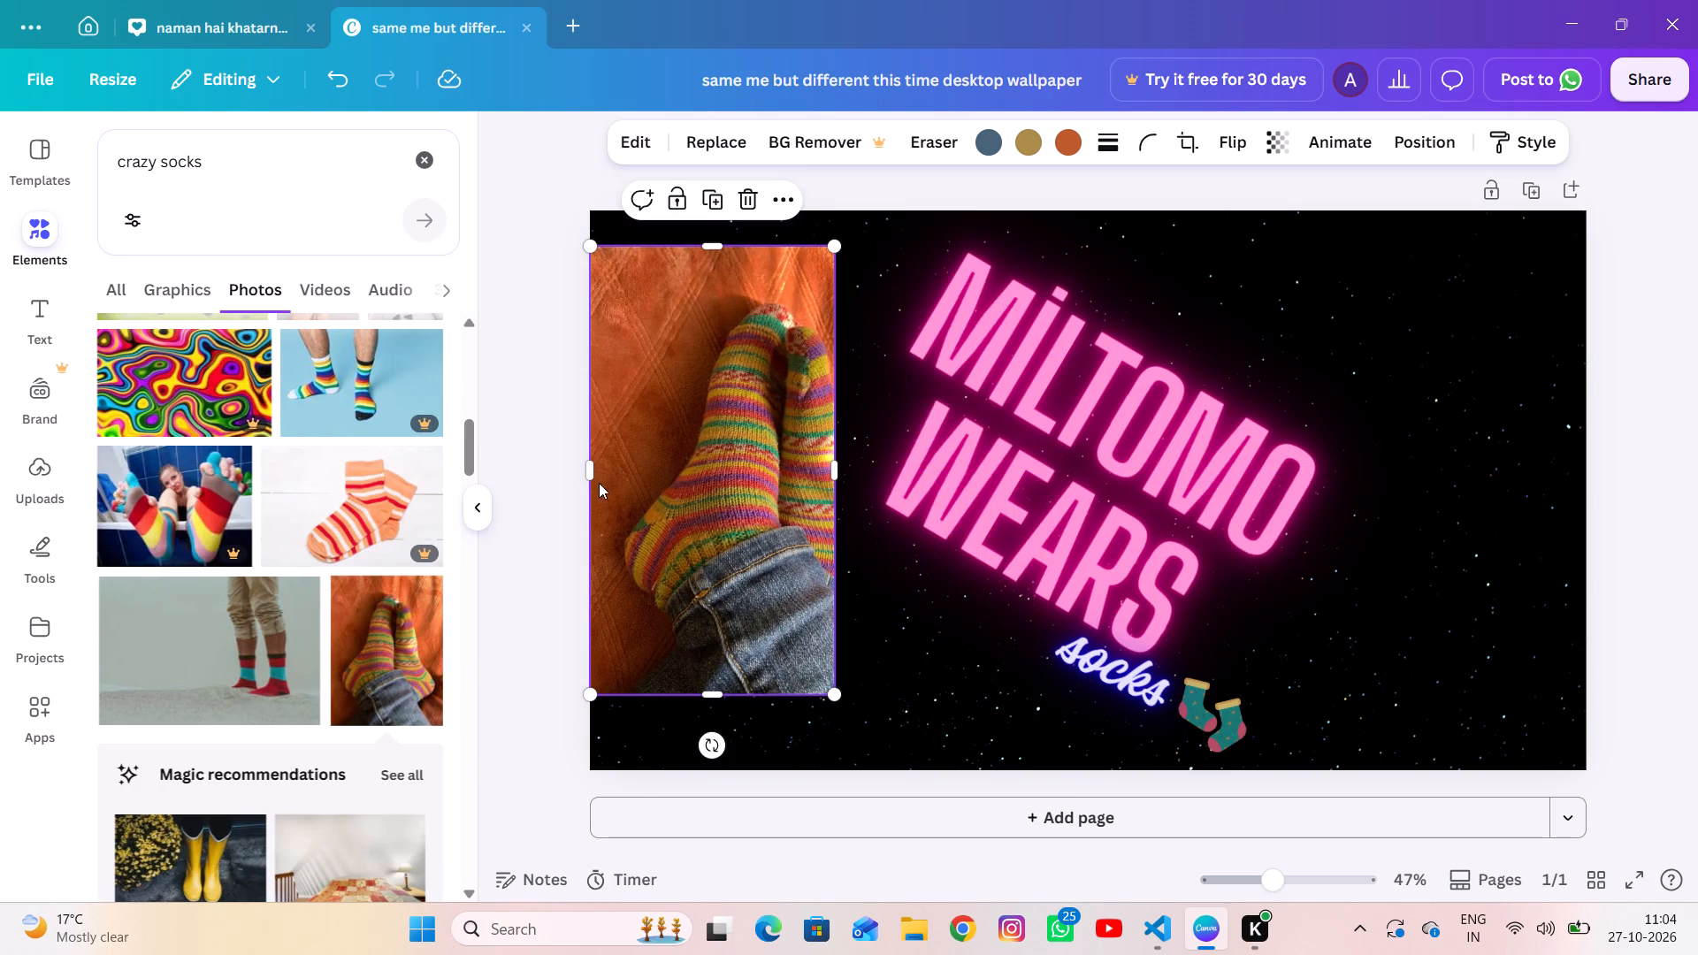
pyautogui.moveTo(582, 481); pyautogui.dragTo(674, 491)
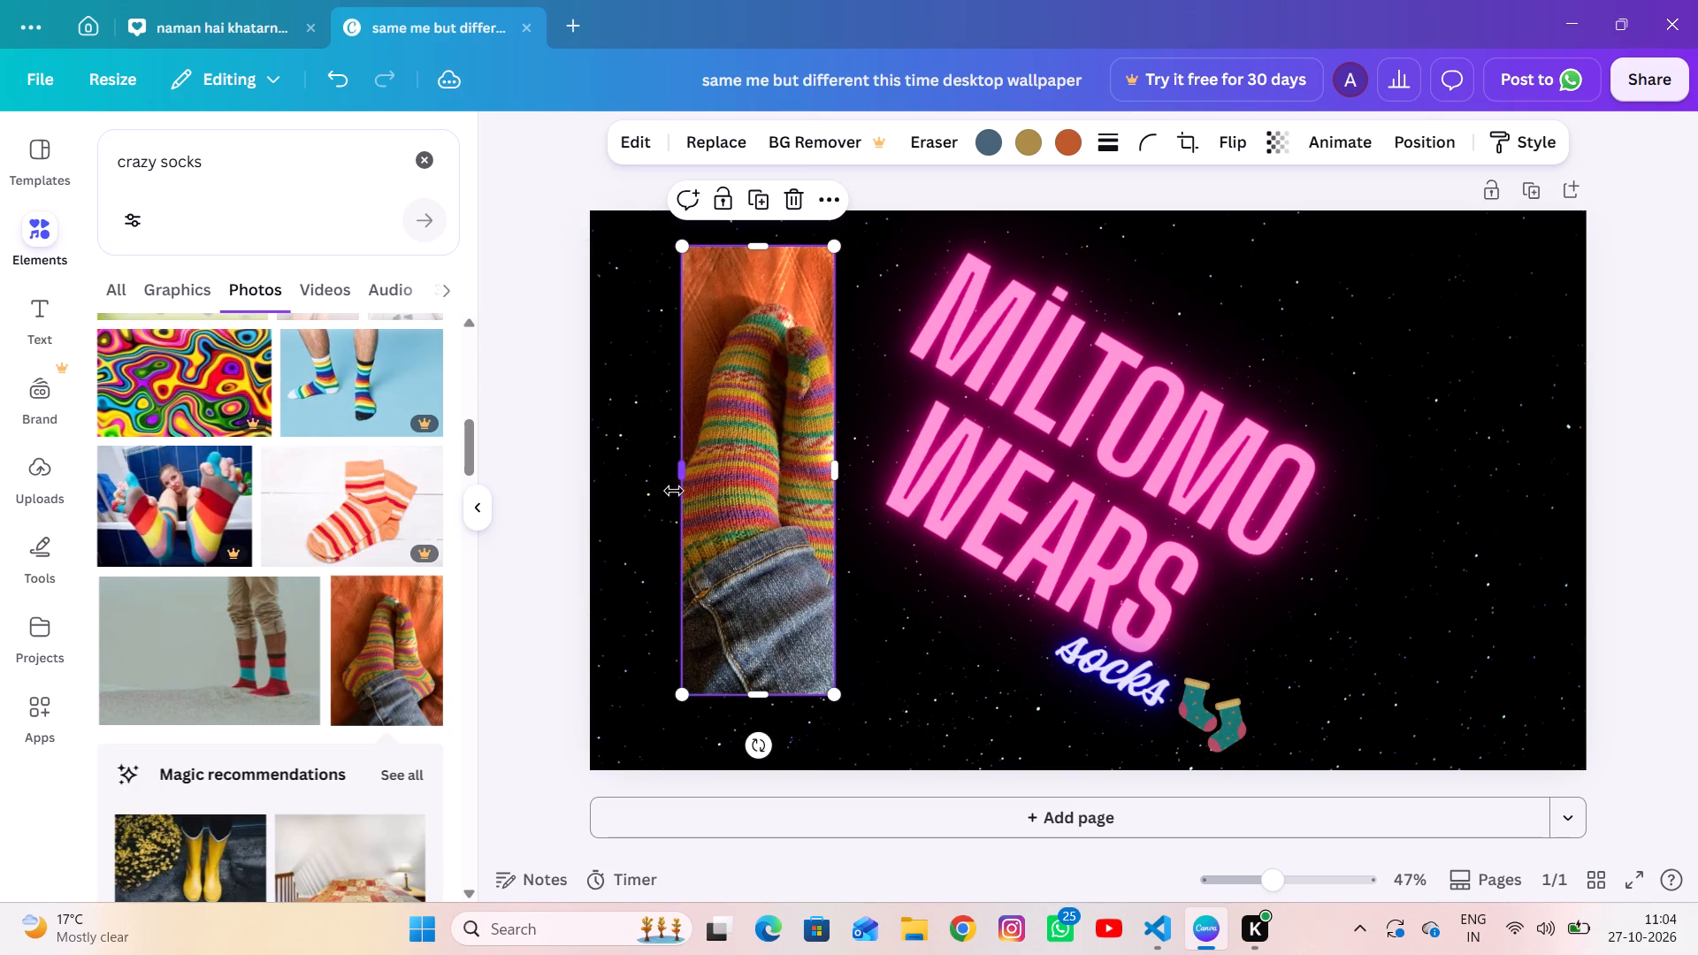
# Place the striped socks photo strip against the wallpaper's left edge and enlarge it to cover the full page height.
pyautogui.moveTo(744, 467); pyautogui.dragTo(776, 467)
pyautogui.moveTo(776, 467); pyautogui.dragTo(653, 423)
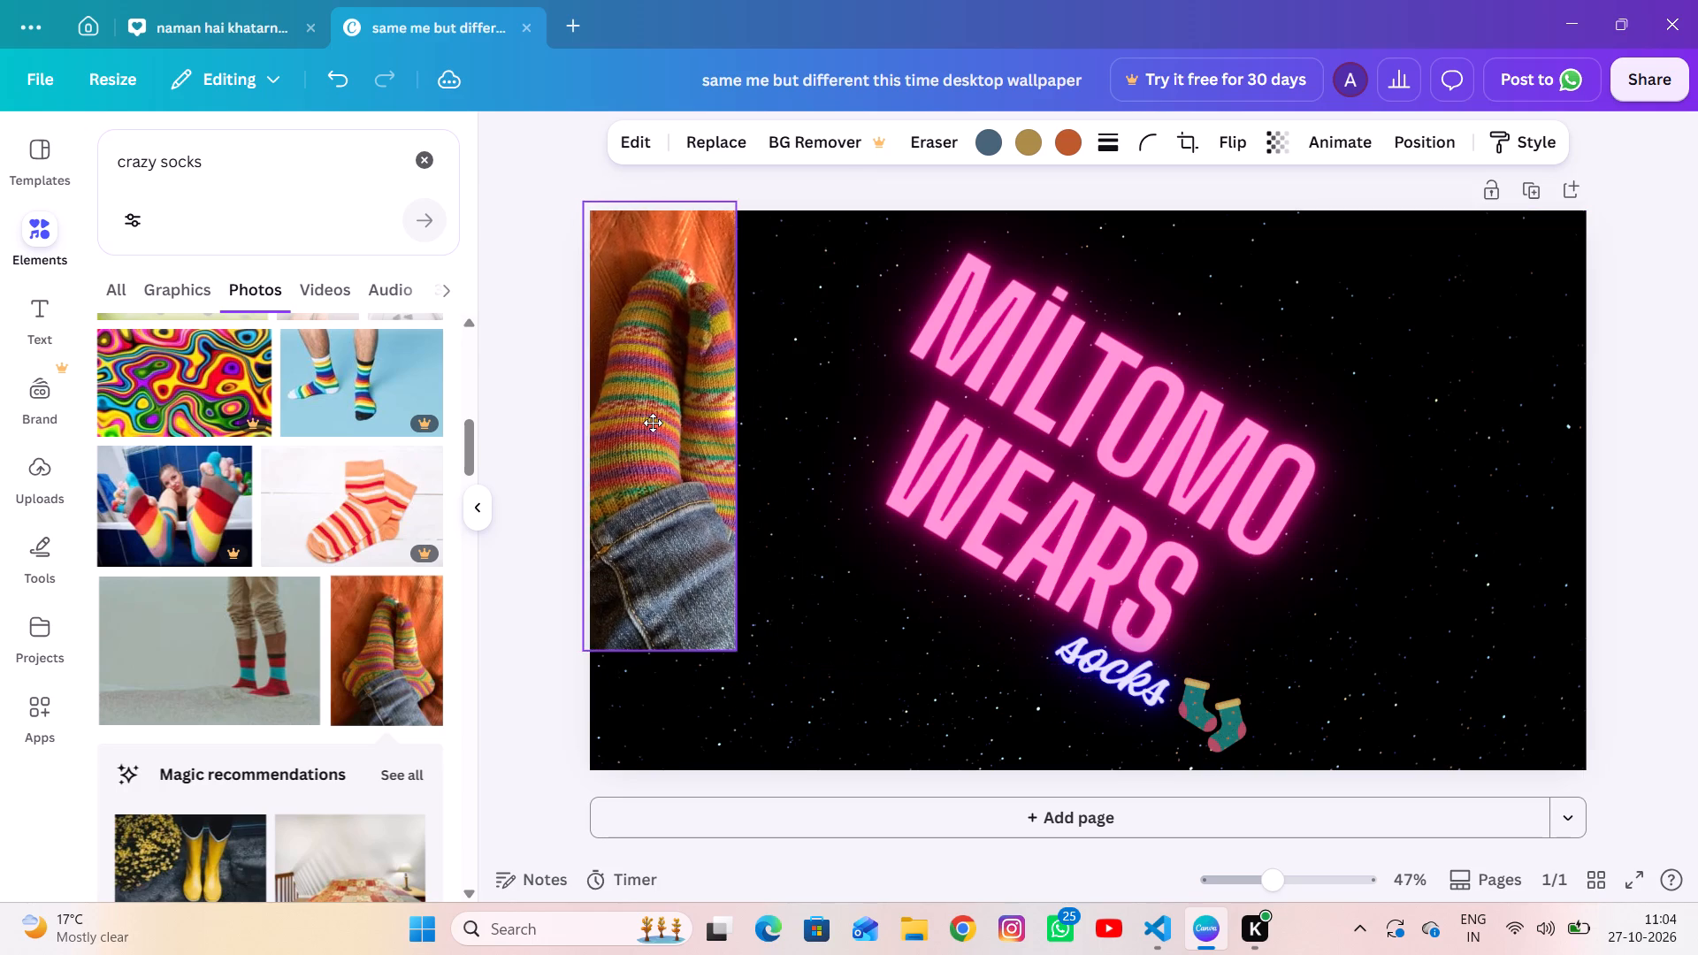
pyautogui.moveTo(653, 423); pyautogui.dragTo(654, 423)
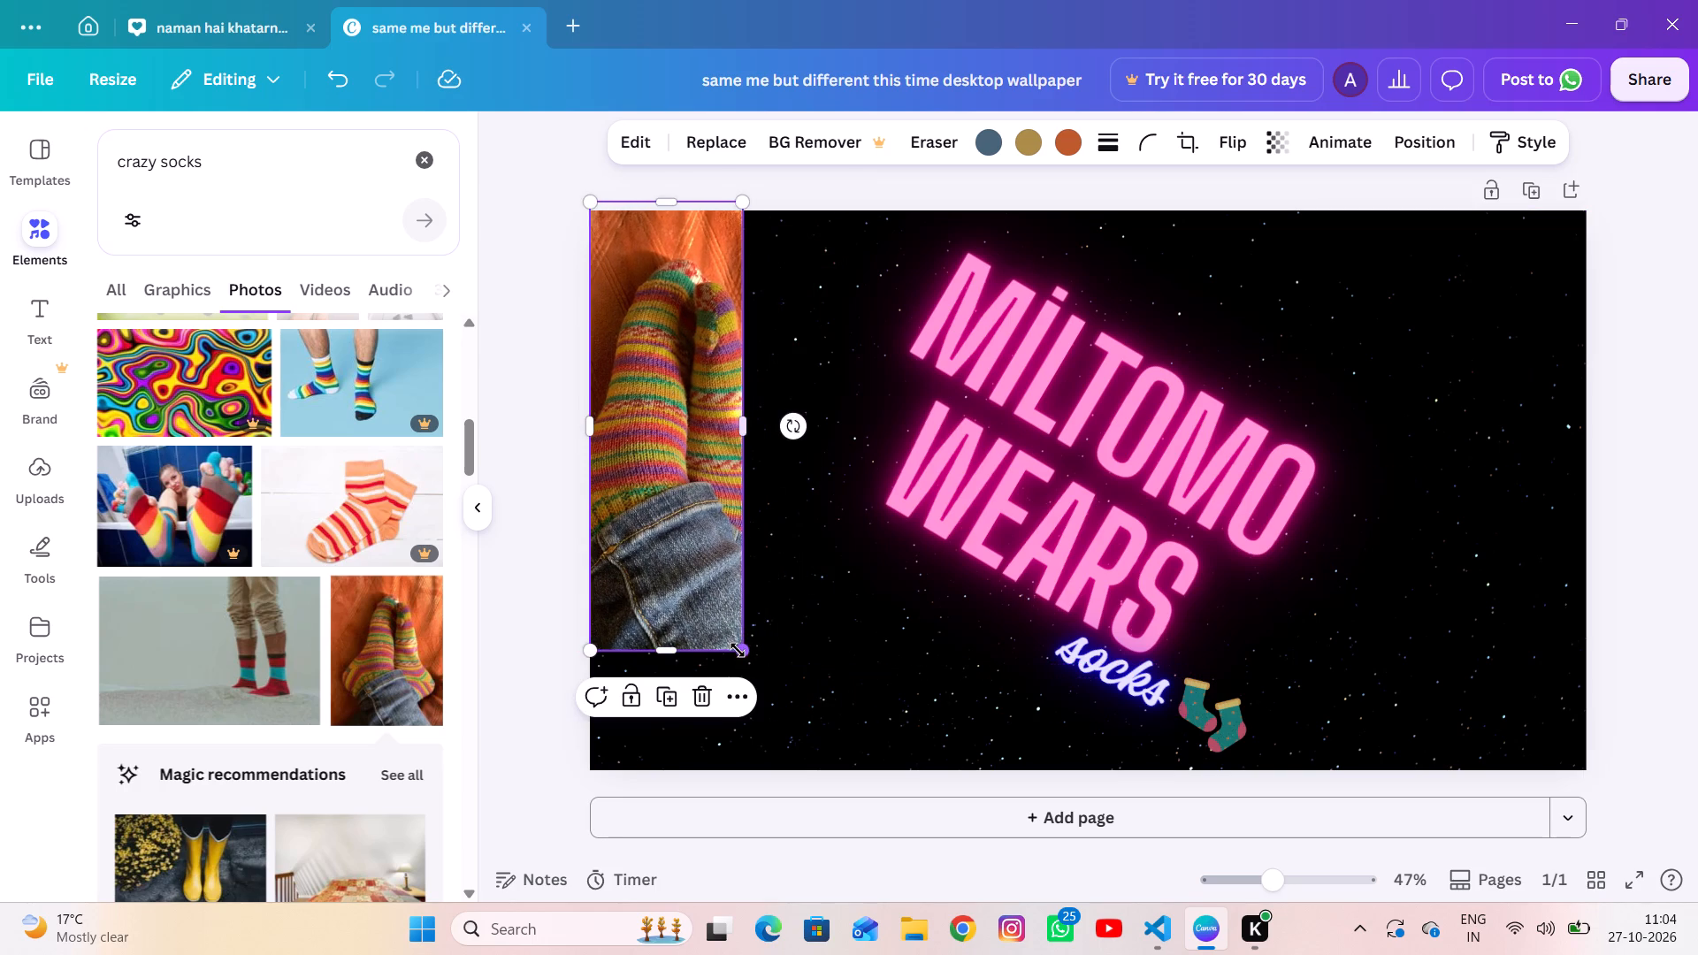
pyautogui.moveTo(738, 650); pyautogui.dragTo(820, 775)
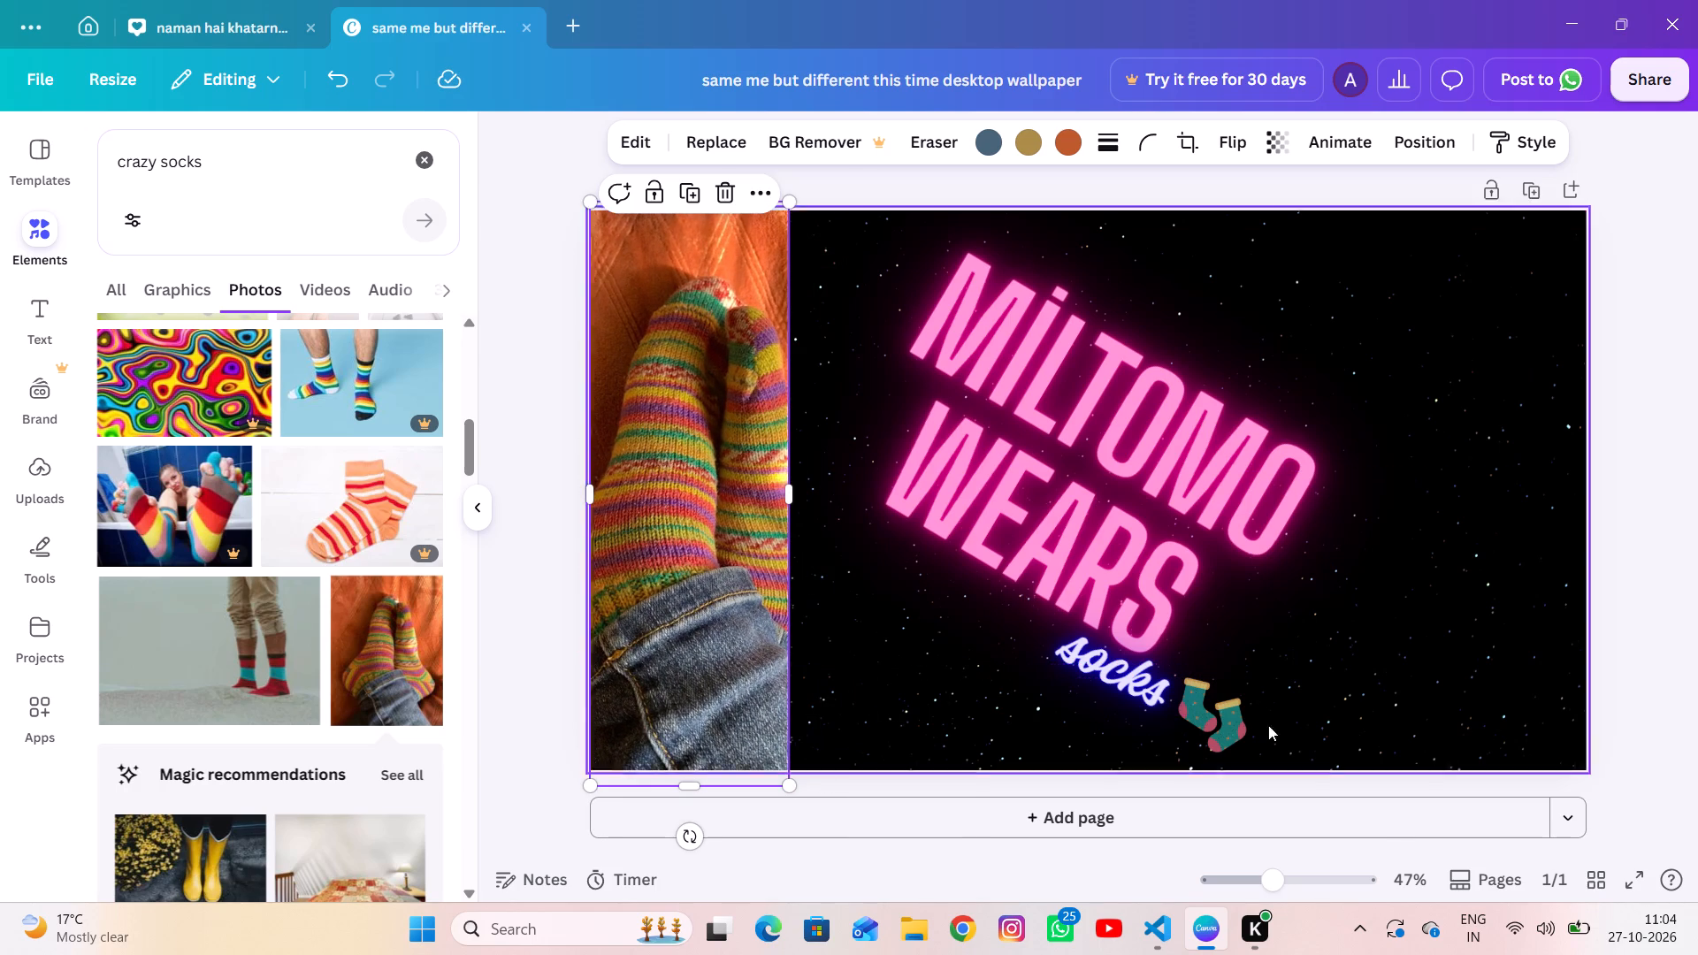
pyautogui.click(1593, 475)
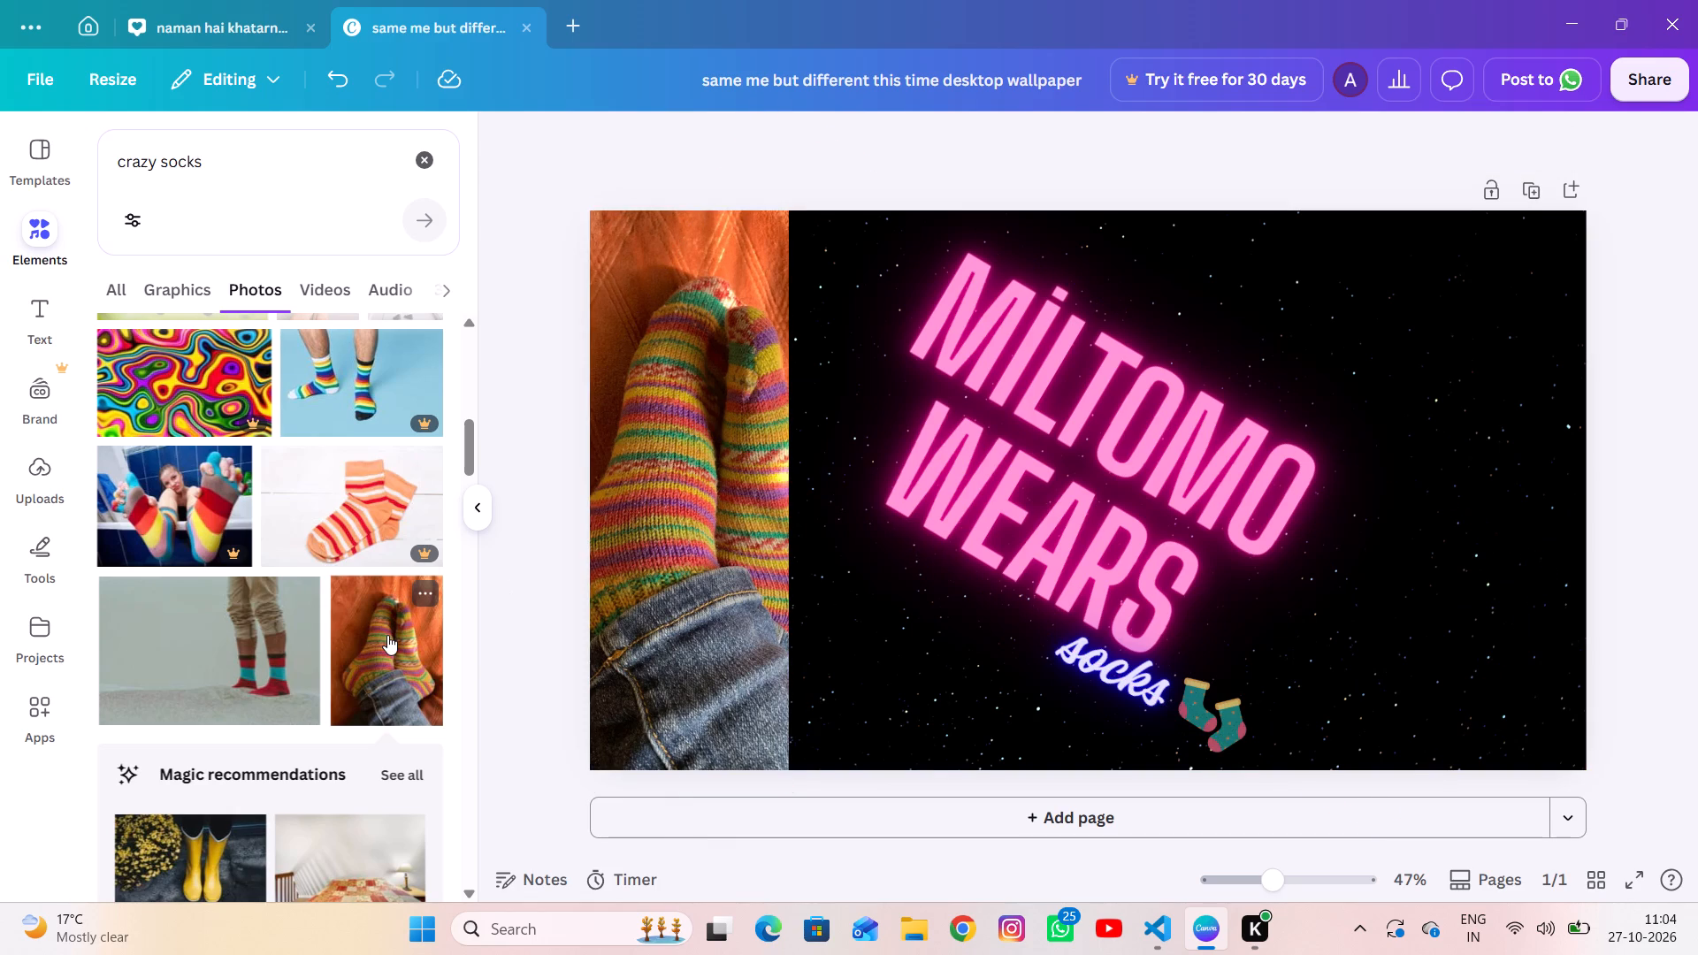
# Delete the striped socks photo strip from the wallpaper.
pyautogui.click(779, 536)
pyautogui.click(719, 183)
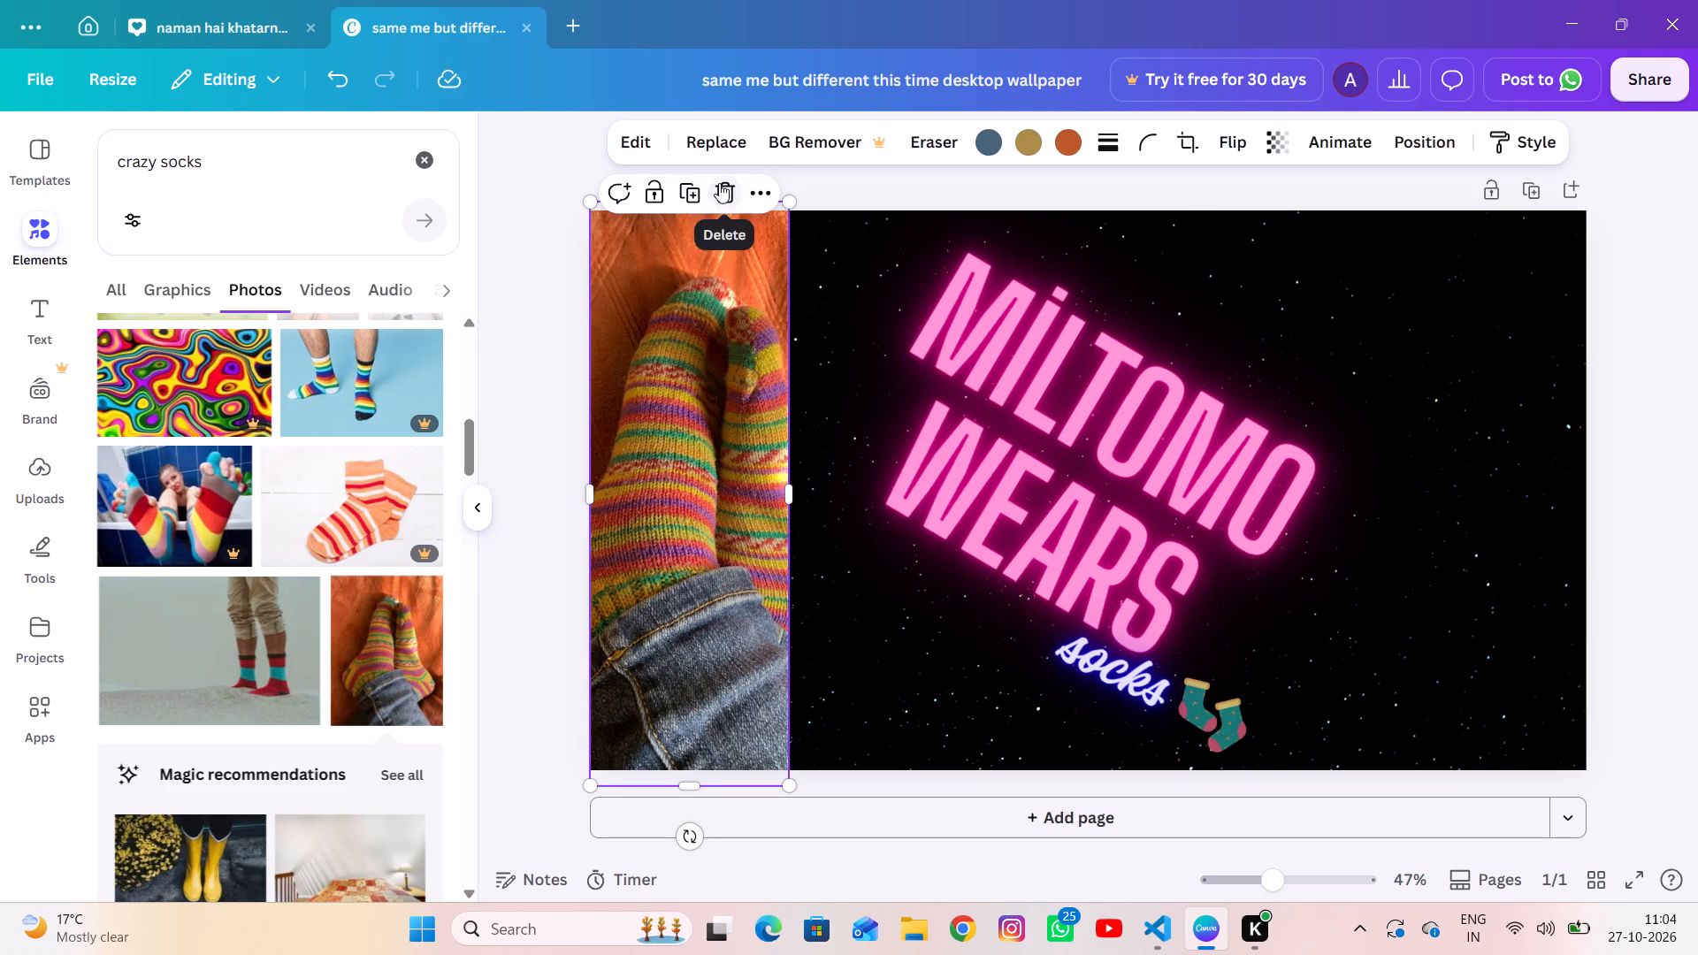
# Add the photo of white and pale green animal-face socks on a light blue background to the wallpaper.
pyautogui.scroll(-3, 230, 413)
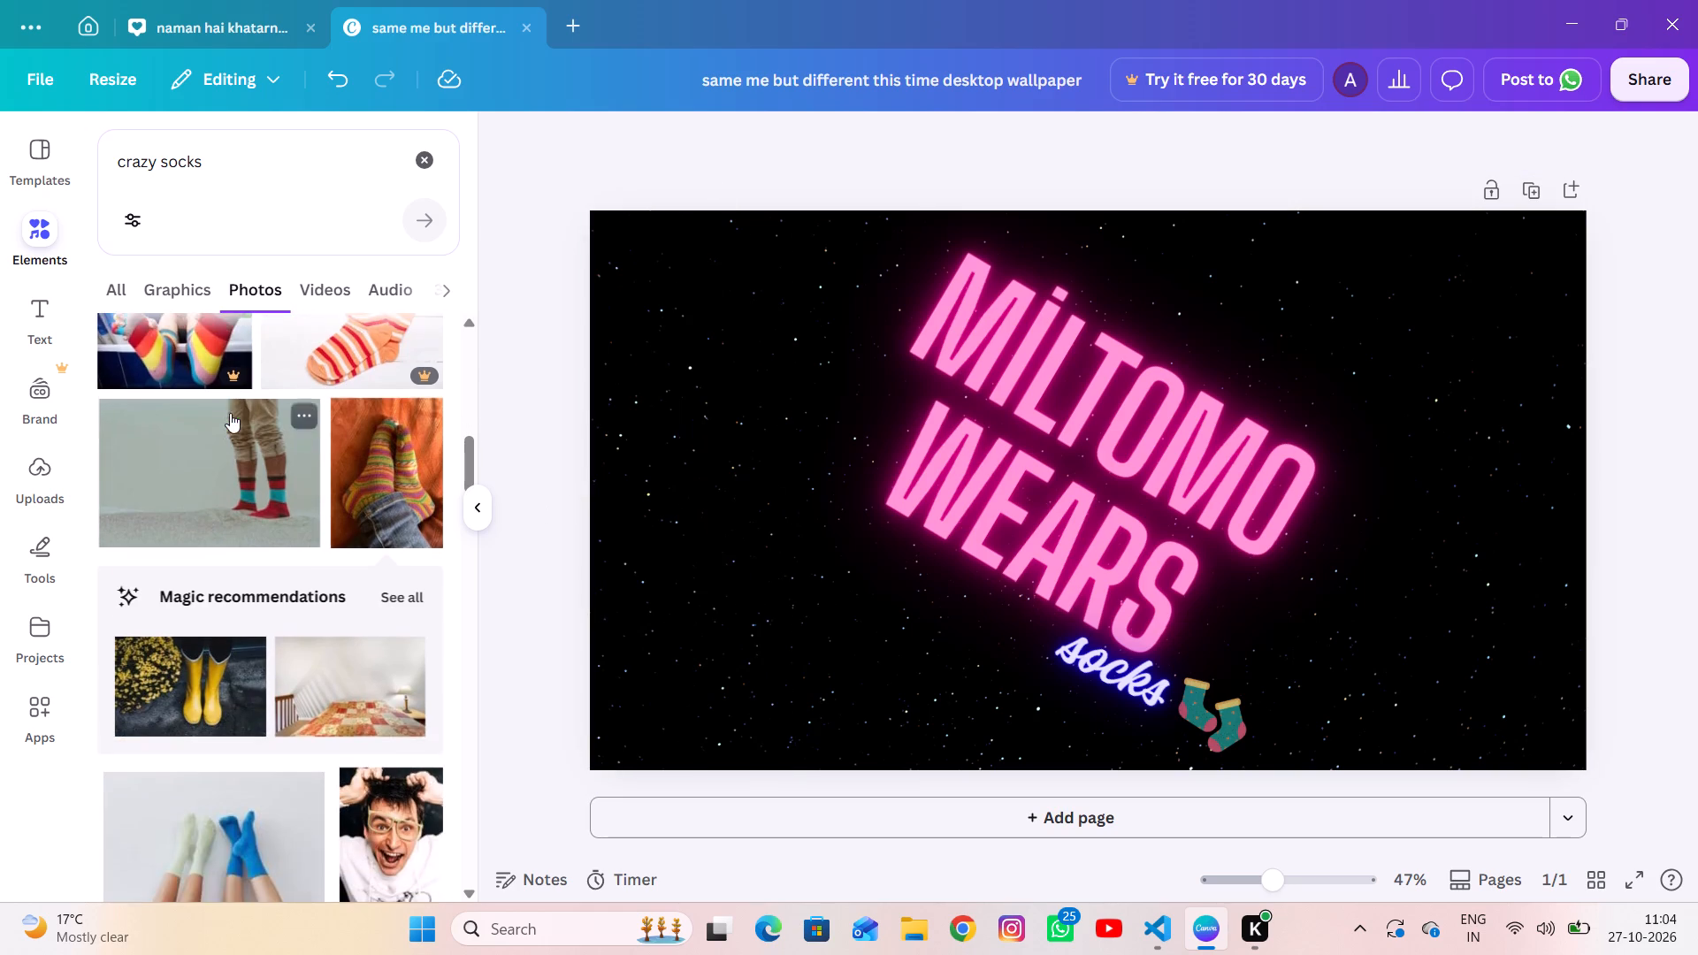
pyautogui.scroll(-2, 230, 413)
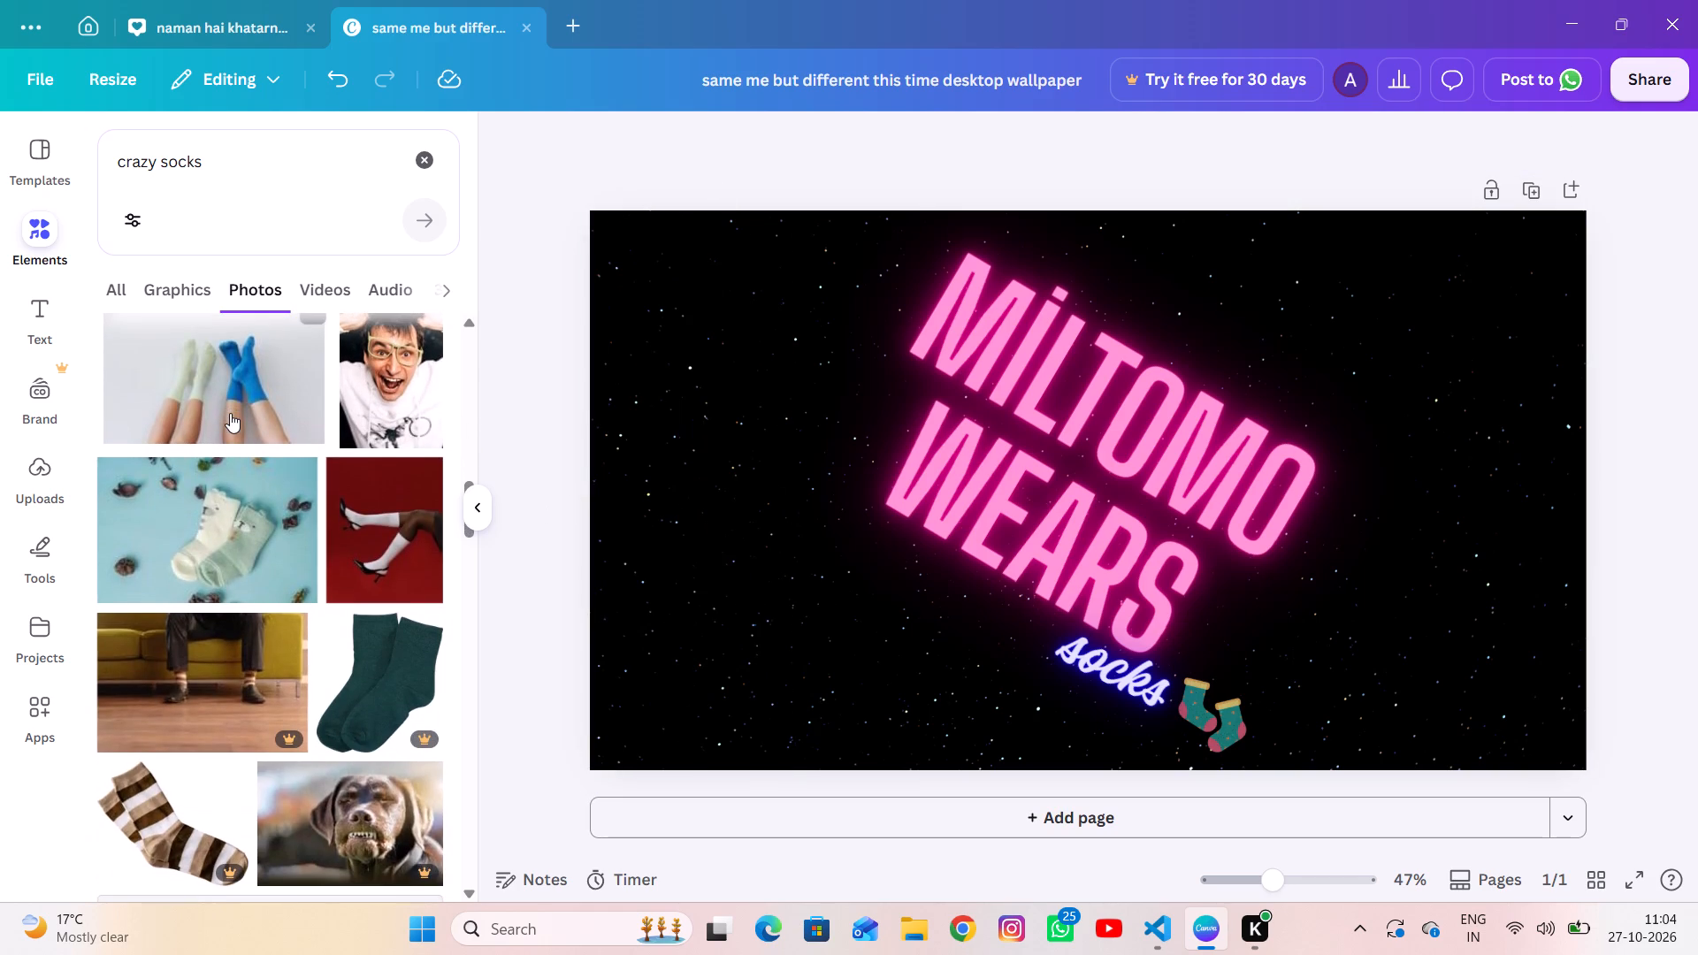
pyautogui.click(145, 513)
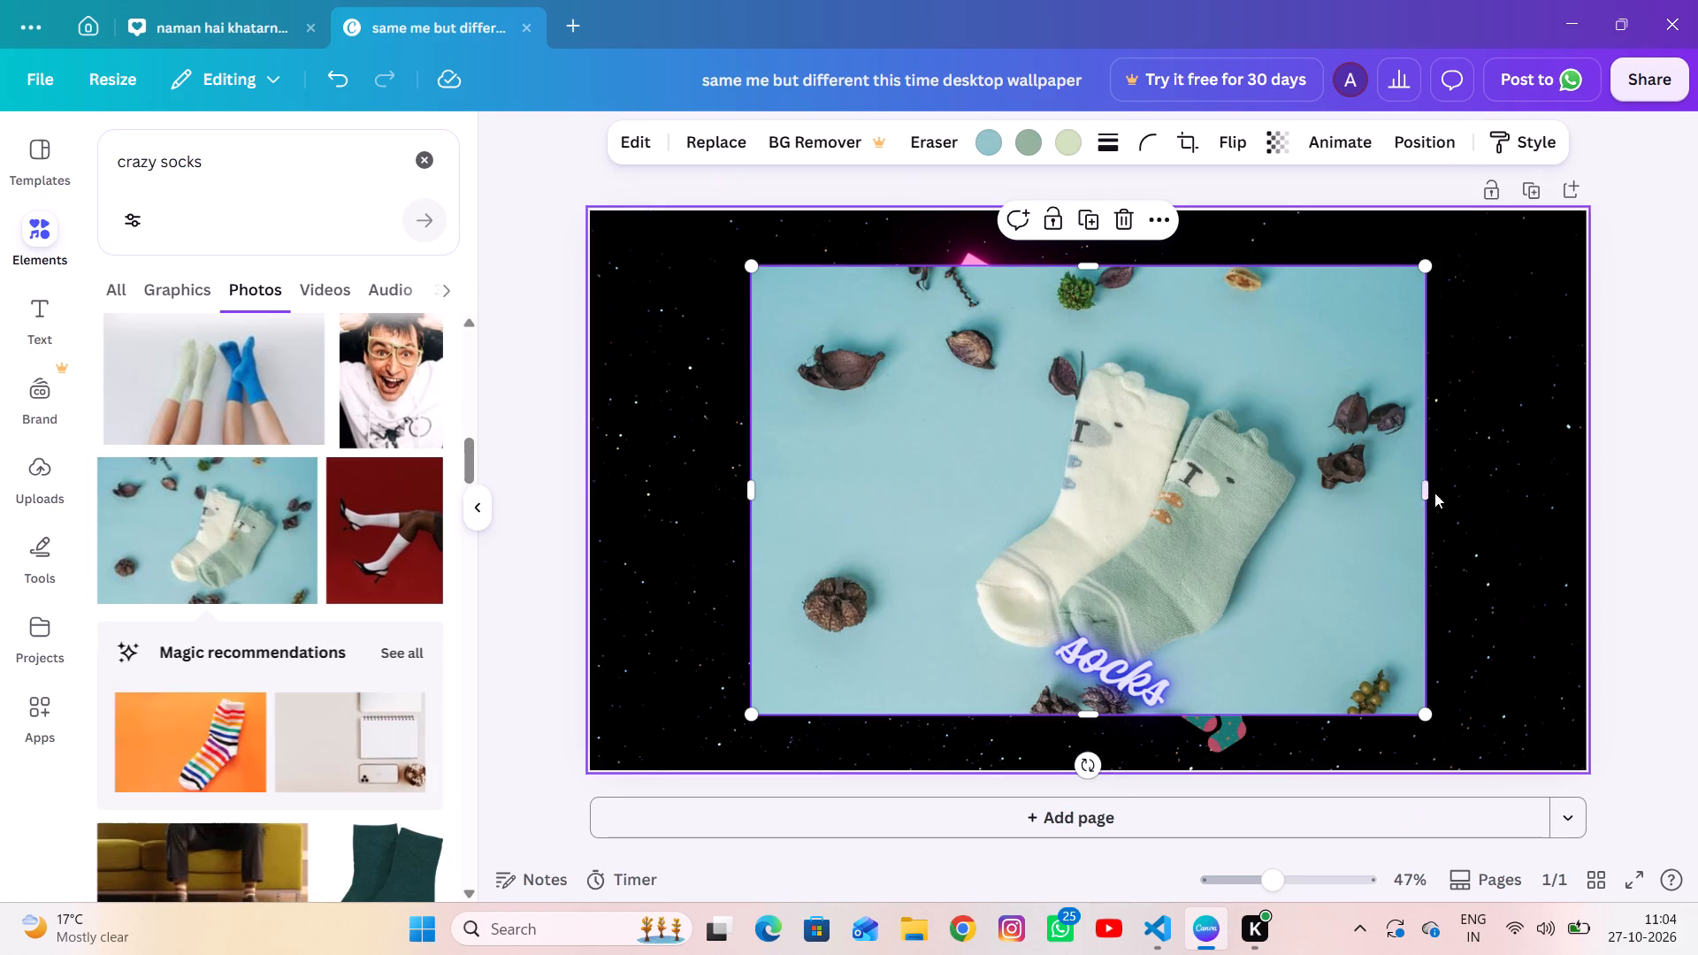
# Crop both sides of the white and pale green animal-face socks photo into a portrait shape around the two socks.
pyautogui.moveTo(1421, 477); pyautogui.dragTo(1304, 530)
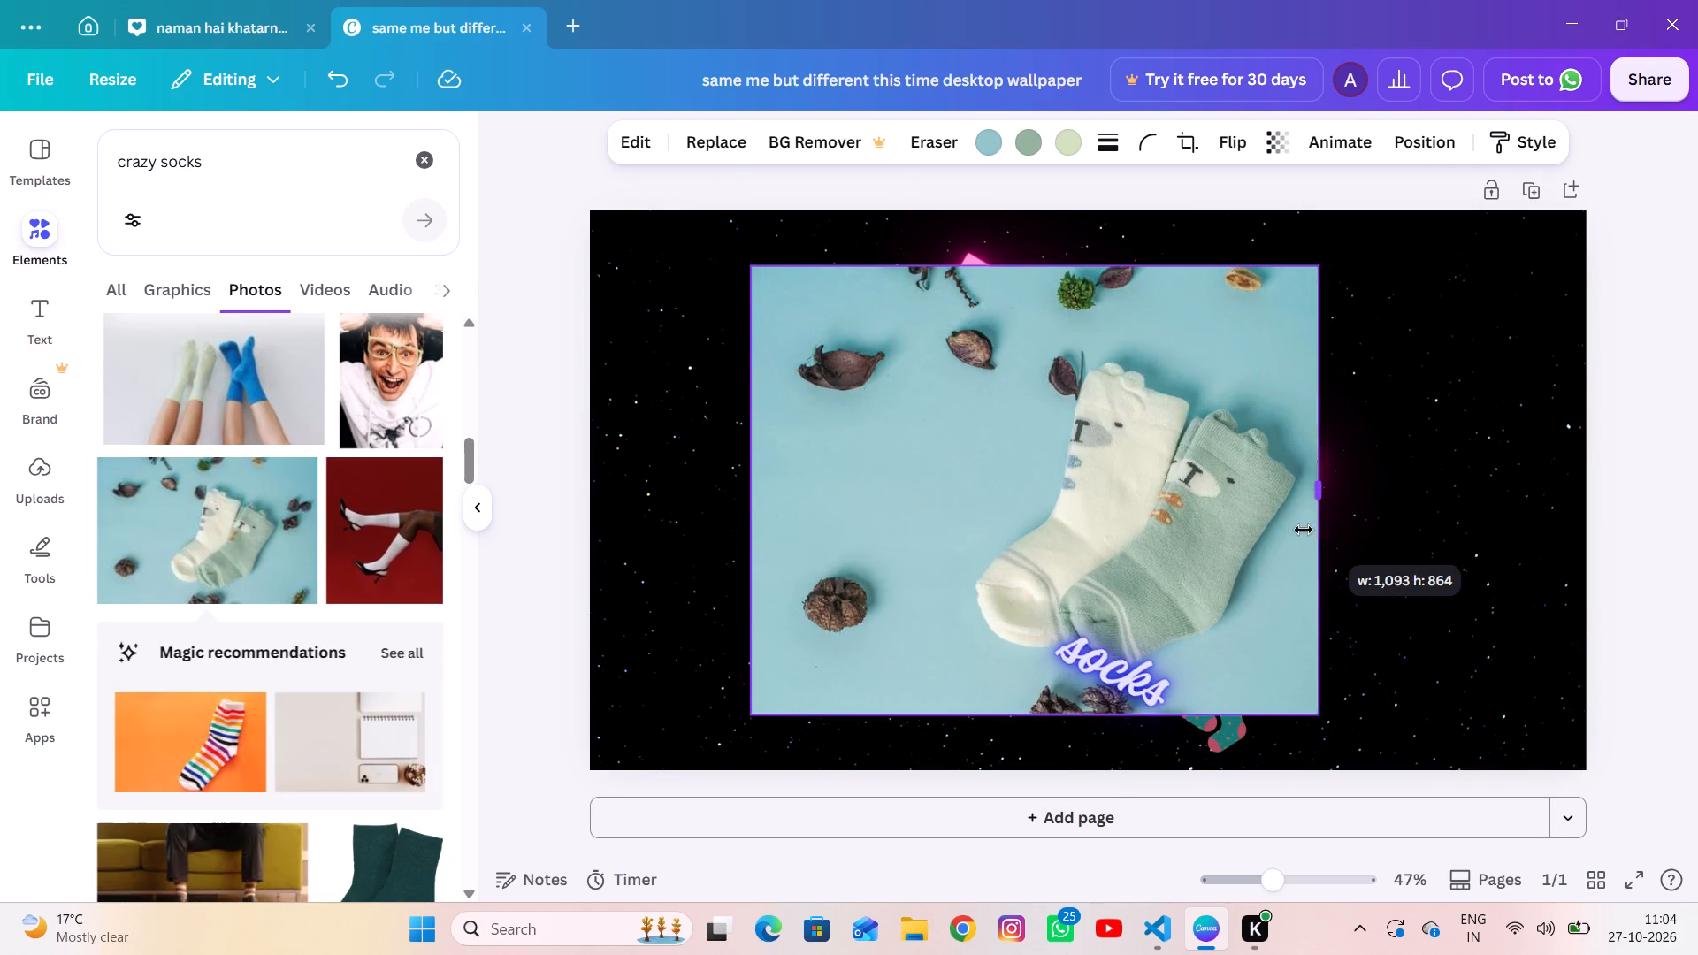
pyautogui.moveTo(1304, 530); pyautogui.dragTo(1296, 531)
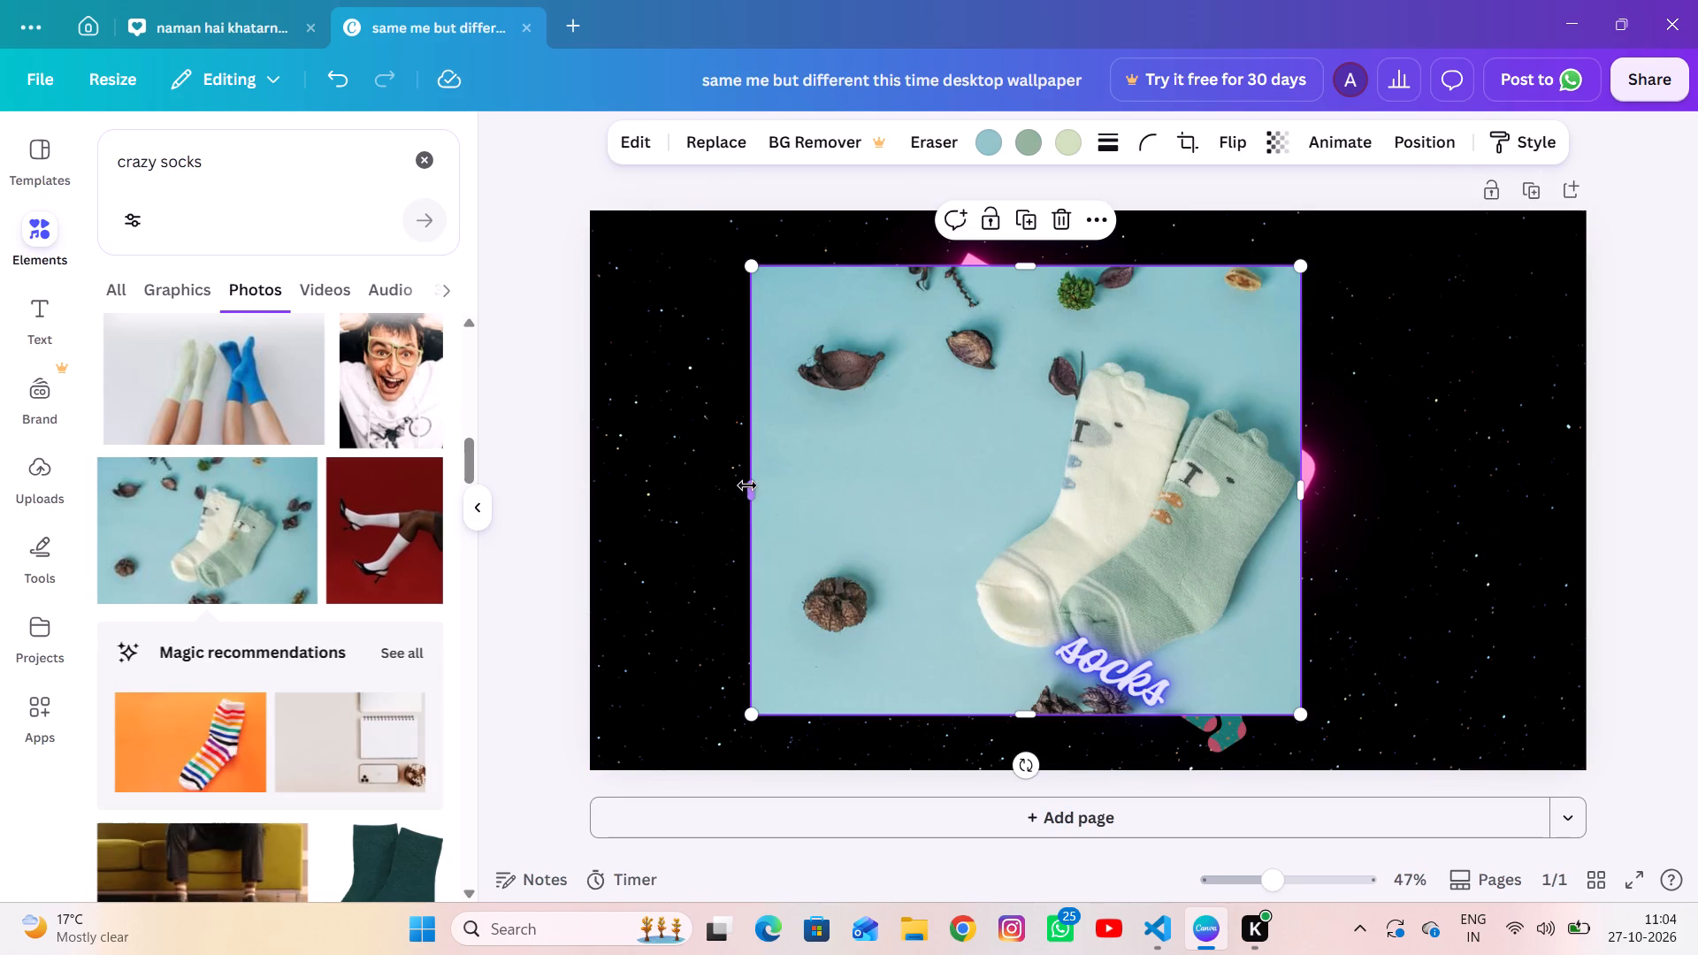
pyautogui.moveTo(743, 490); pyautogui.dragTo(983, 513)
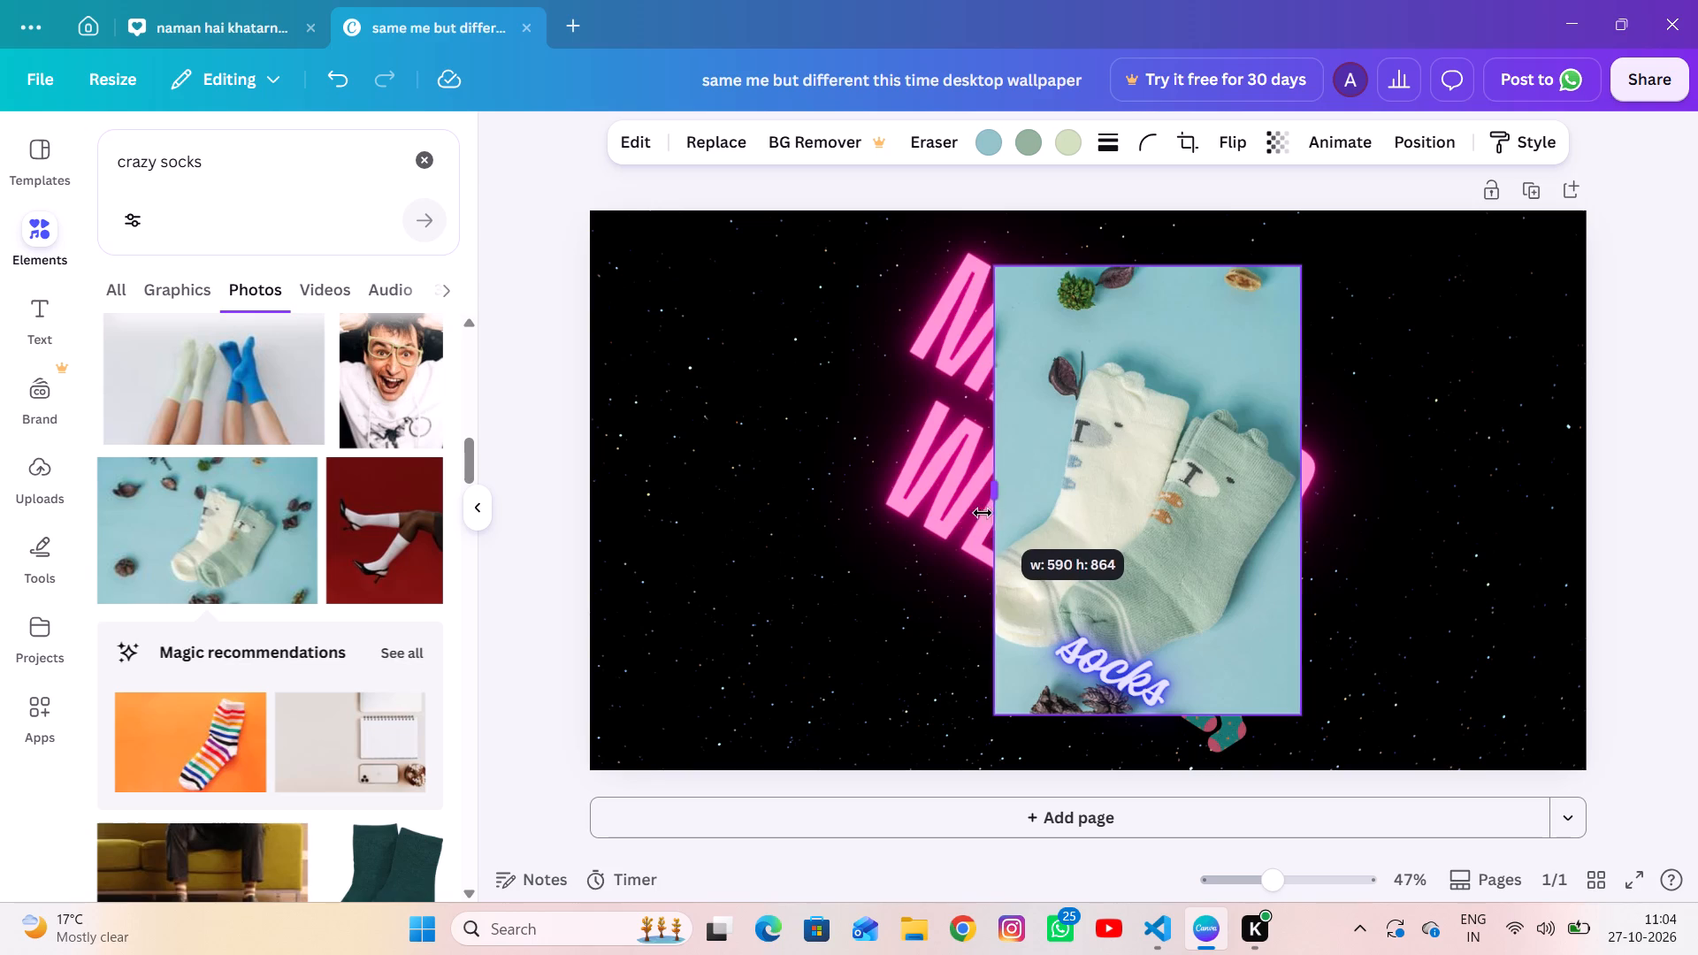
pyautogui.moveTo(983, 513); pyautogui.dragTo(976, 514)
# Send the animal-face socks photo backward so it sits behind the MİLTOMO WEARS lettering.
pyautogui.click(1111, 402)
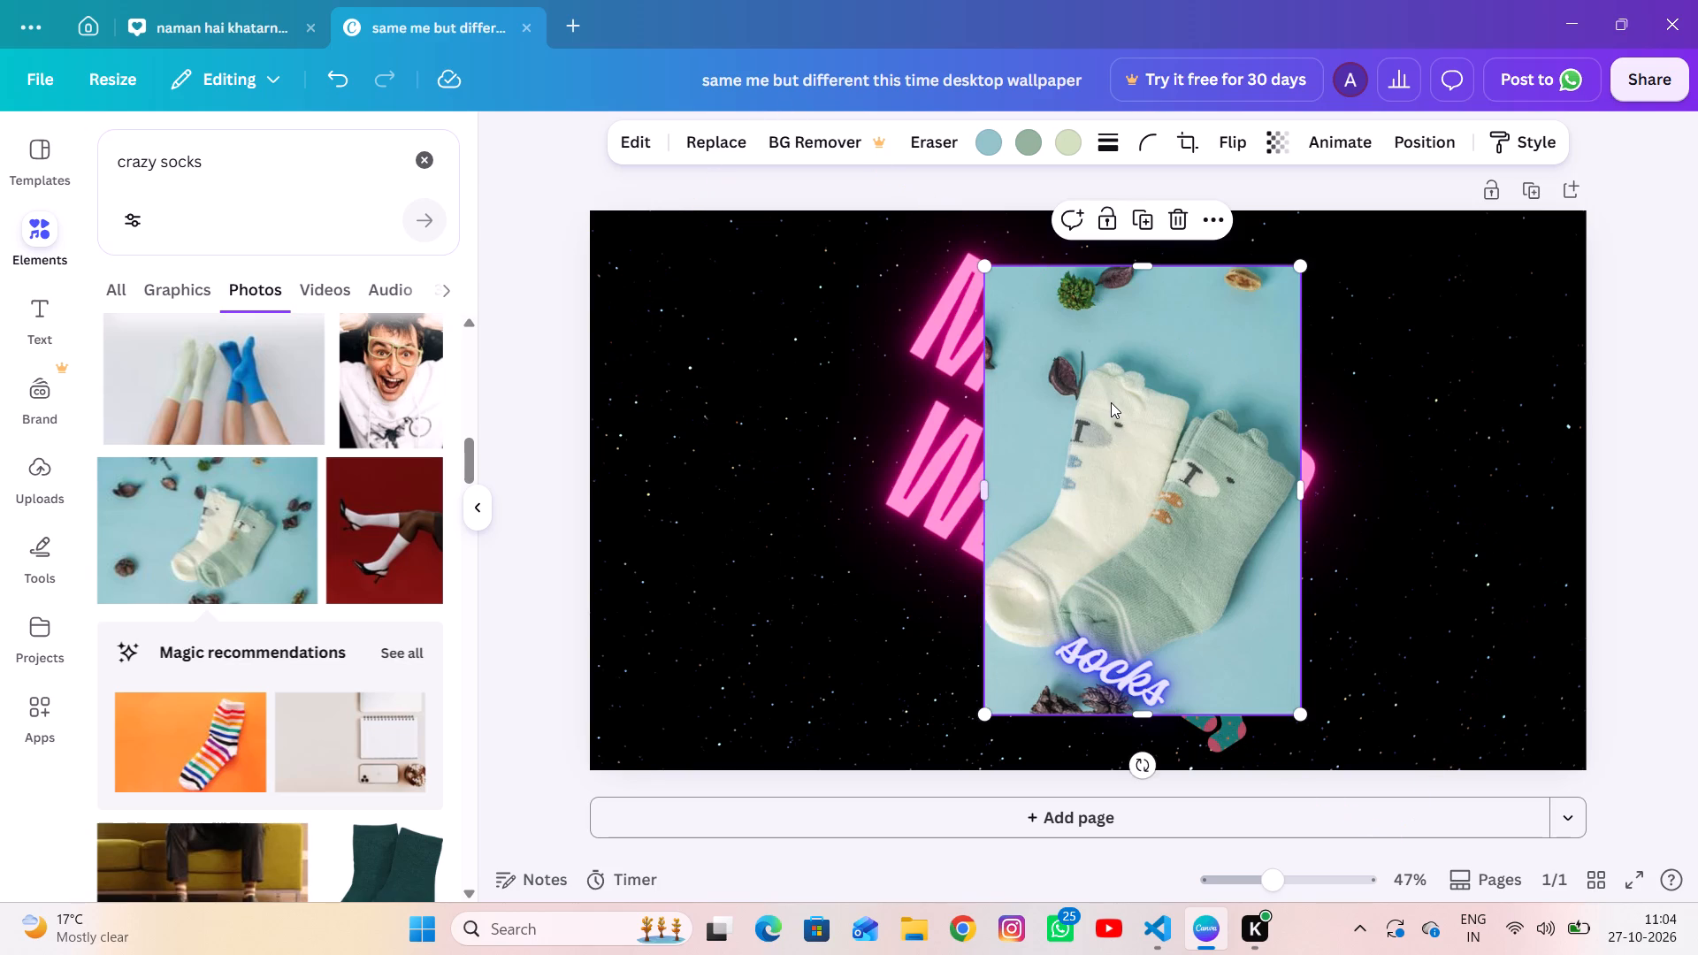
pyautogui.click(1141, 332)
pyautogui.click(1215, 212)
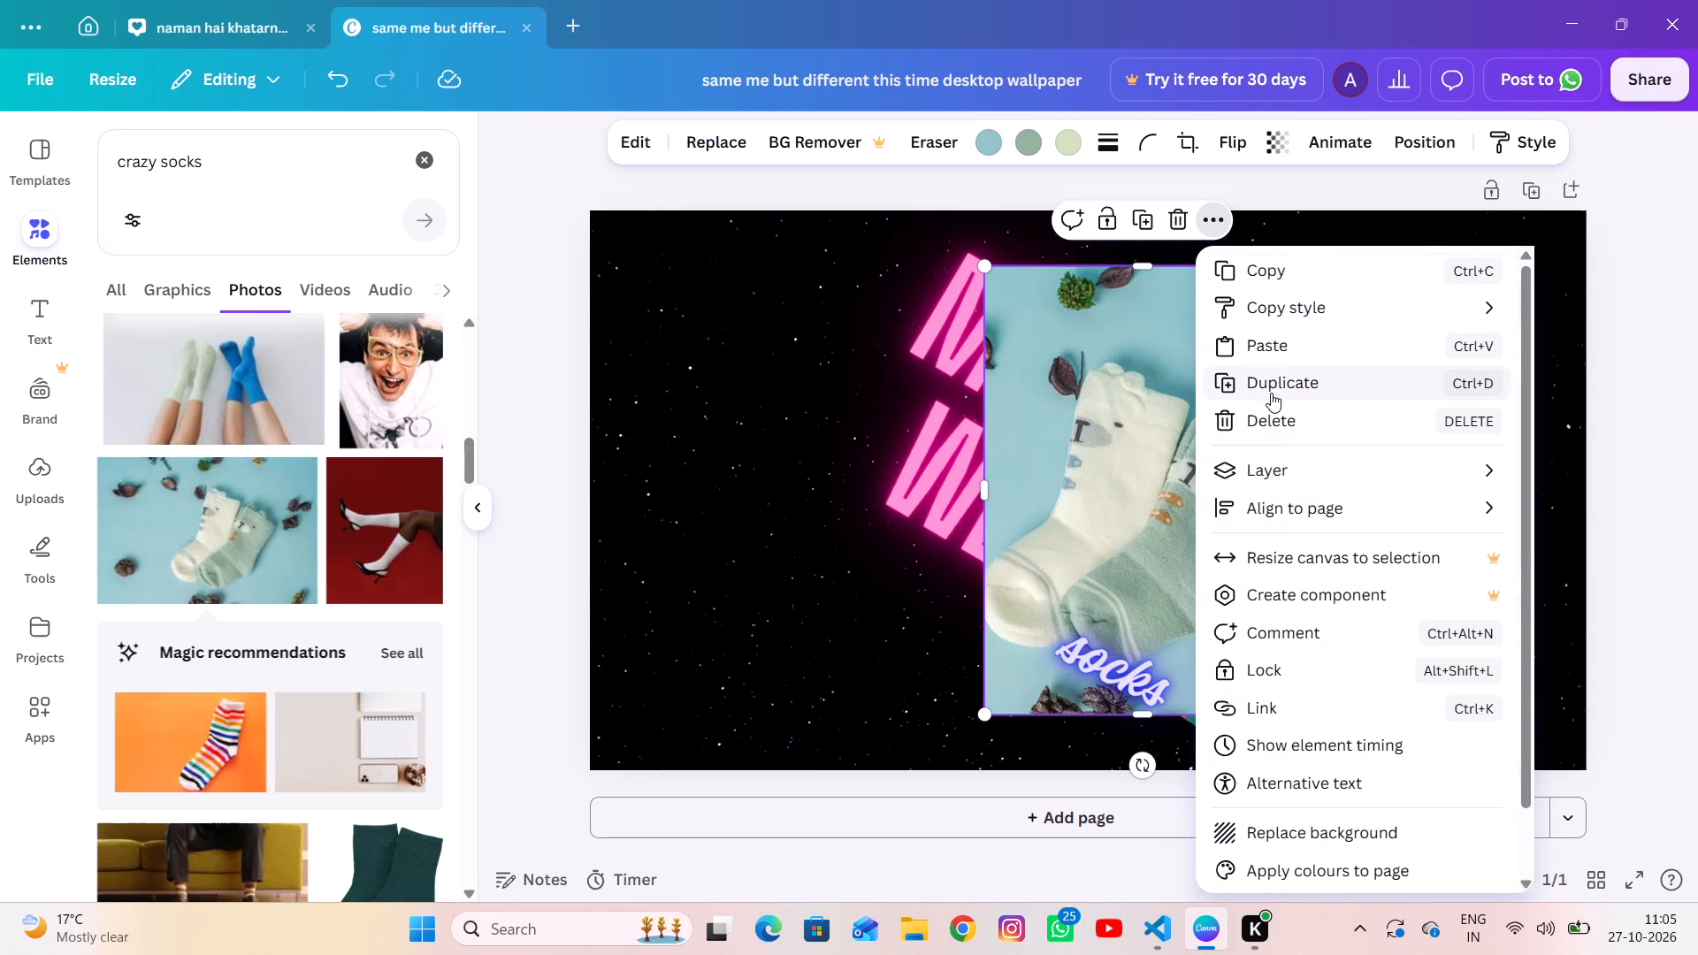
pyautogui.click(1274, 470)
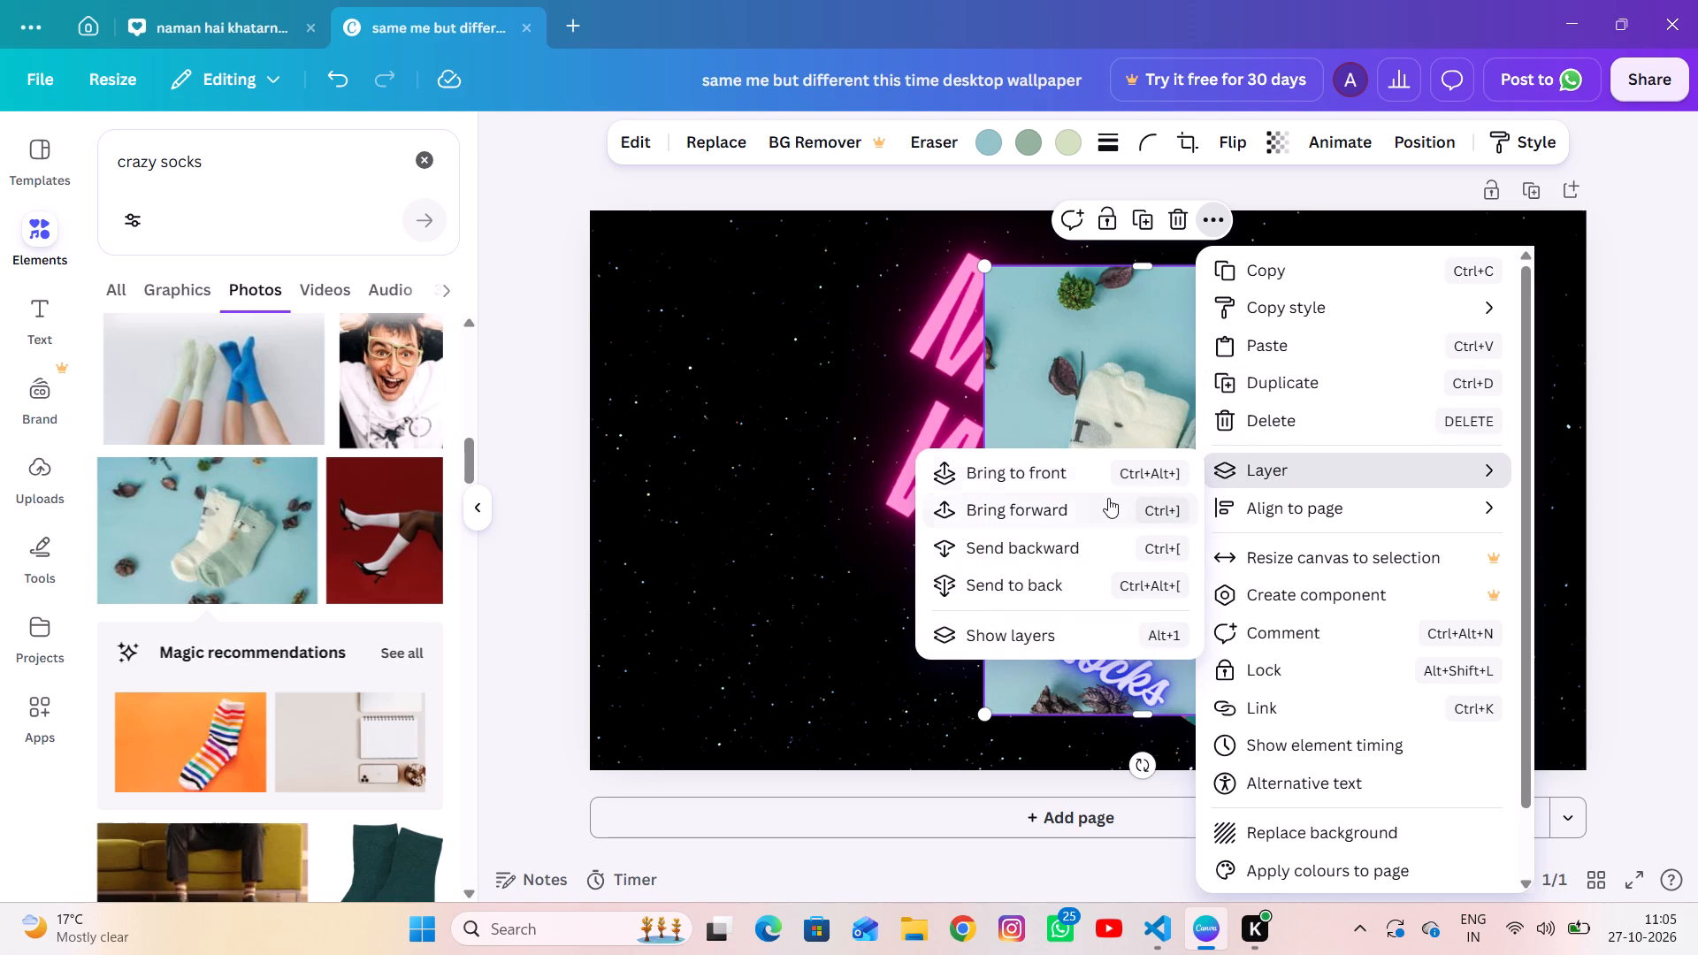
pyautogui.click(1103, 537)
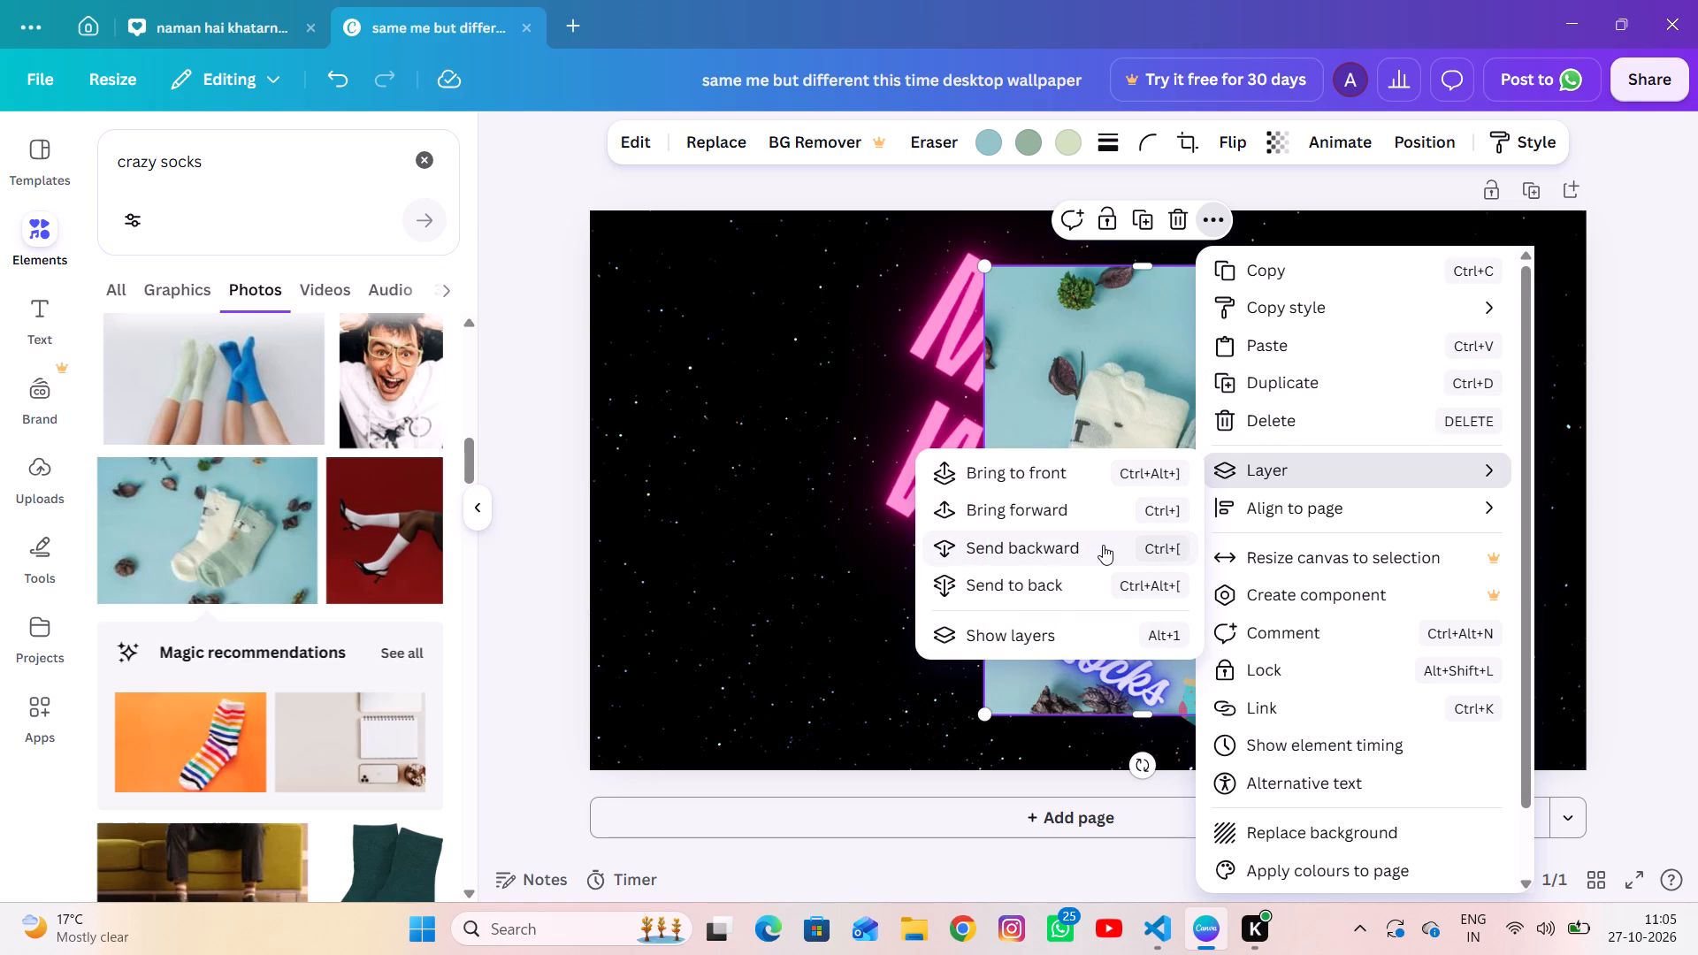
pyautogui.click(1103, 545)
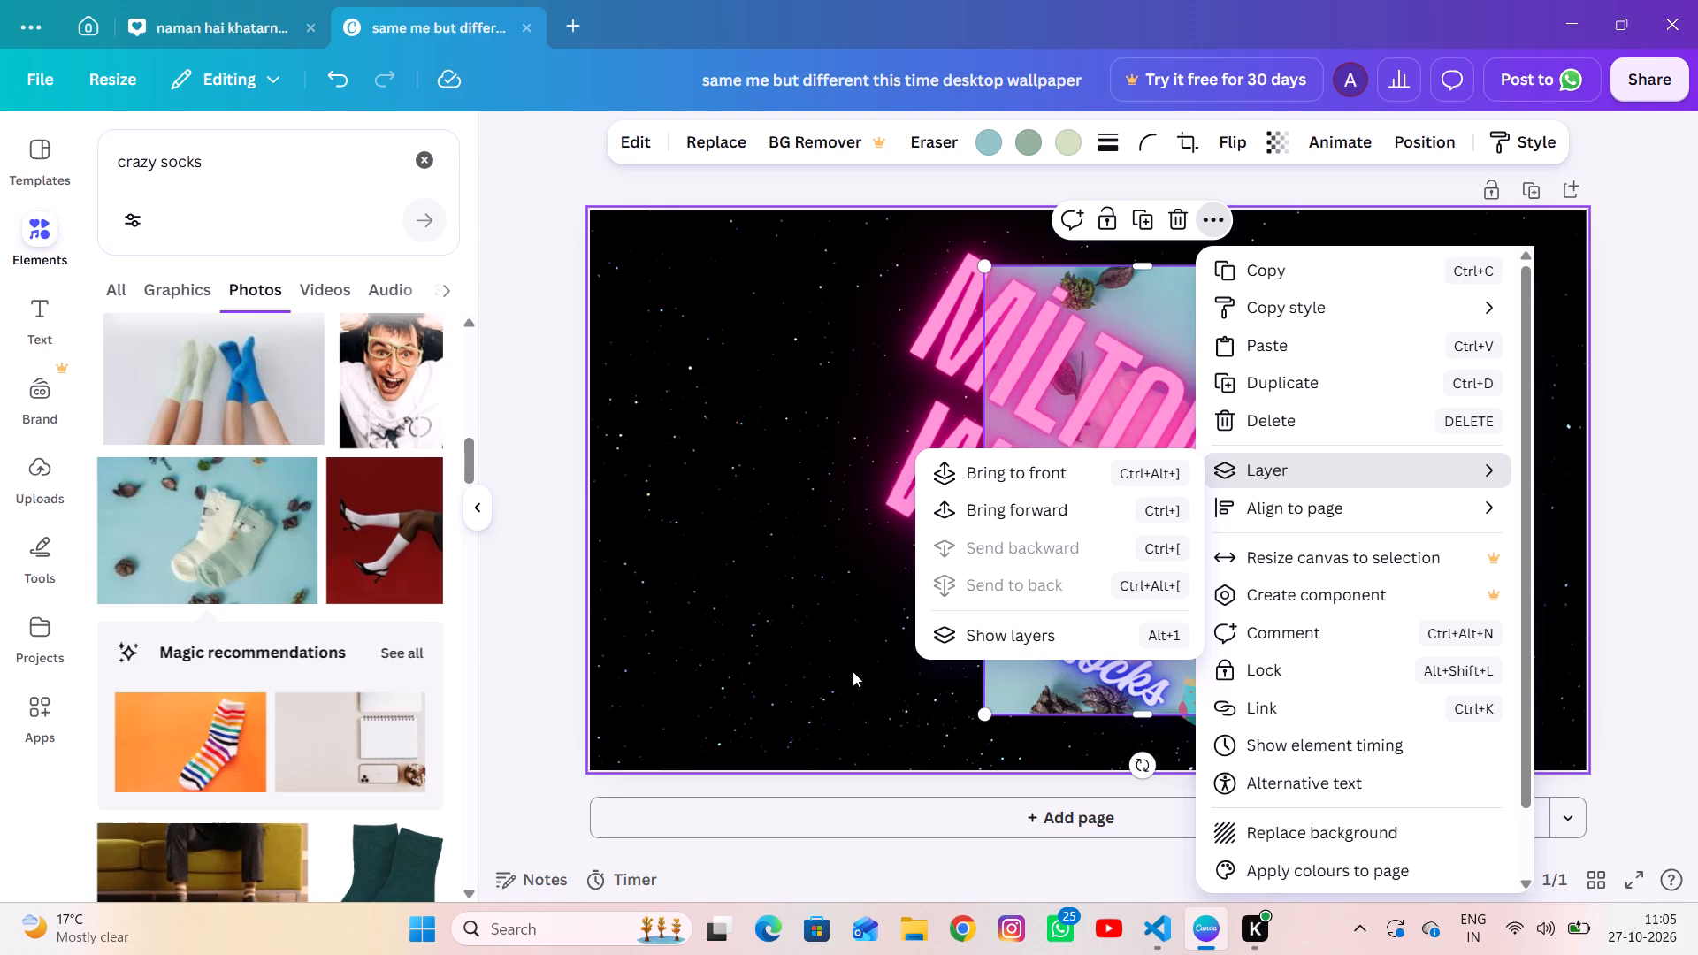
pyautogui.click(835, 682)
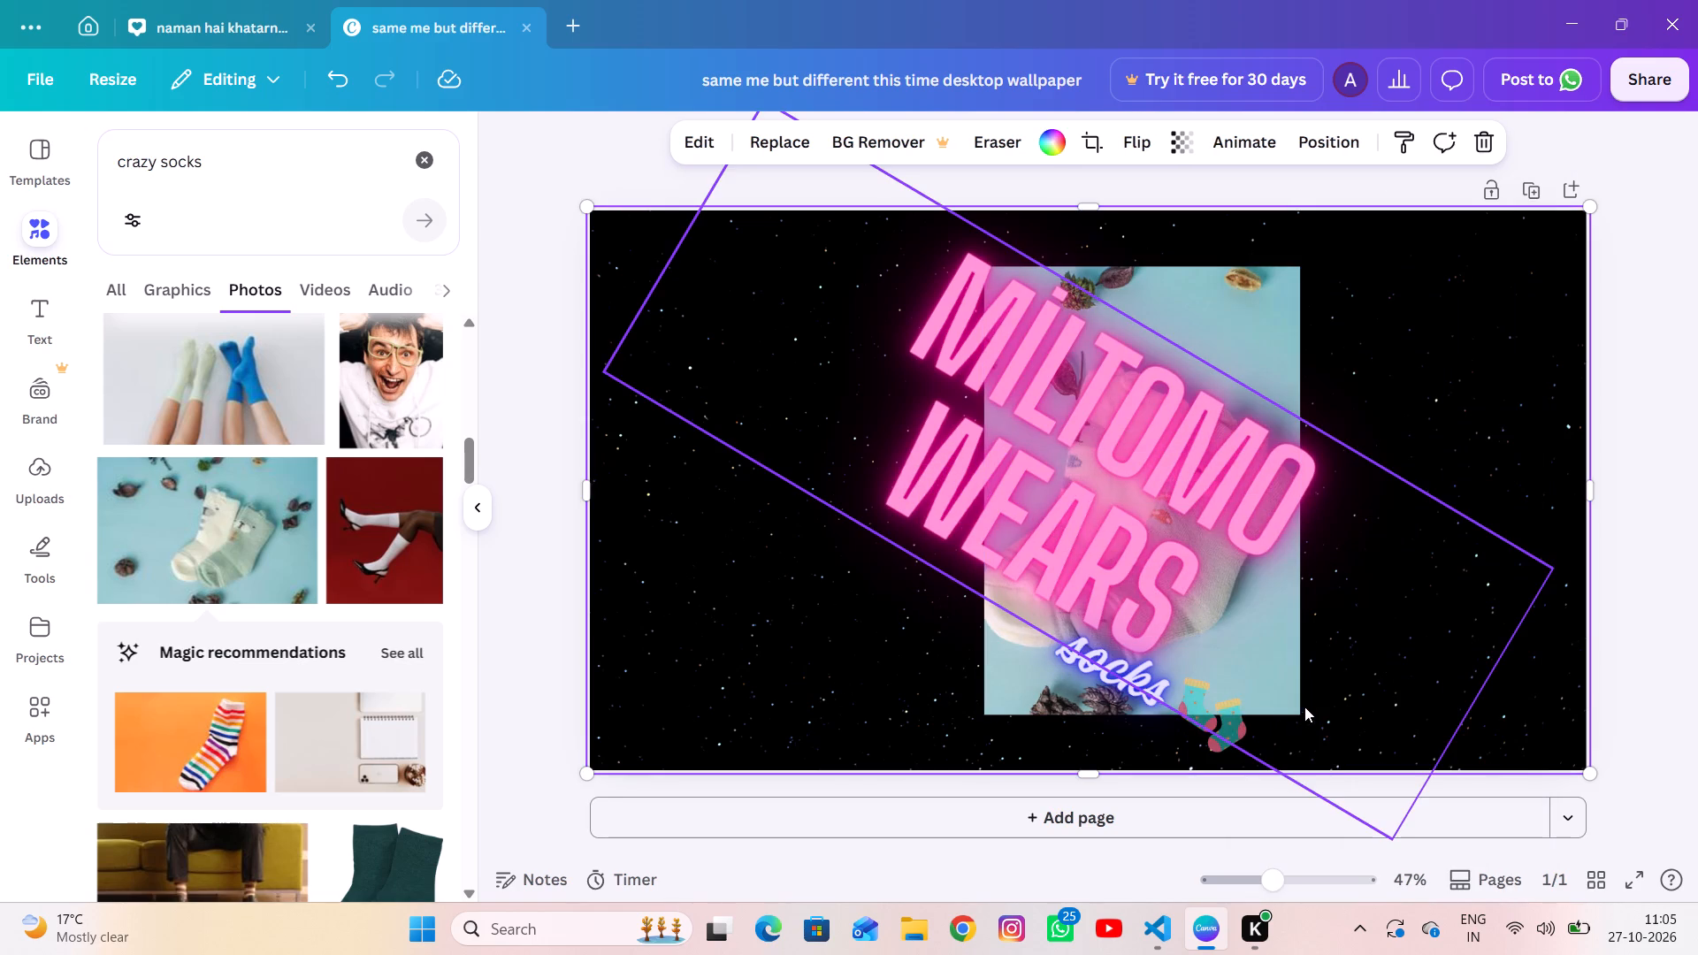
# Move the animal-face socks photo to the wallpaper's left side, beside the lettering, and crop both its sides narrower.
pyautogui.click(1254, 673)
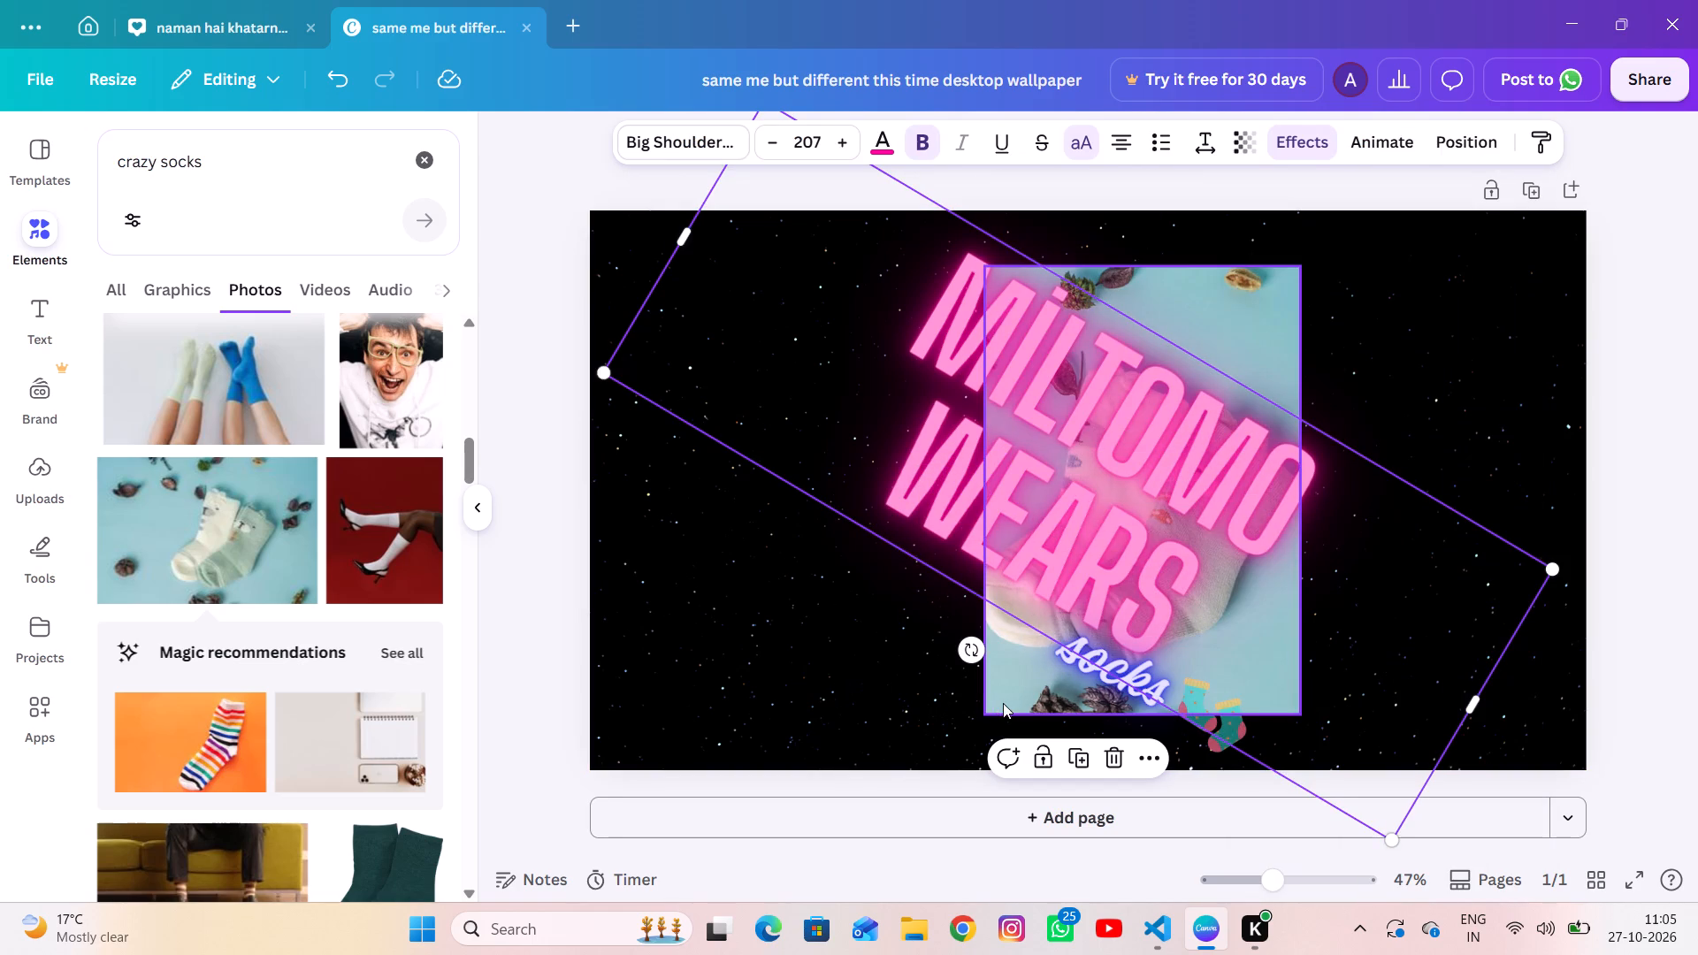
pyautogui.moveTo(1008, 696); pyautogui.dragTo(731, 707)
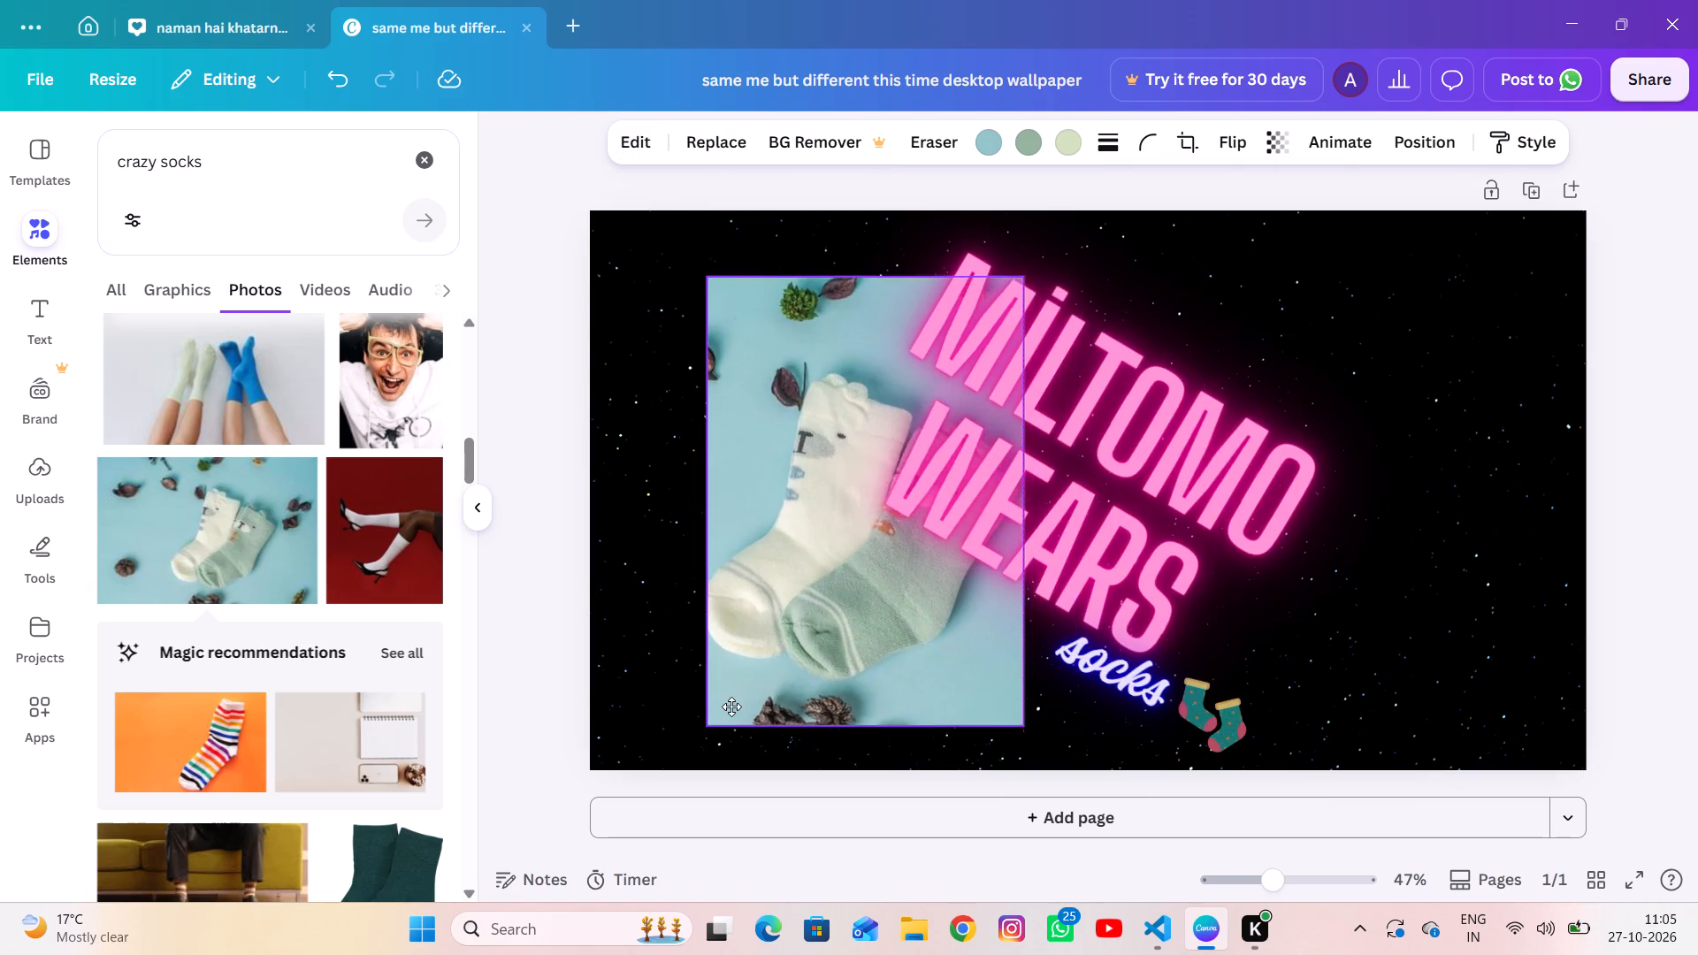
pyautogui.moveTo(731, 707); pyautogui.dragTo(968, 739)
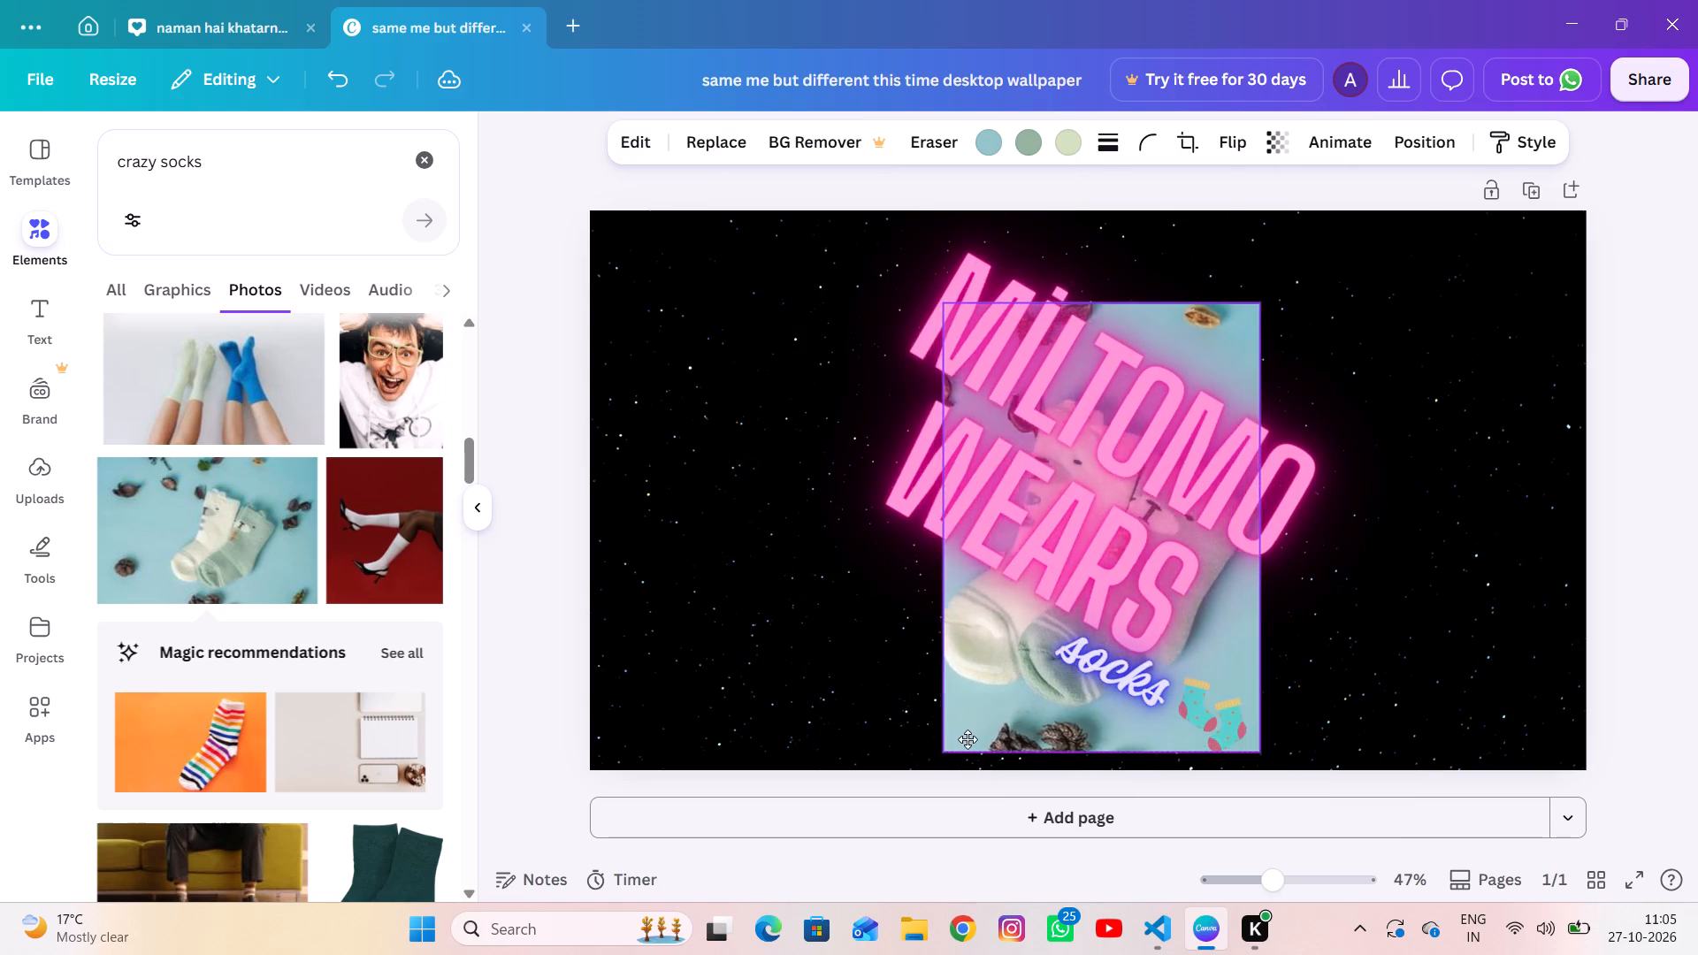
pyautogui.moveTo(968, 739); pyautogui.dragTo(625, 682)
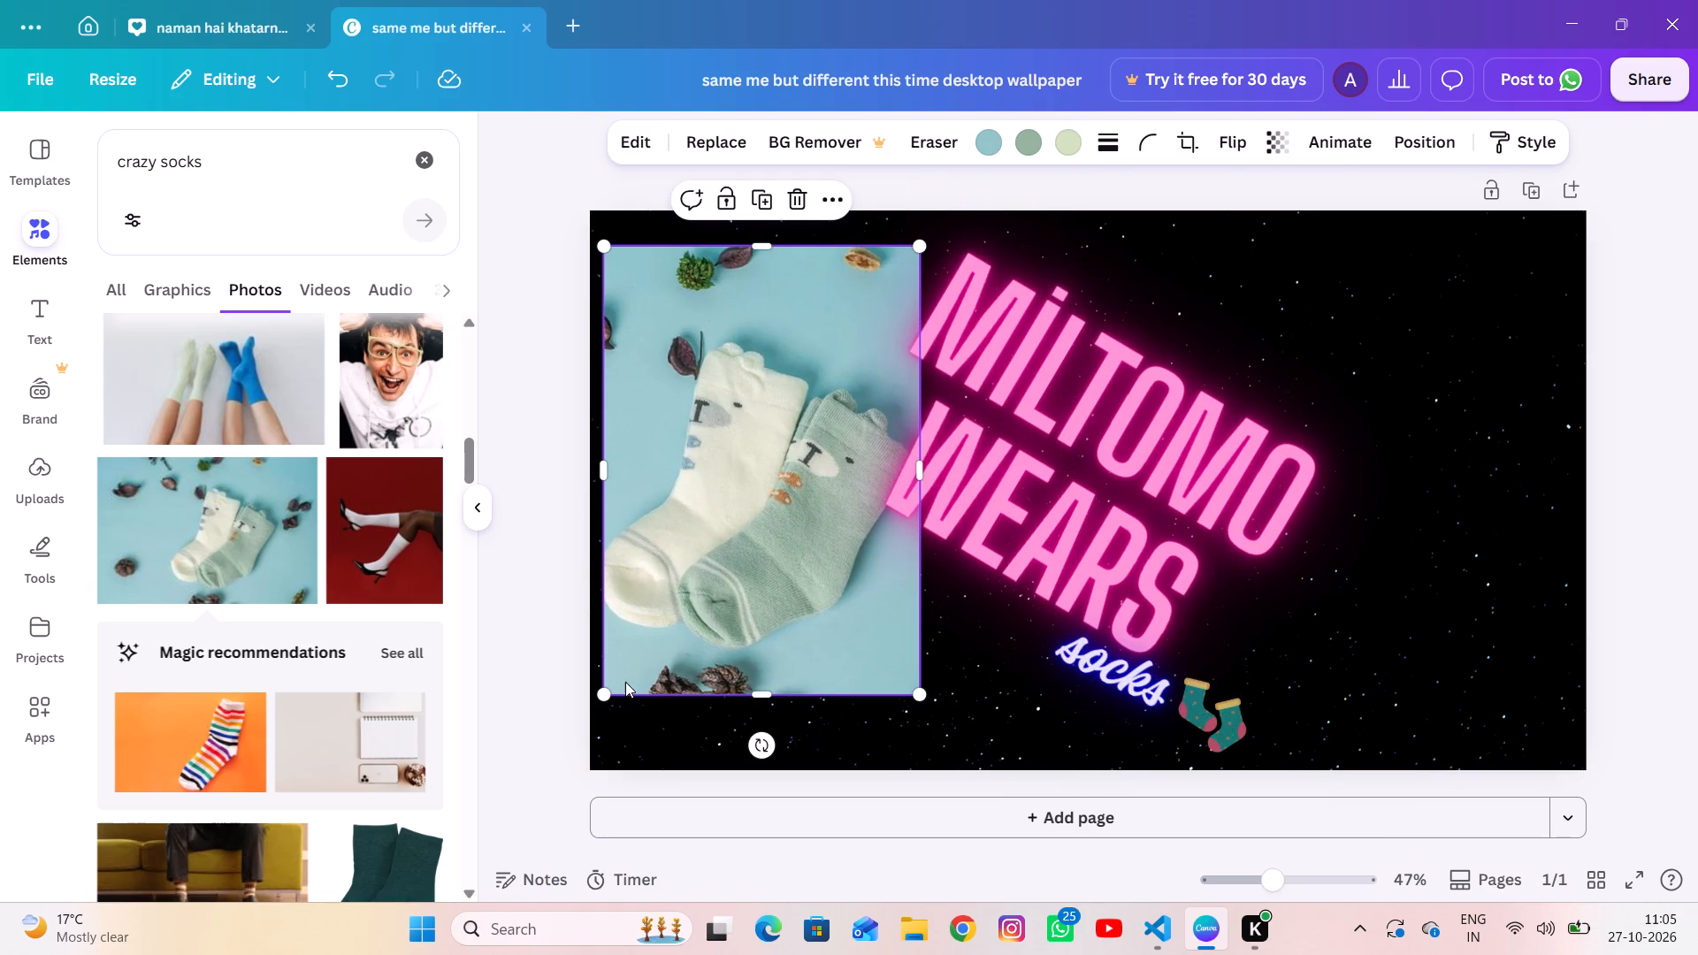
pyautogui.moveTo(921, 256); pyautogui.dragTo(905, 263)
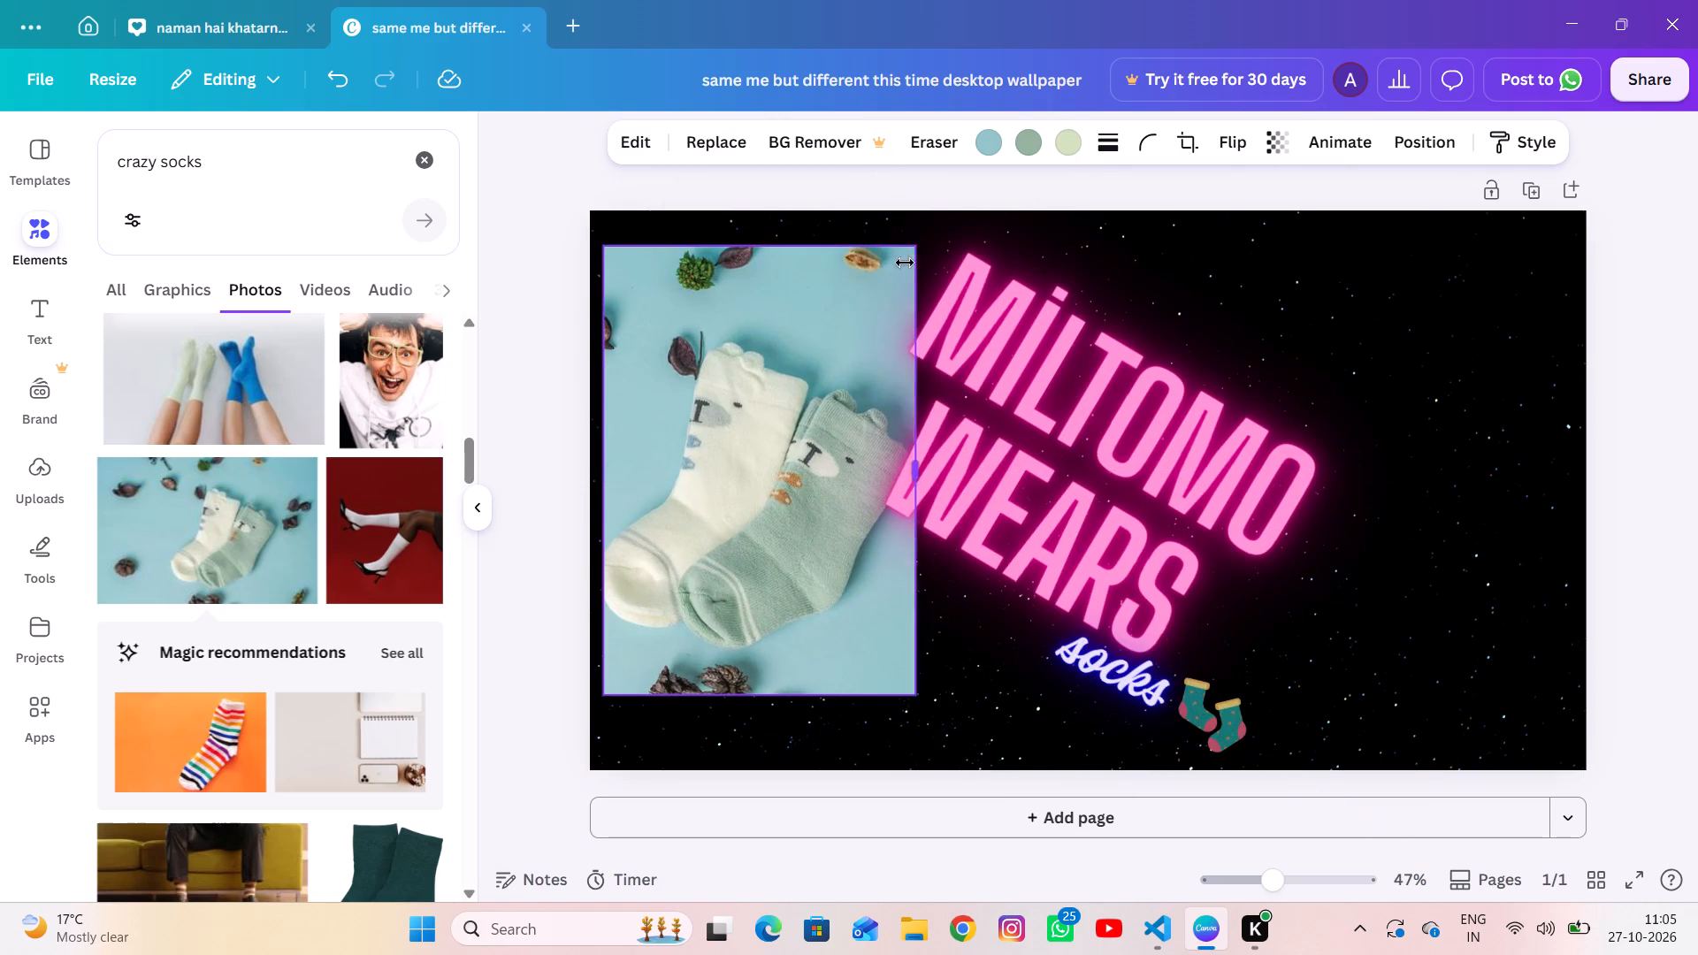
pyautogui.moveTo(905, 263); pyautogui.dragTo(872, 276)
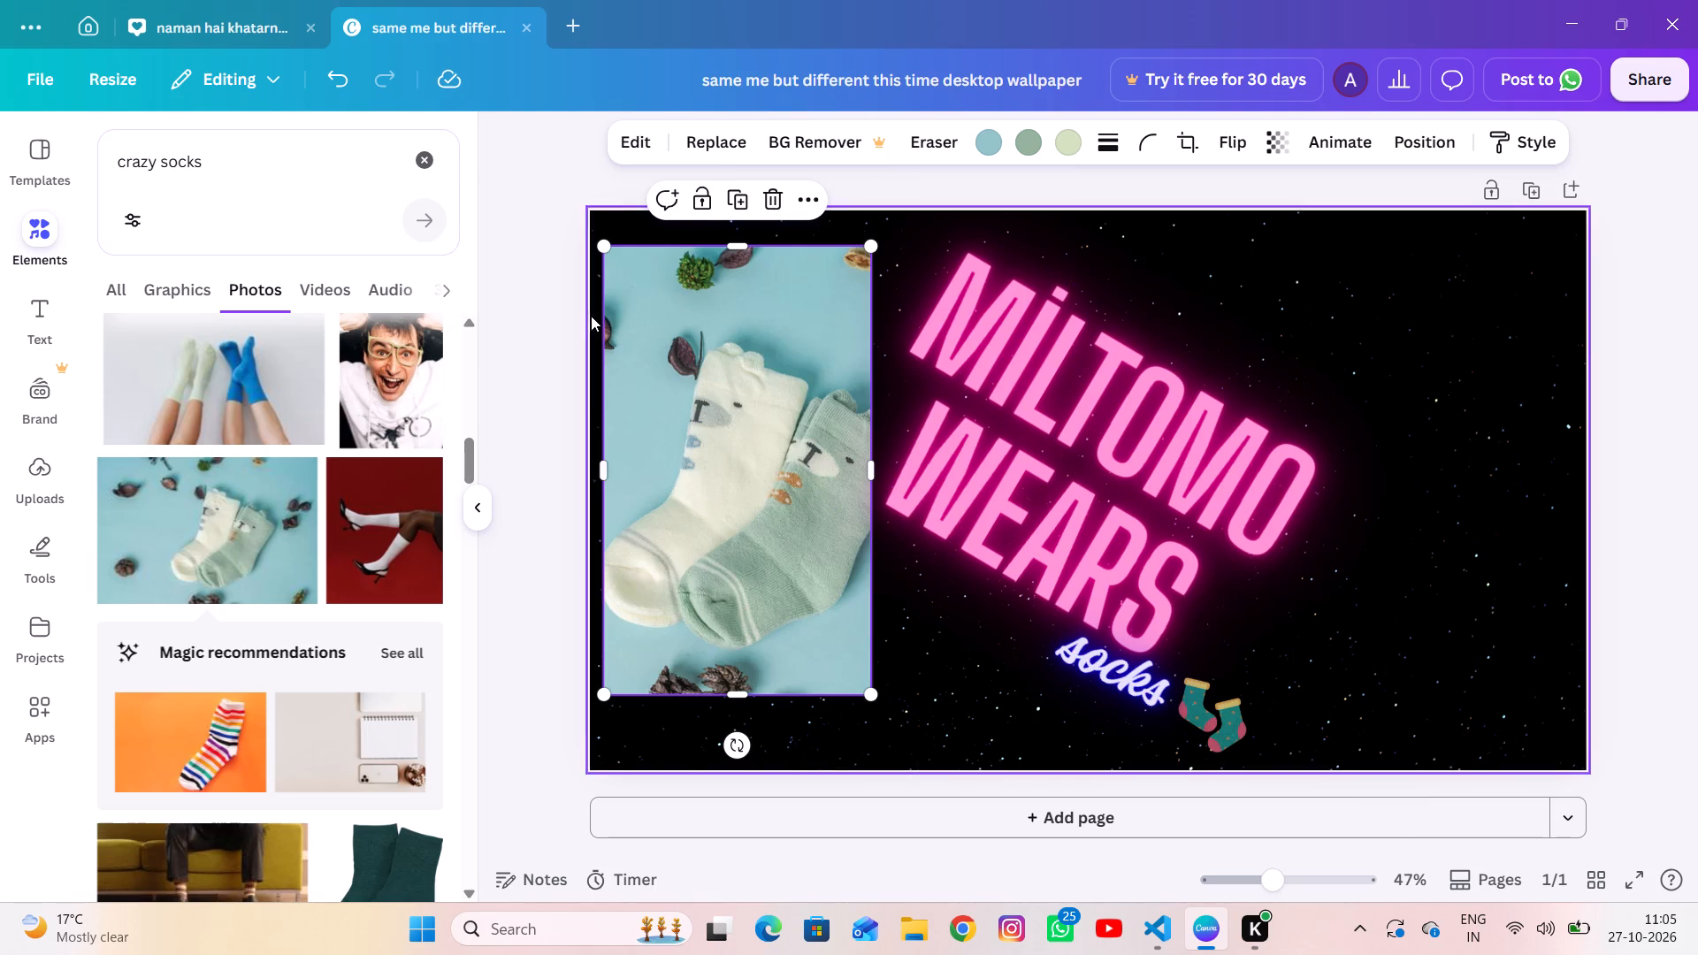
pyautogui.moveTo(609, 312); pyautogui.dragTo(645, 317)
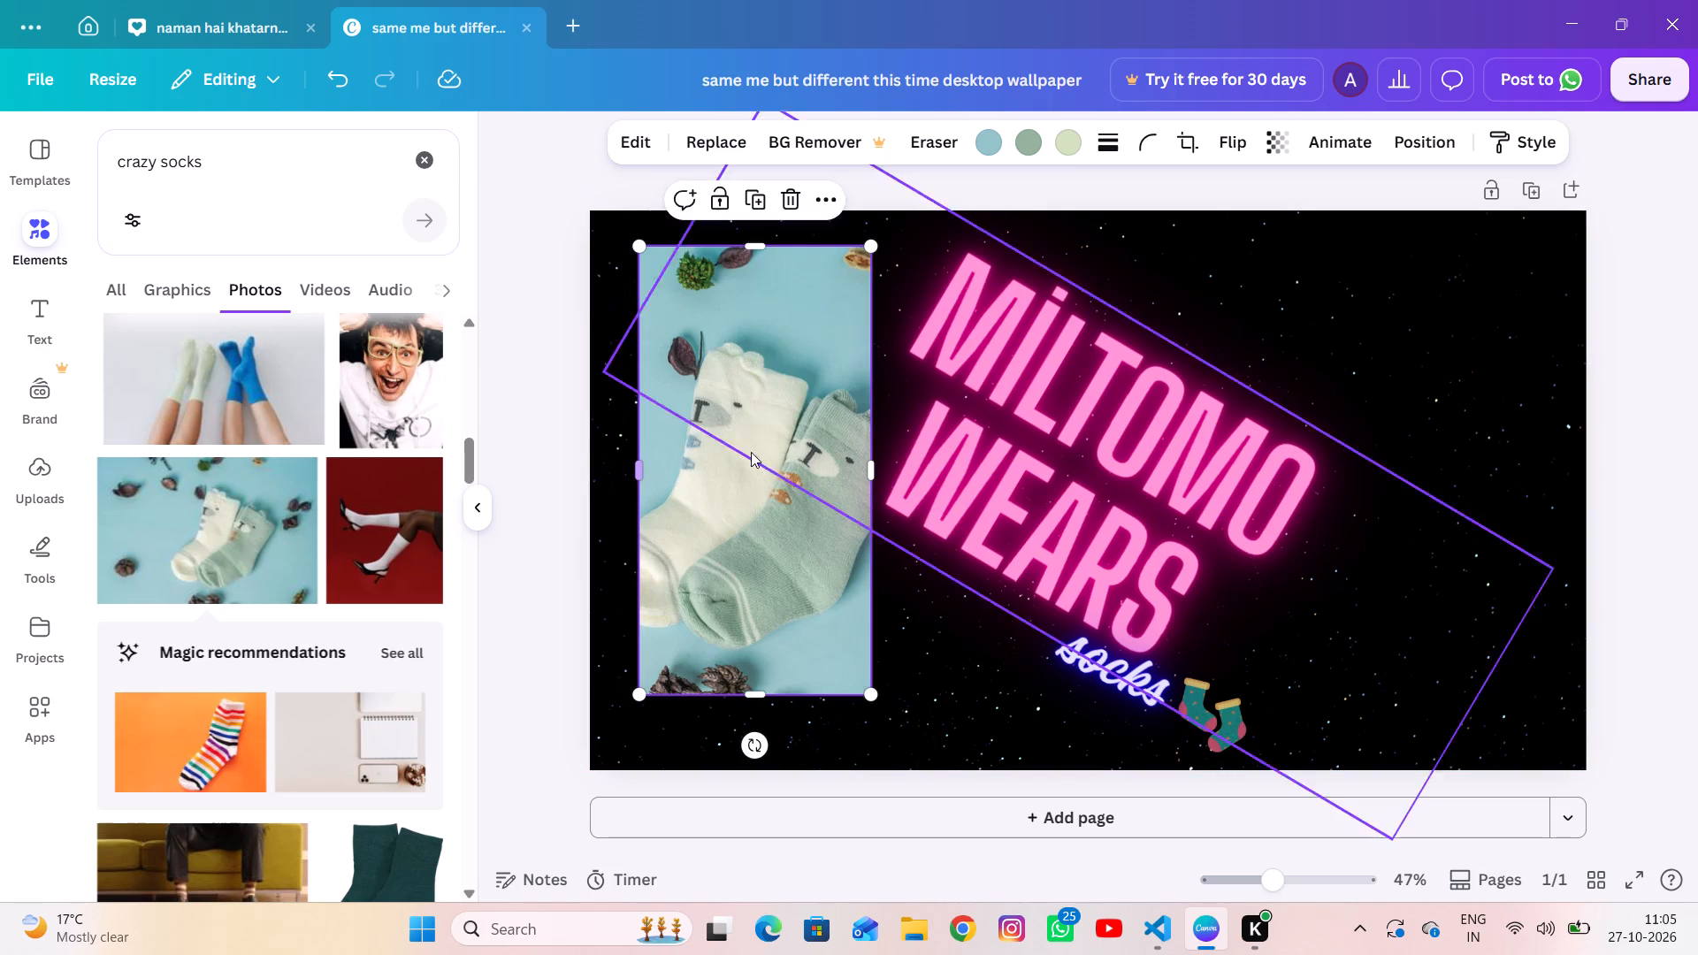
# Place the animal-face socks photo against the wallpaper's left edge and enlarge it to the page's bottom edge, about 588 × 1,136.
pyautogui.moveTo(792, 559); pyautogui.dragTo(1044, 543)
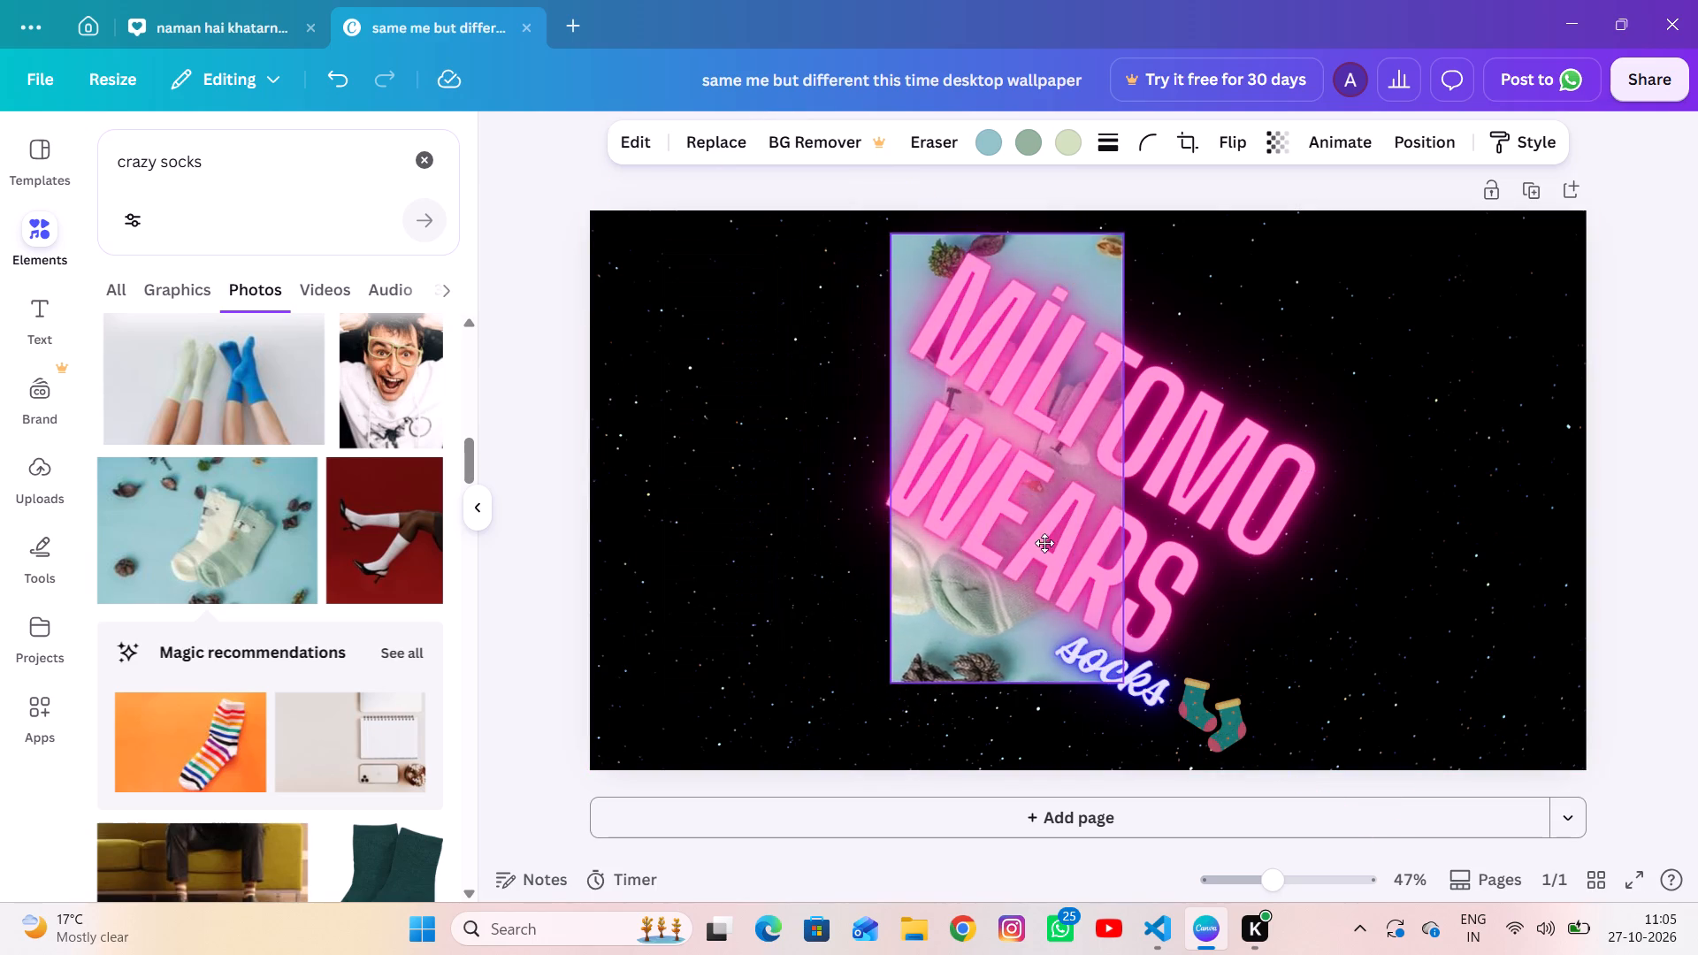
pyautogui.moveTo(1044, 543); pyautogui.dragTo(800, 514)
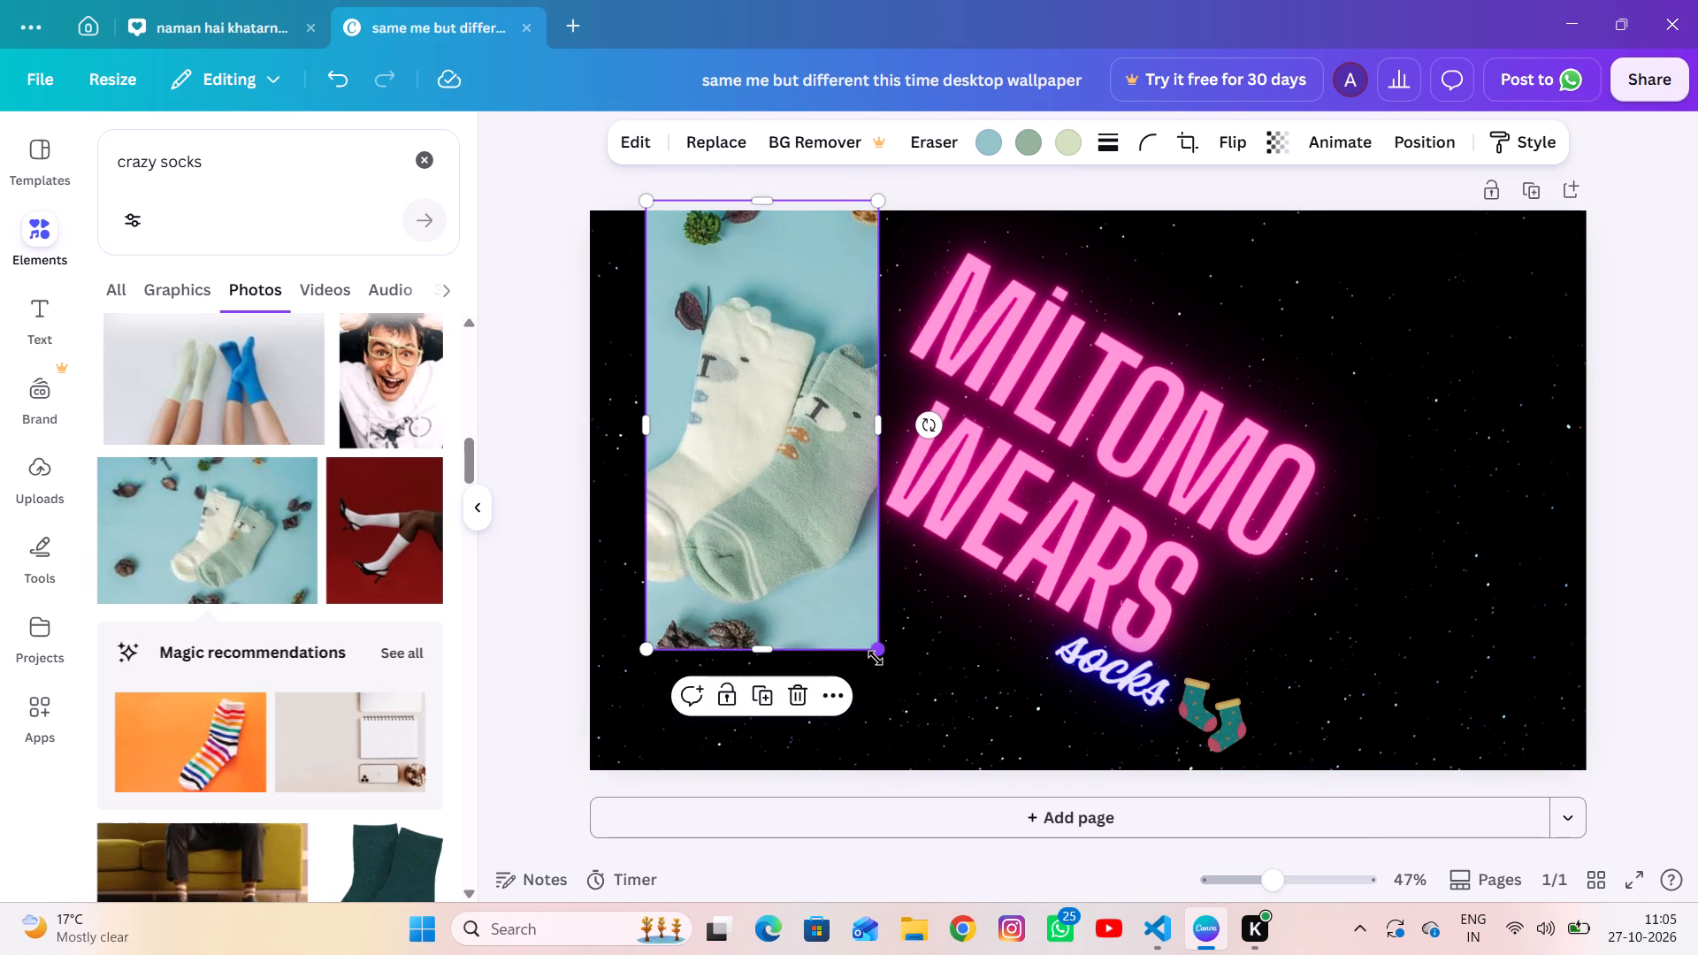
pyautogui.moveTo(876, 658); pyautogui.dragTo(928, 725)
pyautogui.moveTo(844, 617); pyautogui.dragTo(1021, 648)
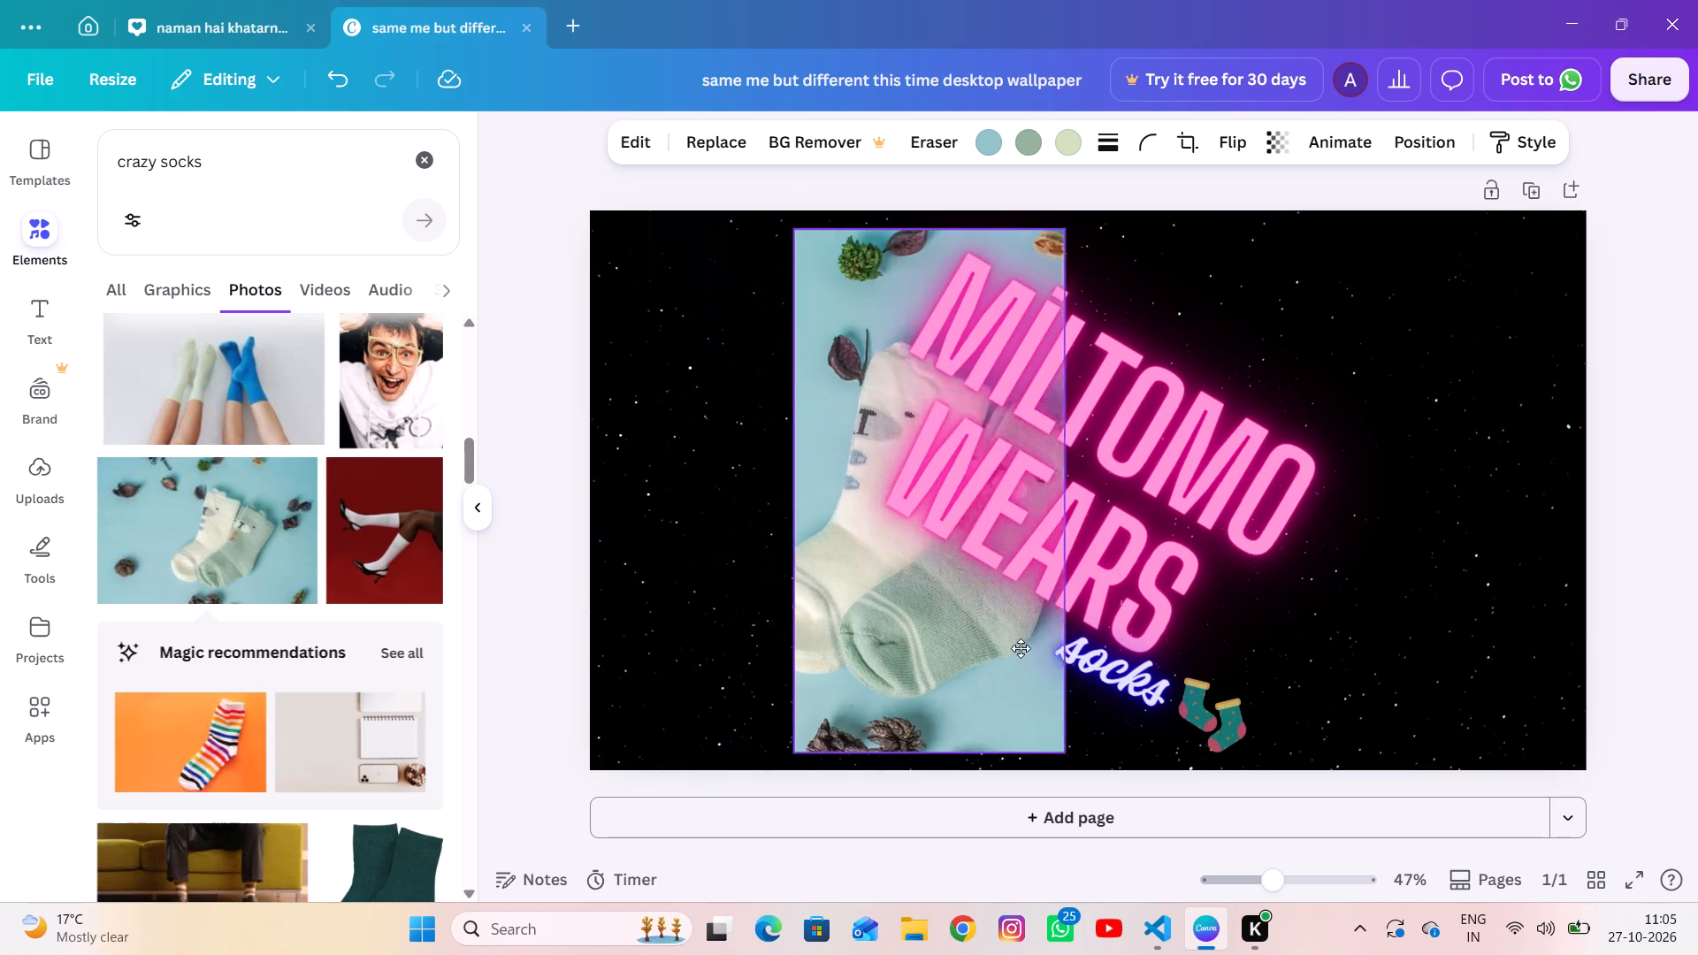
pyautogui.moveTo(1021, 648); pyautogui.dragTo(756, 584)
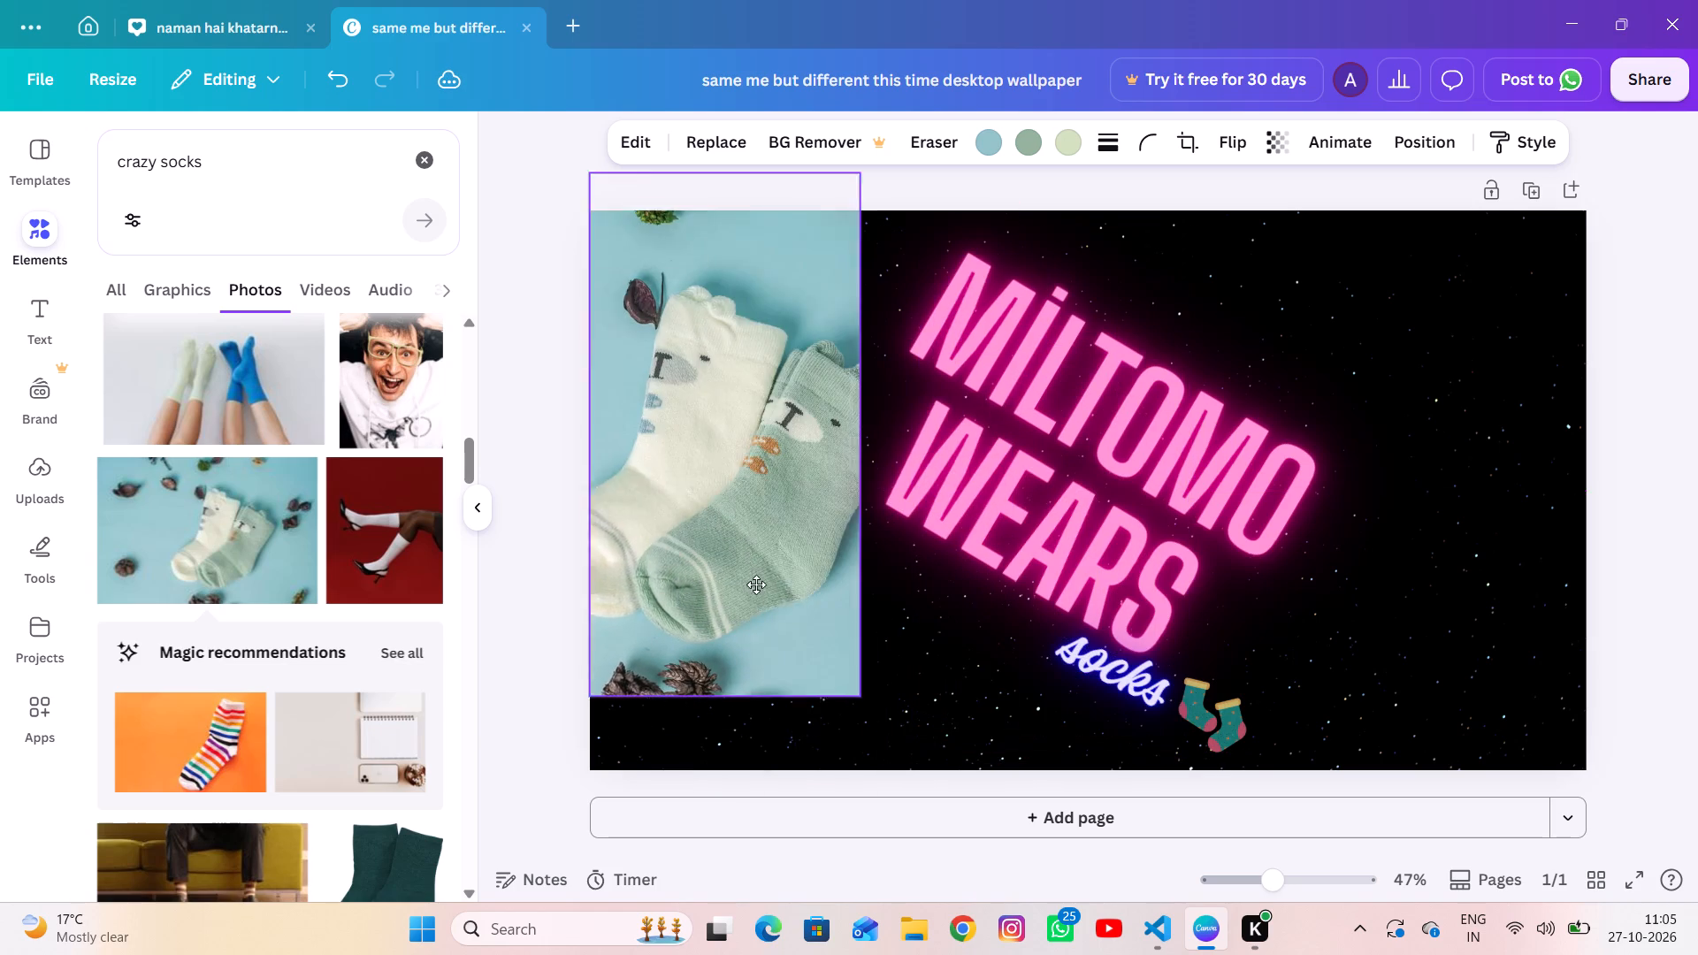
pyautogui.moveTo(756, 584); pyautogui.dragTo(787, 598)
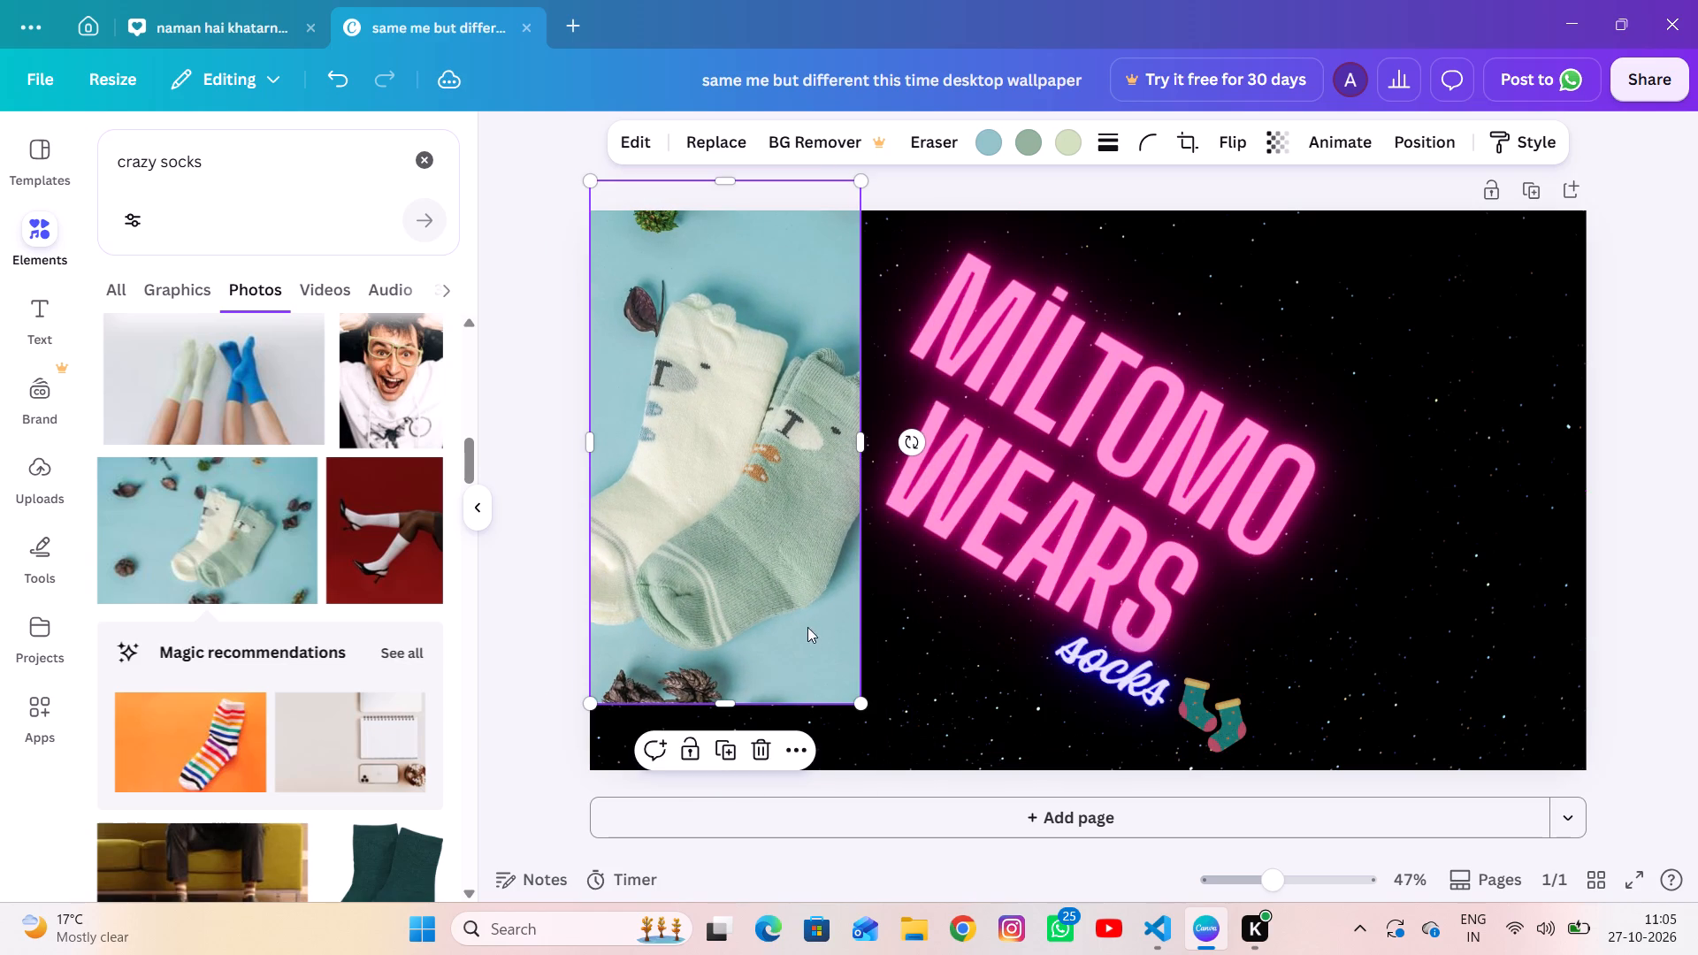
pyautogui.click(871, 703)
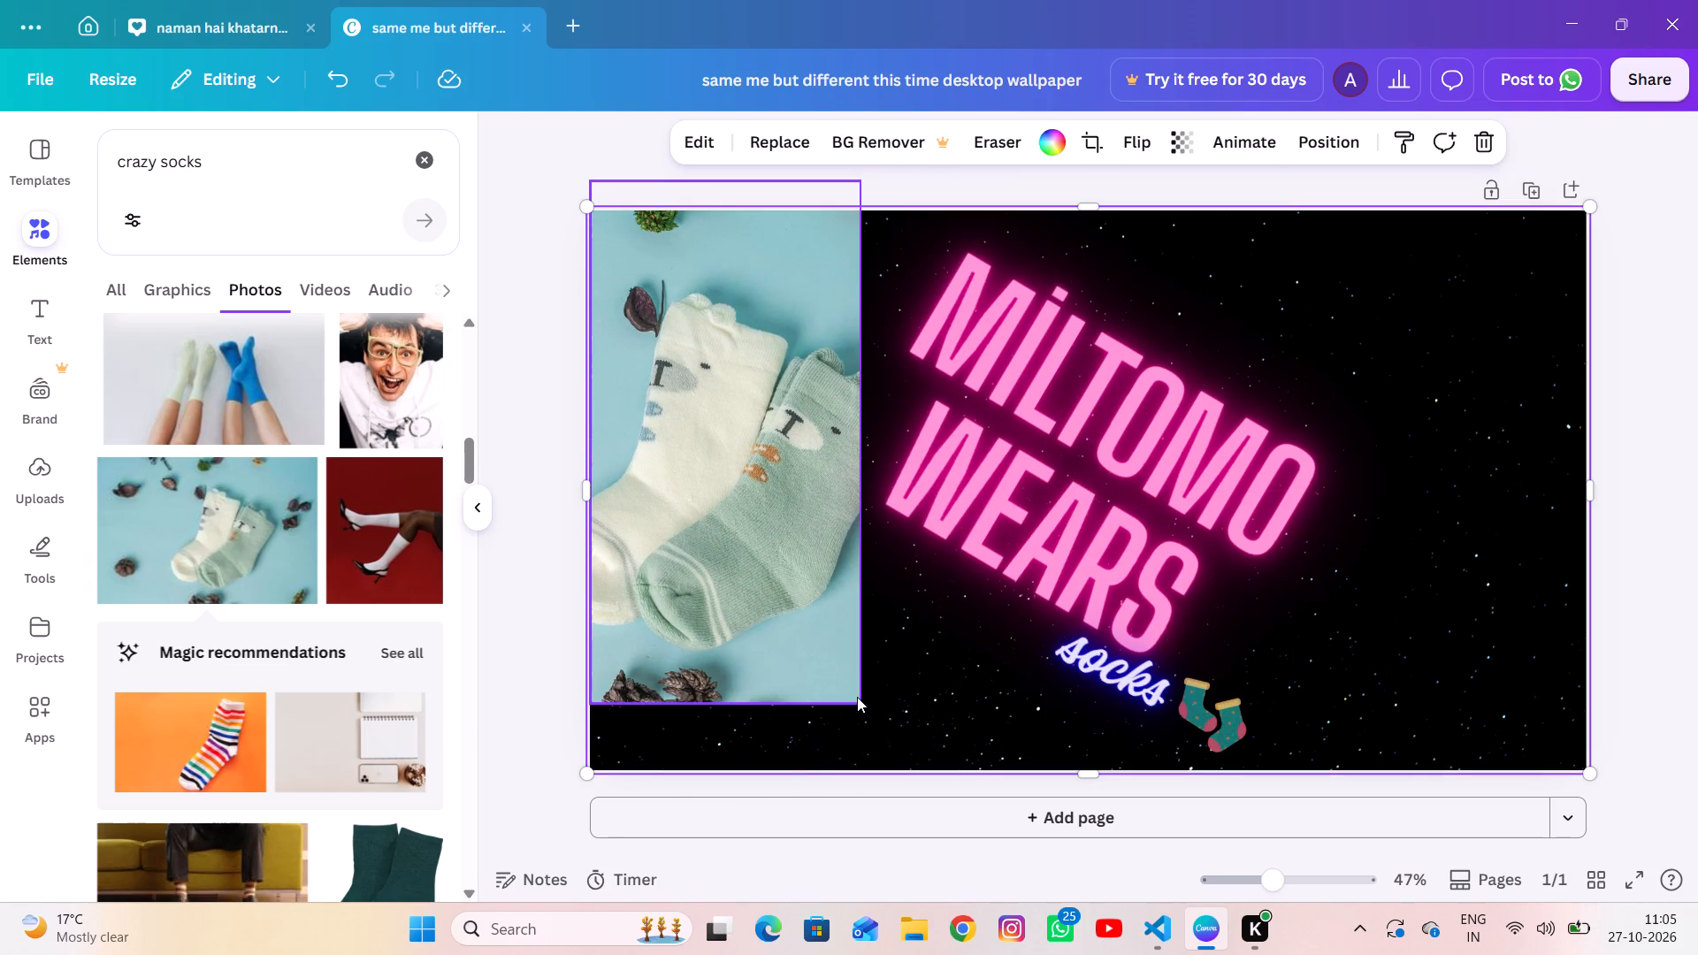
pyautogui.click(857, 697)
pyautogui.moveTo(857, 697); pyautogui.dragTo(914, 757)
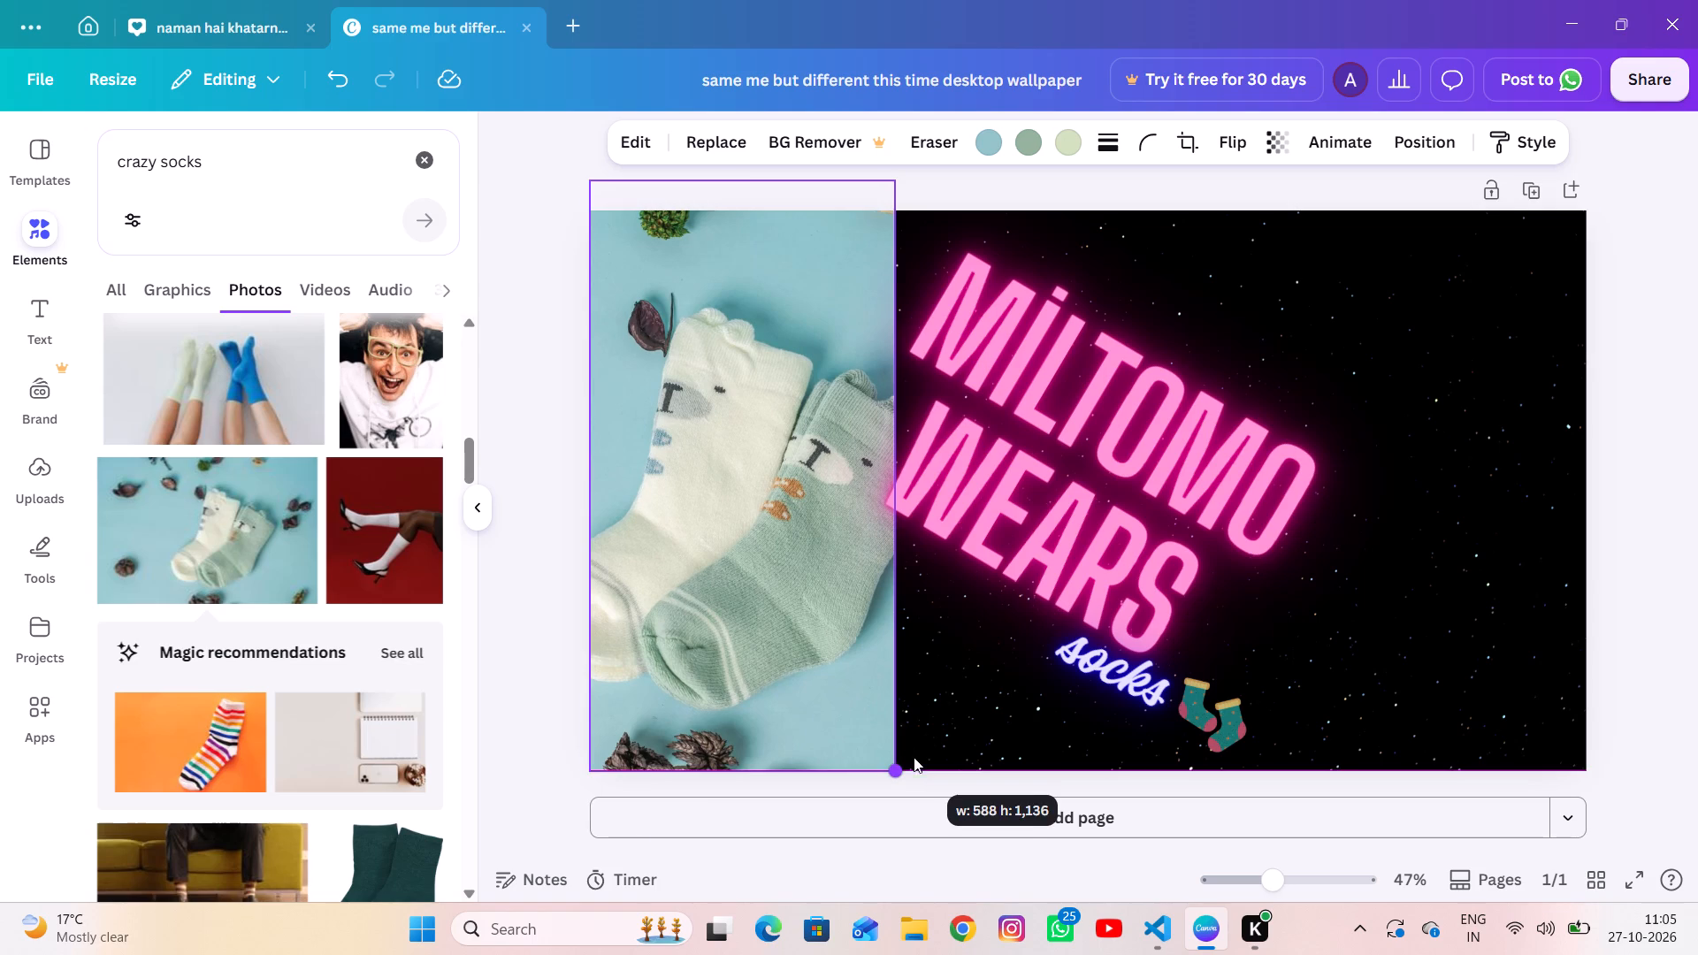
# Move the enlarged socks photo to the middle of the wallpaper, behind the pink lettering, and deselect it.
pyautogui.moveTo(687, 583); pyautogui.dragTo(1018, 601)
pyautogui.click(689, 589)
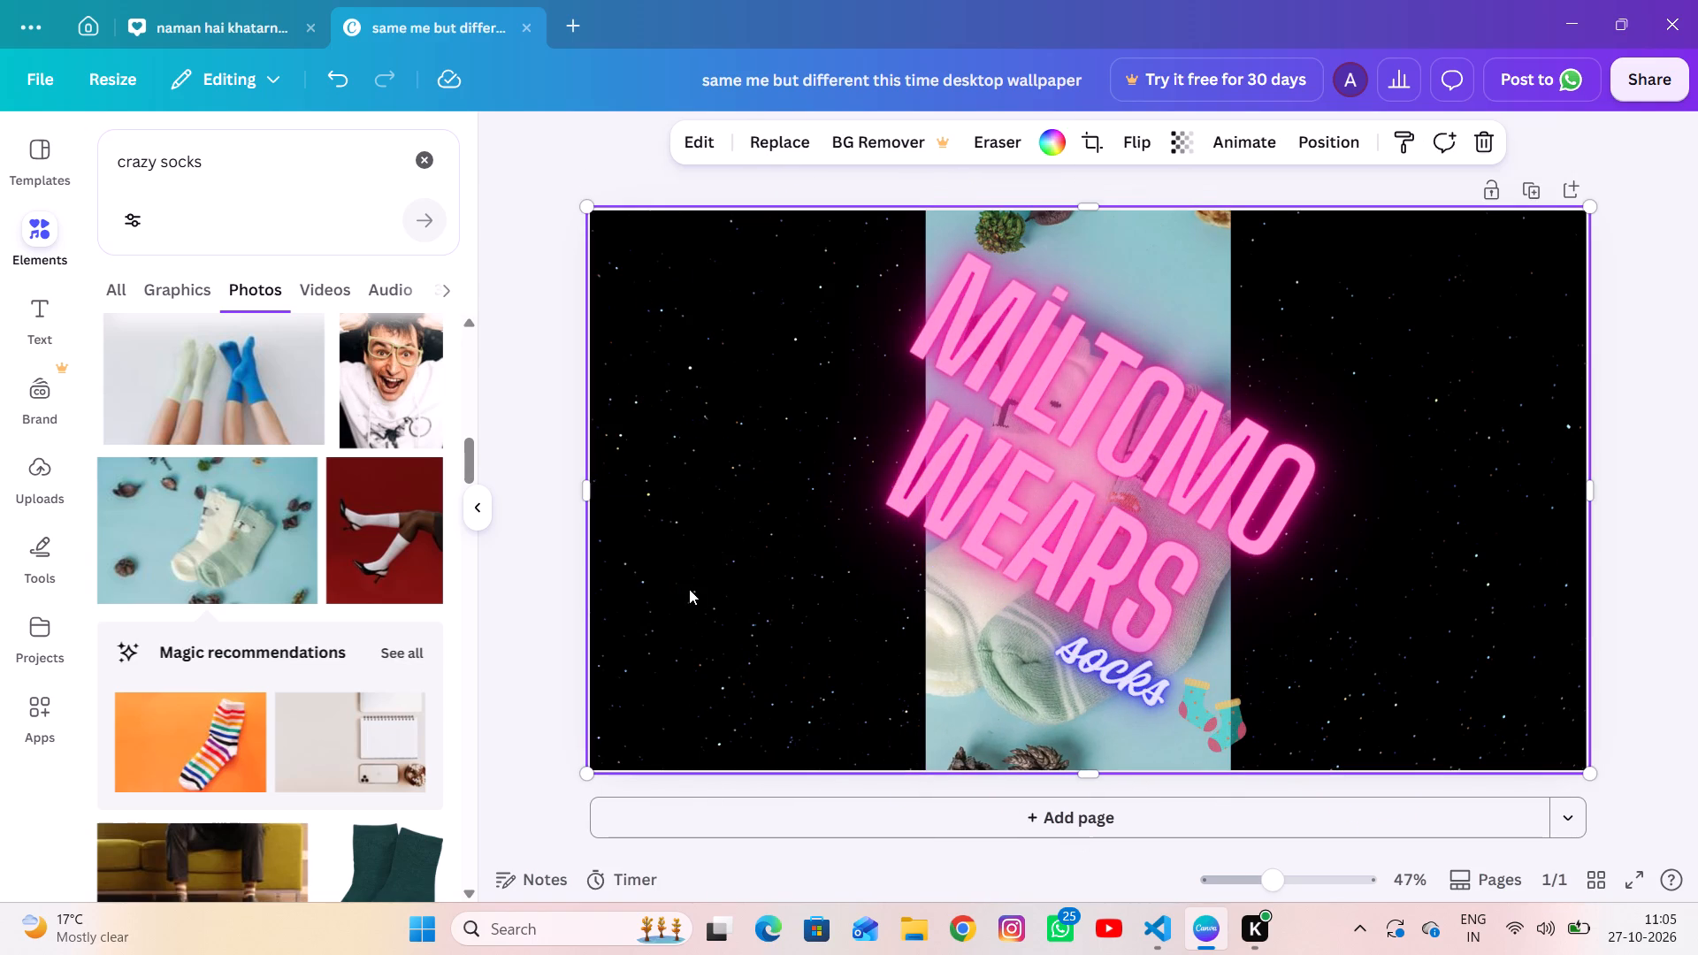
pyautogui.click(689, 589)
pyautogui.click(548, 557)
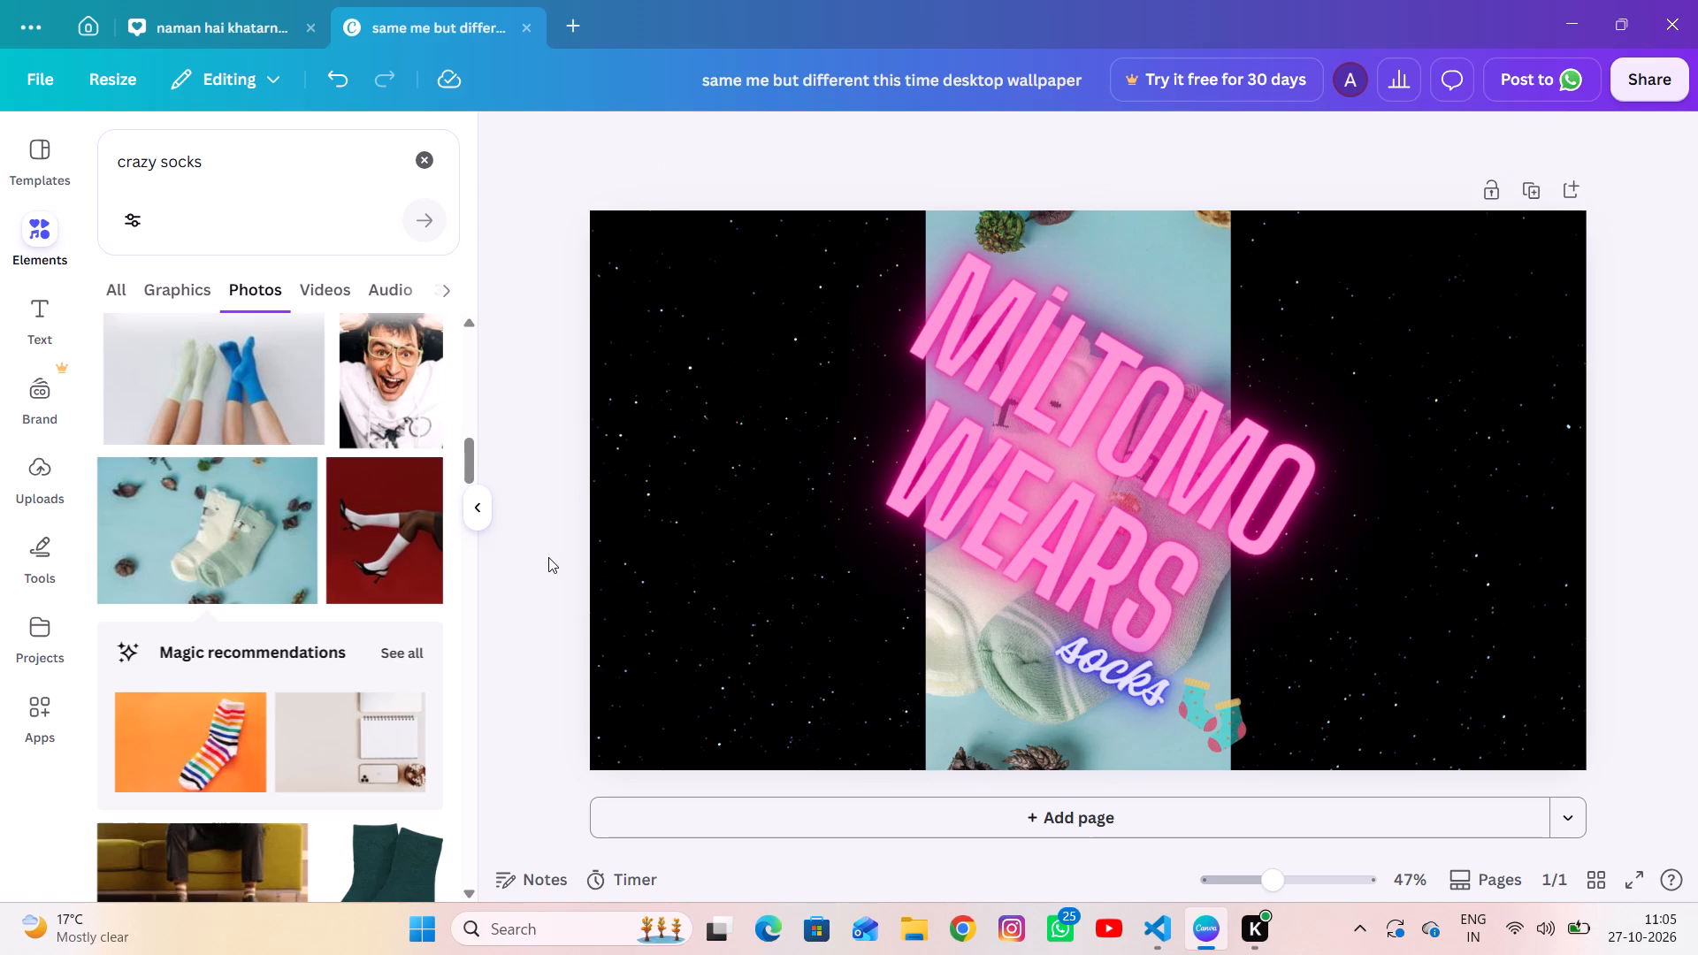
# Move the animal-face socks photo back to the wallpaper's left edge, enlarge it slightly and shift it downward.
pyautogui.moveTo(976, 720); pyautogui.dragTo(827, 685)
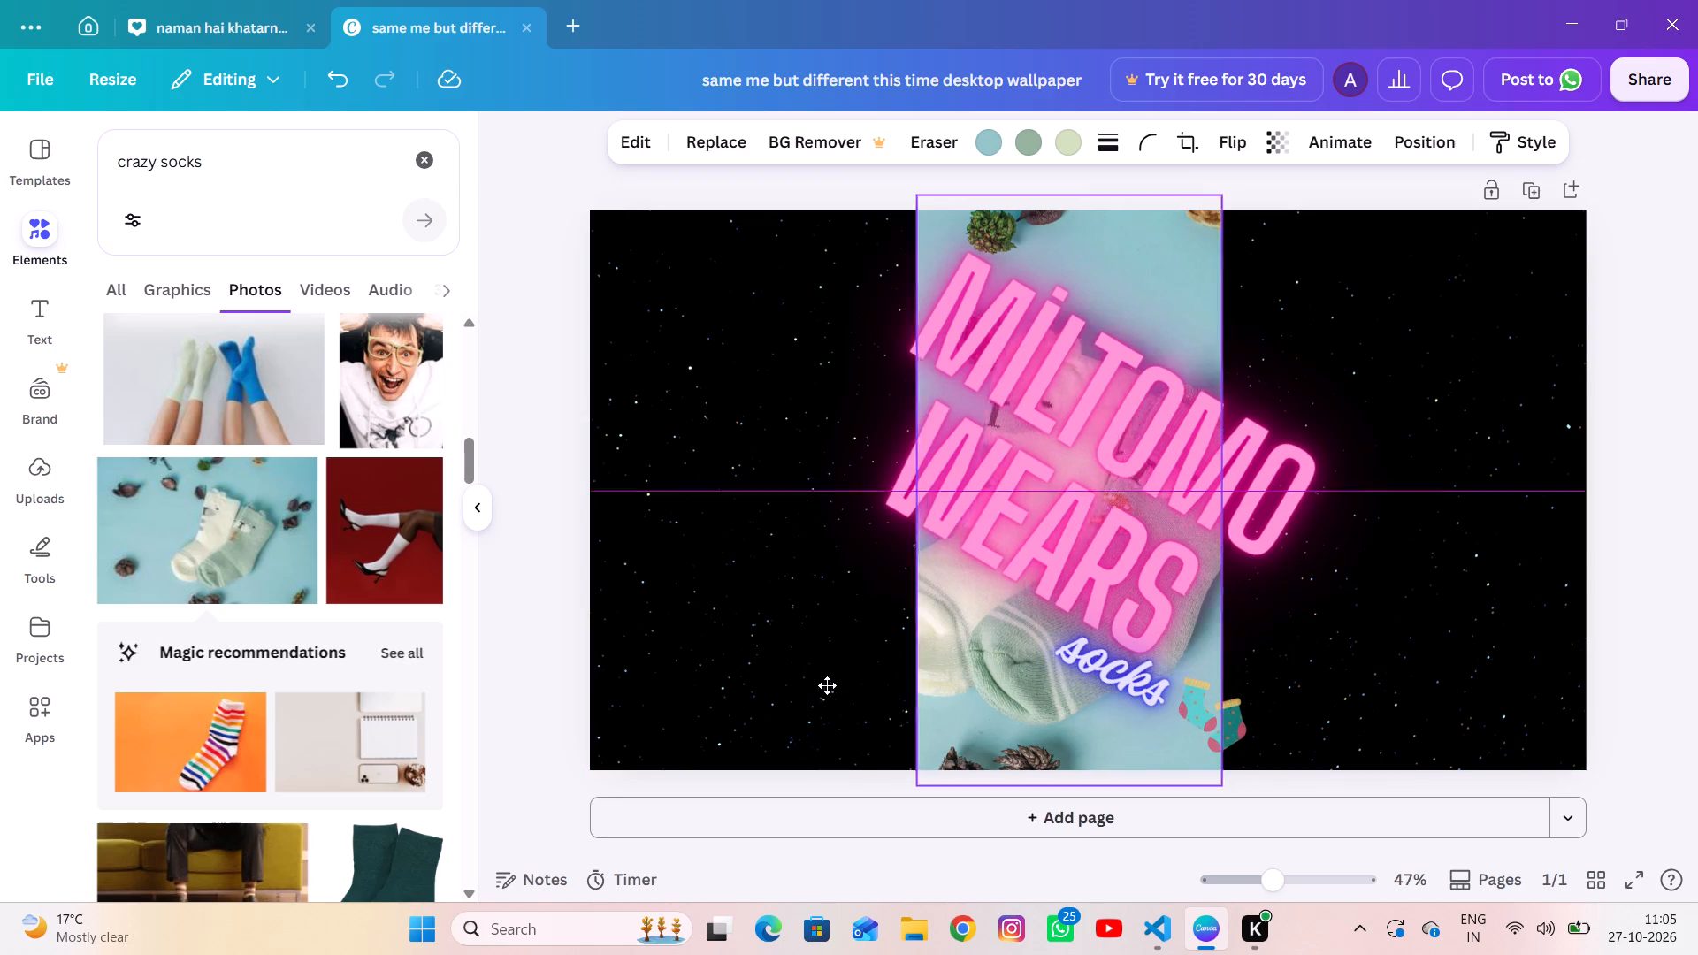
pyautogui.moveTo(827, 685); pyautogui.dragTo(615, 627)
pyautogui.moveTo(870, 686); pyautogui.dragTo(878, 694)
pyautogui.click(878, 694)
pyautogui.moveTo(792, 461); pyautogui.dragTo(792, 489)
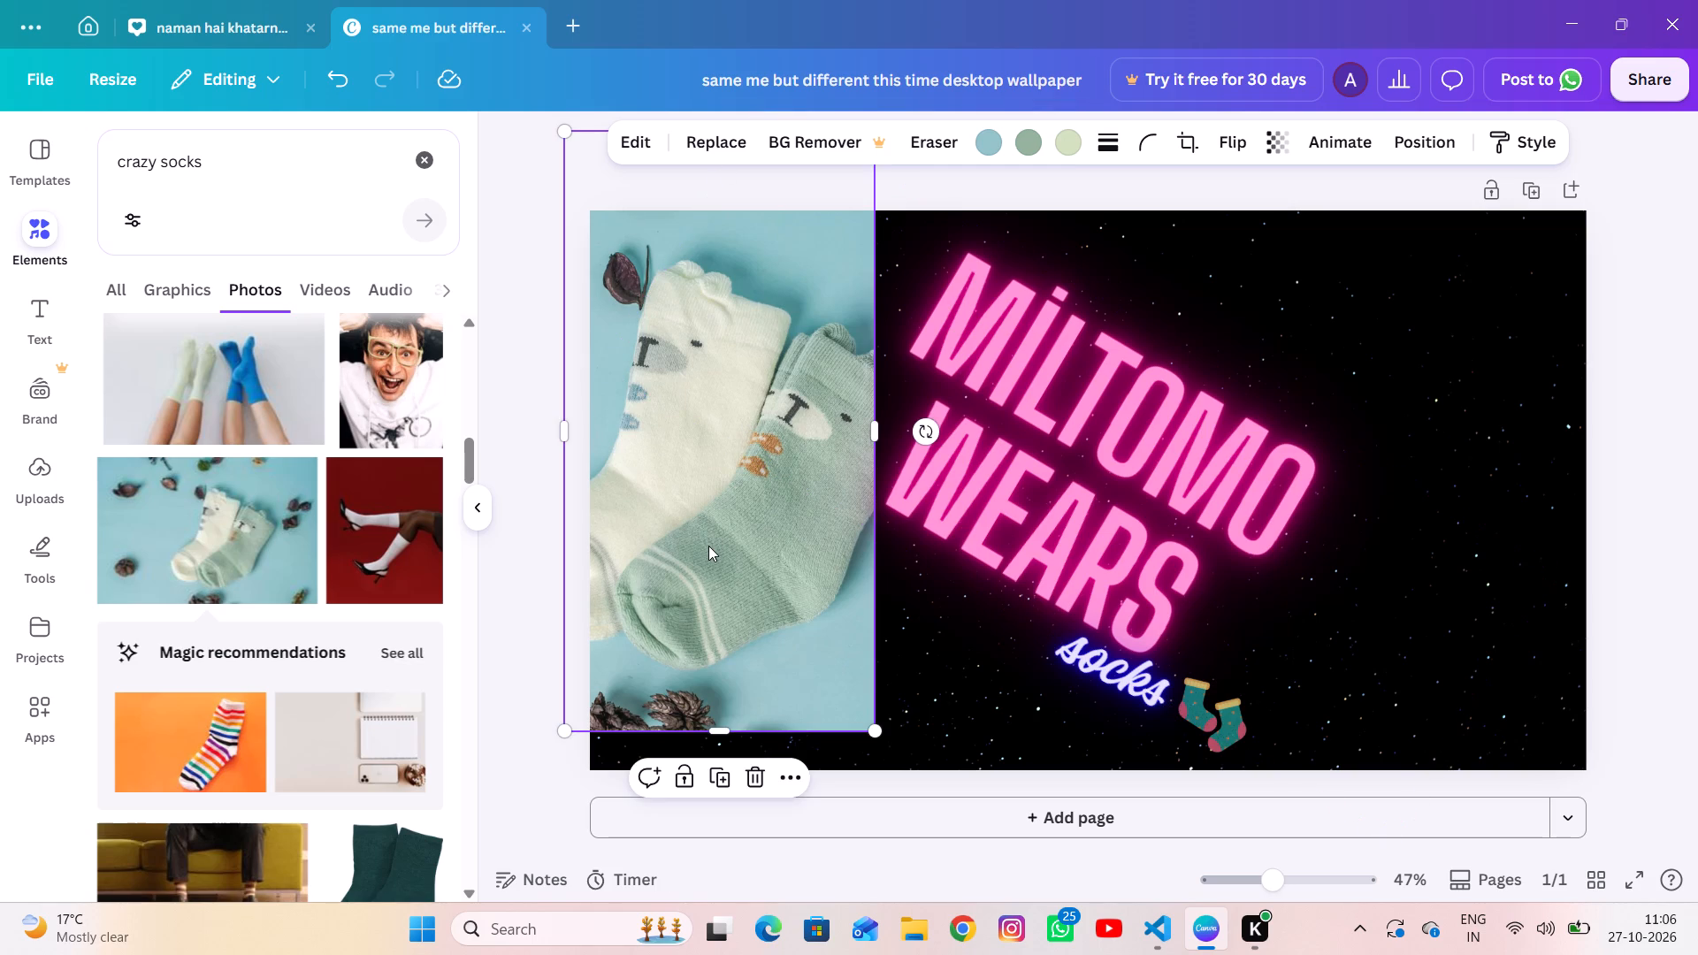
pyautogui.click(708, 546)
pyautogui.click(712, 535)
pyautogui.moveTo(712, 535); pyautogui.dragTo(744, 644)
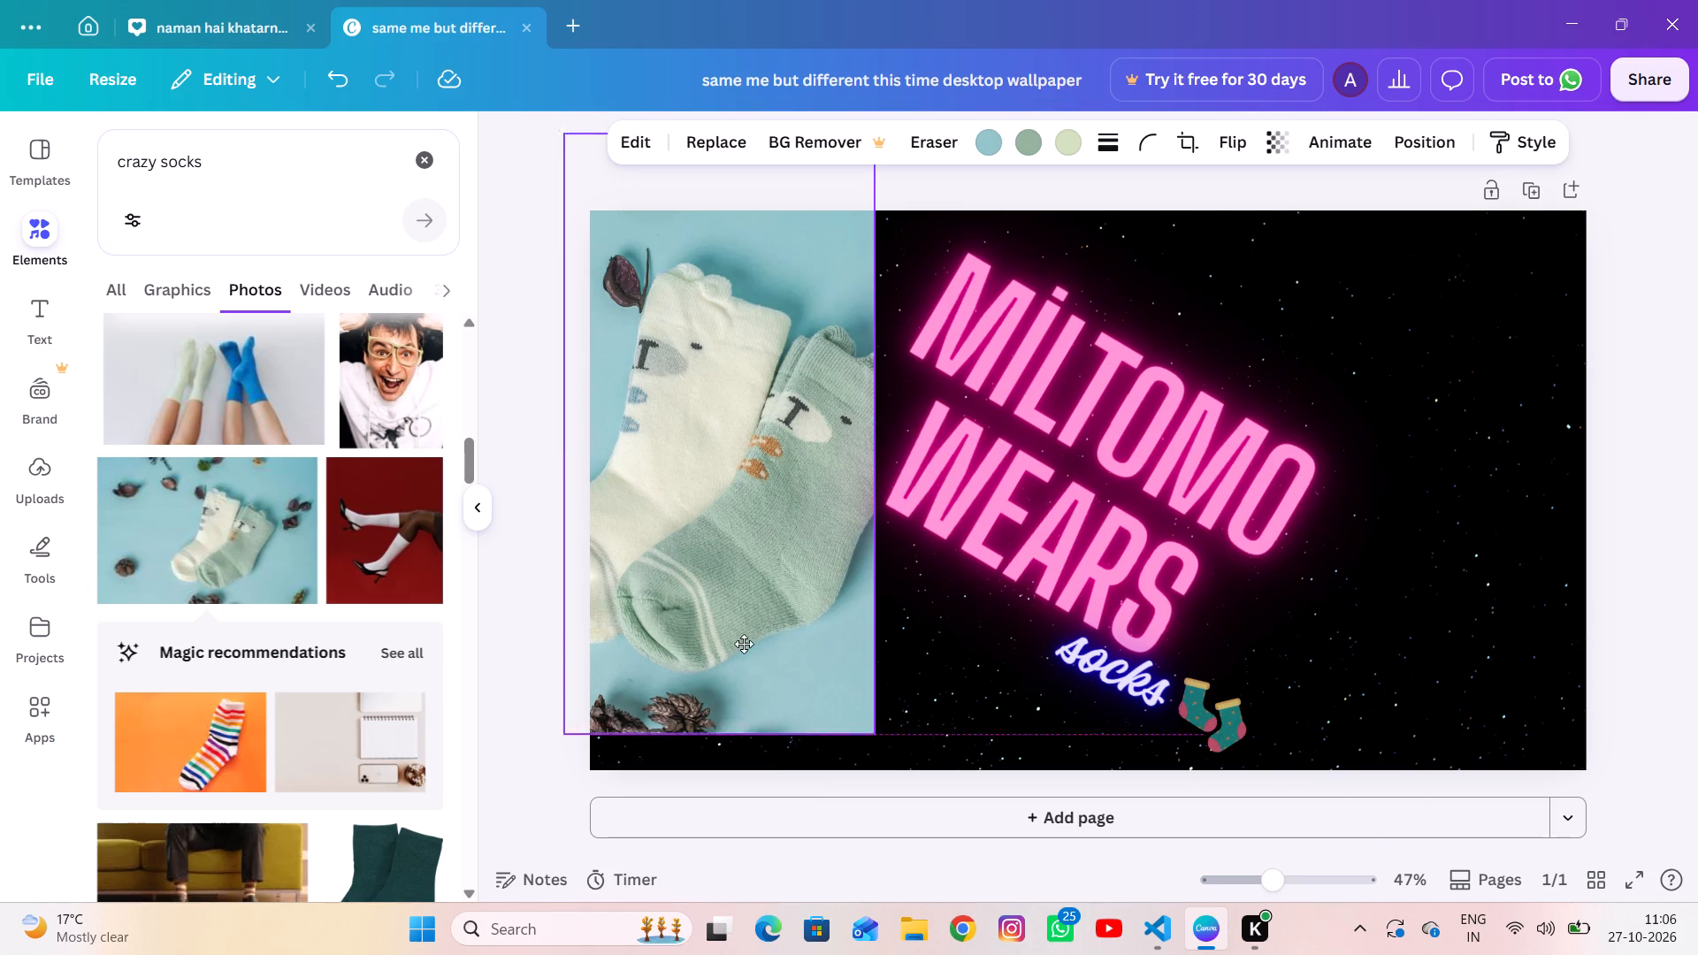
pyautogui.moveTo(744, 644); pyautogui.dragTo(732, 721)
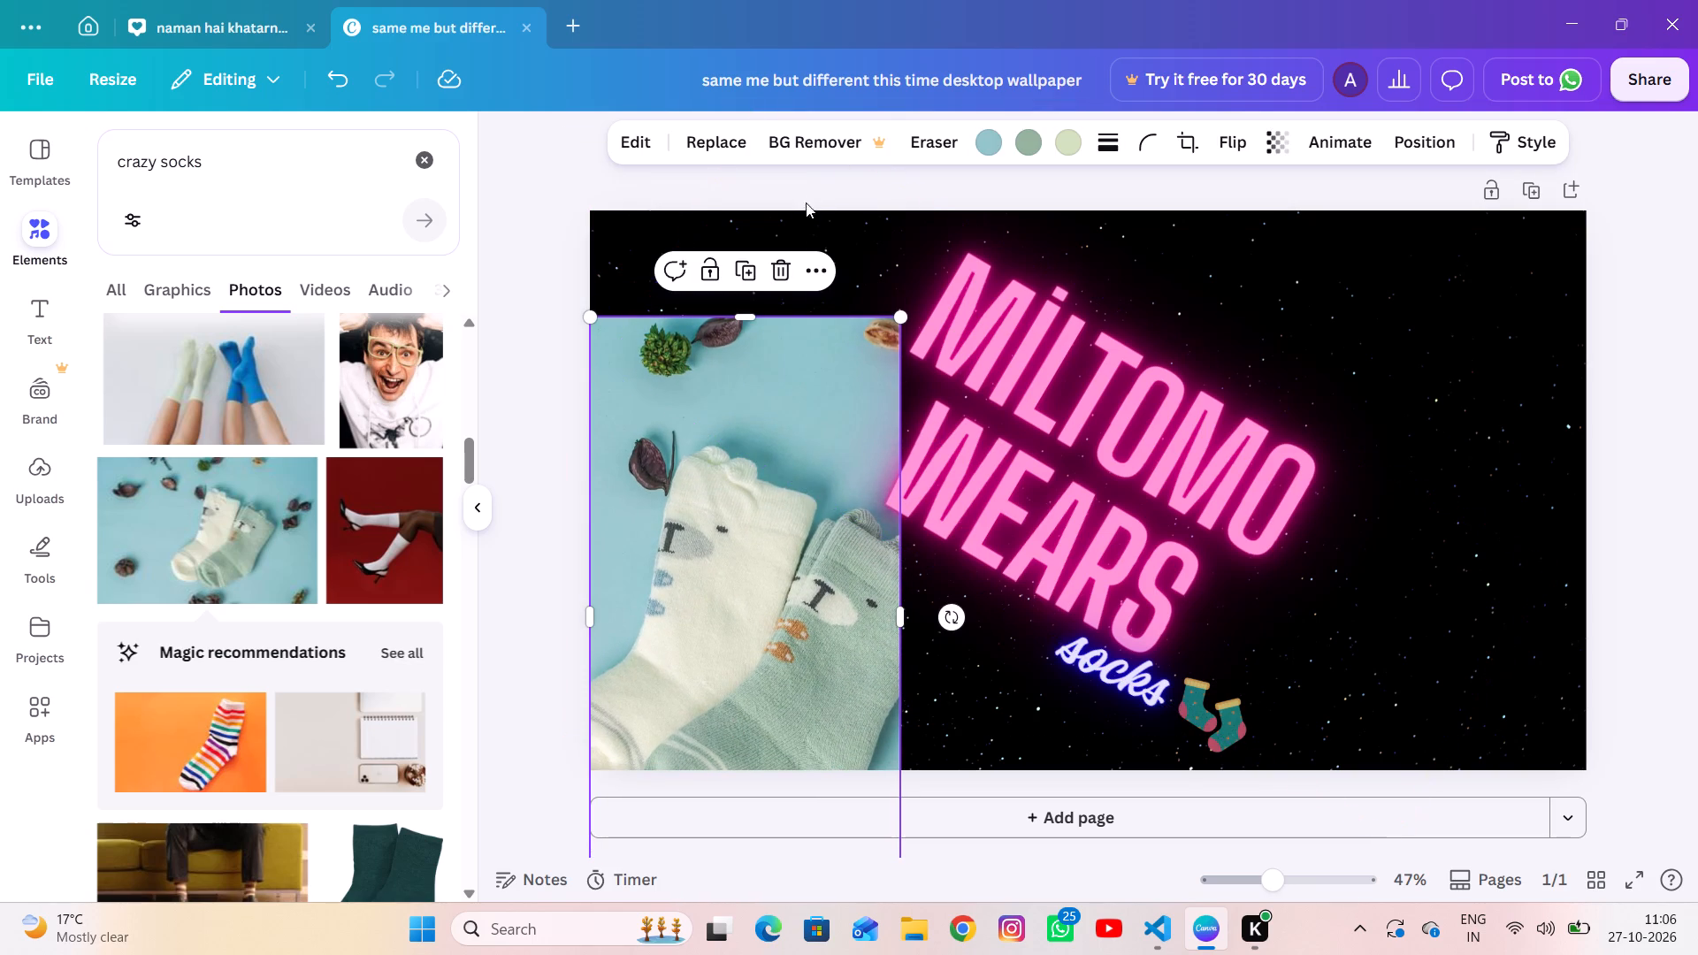
# Delete the animal-face socks photo from the wallpaper.
pyautogui.click(780, 268)
# Browse the crazy socks photo results for another picture that suits the wallpaper.
pyautogui.scroll(-2, 323, 556)
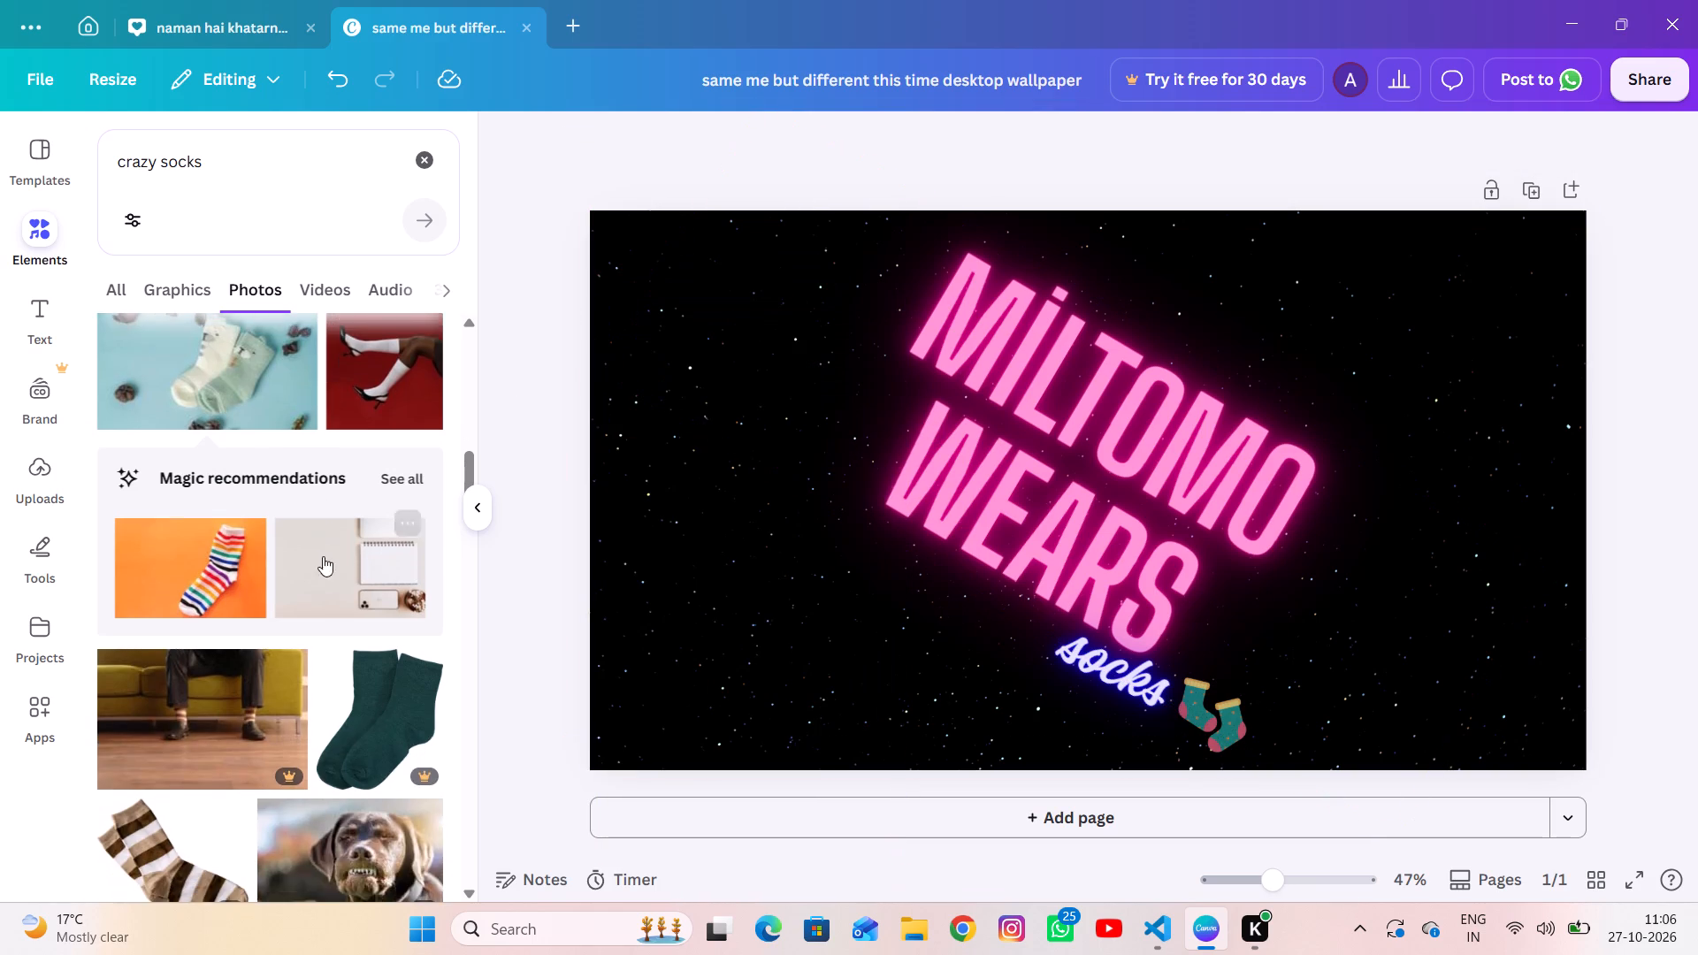
pyautogui.scroll(-5, 323, 556)
pyautogui.scroll(1, 323, 556)
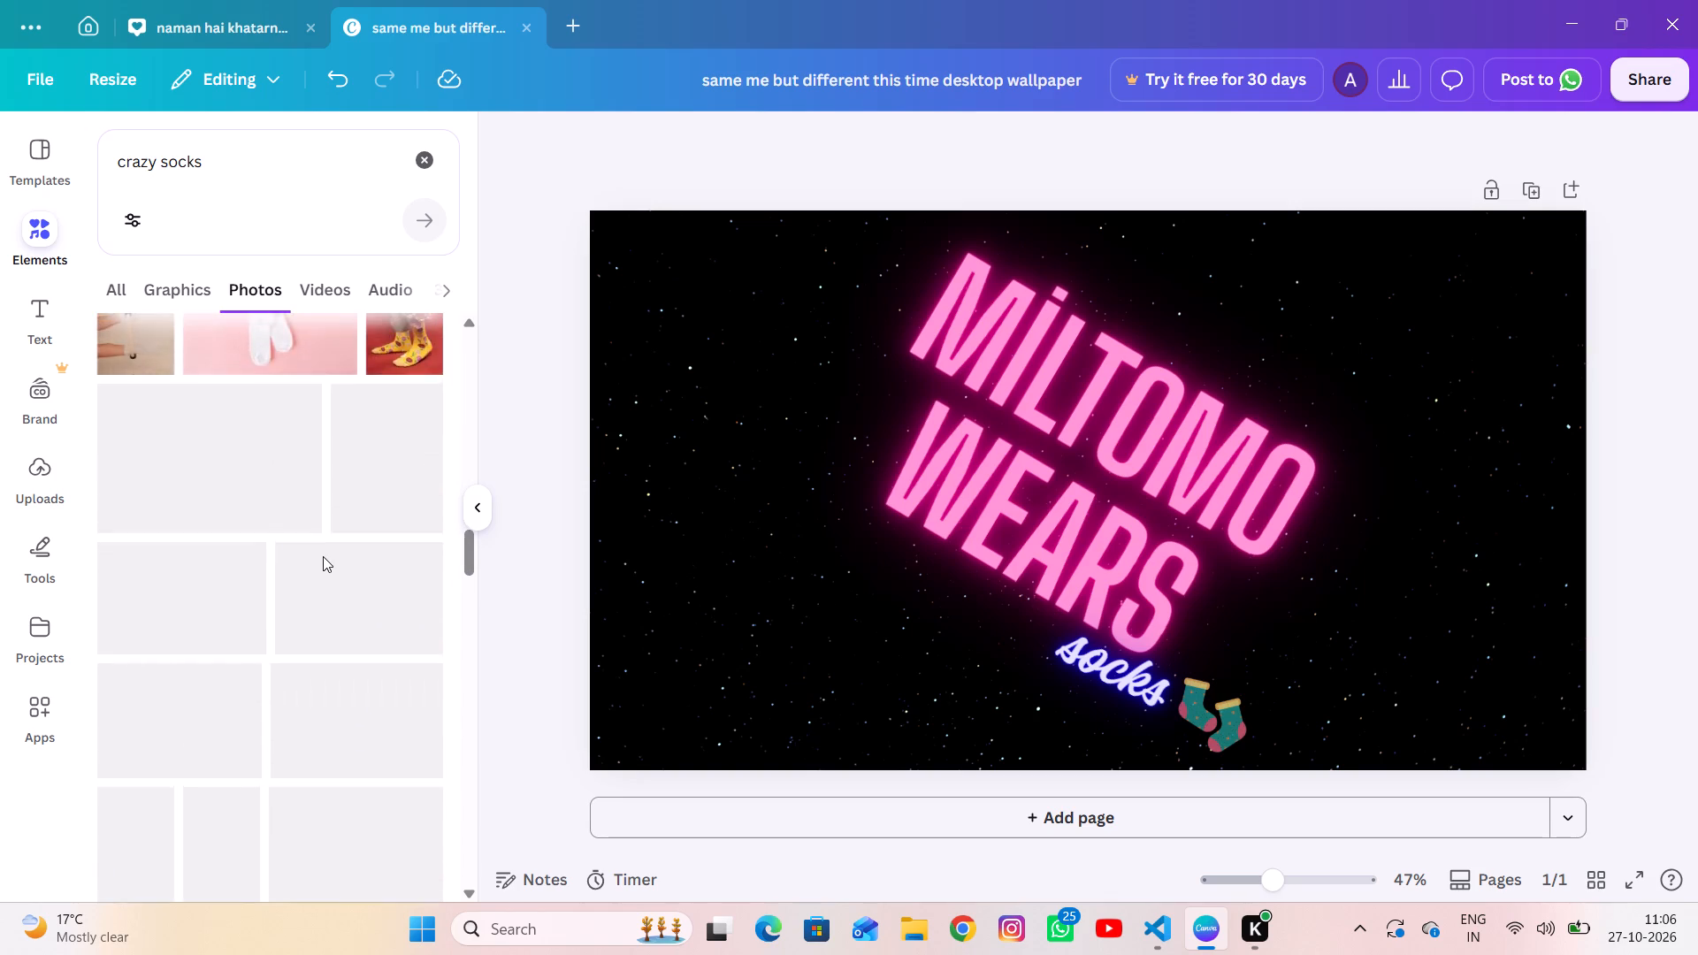
pyautogui.scroll(1, 323, 556)
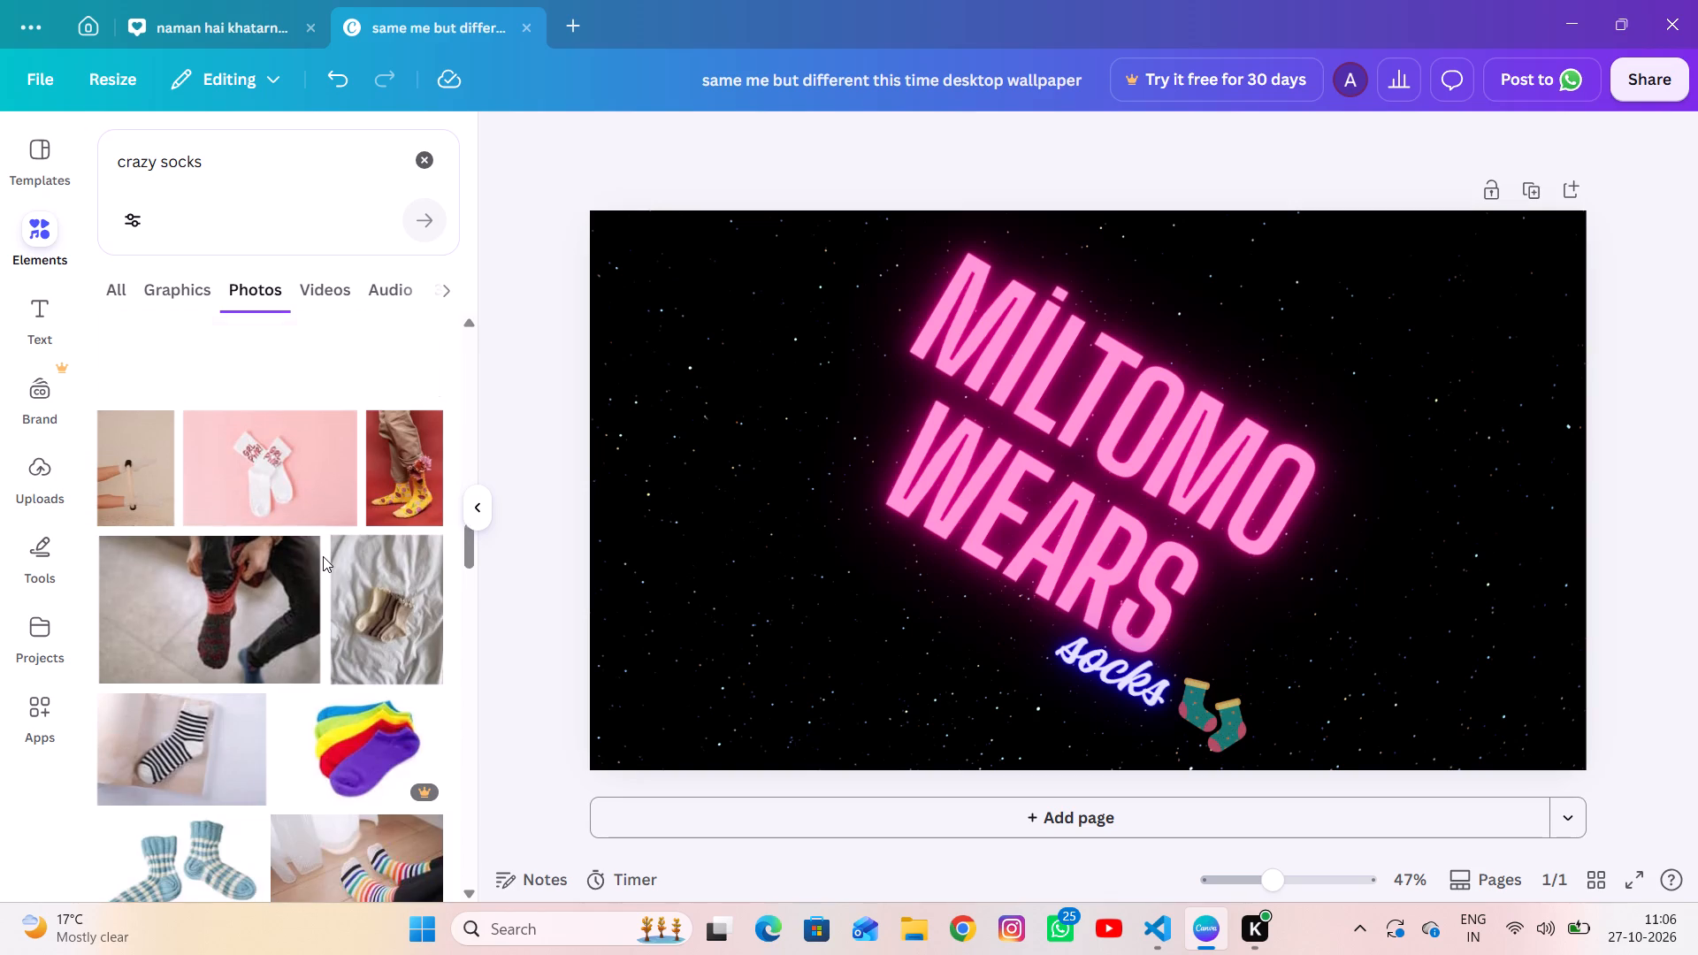
pyautogui.scroll(1, 280, 476)
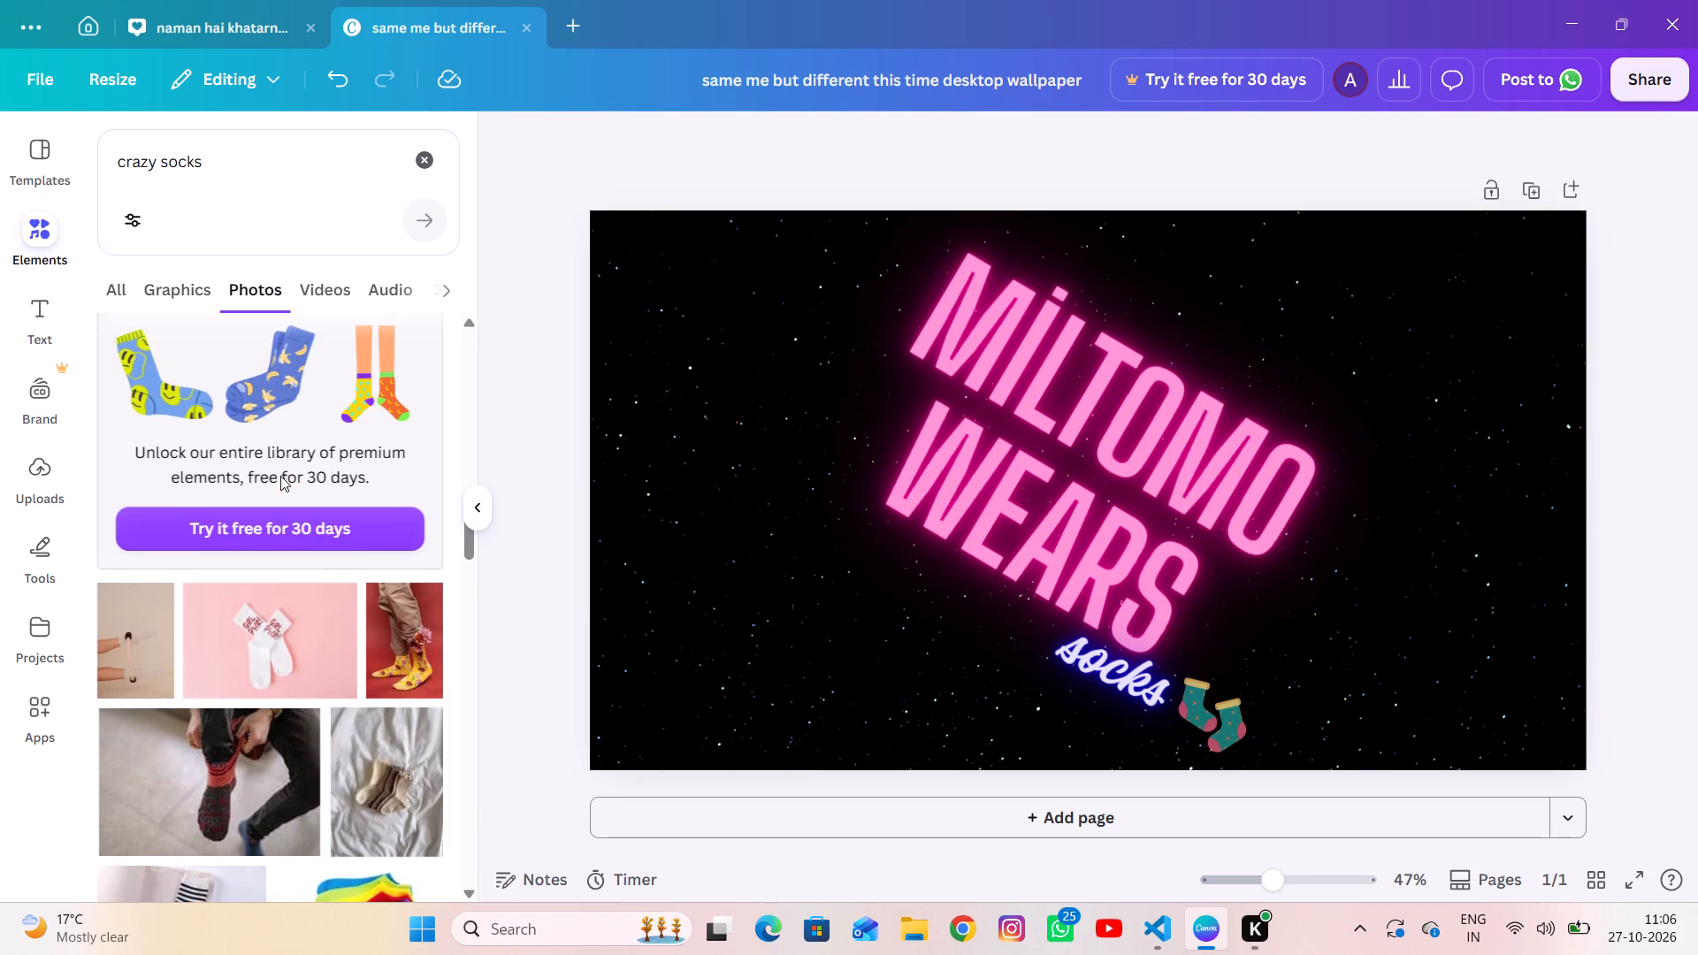
pyautogui.scroll(-3, 374, 345)
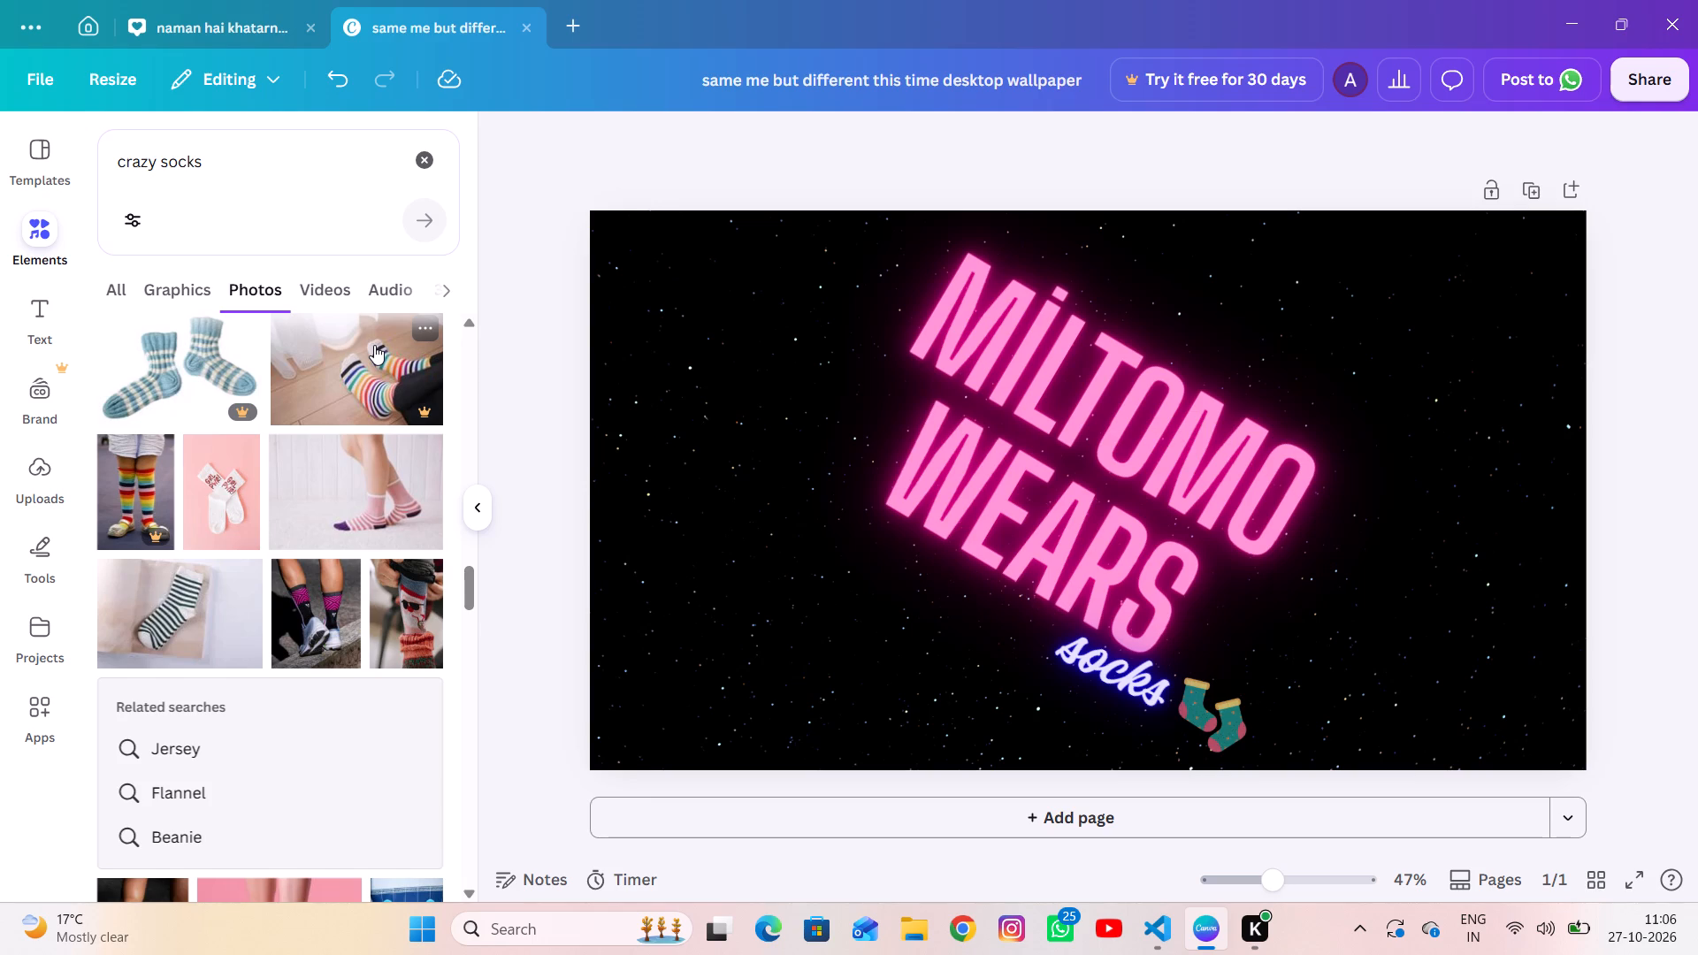
pyautogui.scroll(-6, 374, 345)
pyautogui.hscroll(1, 374, 345)
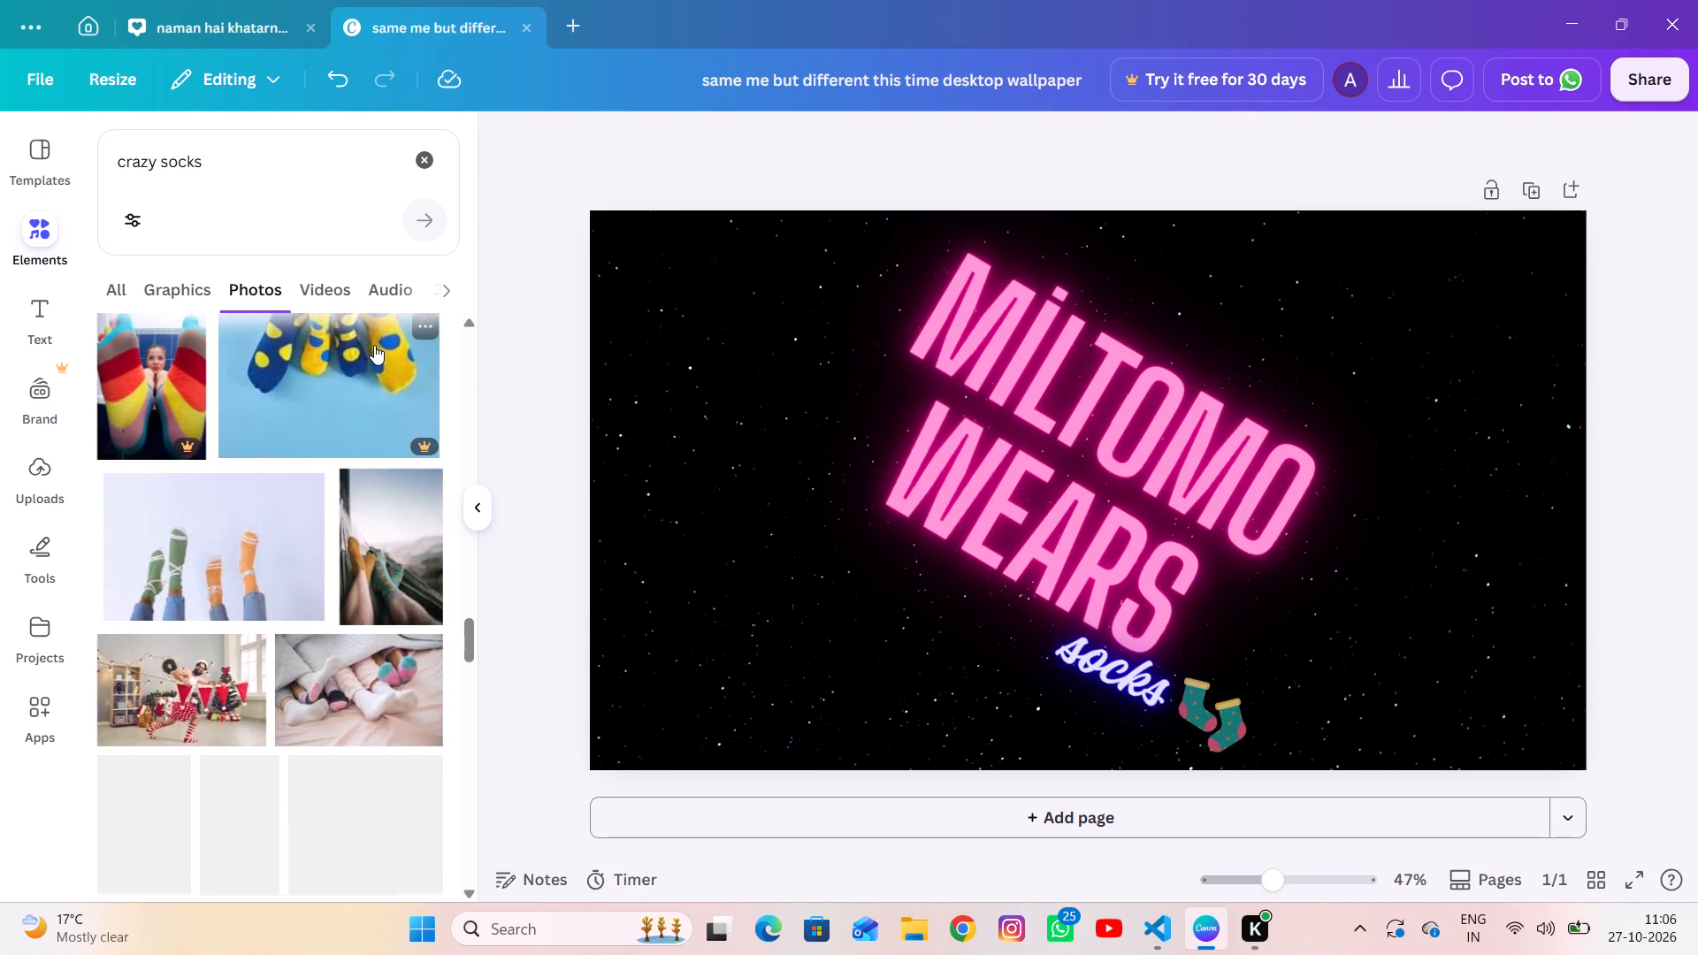
pyautogui.hscroll(1, 374, 345)
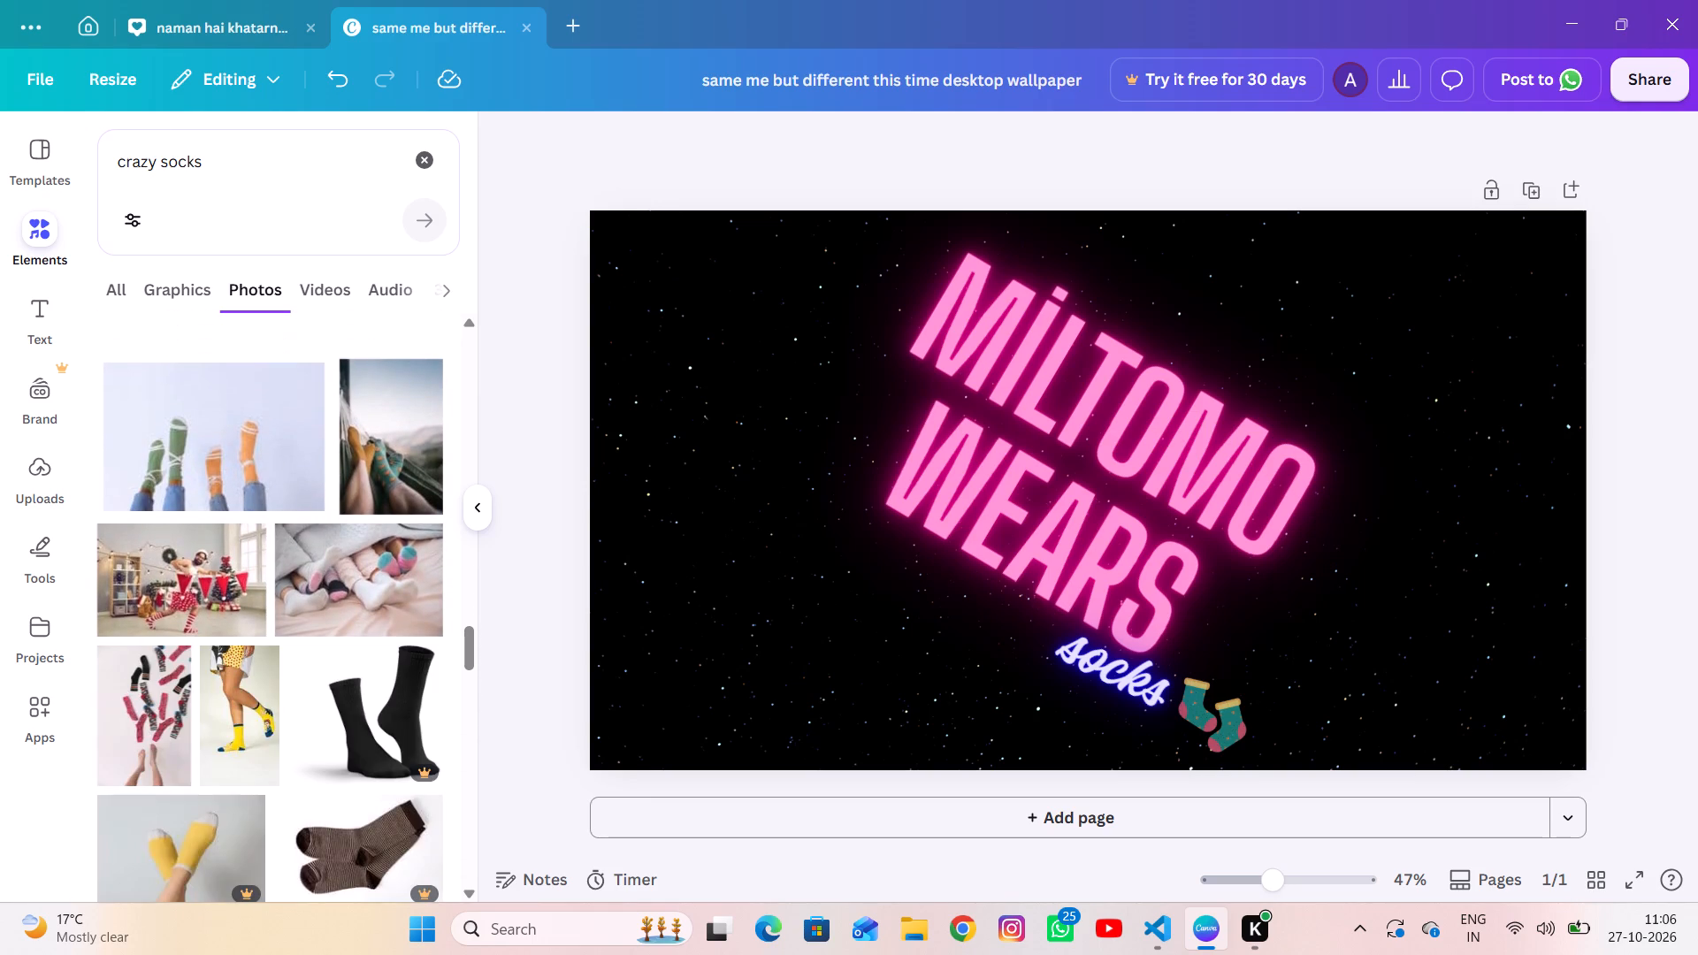
# Replace the crazy socks query with "style" and search the photo library for it.
pyautogui.click(239, 170)
pyautogui.press('BackSpace')
pyautogui.press('BackSpace')
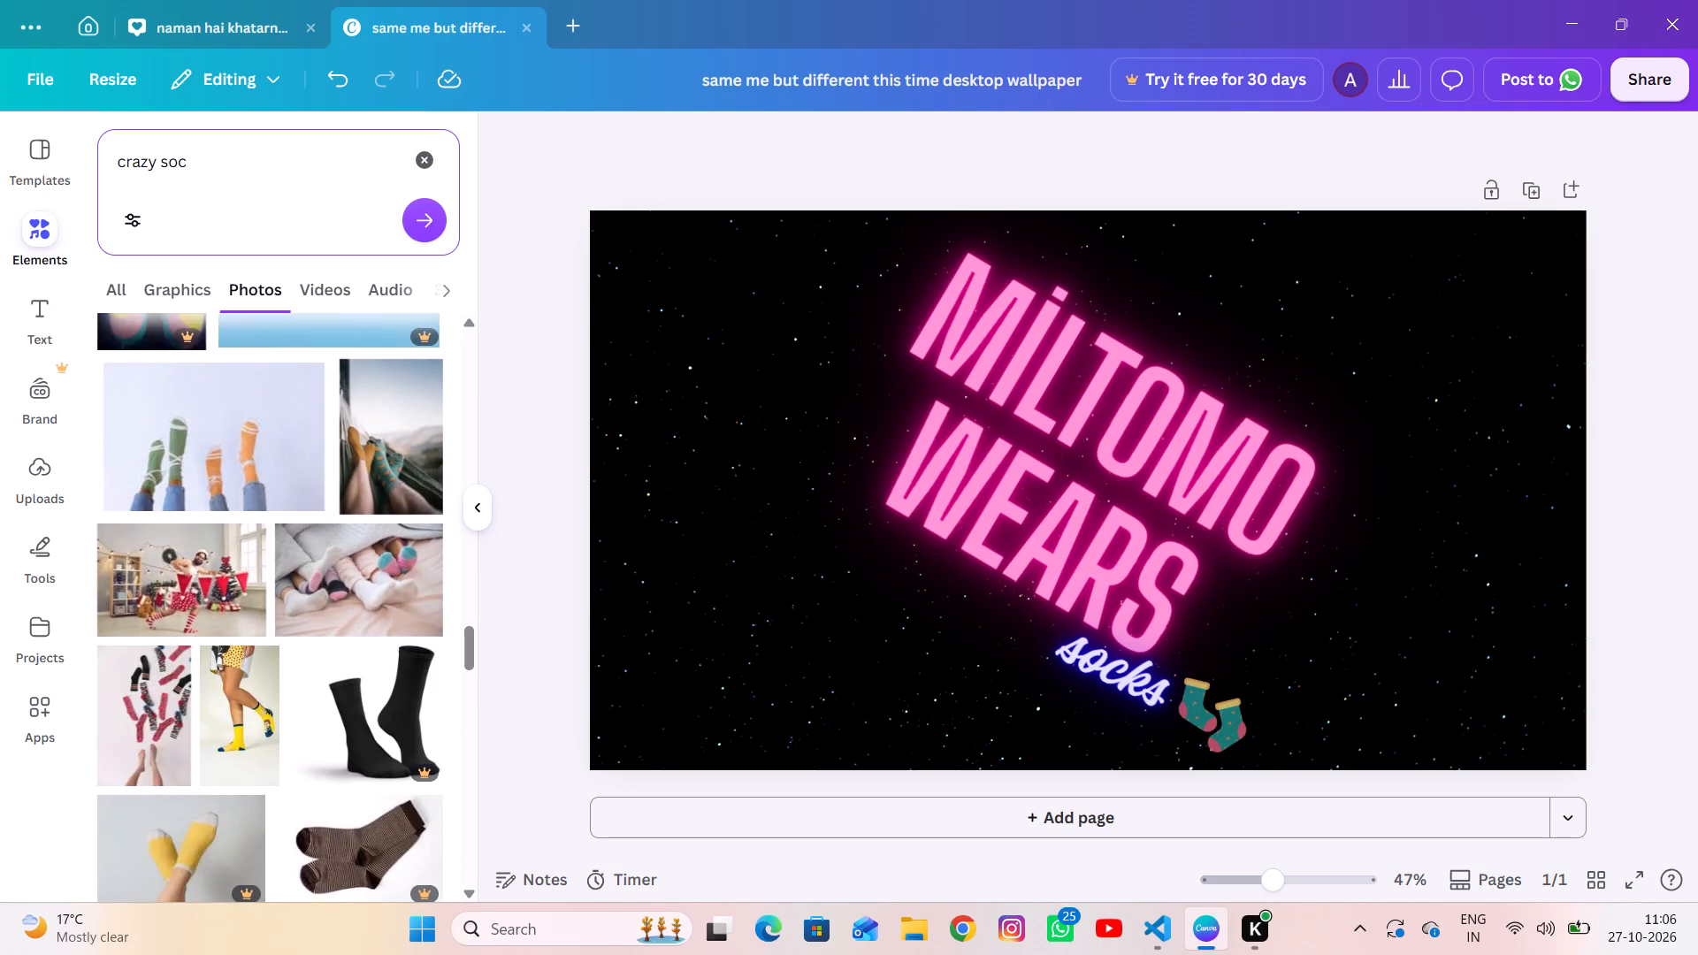
pyautogui.press('BackSpace')
pyautogui.press('BackSpace')
pyautogui.press('BackSpace')
pyautogui.press('BackSpace')
pyautogui.press('BackSpace')
pyautogui.press('BackSpace')
pyautogui.press('BackSpace')
pyautogui.press('BackSpace')
pyautogui.press('BackSpace')
pyautogui.press('BackSpace')
pyautogui.press('BackSpace')
pyautogui.press('BackSpace')
pyautogui.press('BackSpace')
pyautogui.press('BackSpace')
pyautogui.press('BackSpace')
pyautogui.press('BackSpace')
pyautogui.press('BackSpace')
pyautogui.write('style')
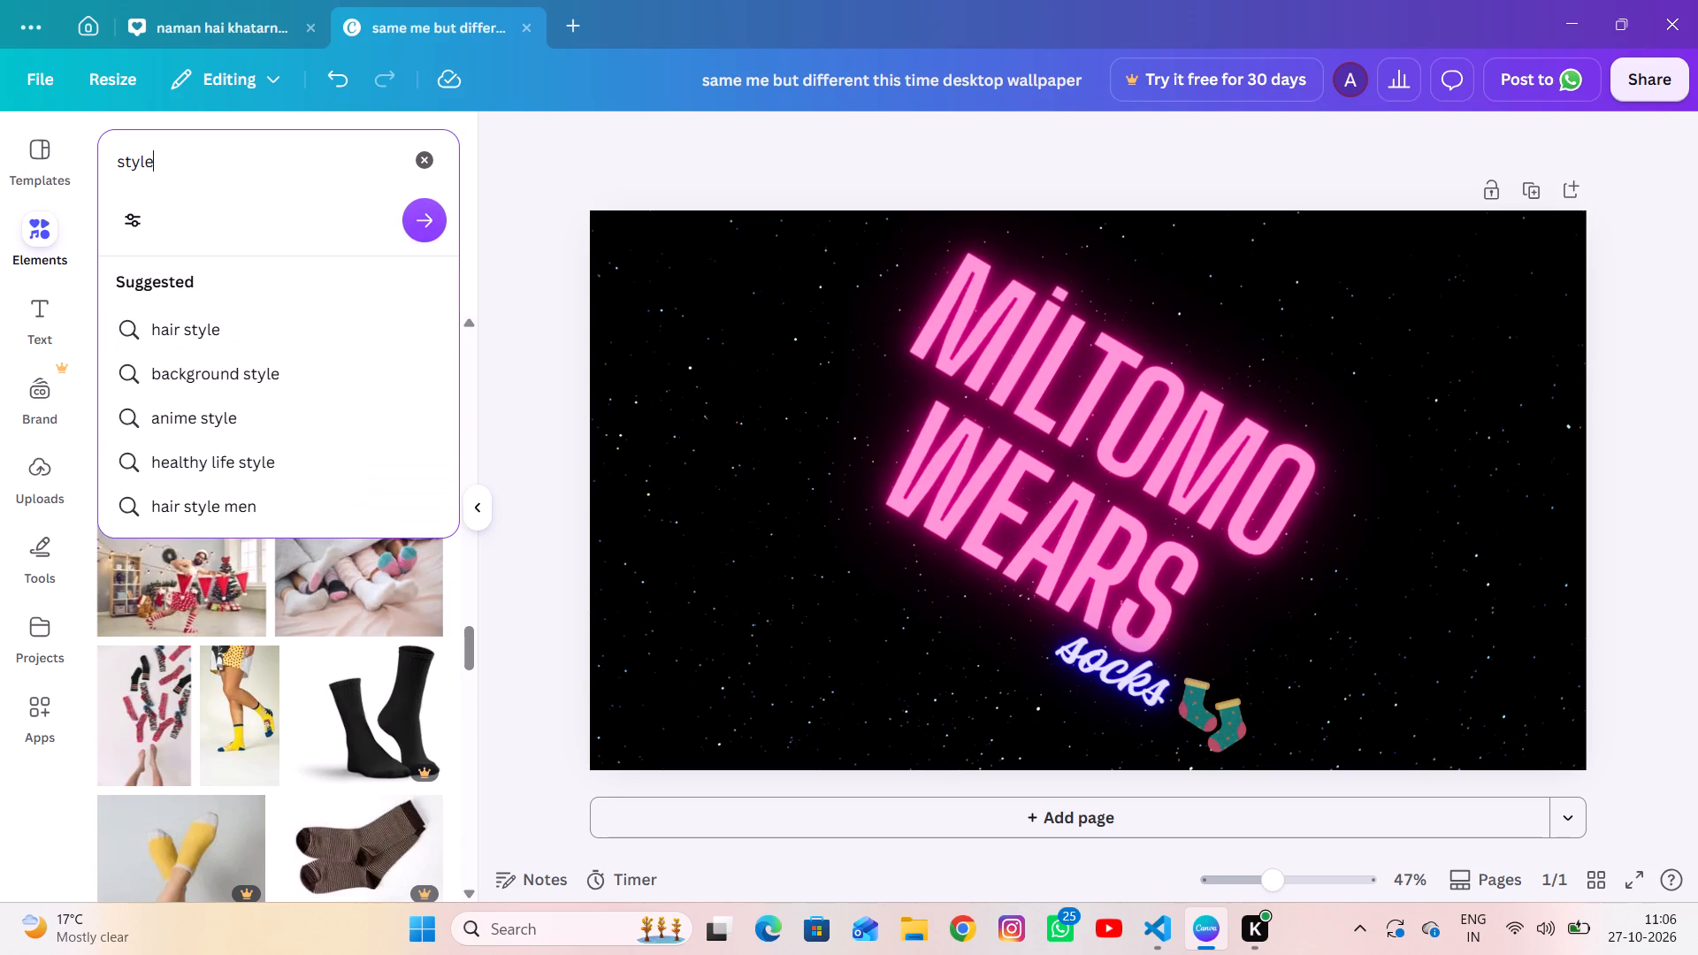
pyautogui.click(417, 214)
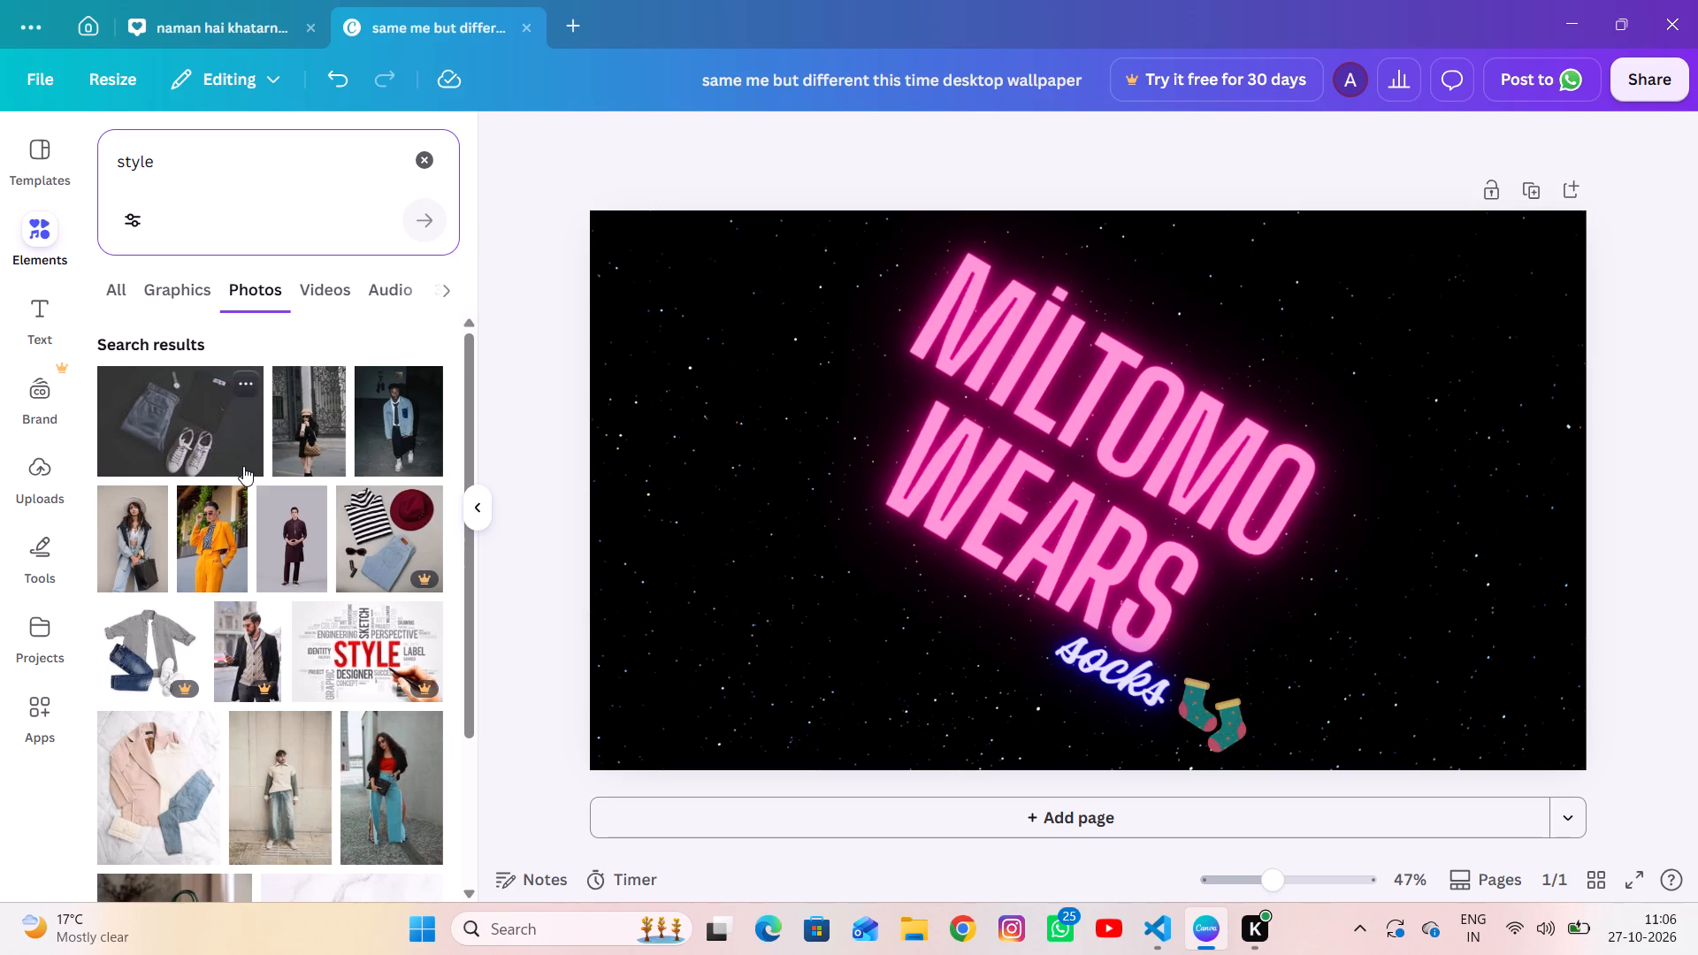
# Look through the style photo results for a picture that fits the wallpaper.
pyautogui.scroll(-5, 243, 466)
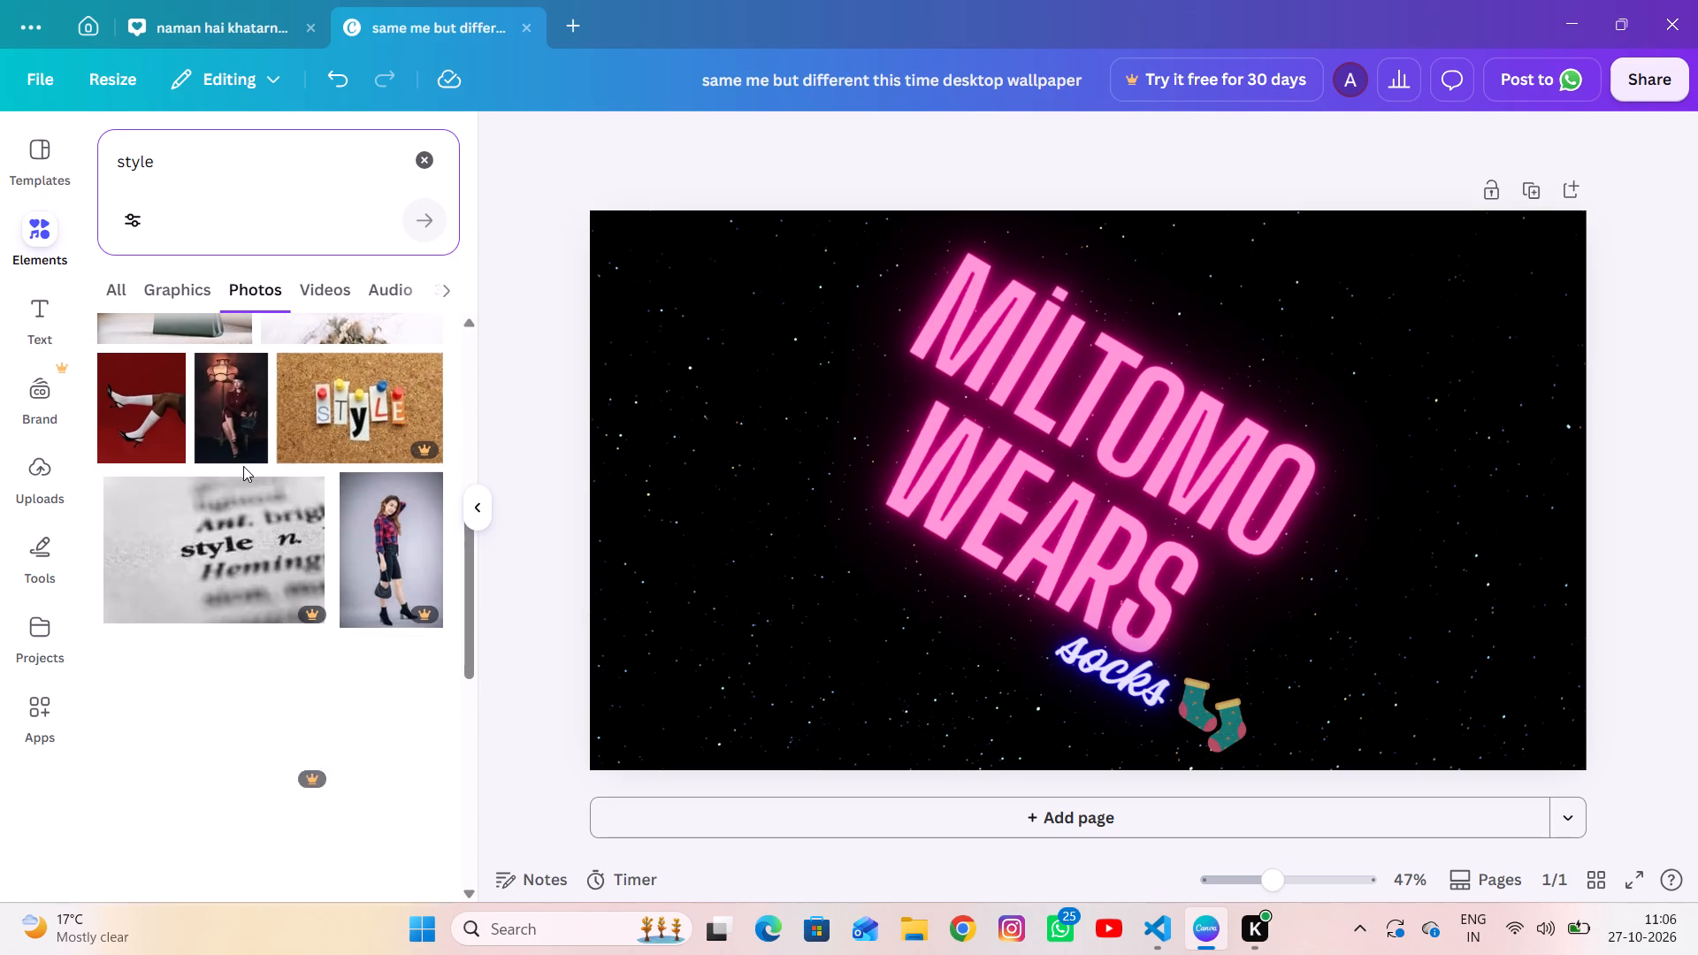
pyautogui.scroll(-1, 243, 466)
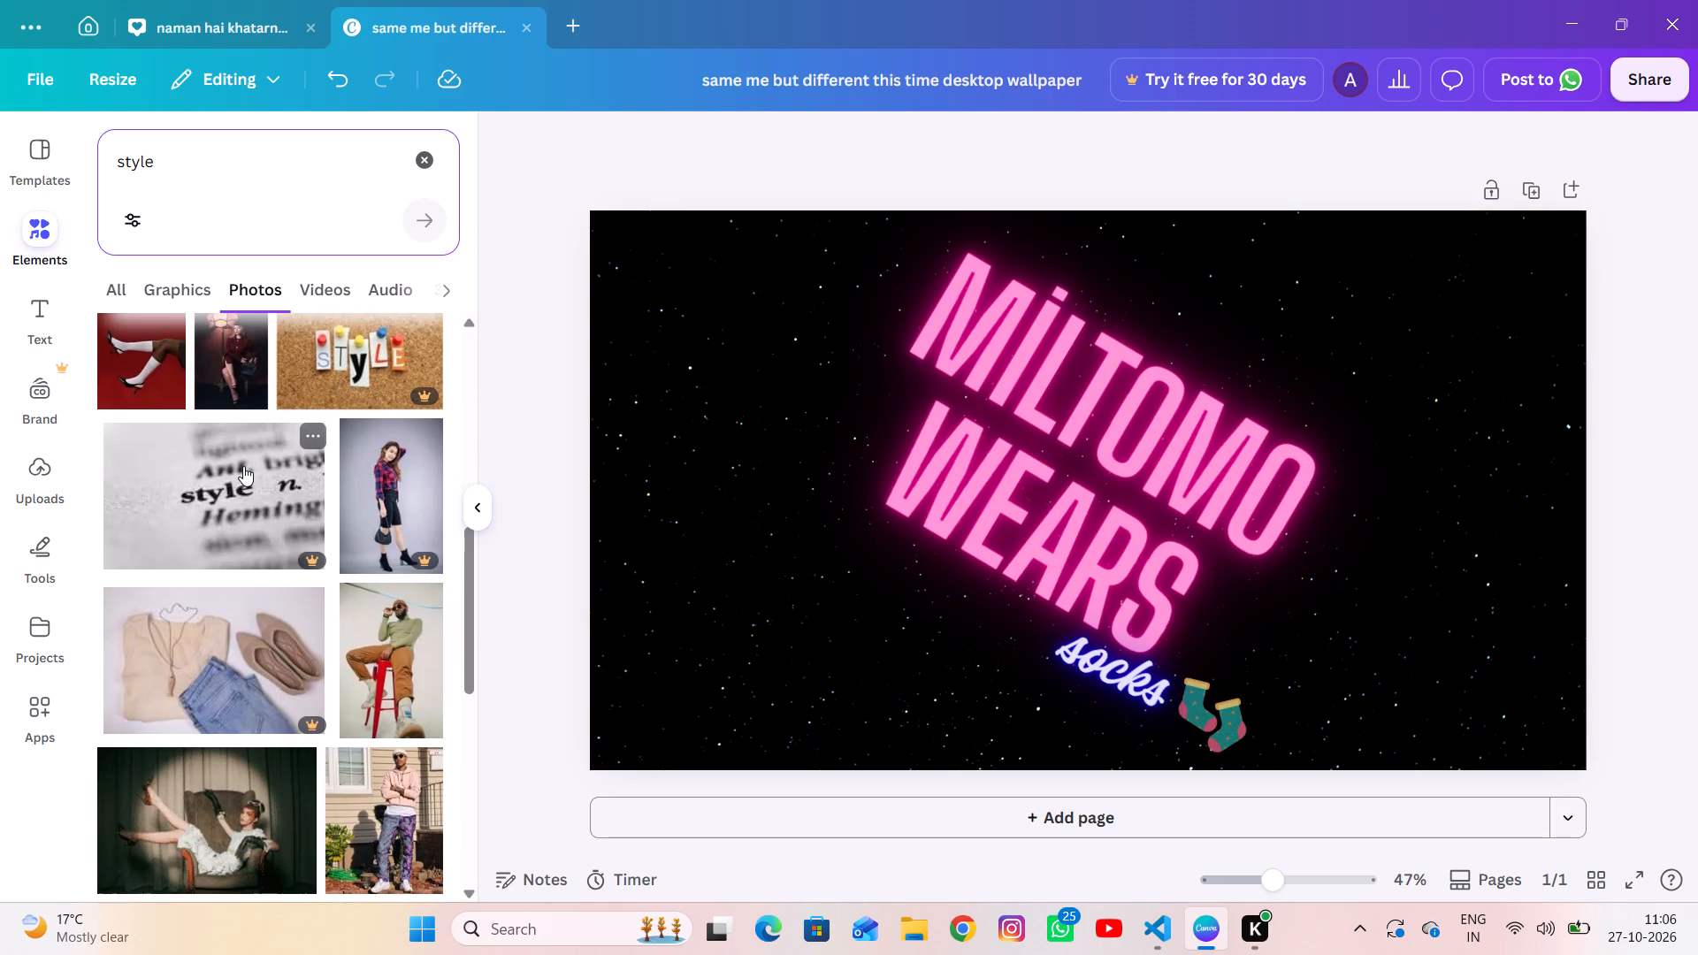
pyautogui.scroll(-3, 243, 466)
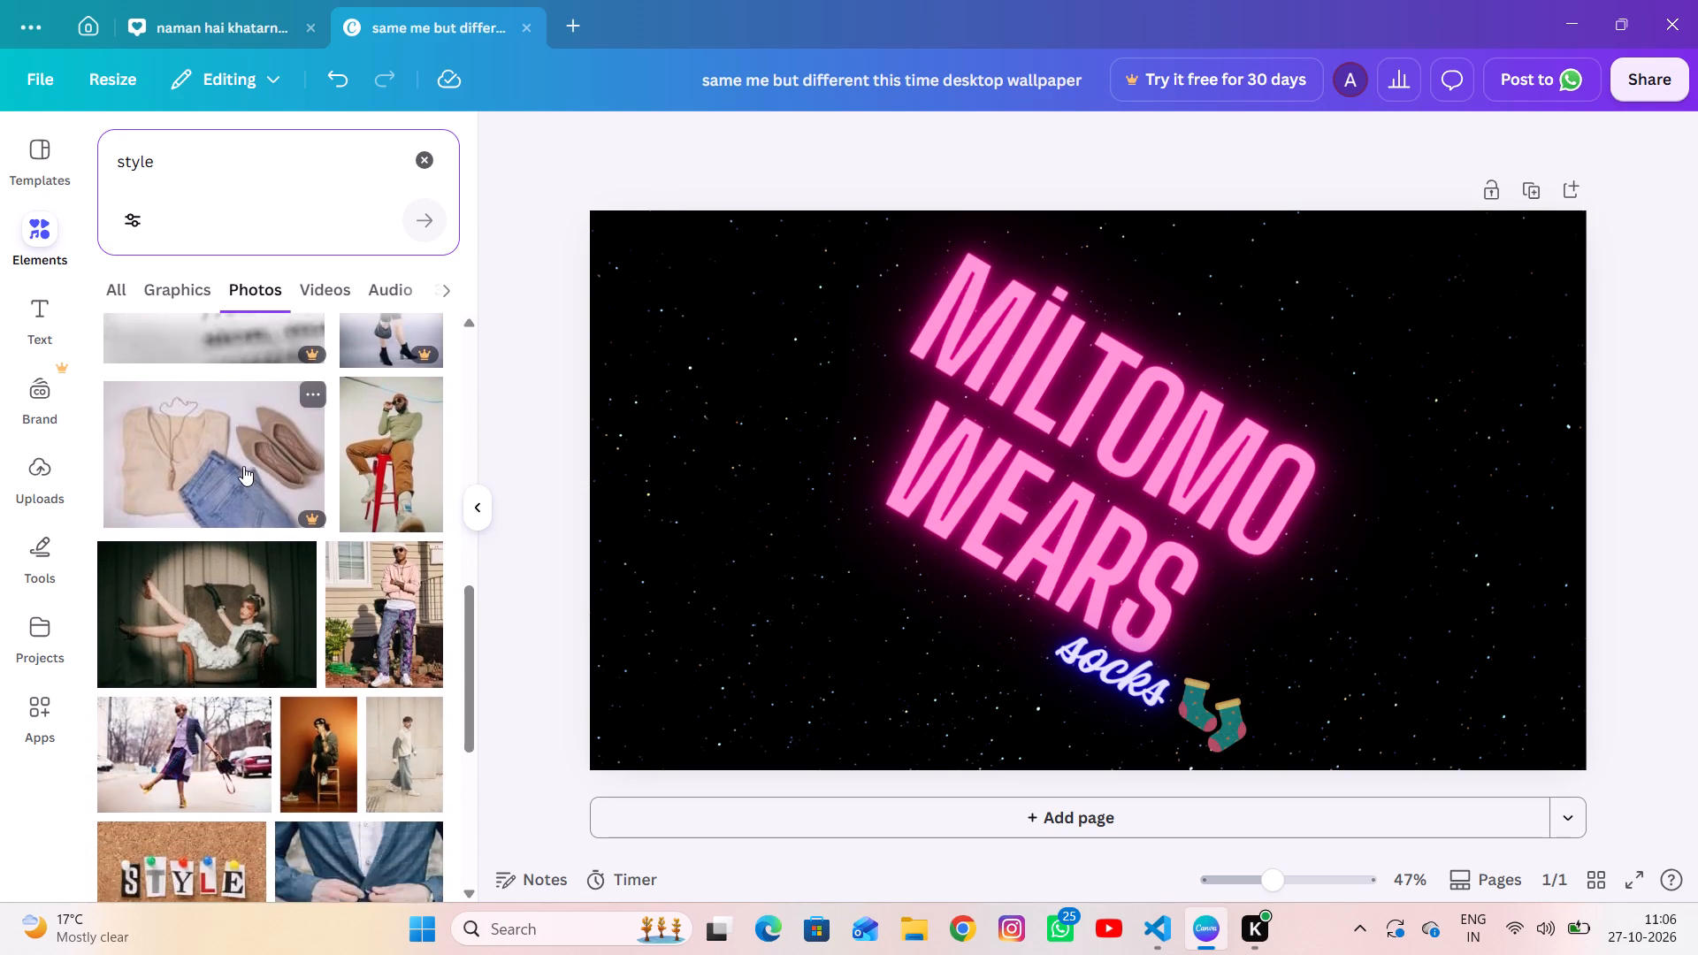
pyautogui.scroll(-1, 243, 466)
pyautogui.scroll(6, 243, 466)
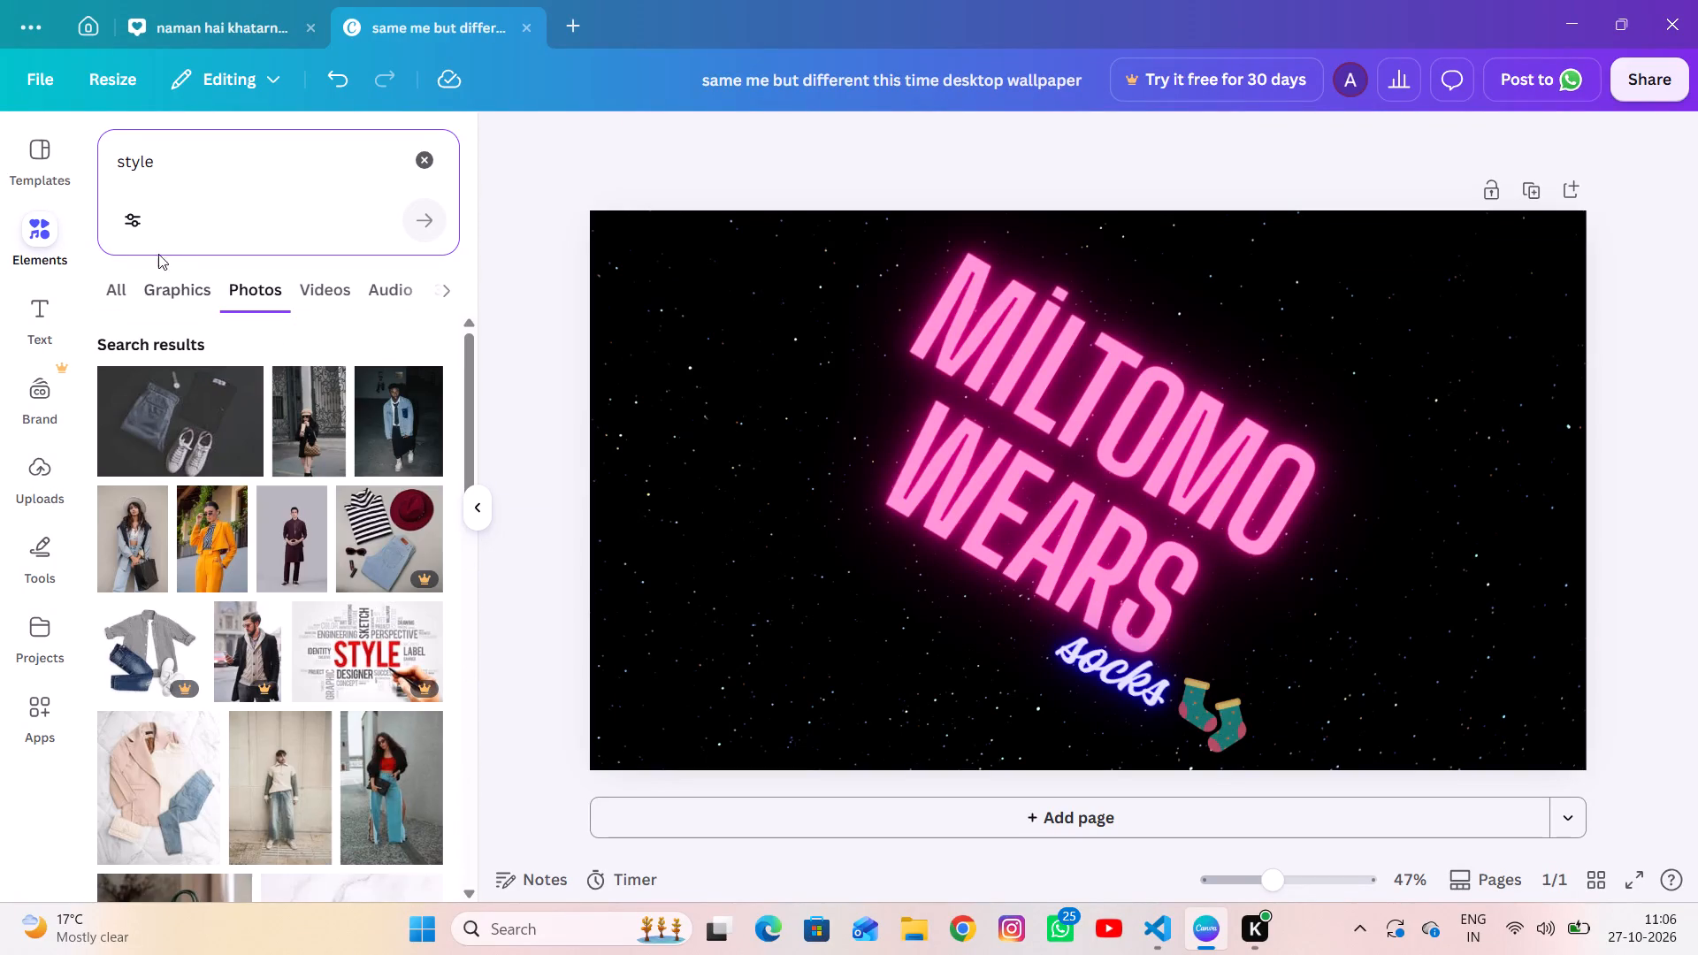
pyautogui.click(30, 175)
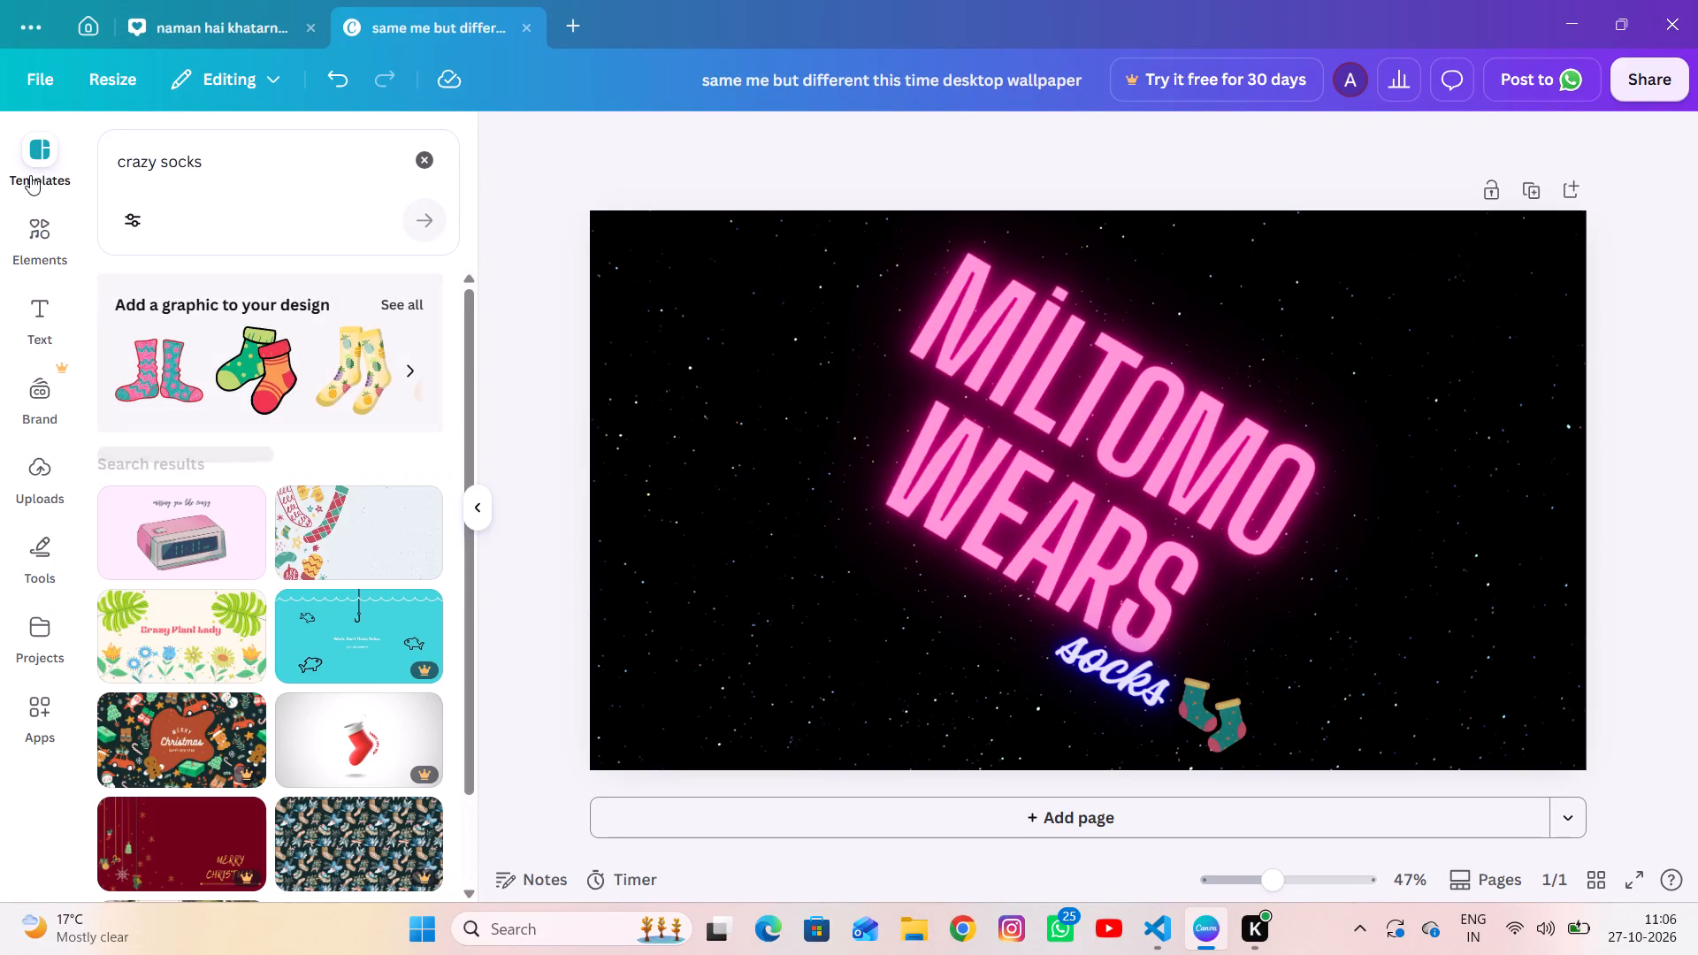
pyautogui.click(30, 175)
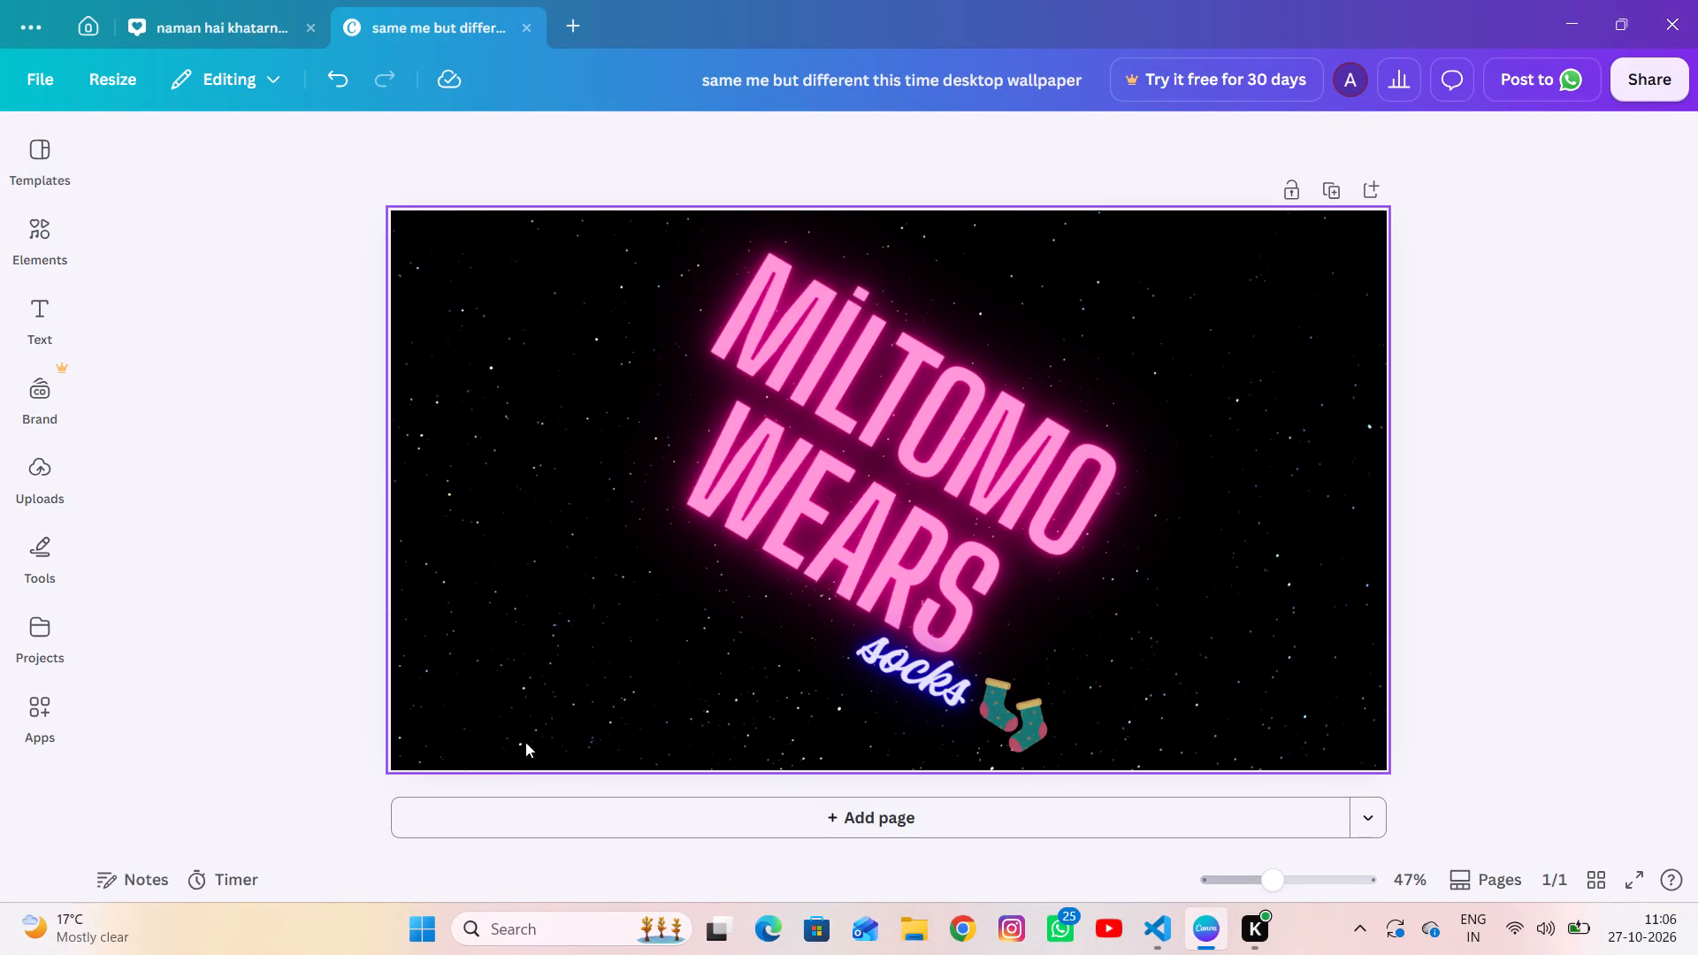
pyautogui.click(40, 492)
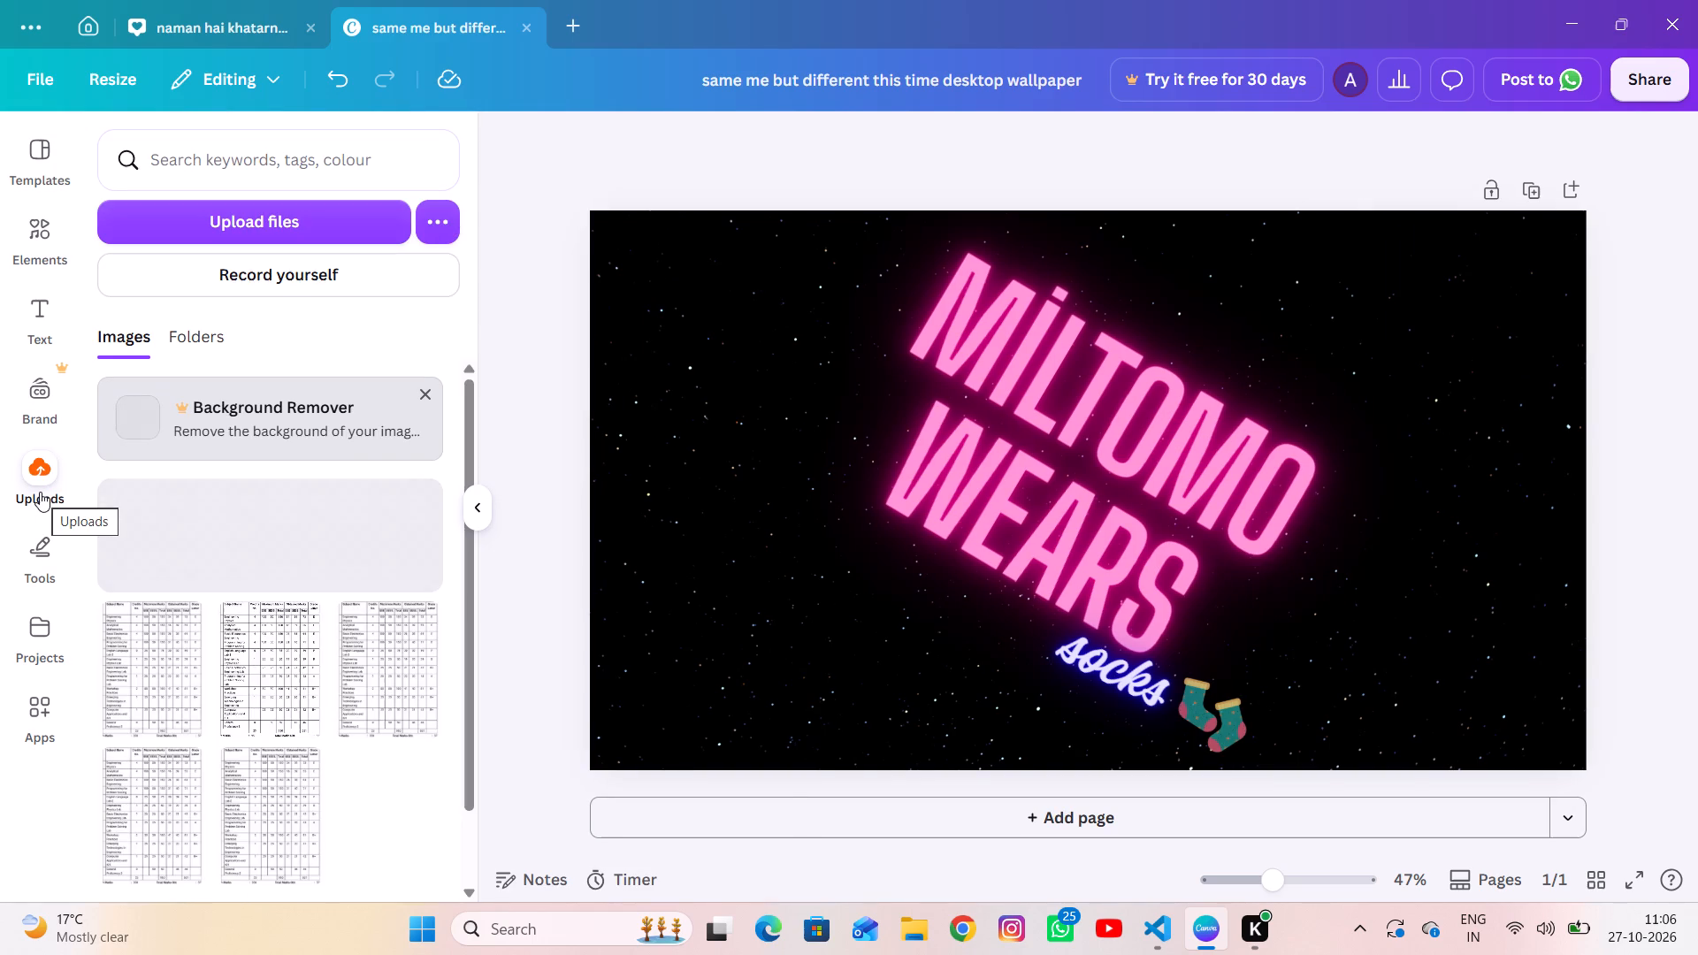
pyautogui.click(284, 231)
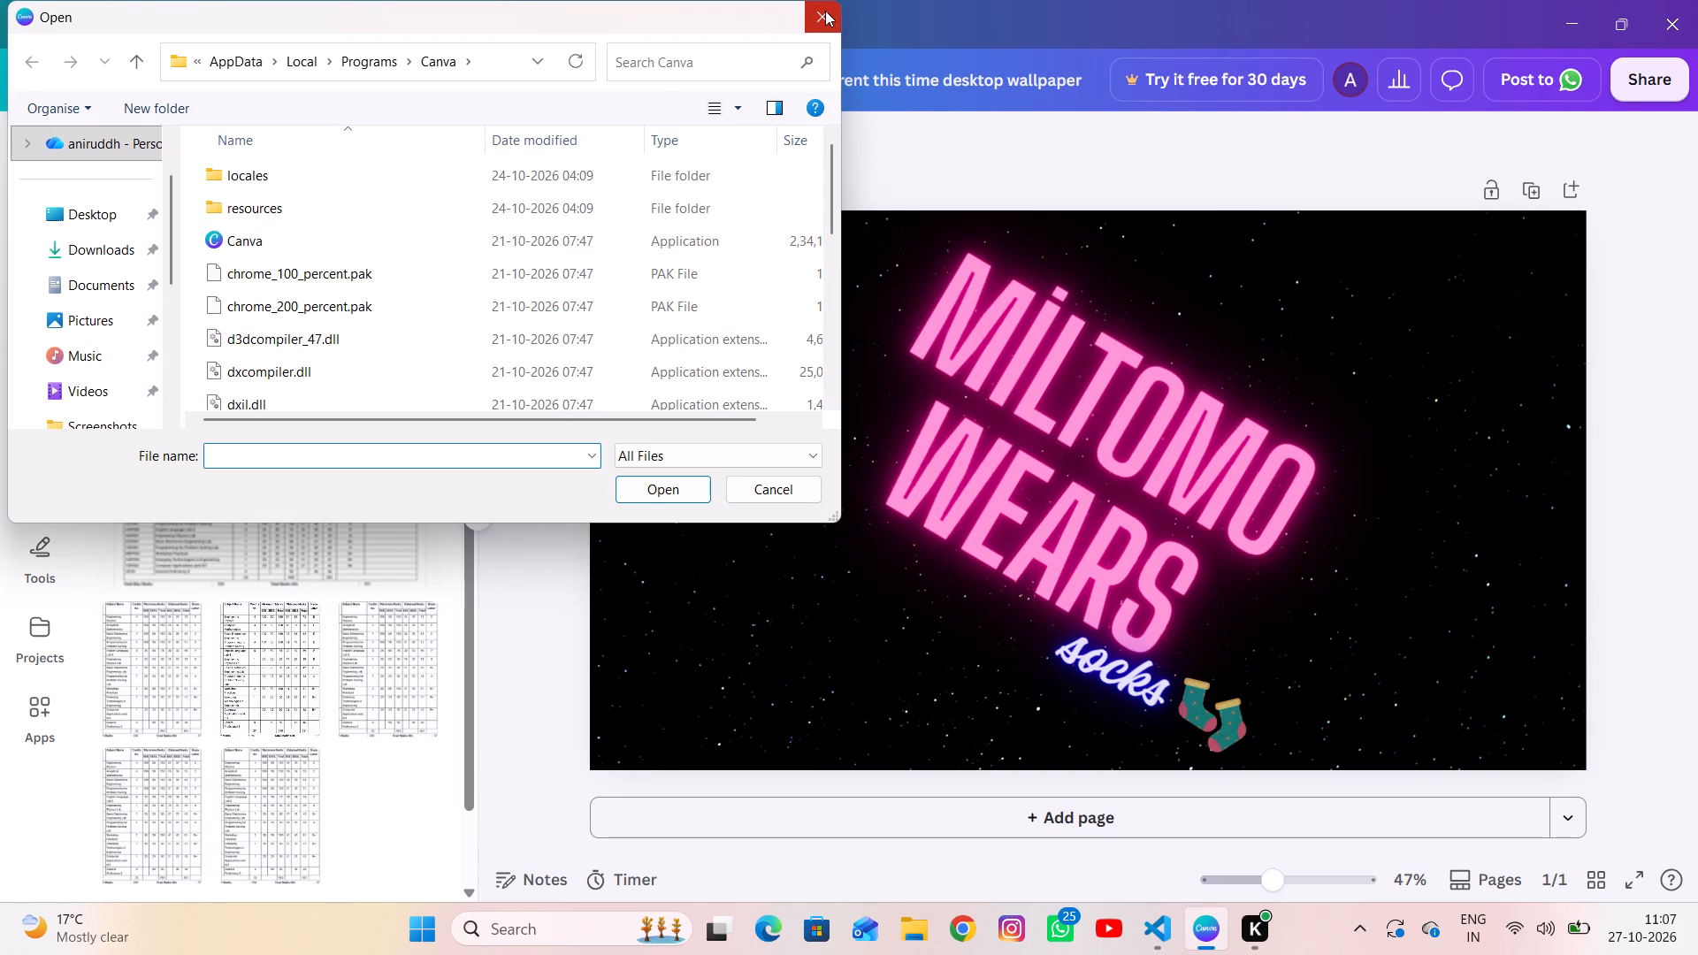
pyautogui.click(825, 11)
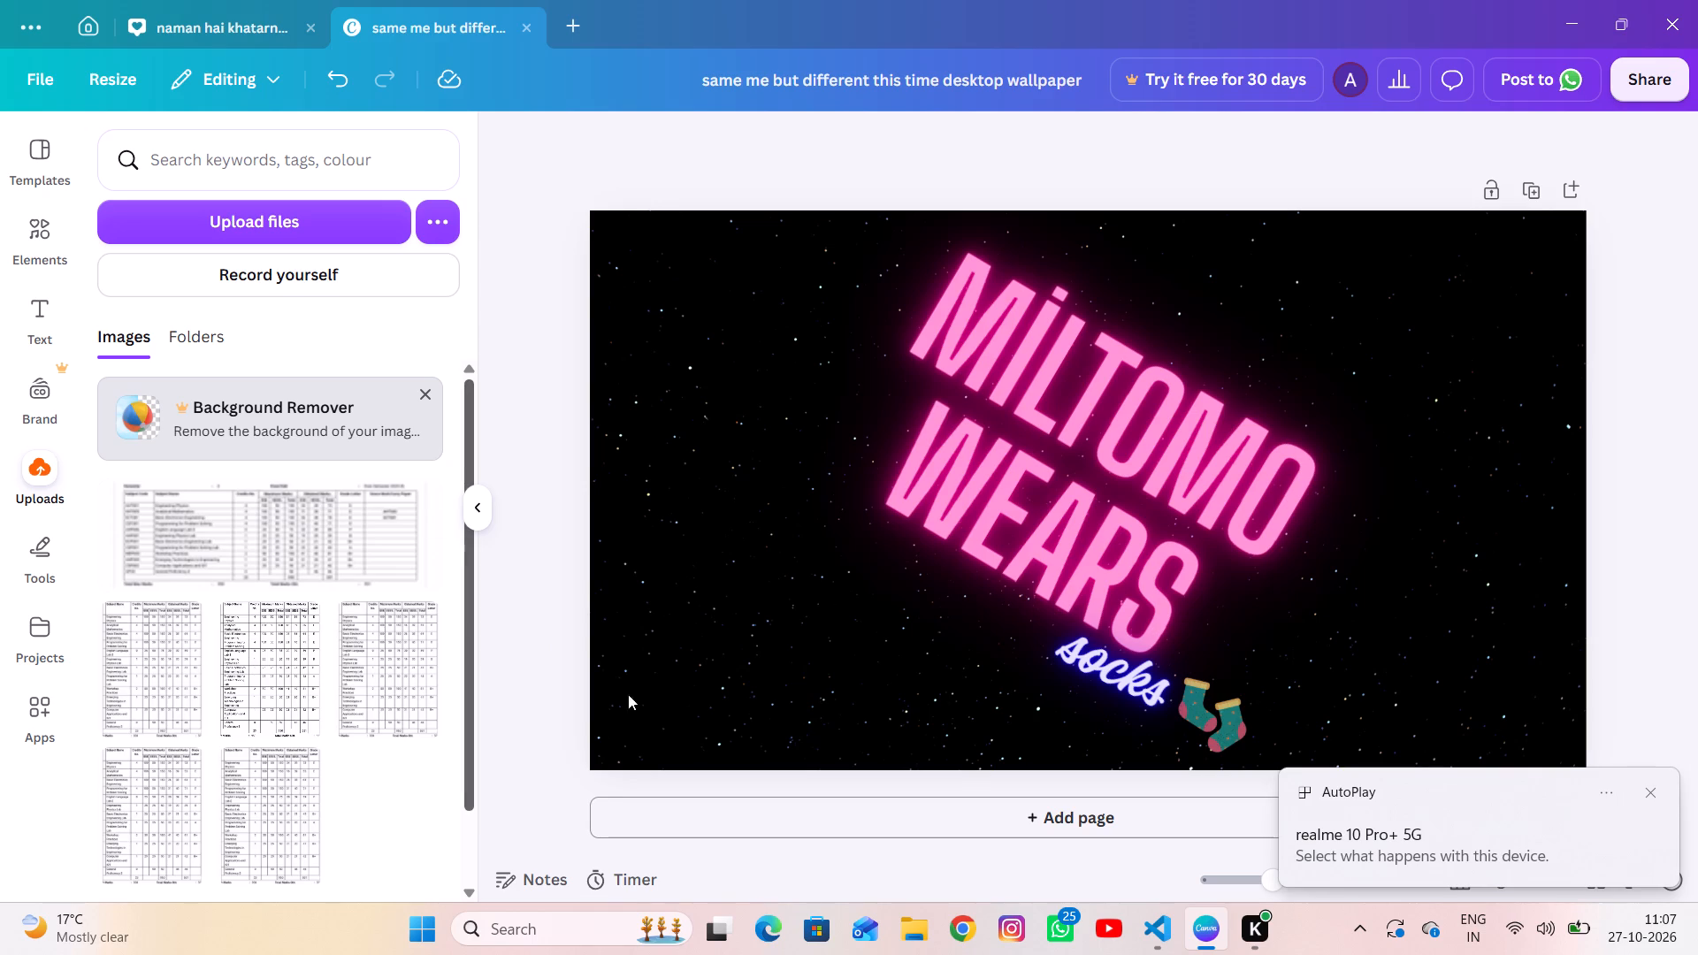
# Switch to File Explorer and open the internal shared storage of the connected realme 10 Pro+ 5G phone.
pyautogui.click(921, 951)
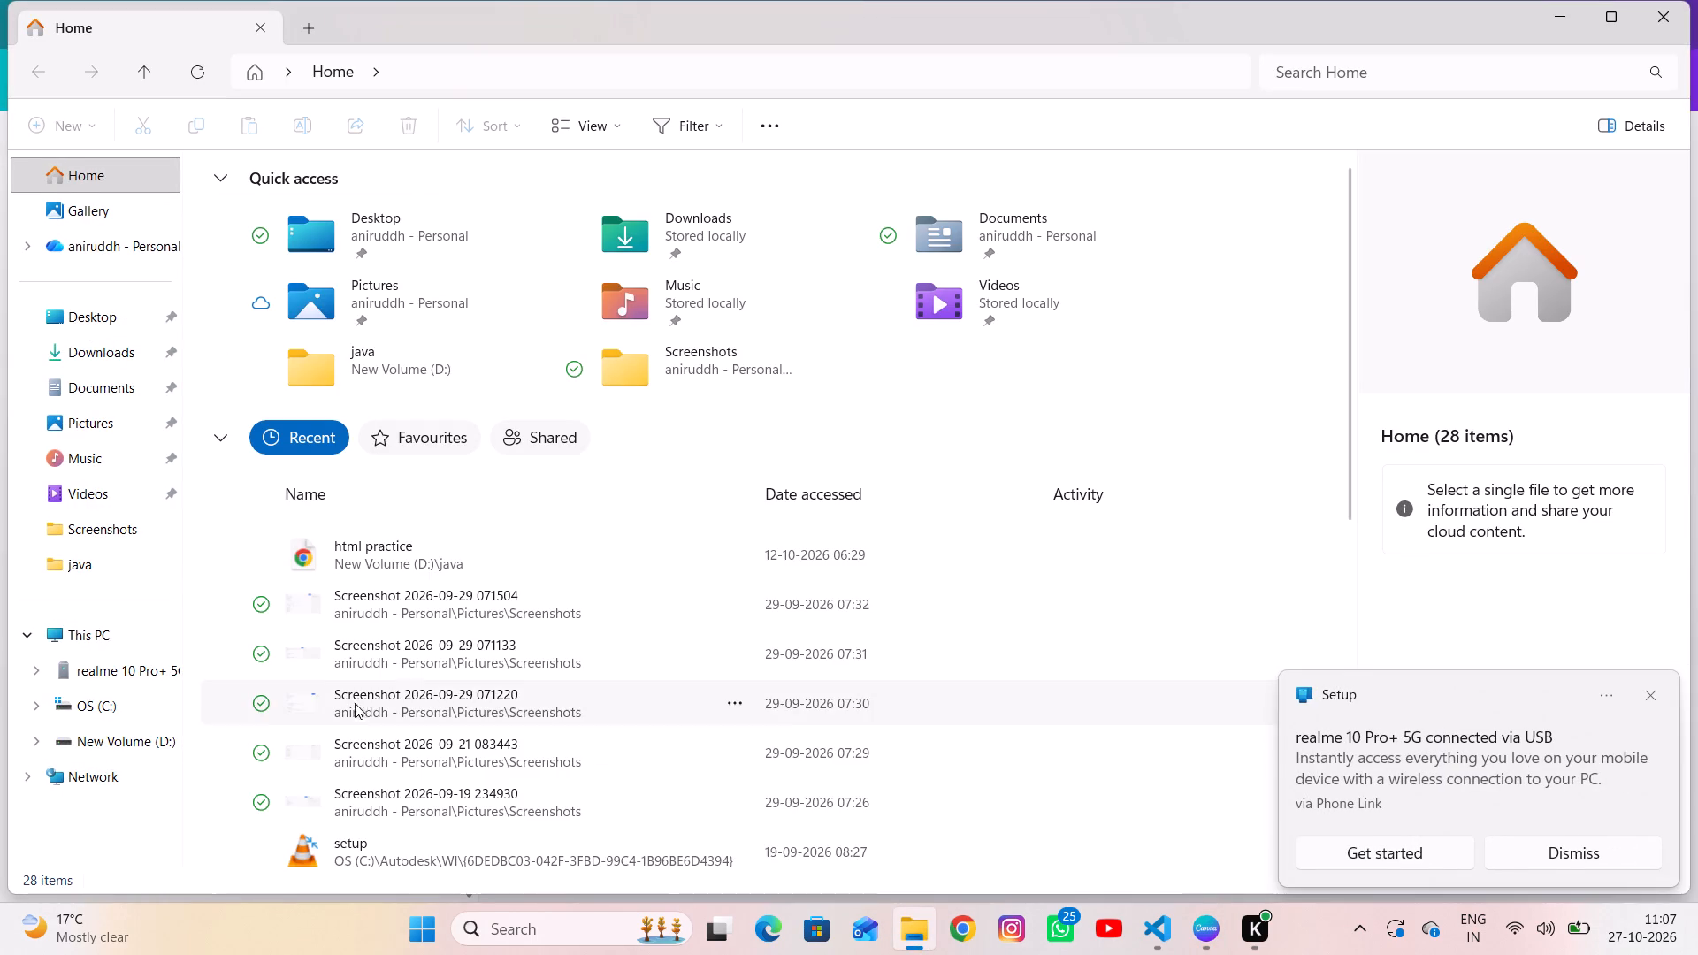
pyautogui.click(118, 663)
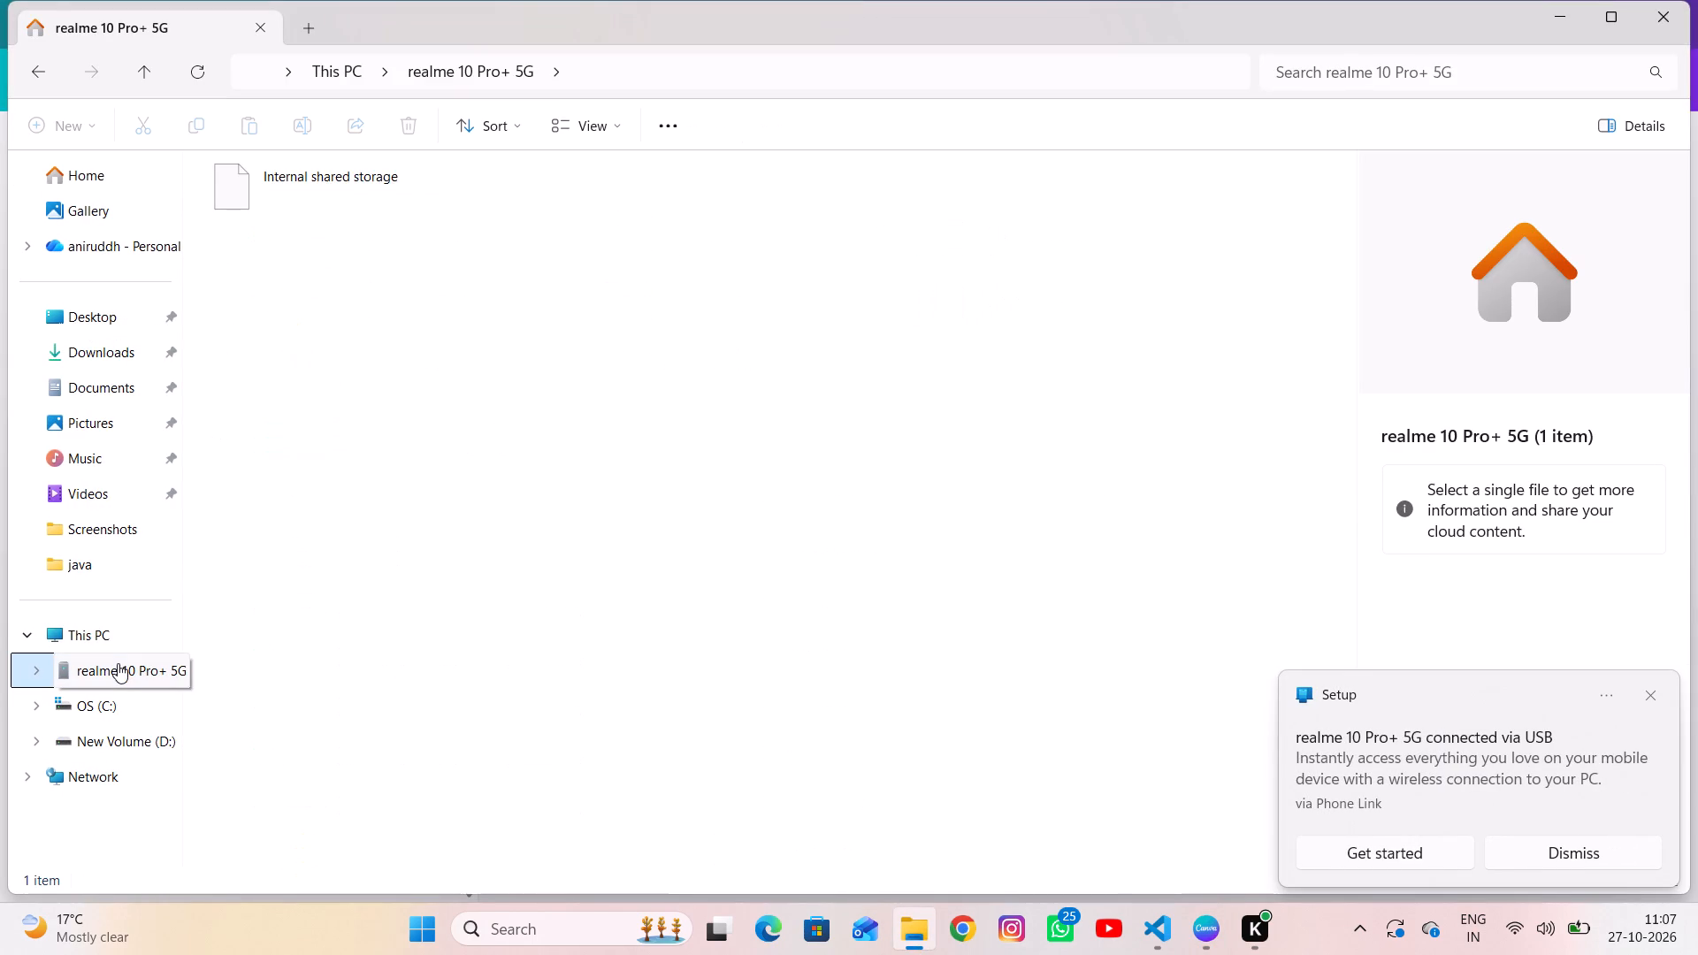
pyautogui.click(424, 207)
pyautogui.doubleClick(424, 207)
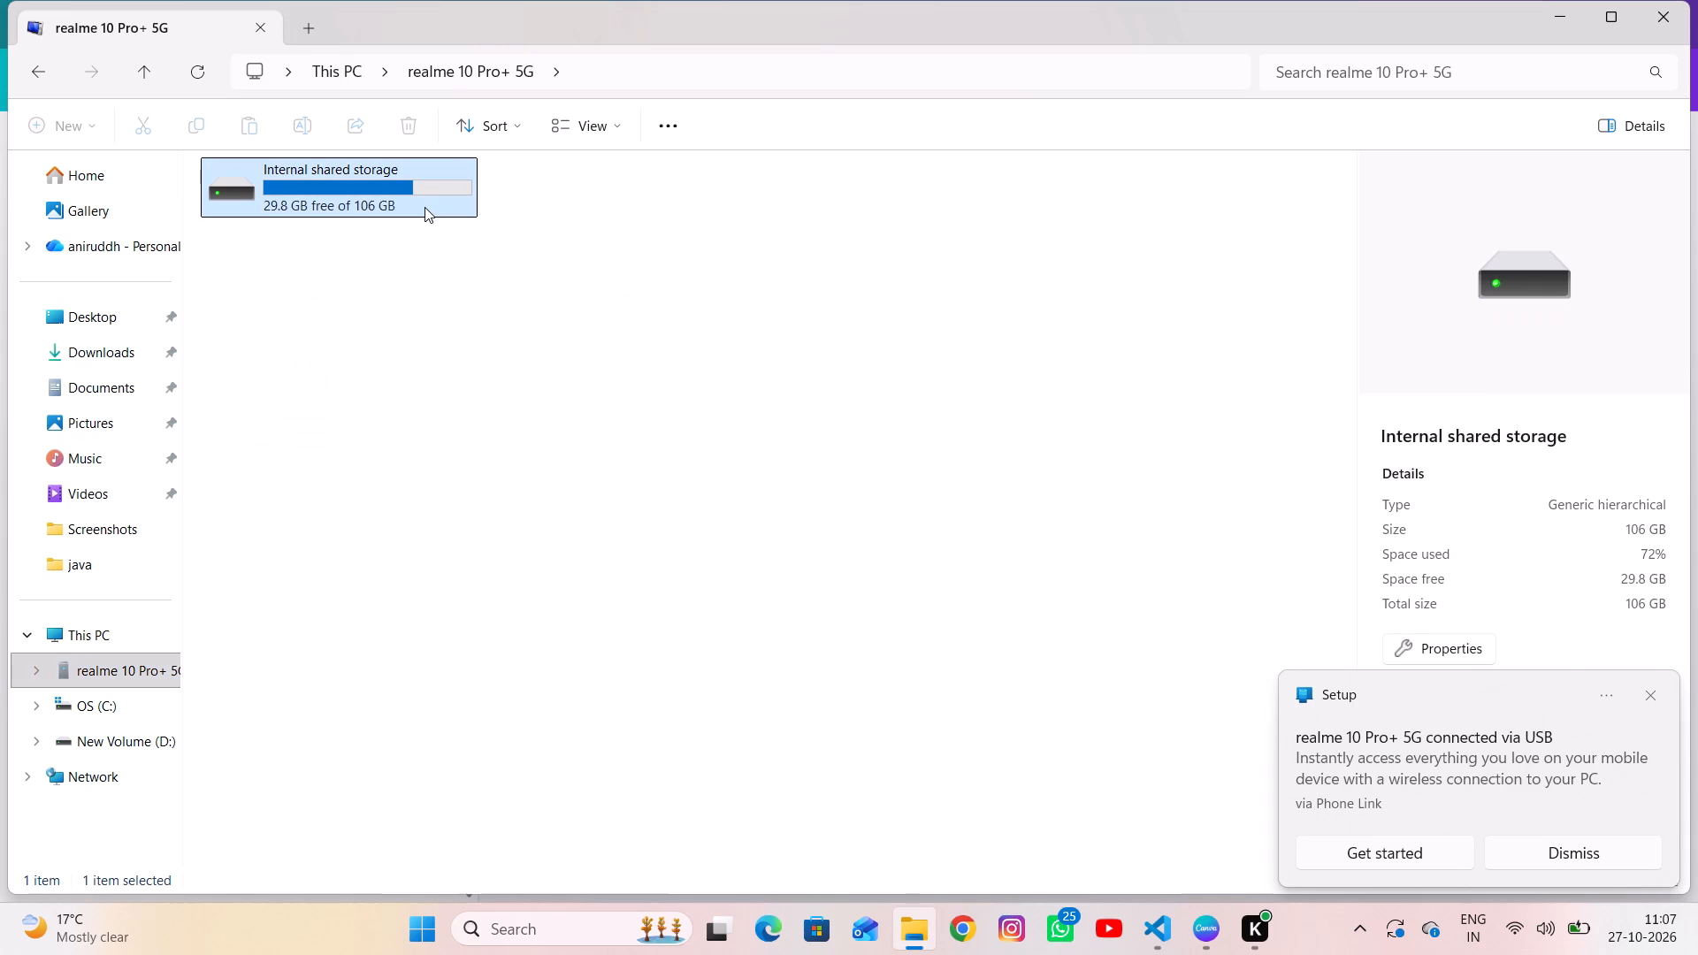
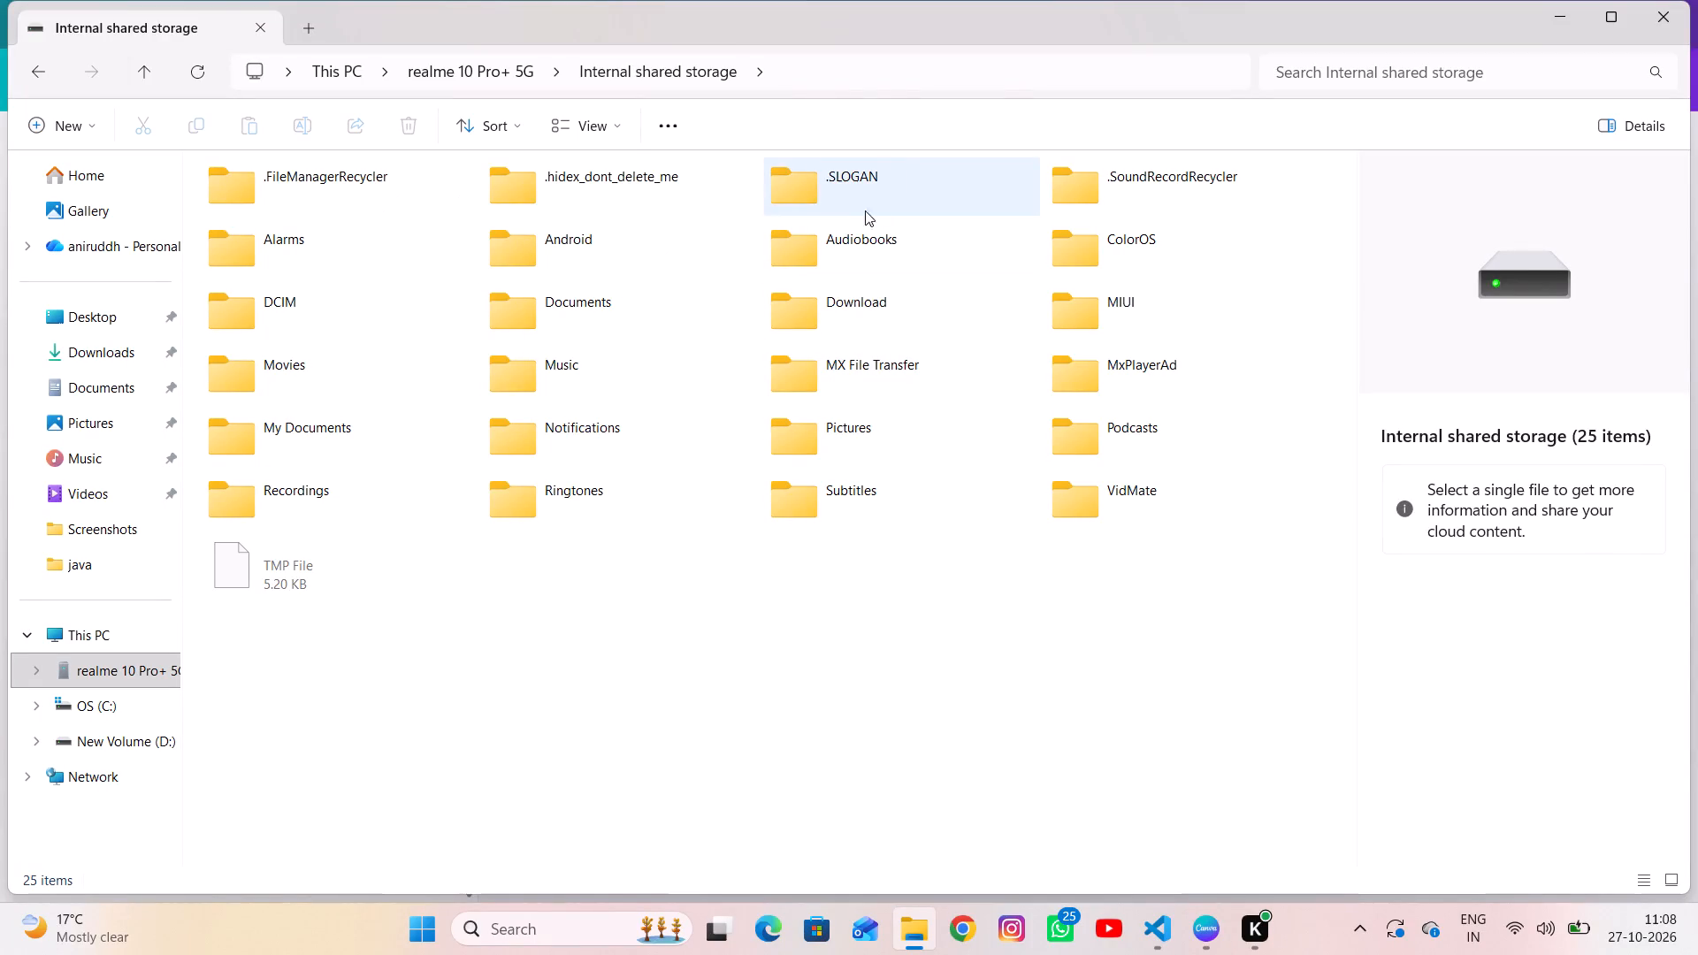
# Look through the data and media folders inside the phone's Android folder for a picture that suits the wallpaper.
pyautogui.click(604, 265)
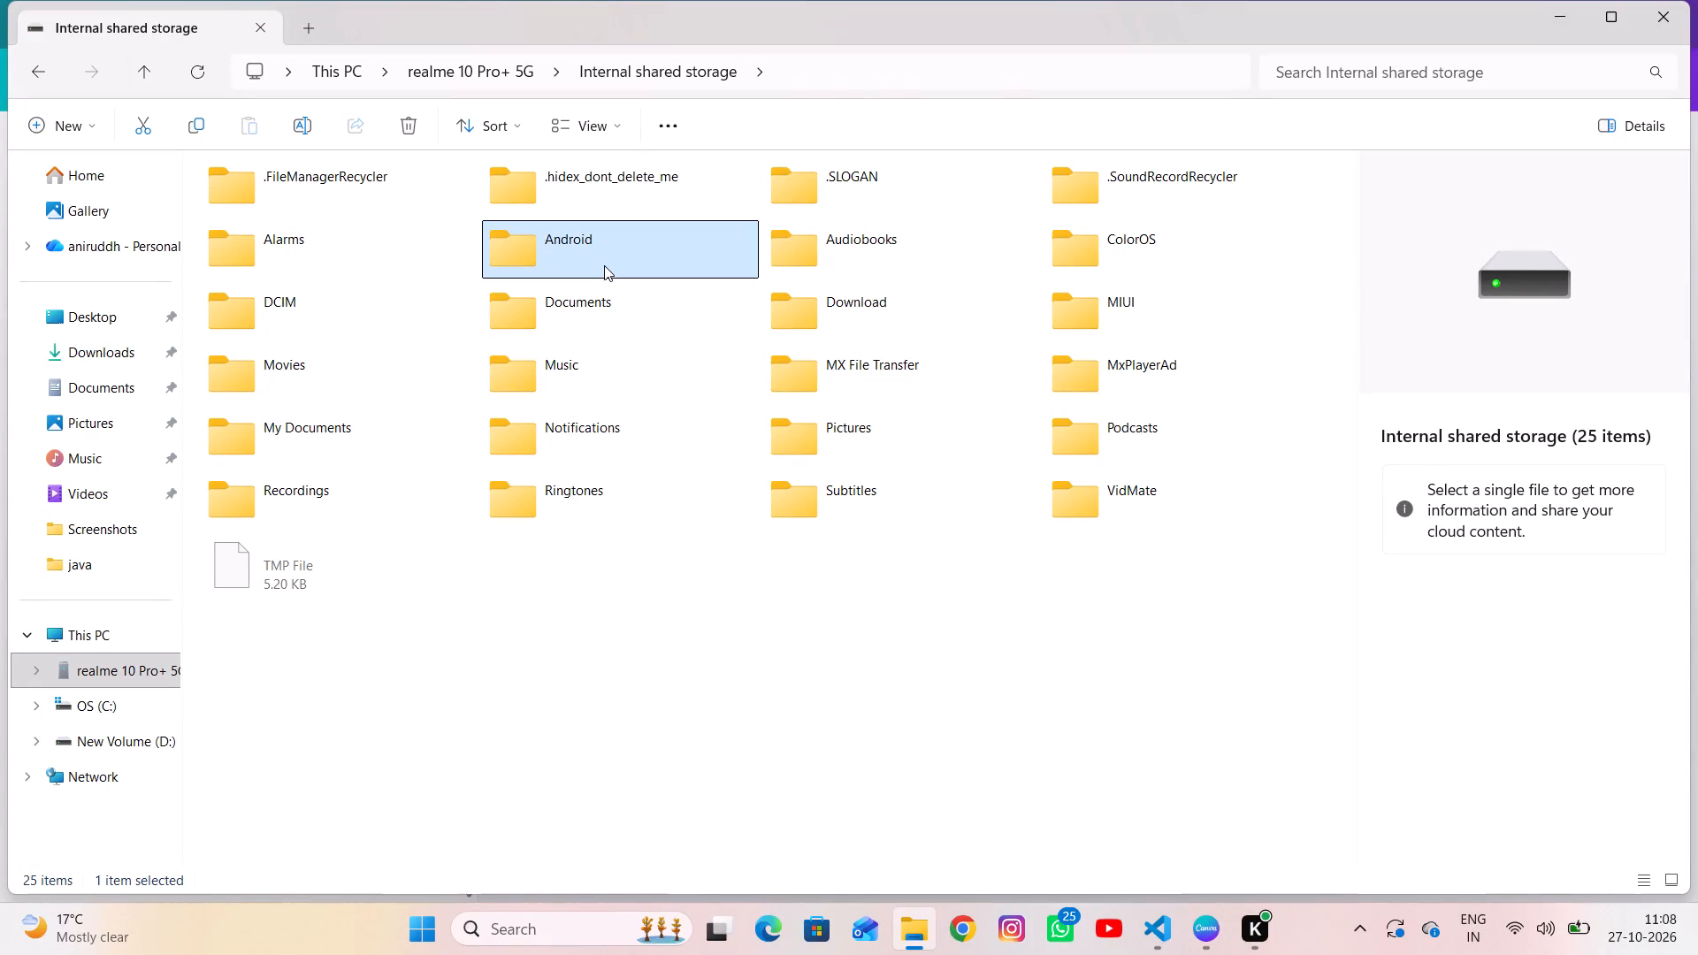
pyautogui.click(604, 265)
pyautogui.doubleClick(604, 265)
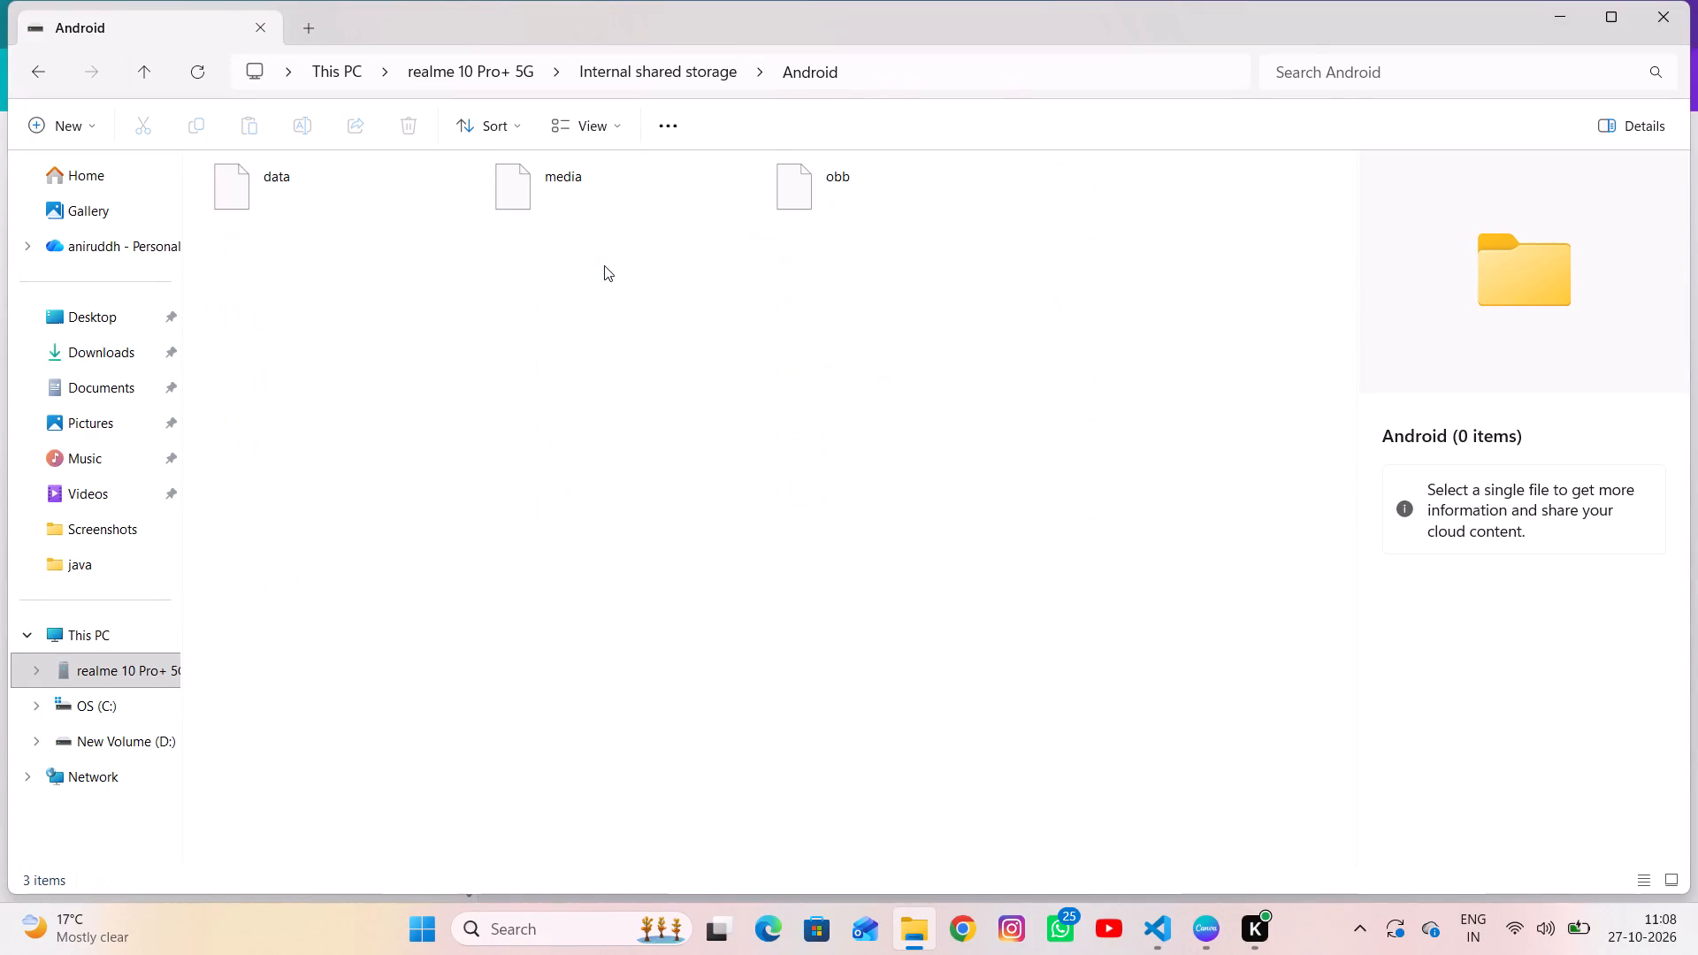
pyautogui.doubleClick(413, 171)
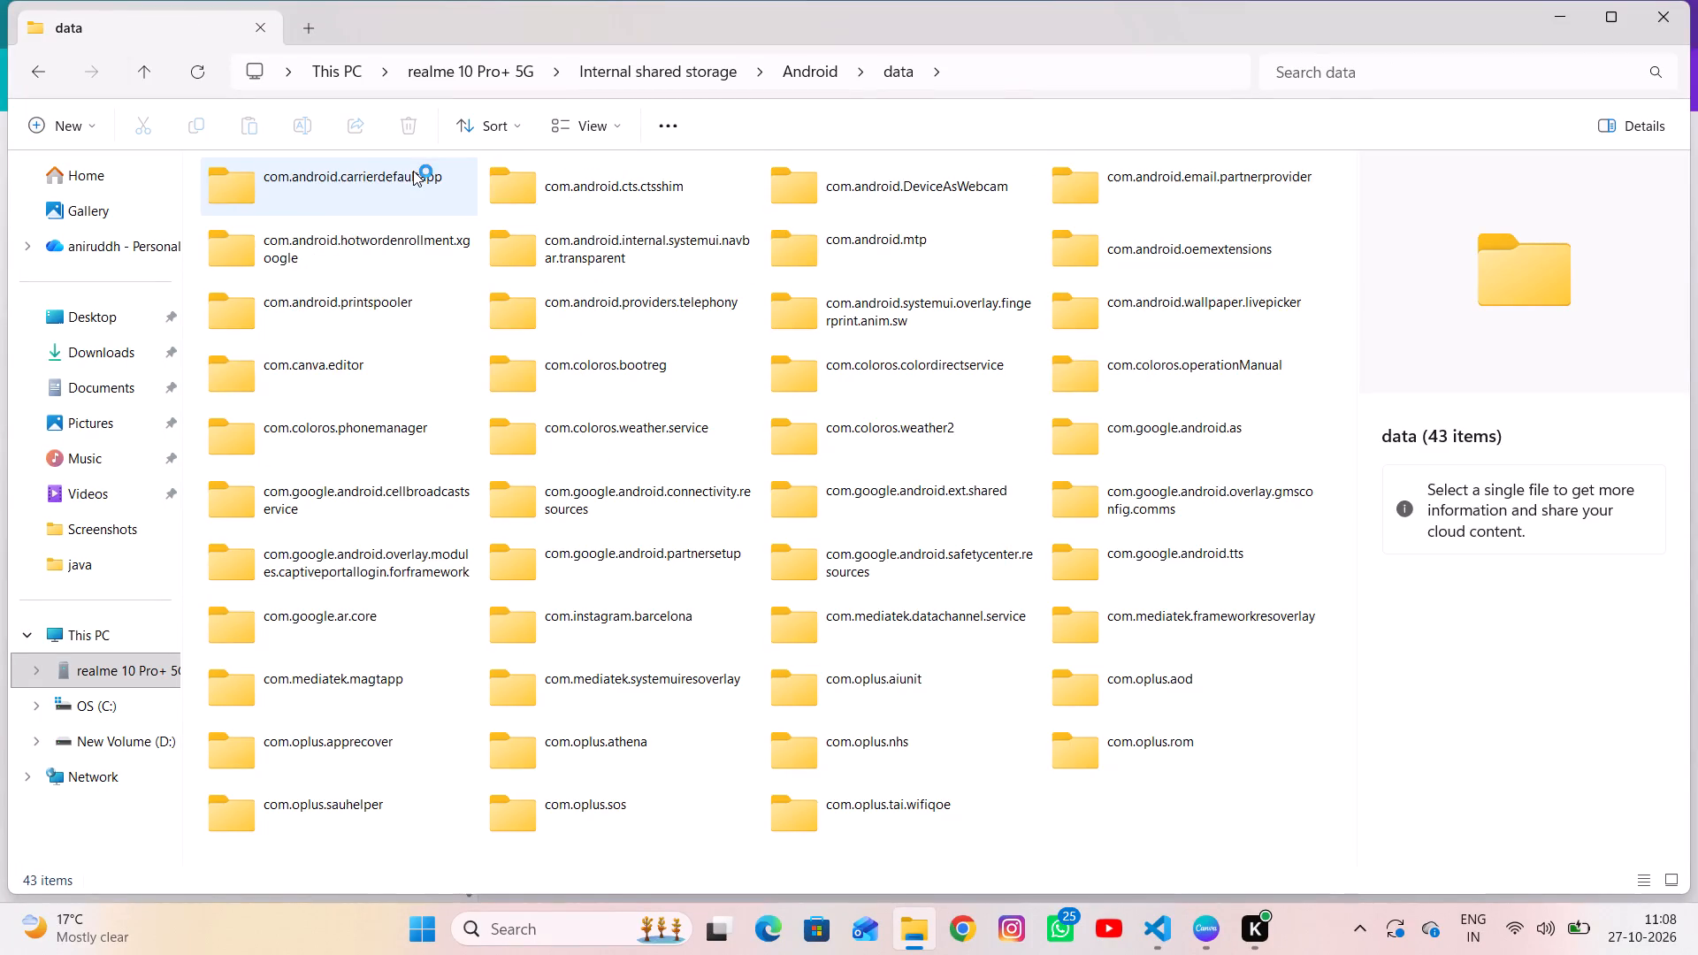
pyautogui.scroll(-1, 360, 271)
pyautogui.scroll(1, 360, 271)
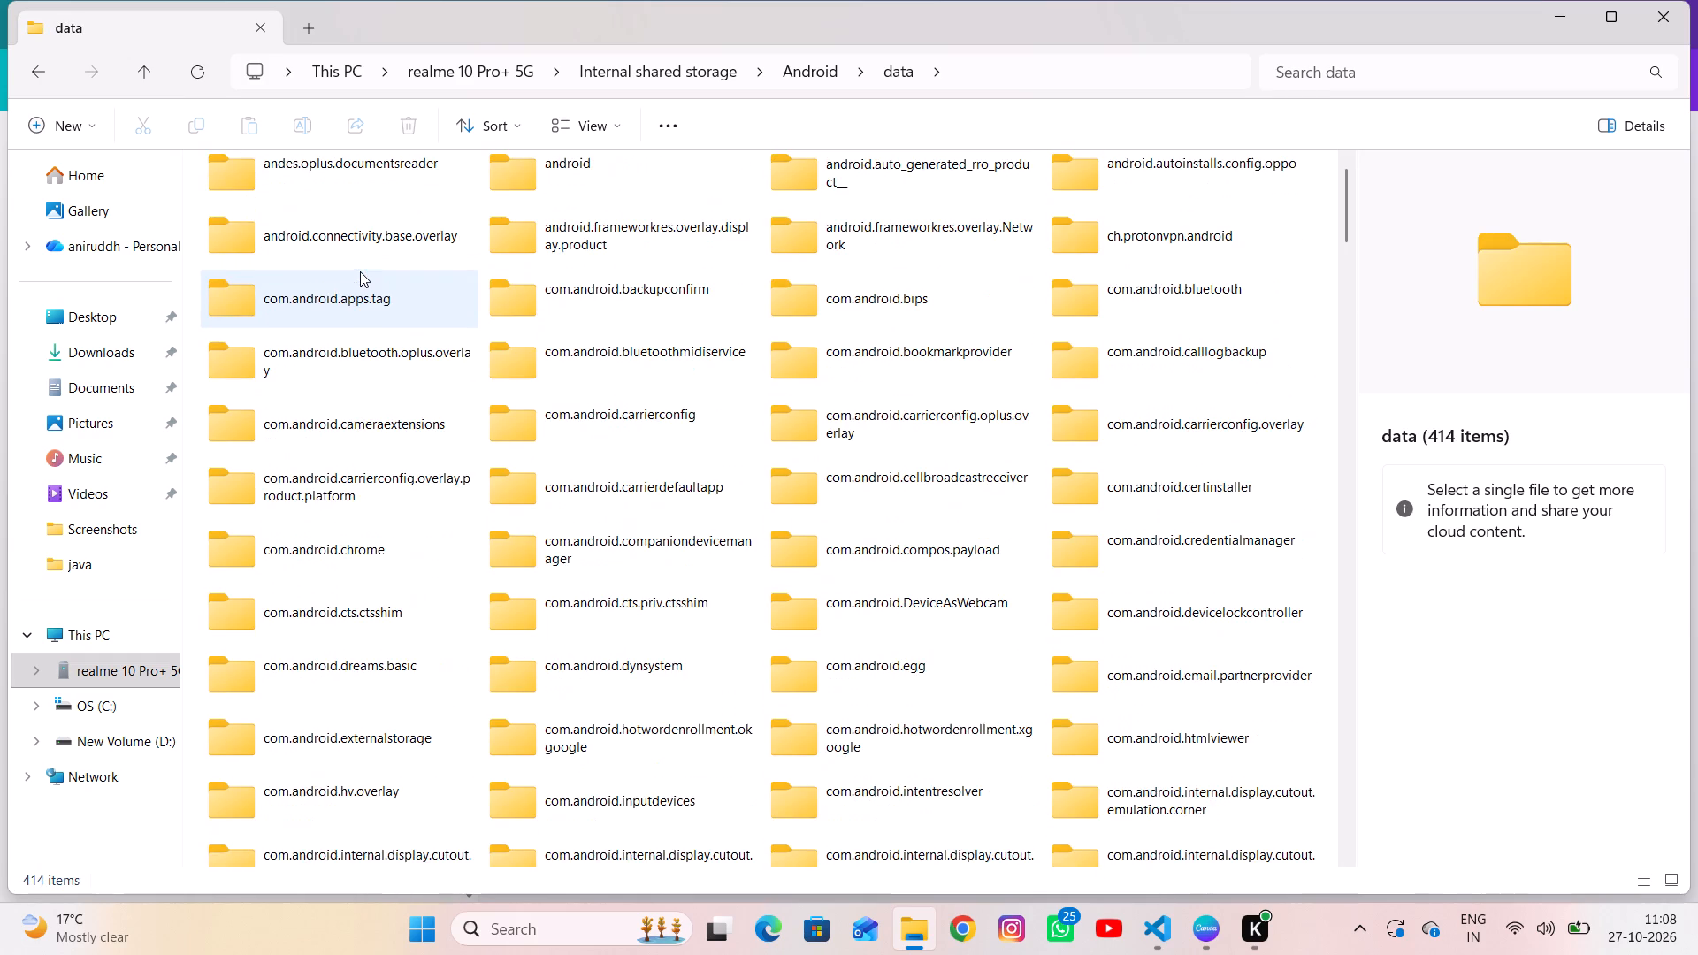
pyautogui.scroll(1, 360, 271)
pyautogui.click(40, 69)
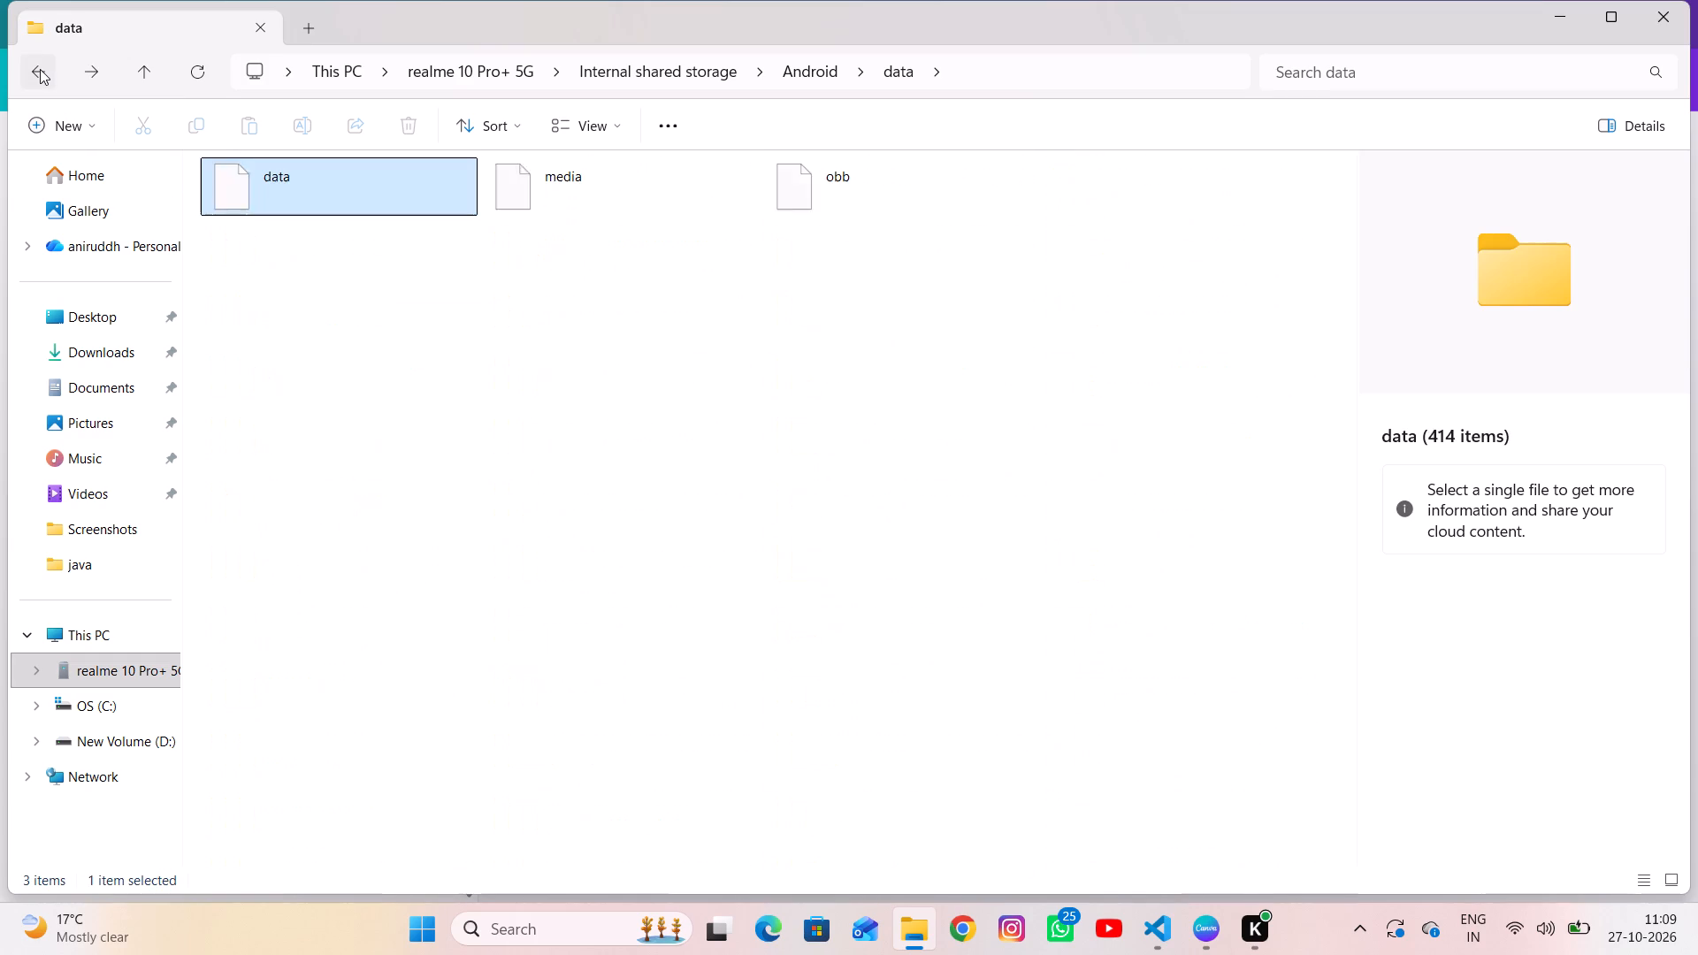
pyautogui.click(564, 195)
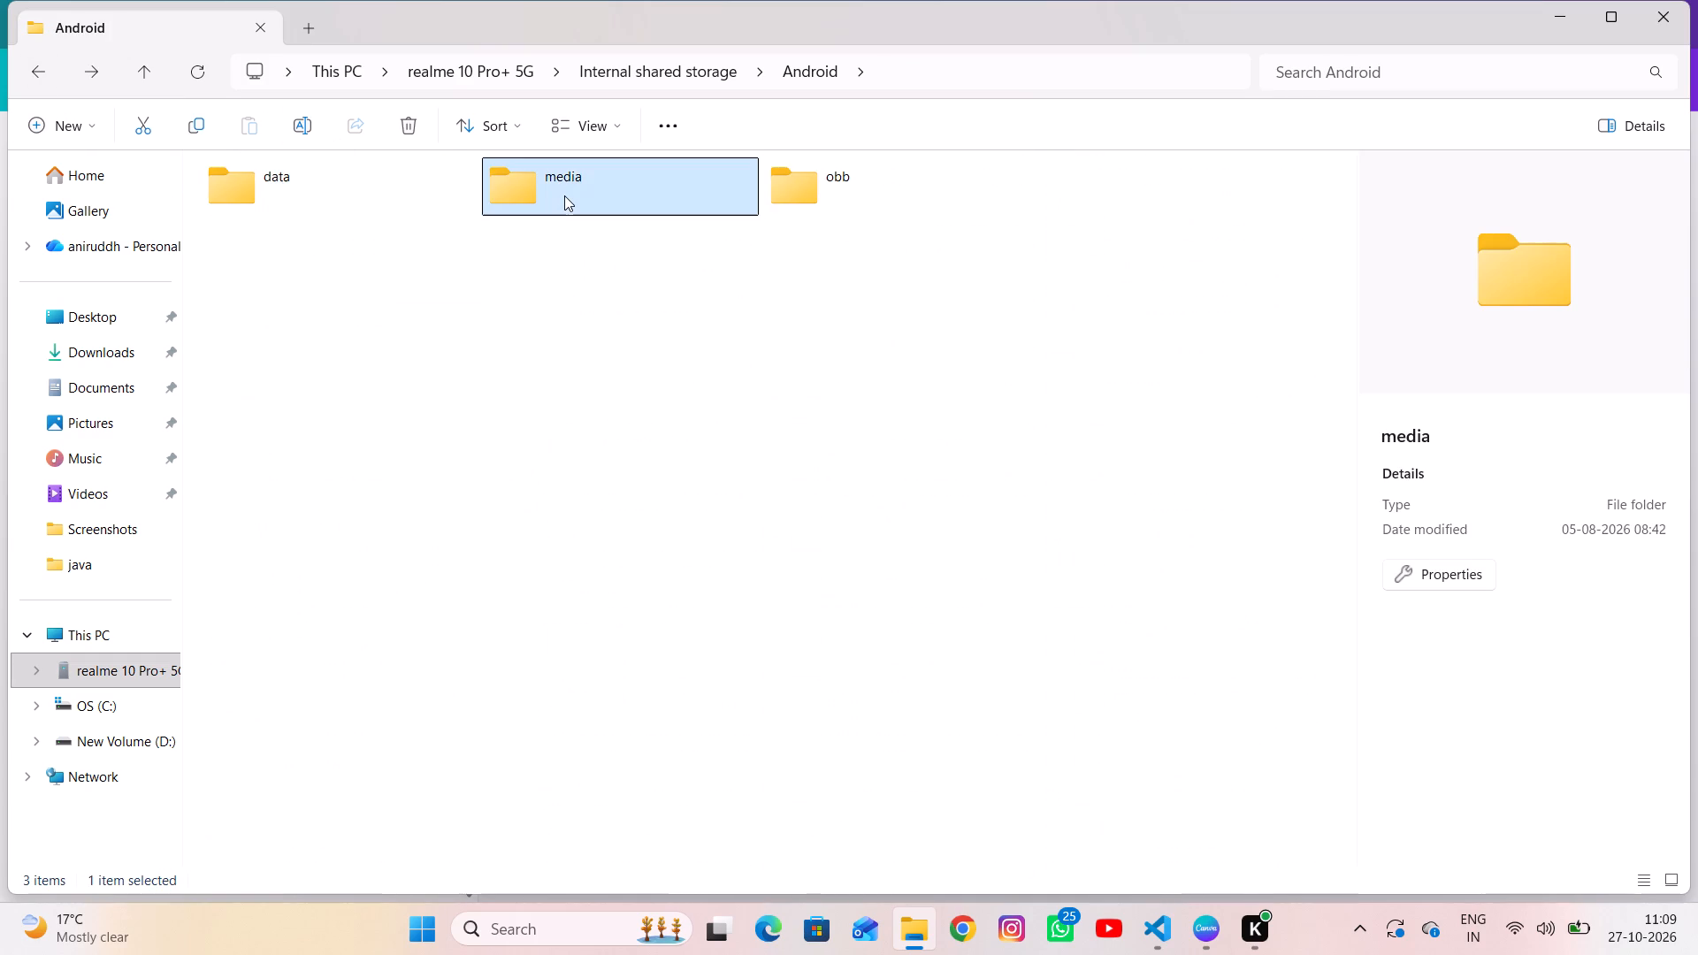
pyautogui.doubleClick(564, 195)
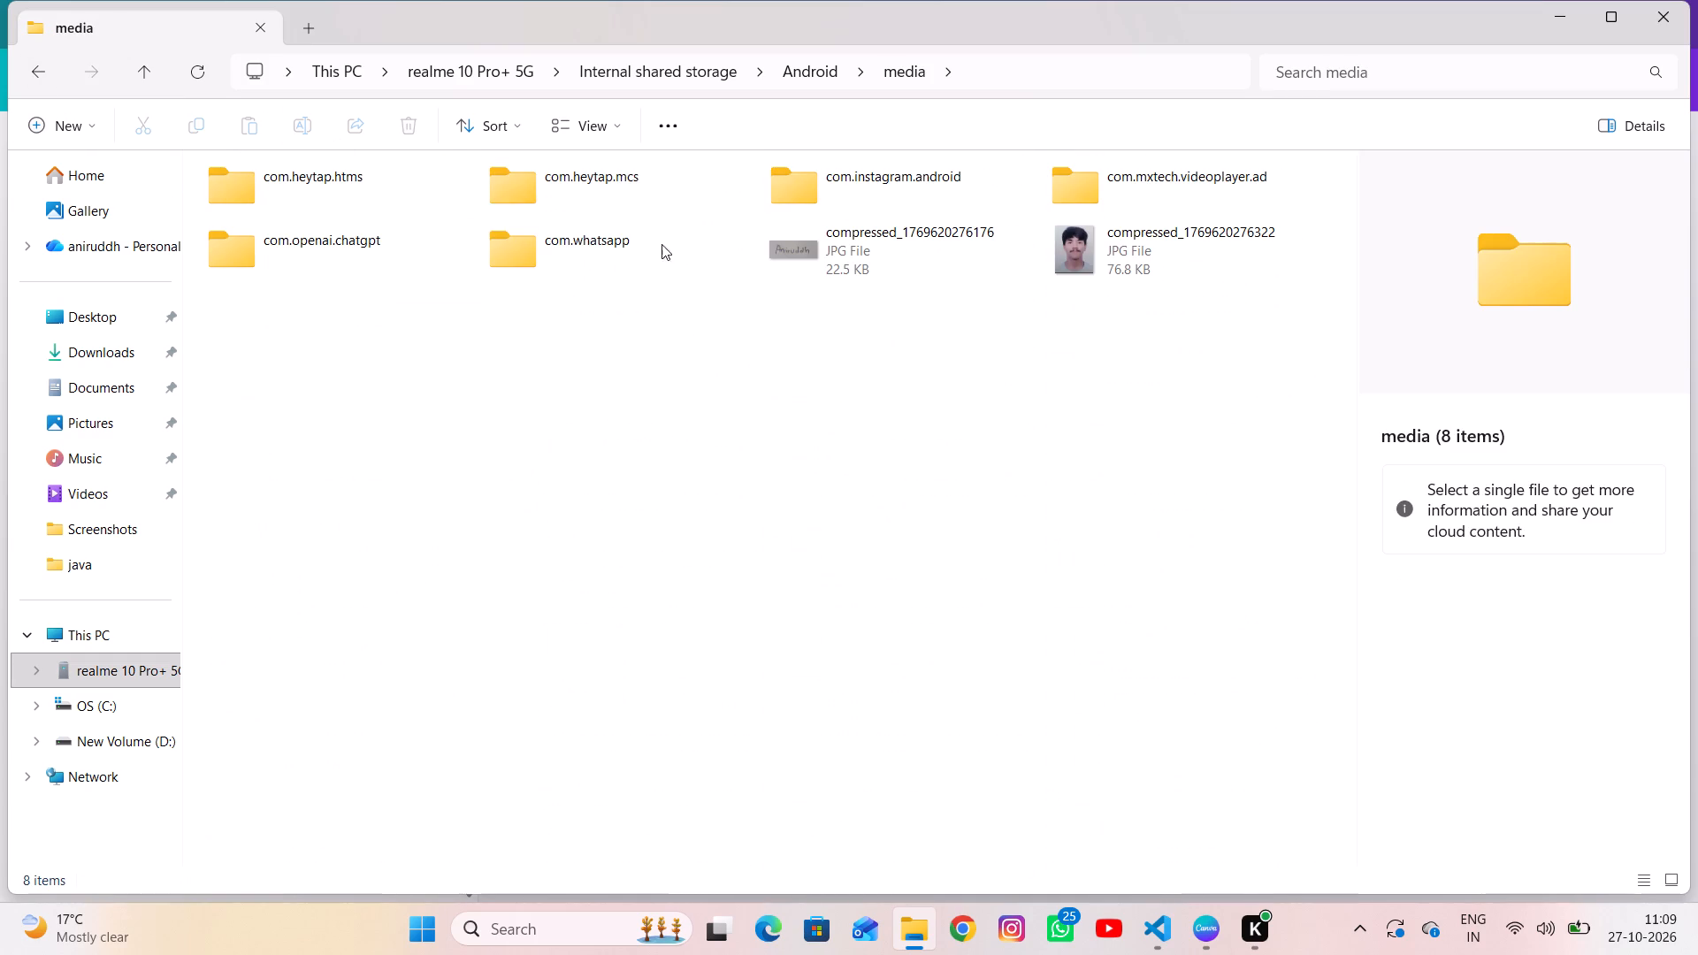
pyautogui.click(48, 66)
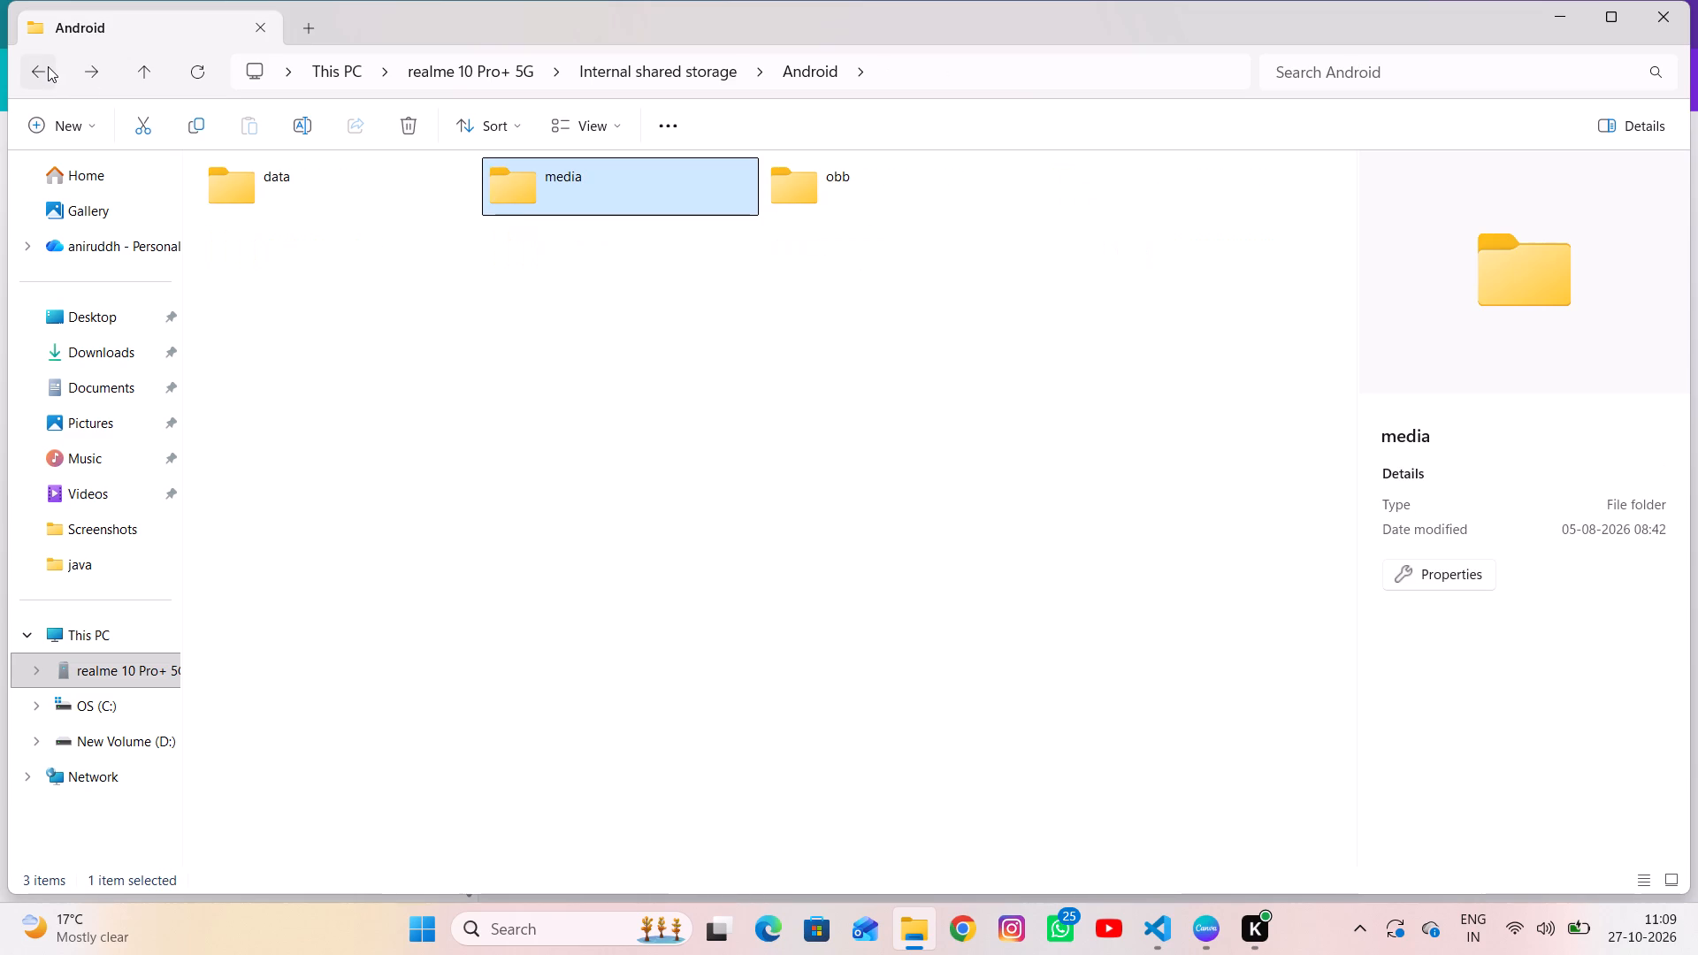
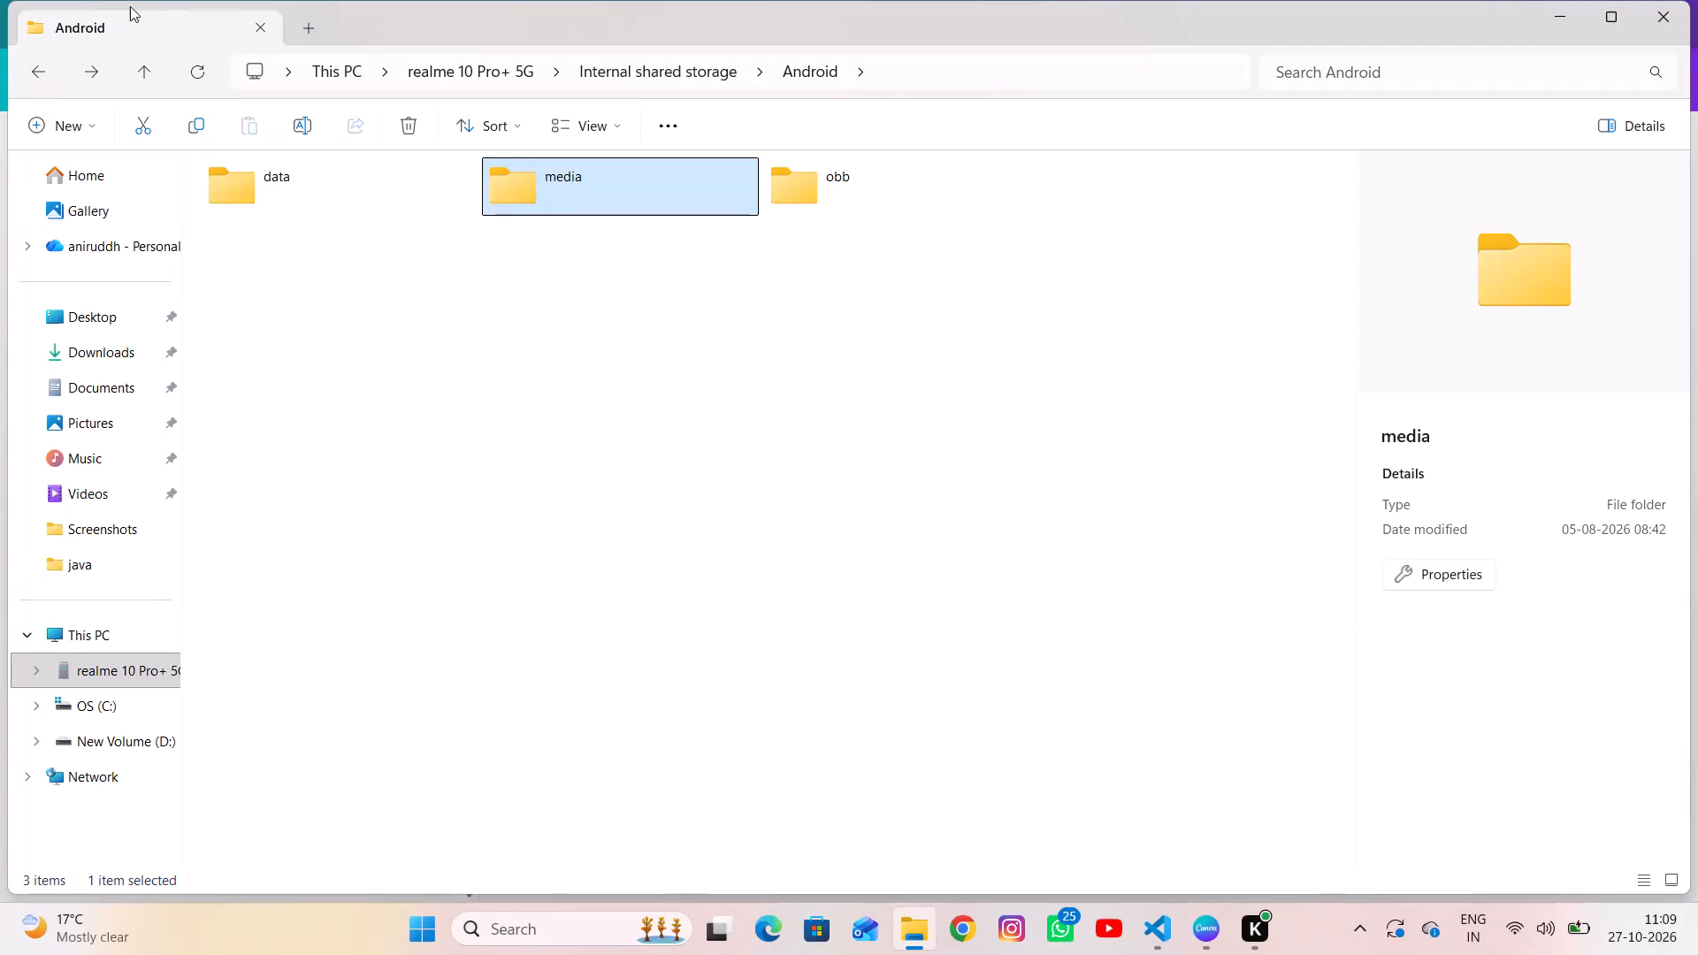
# Copy the Superman sock photo IMG-20261027-WA0031 in the phone's media folder and go to the computer's Downloads folder.
pyautogui.click(623, 200)
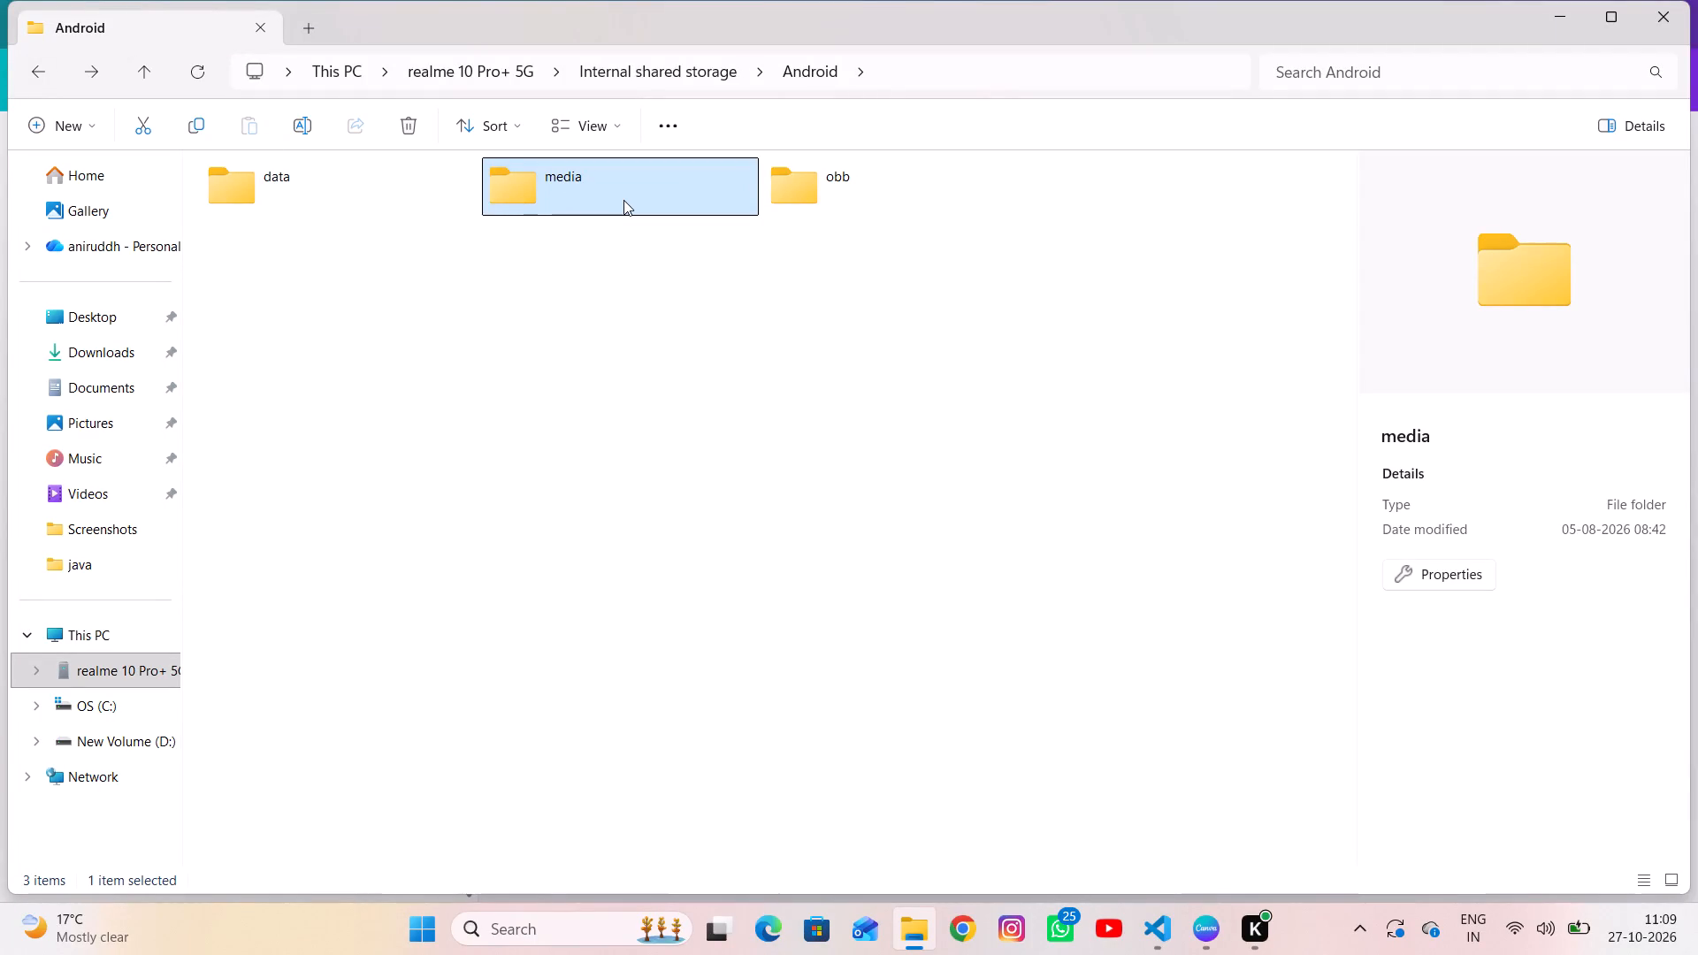
pyautogui.click(623, 200)
pyautogui.doubleClick(623, 200)
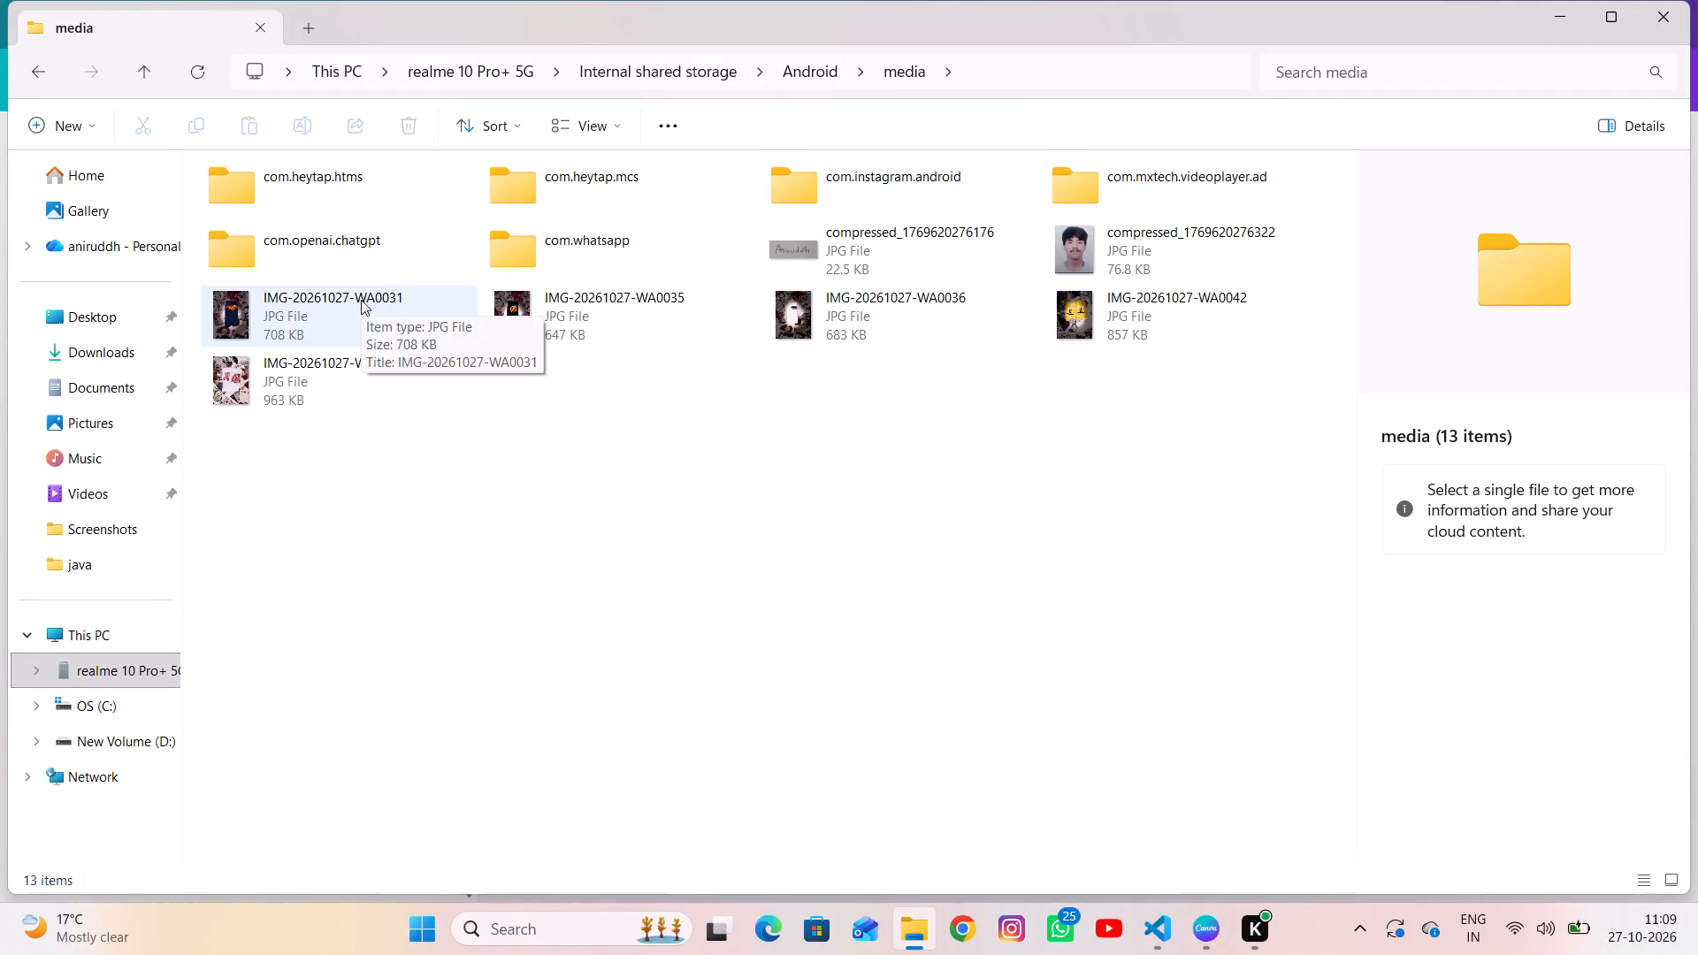
pyautogui.moveTo(361, 300); pyautogui.dragTo(744, 309)
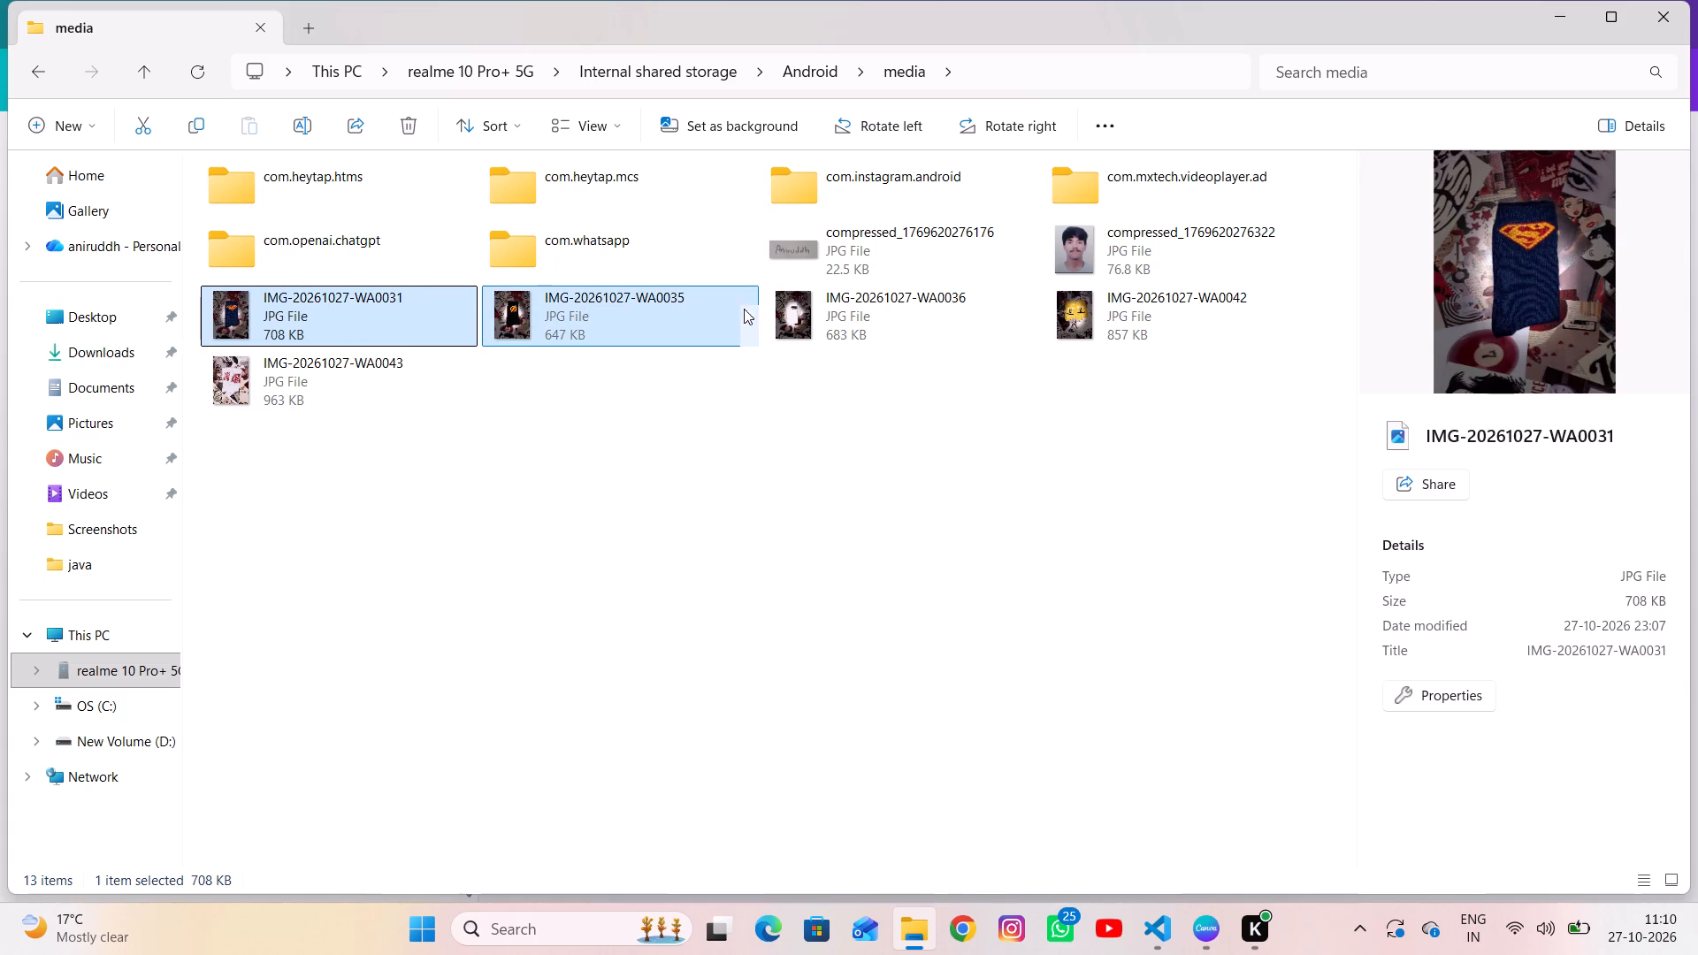
pyautogui.rightClick(454, 317)
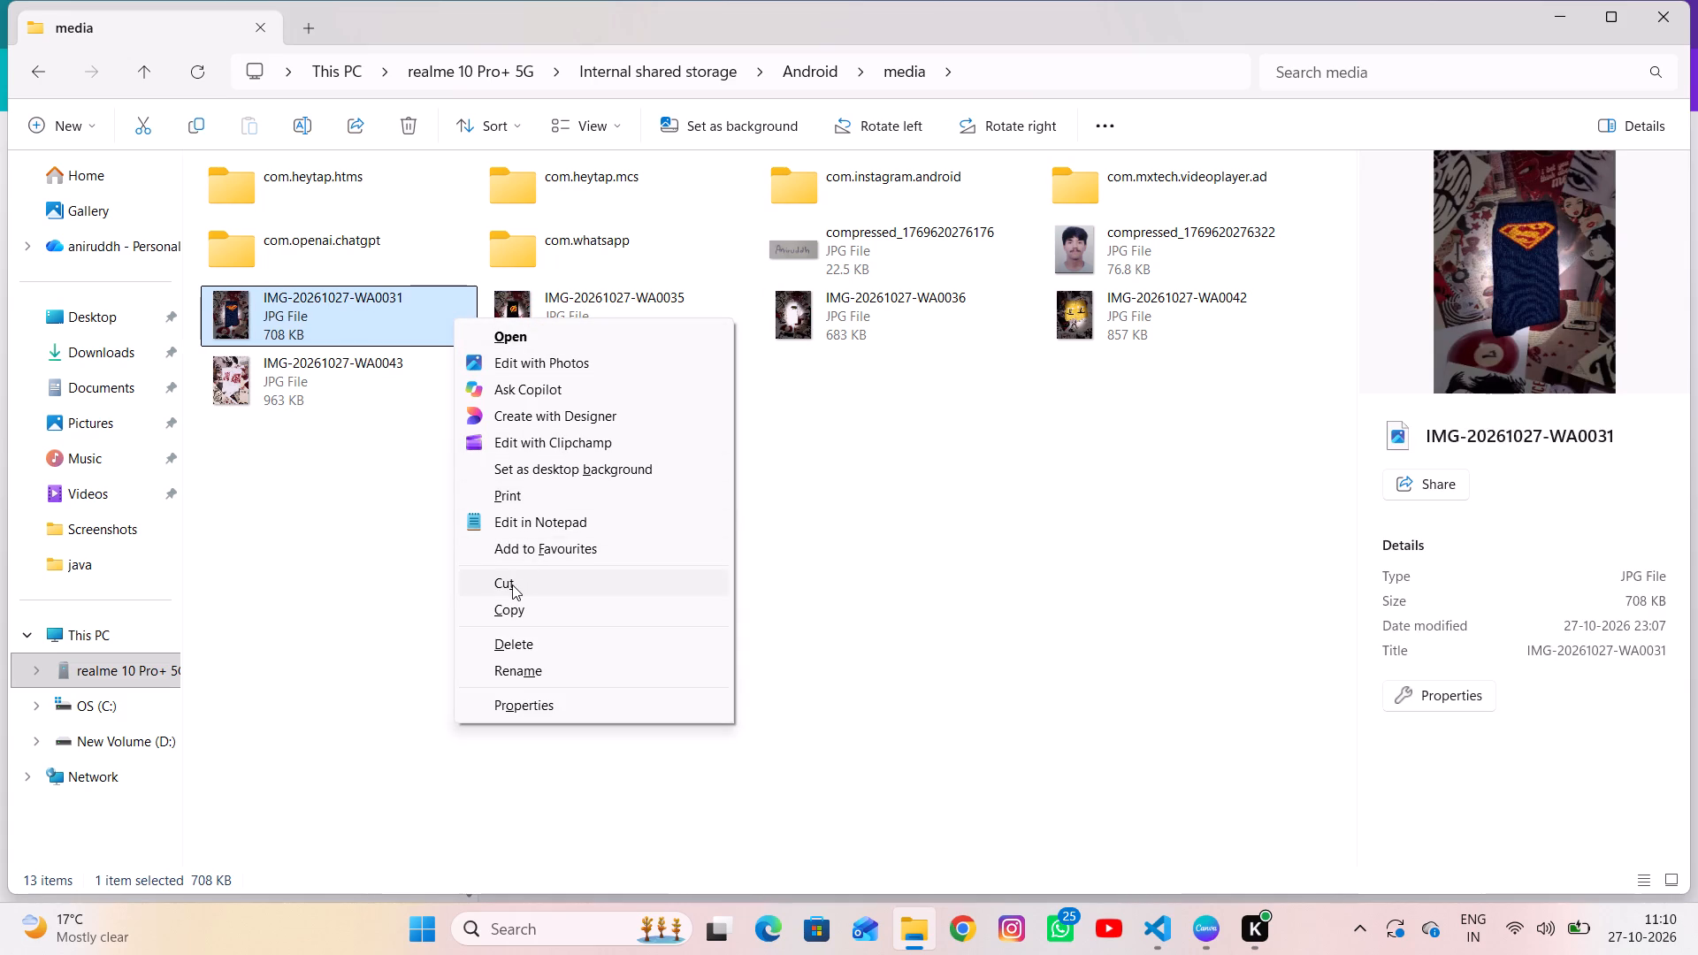
pyautogui.click(508, 605)
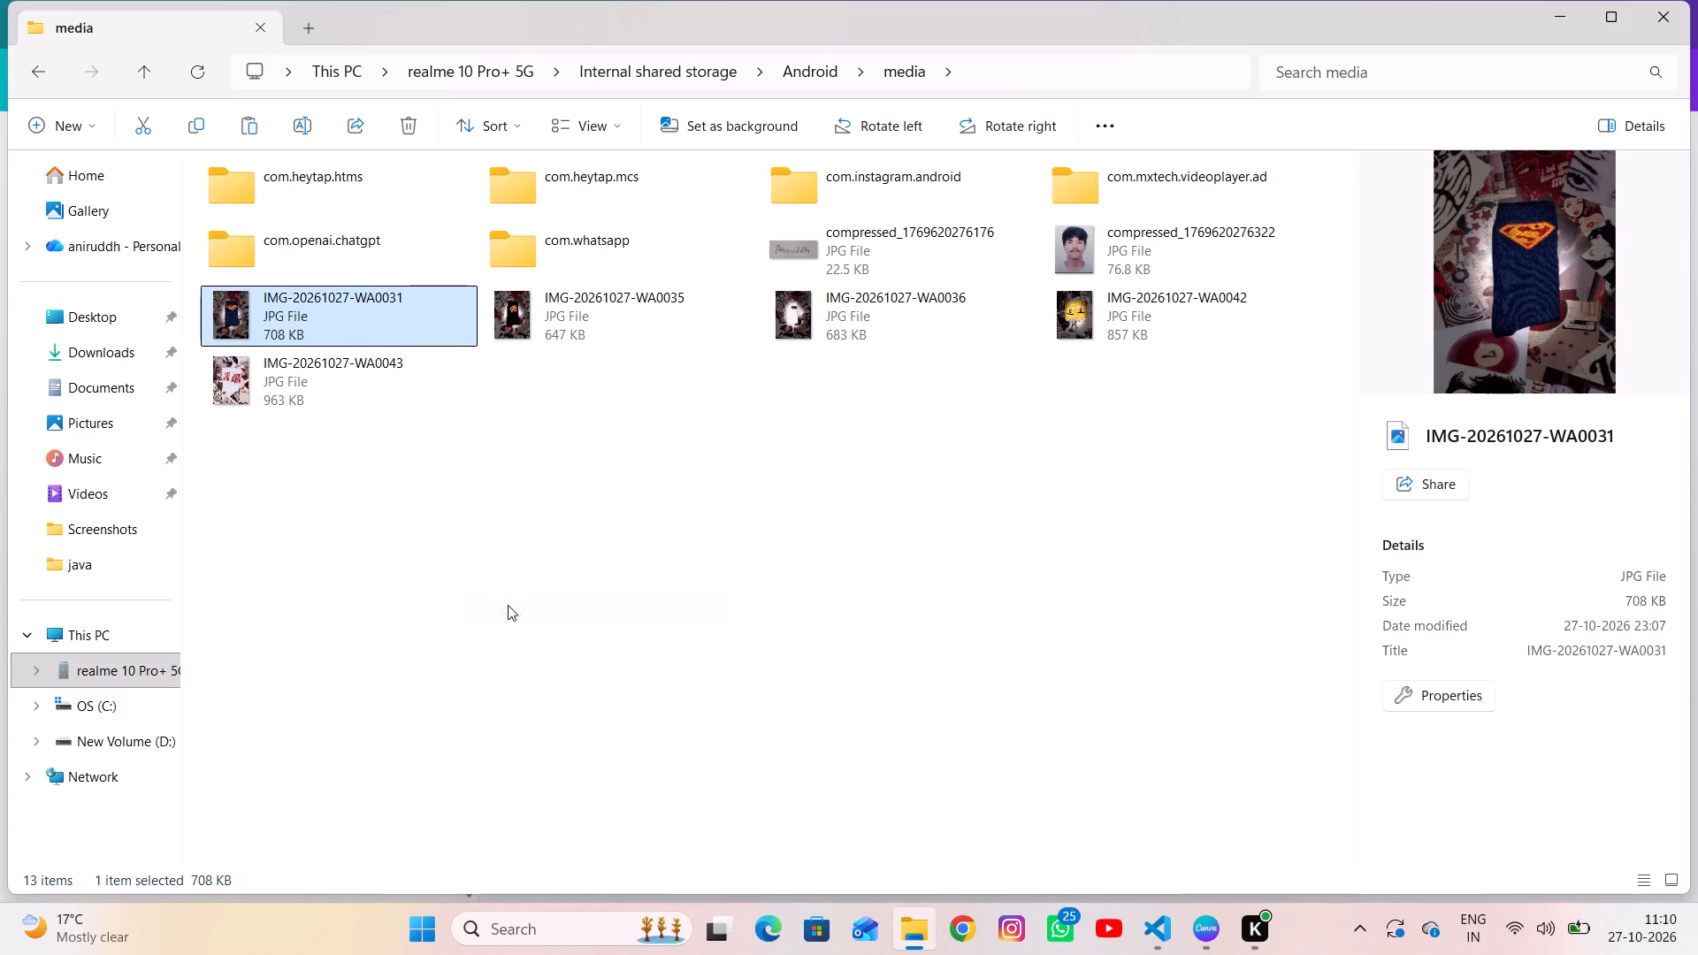
pyautogui.click(112, 347)
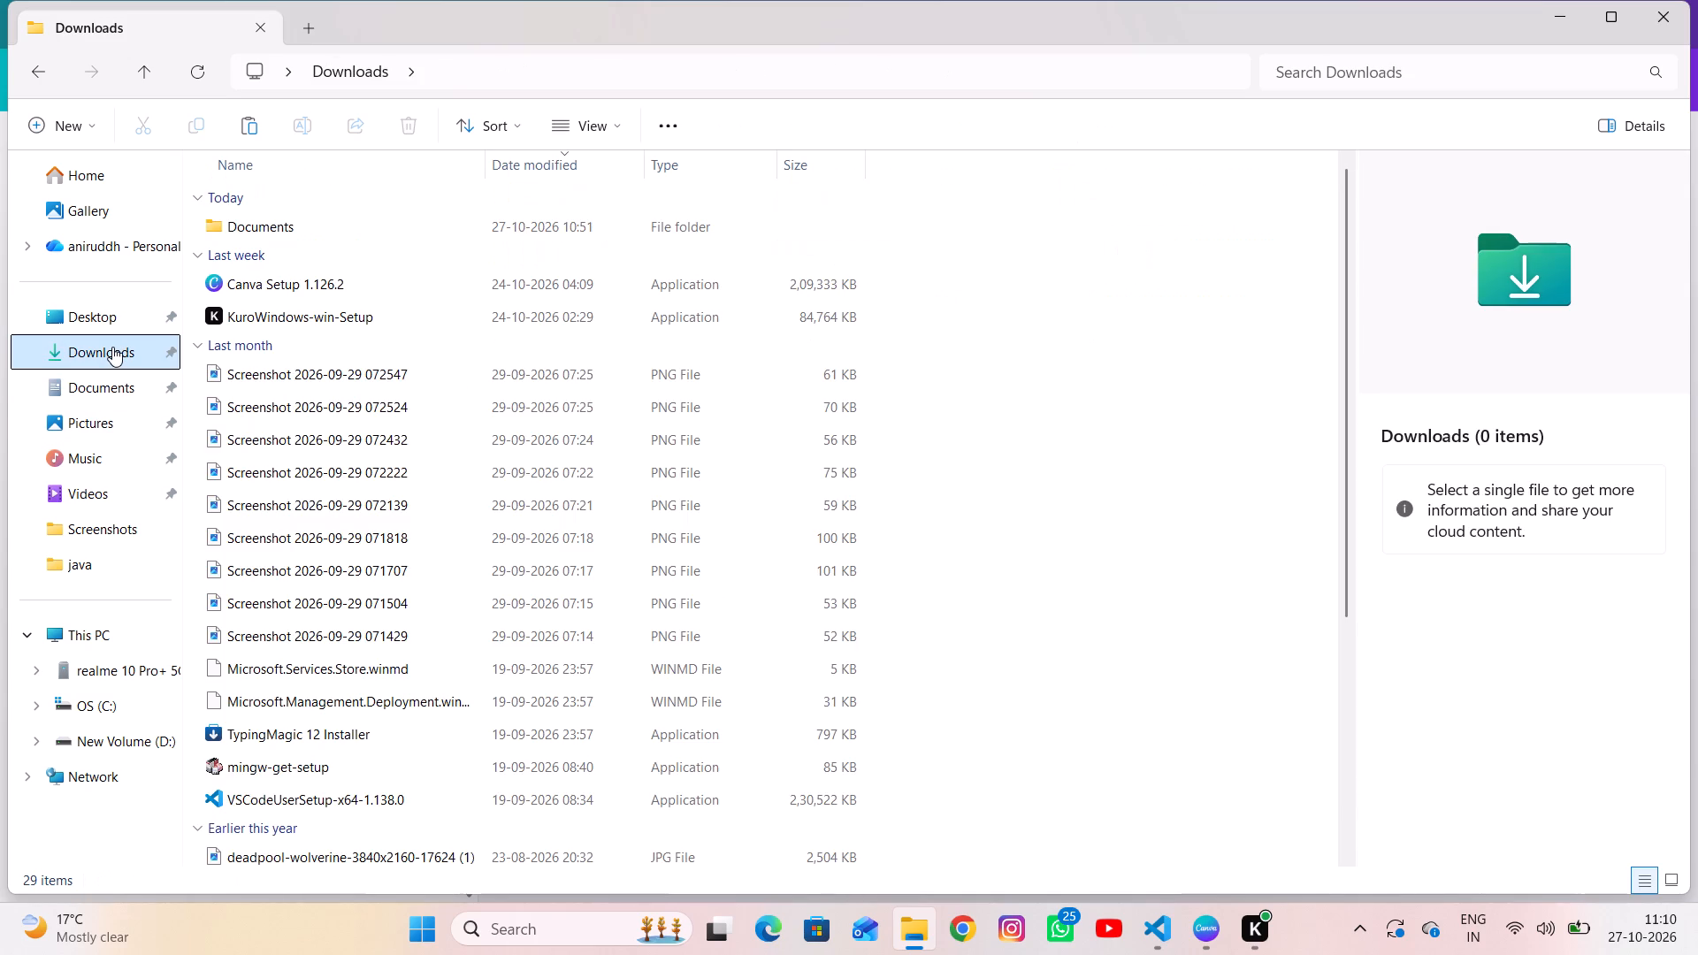
# Paste the copied Superman sock photo into the computer's Pictures folder.
pyautogui.click(83, 417)
pyautogui.rightClick(454, 409)
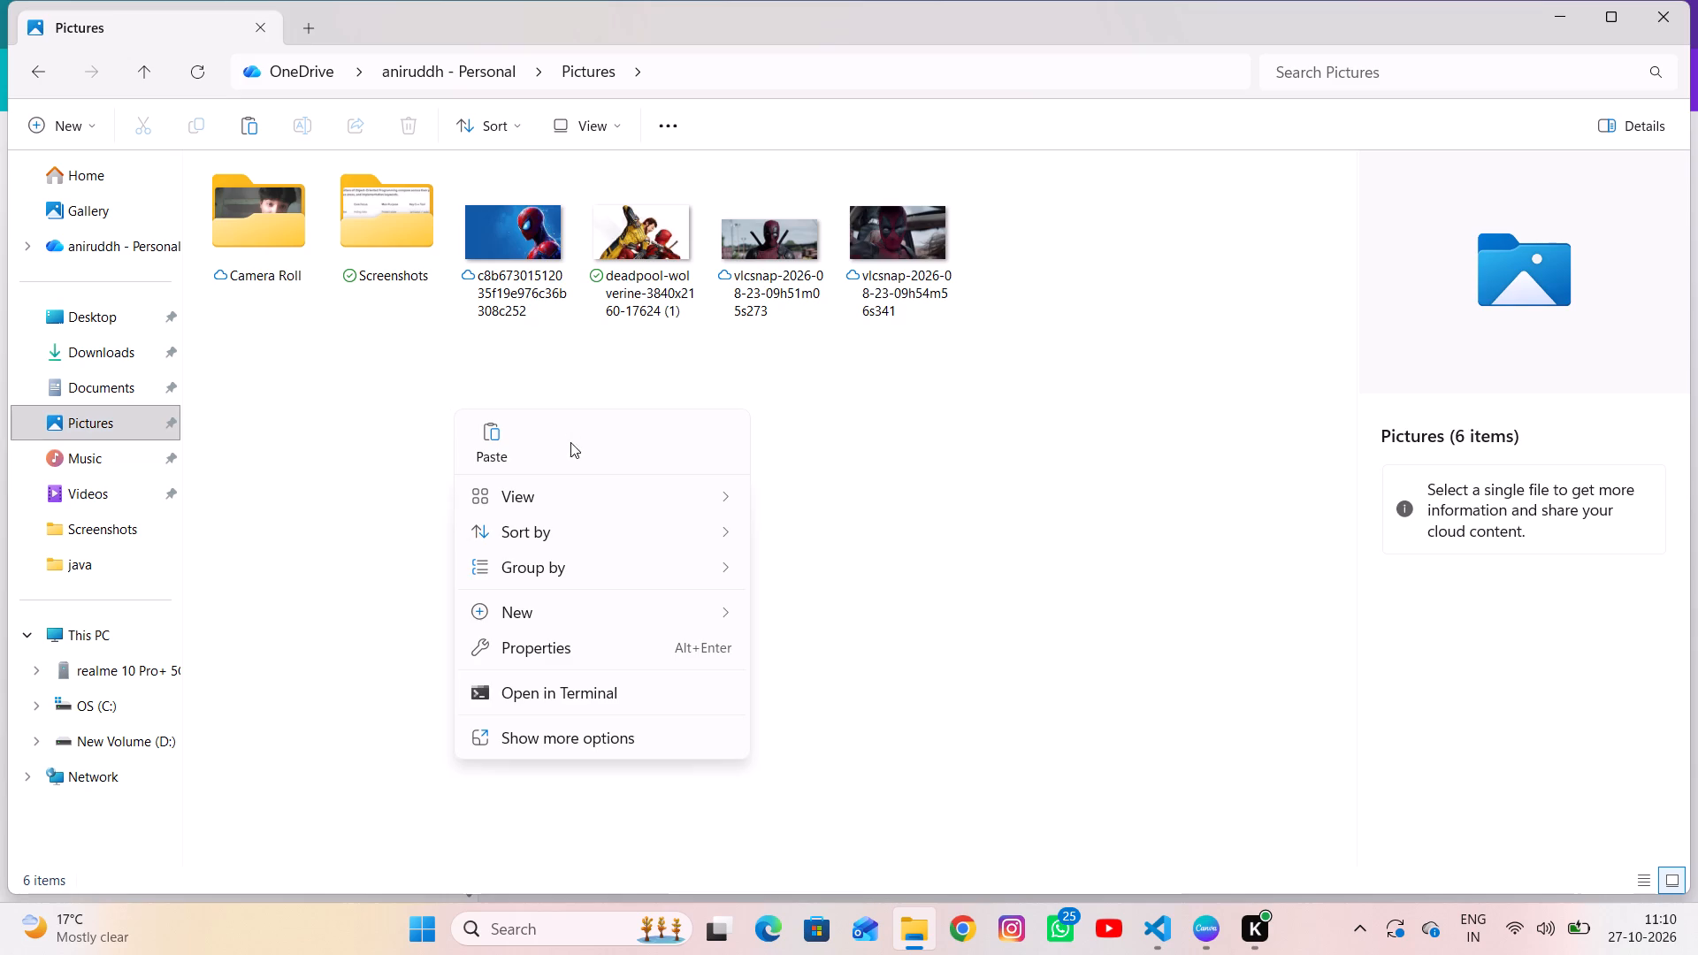
pyautogui.click(499, 451)
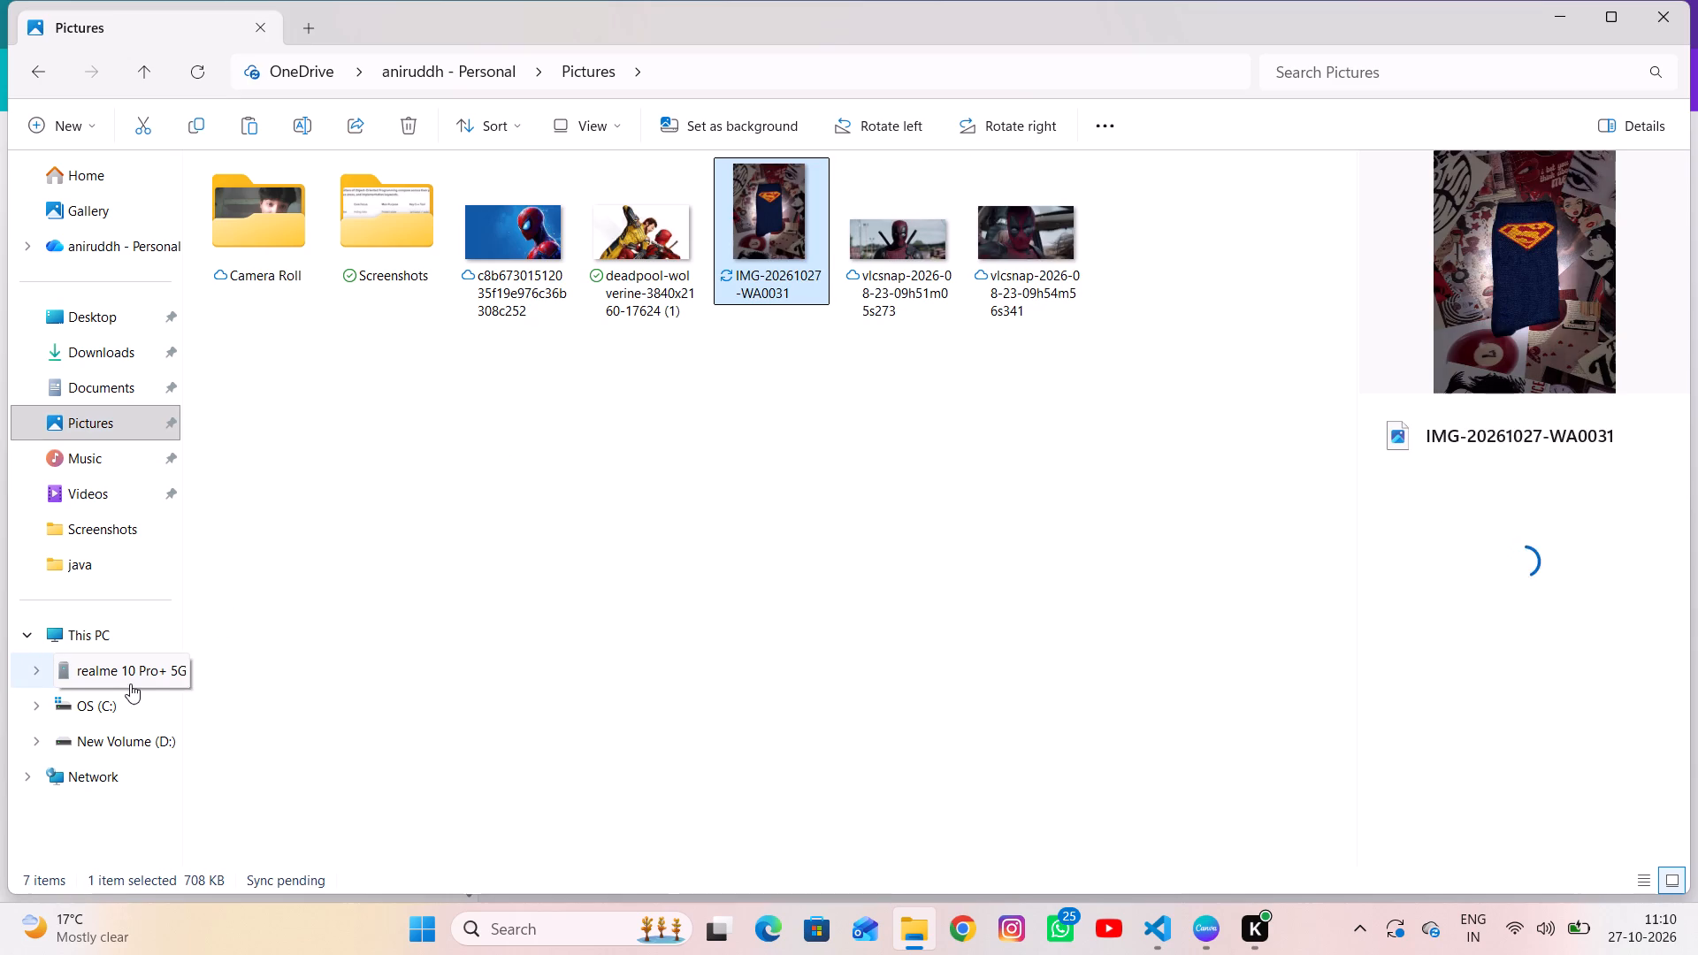
# Go back to the realme 10 Pro+ 5G phone and open the media folder inside its Android folder.
pyautogui.click(146, 678)
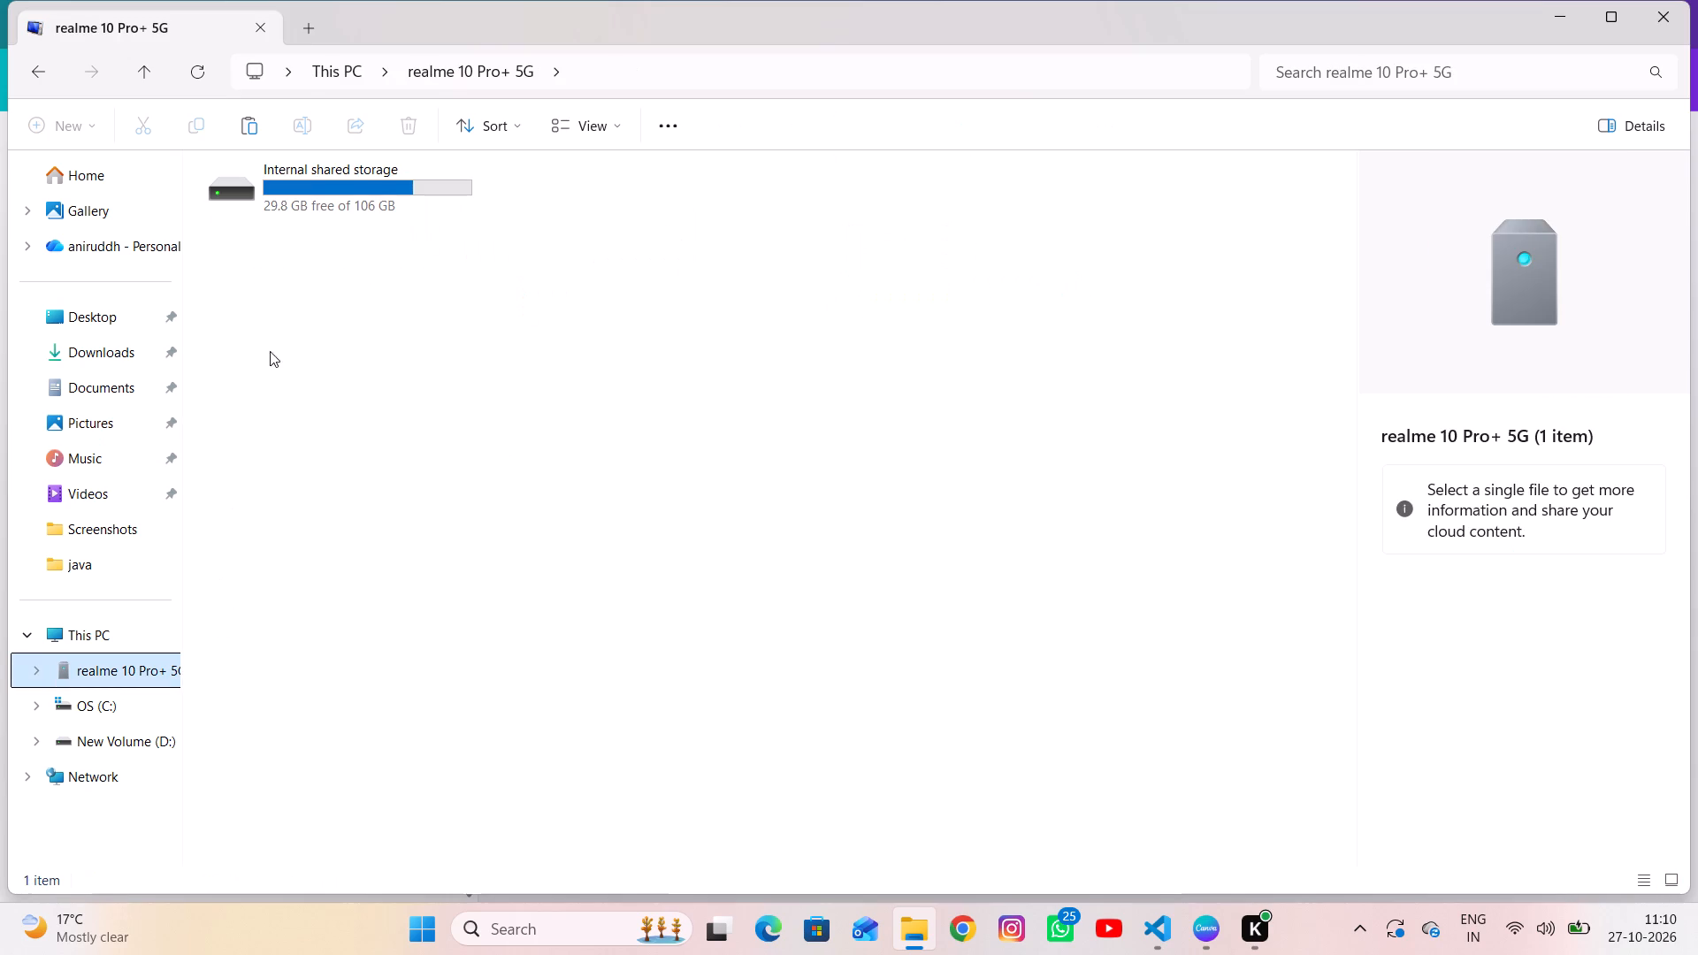
pyautogui.click(353, 210)
pyautogui.doubleClick(353, 210)
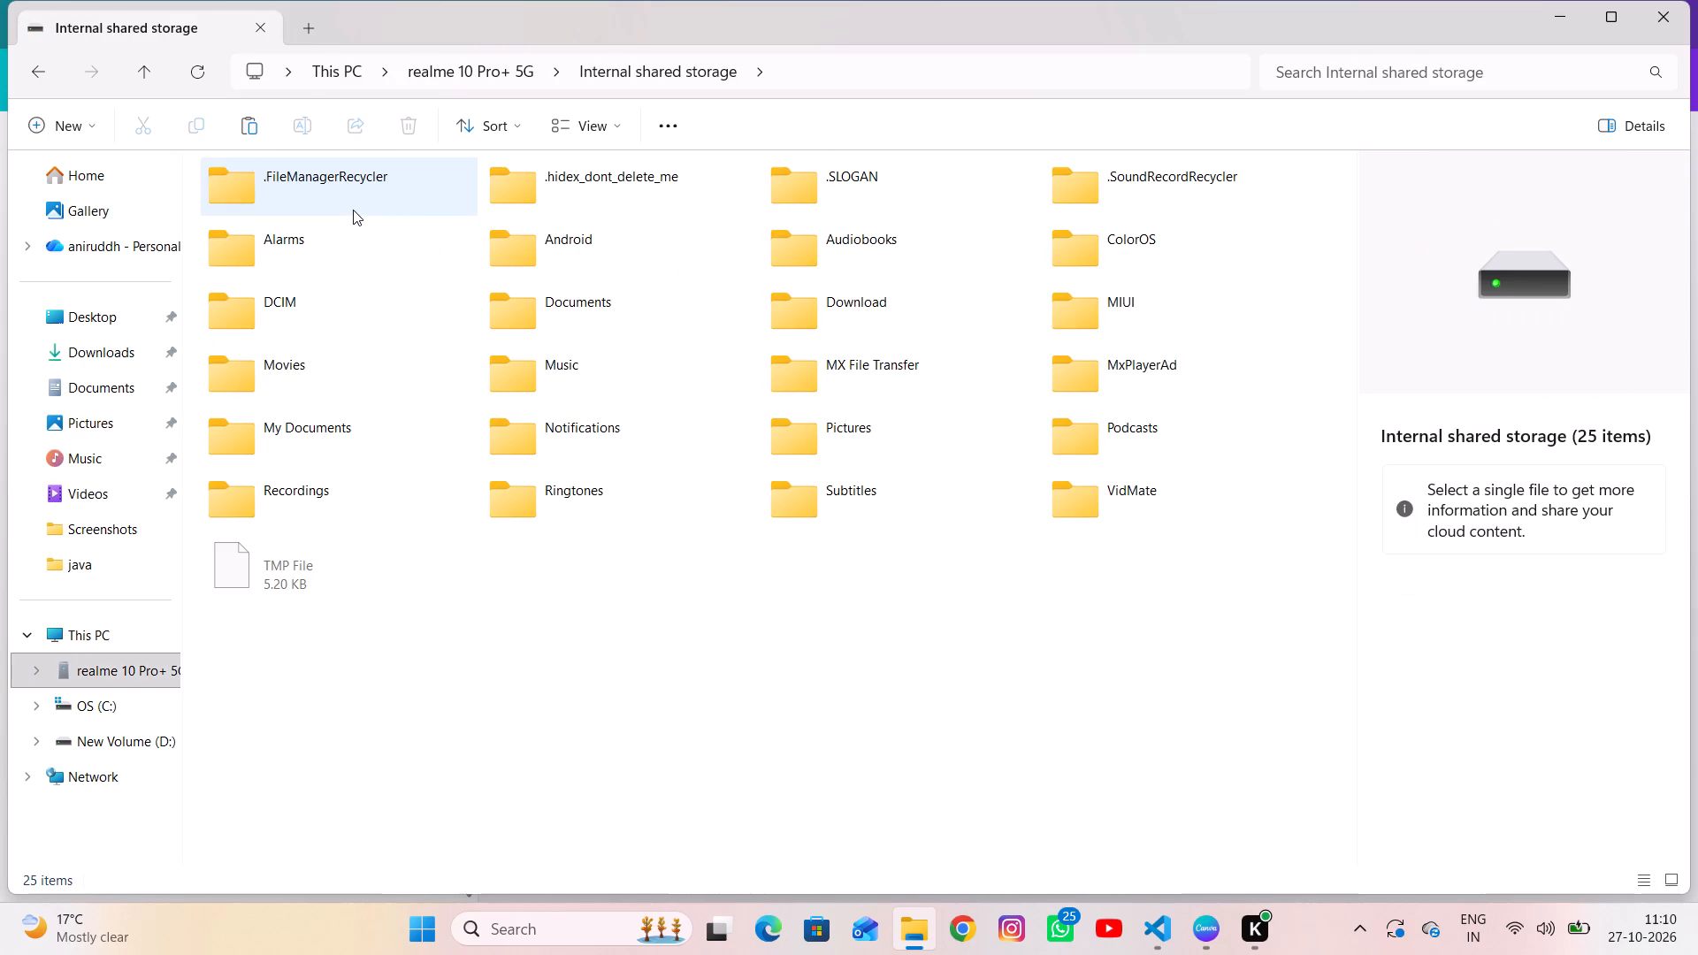
pyautogui.click(589, 244)
pyautogui.doubleClick(589, 244)
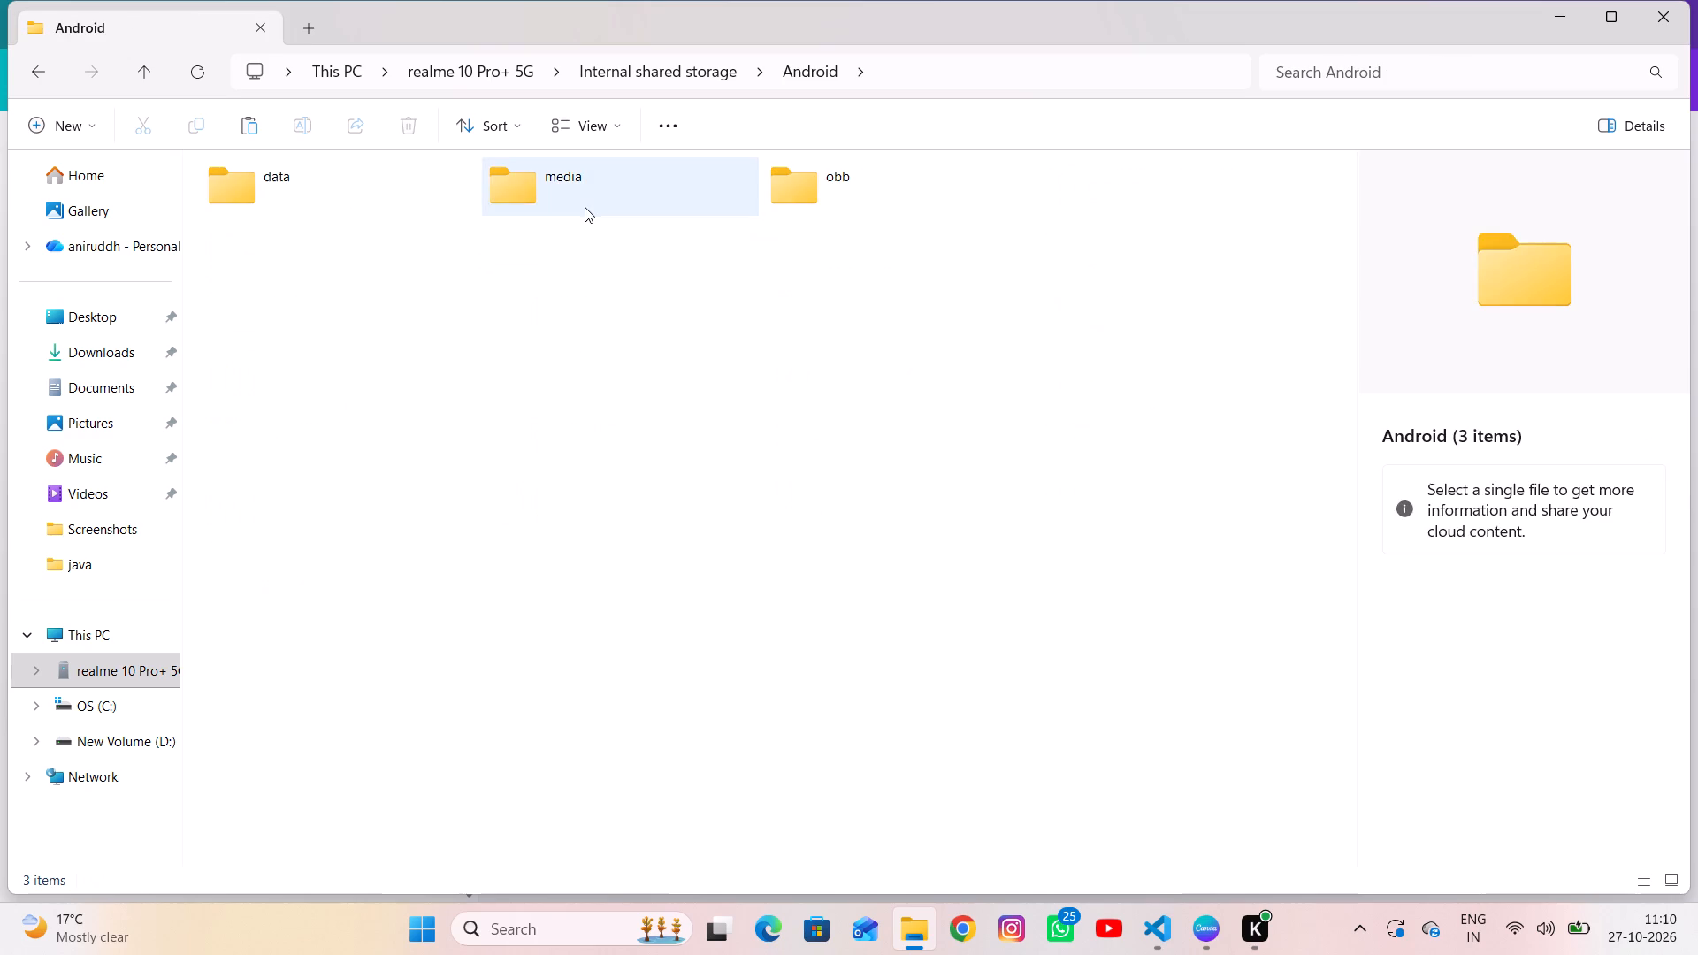
pyautogui.doubleClick(585, 206)
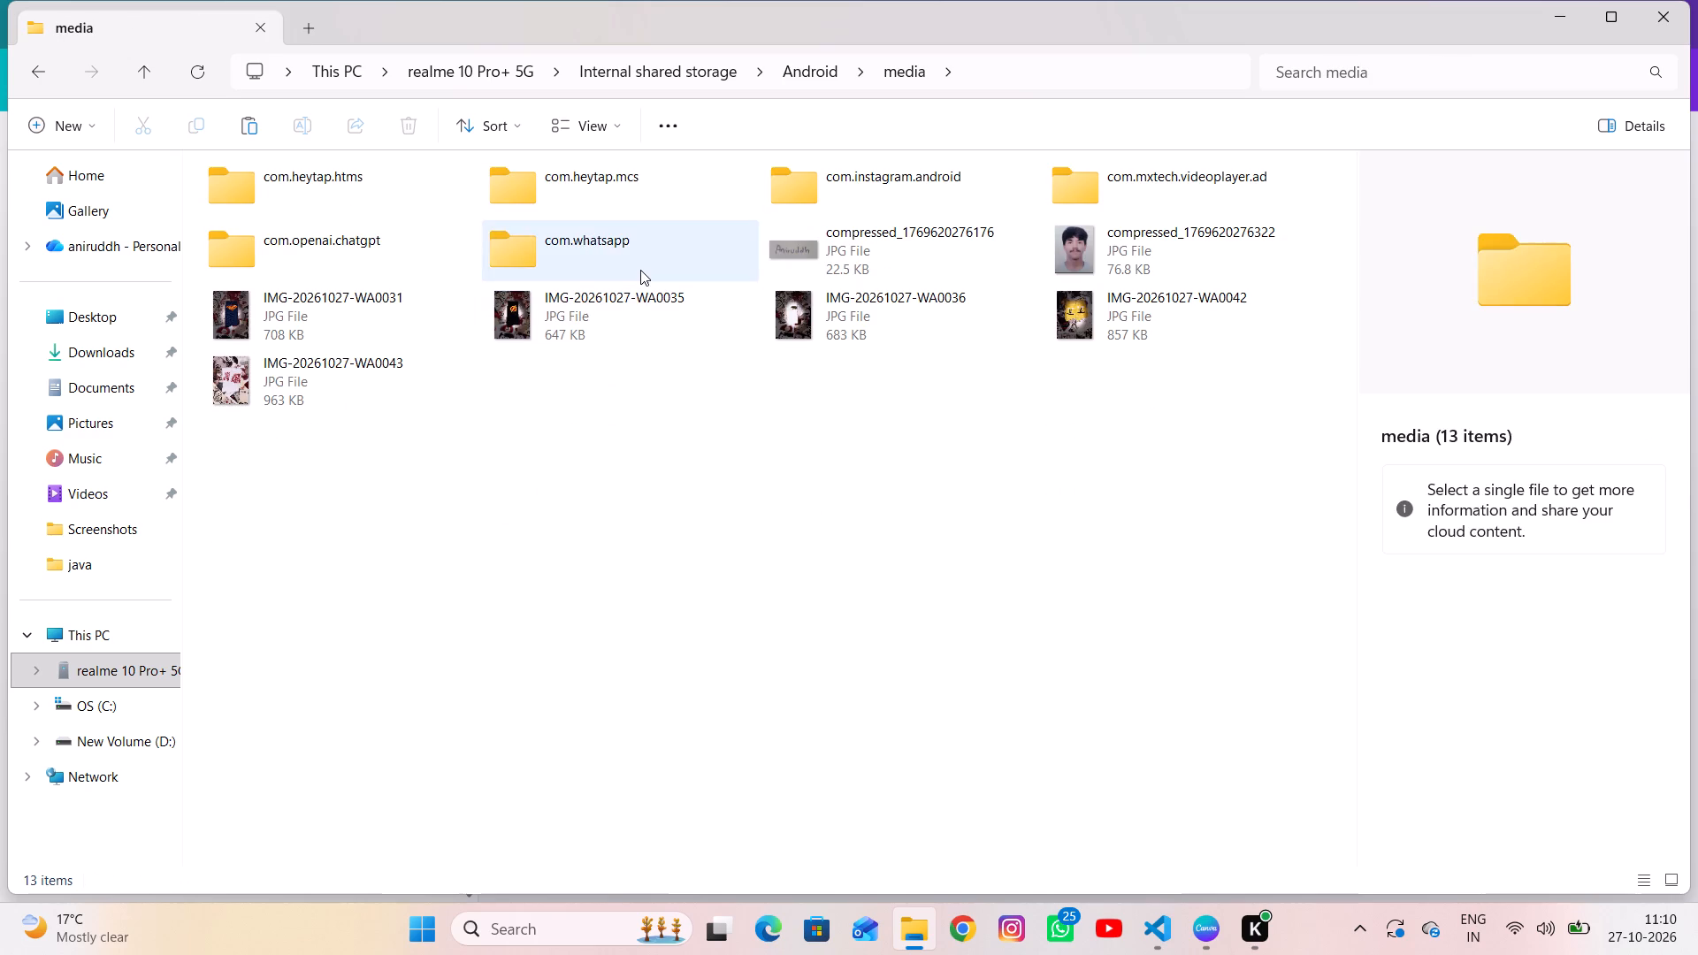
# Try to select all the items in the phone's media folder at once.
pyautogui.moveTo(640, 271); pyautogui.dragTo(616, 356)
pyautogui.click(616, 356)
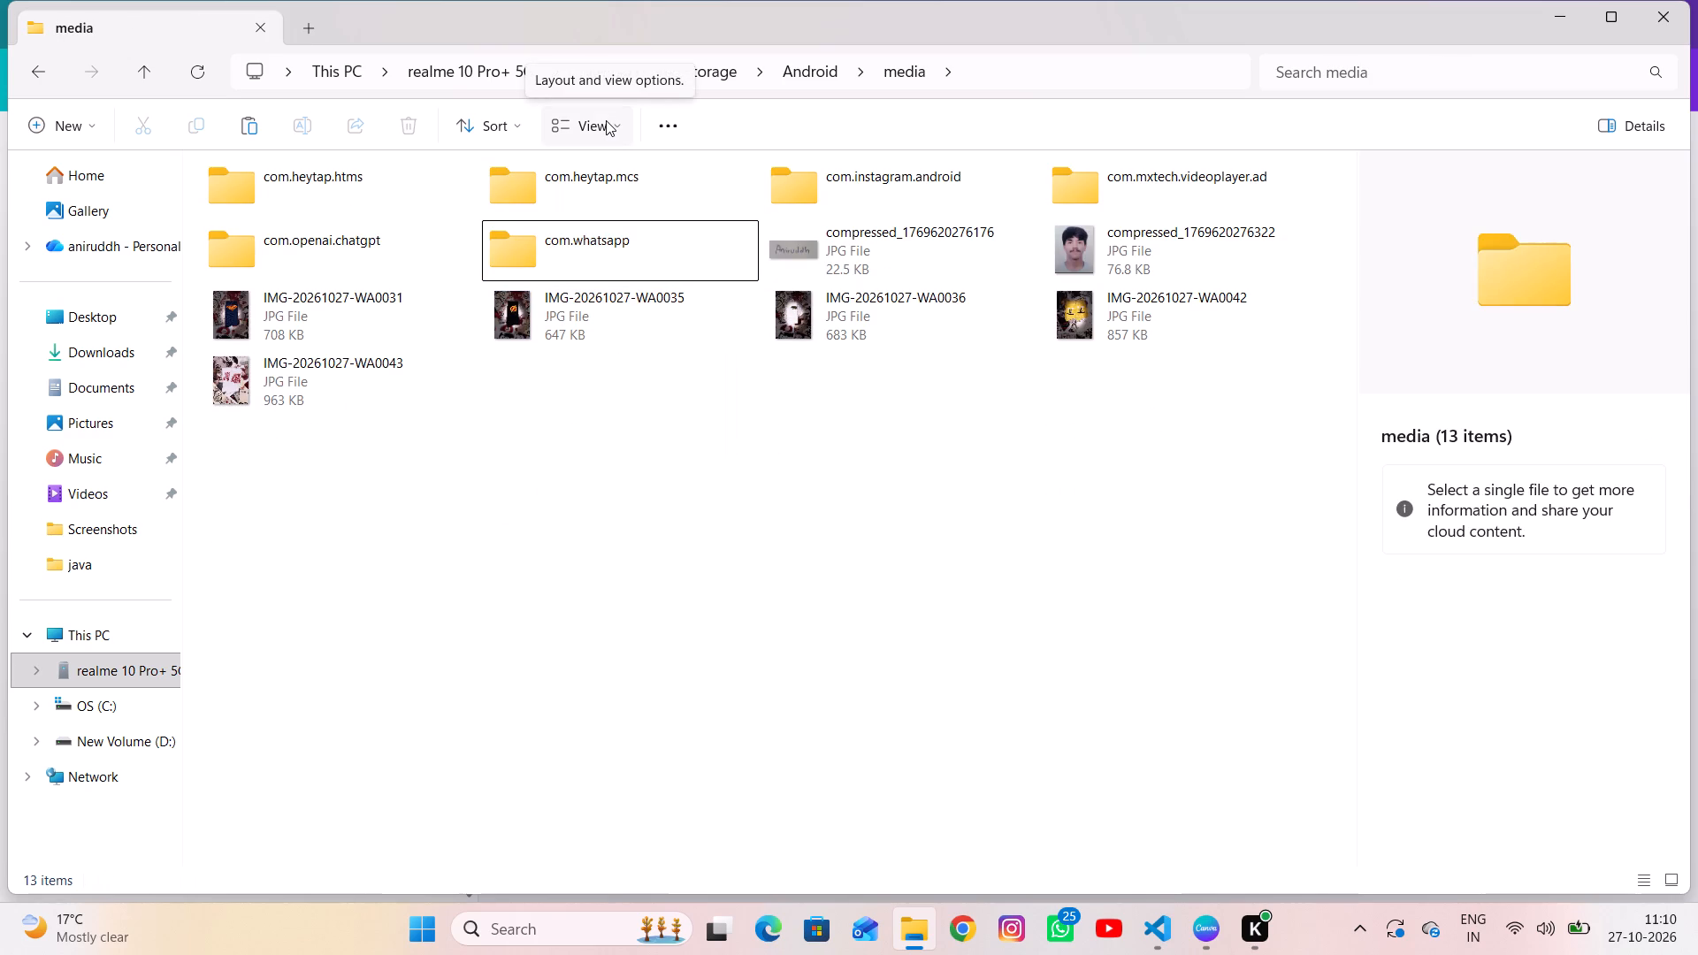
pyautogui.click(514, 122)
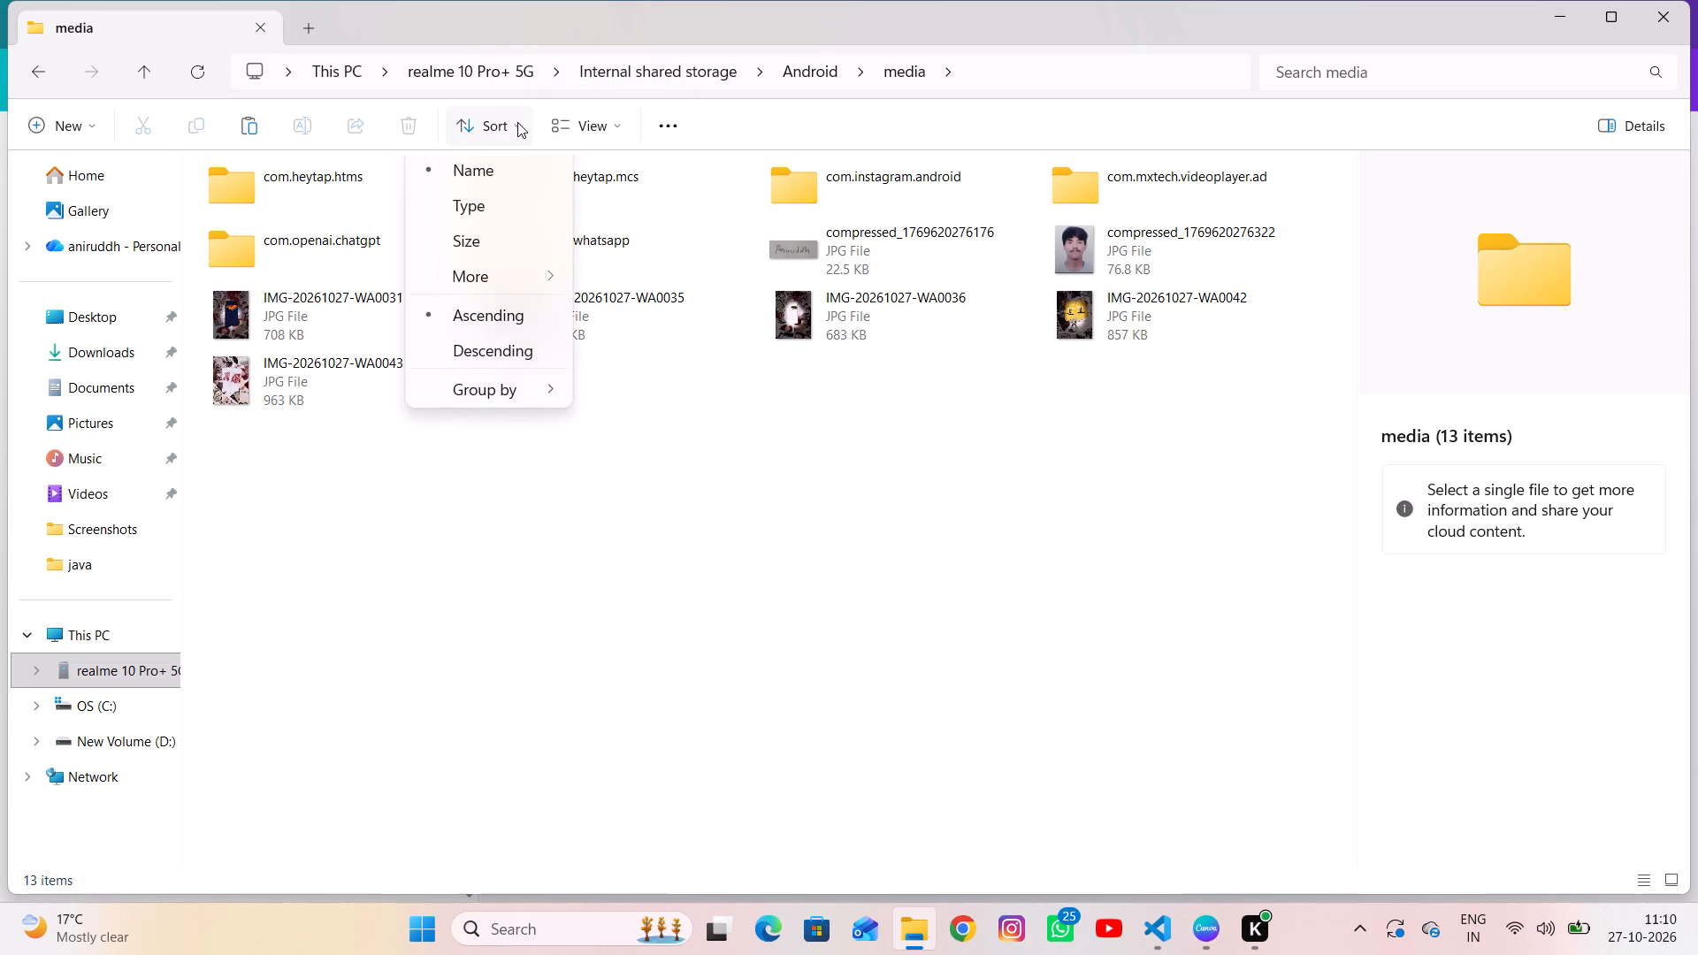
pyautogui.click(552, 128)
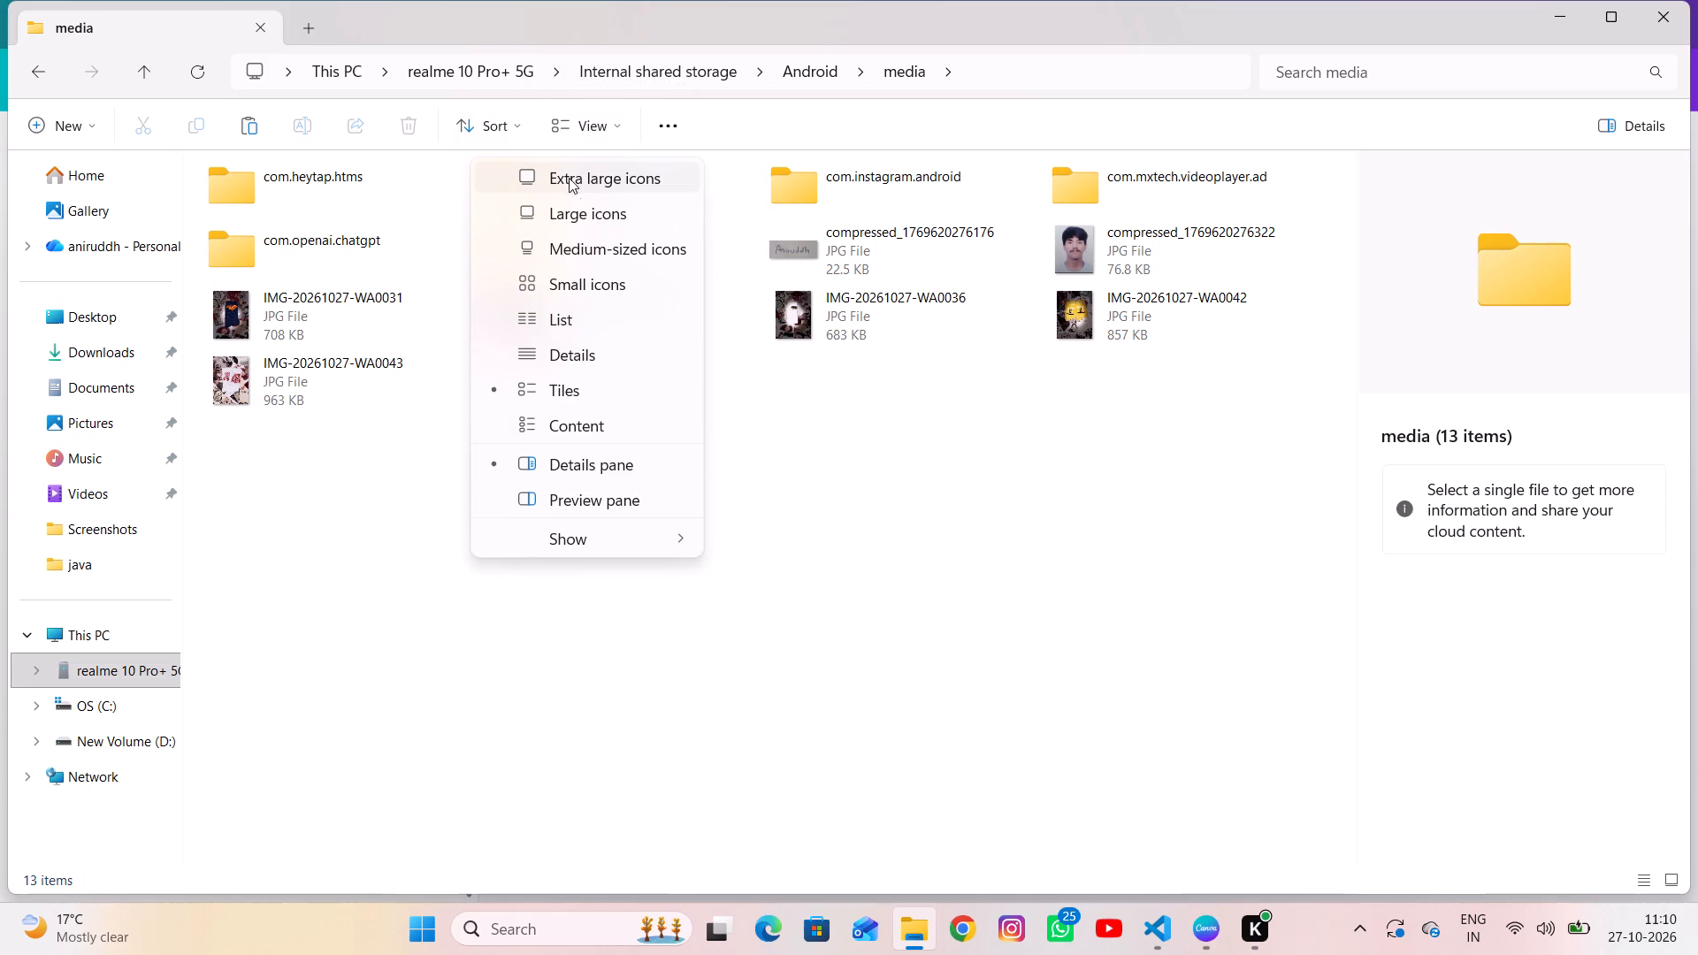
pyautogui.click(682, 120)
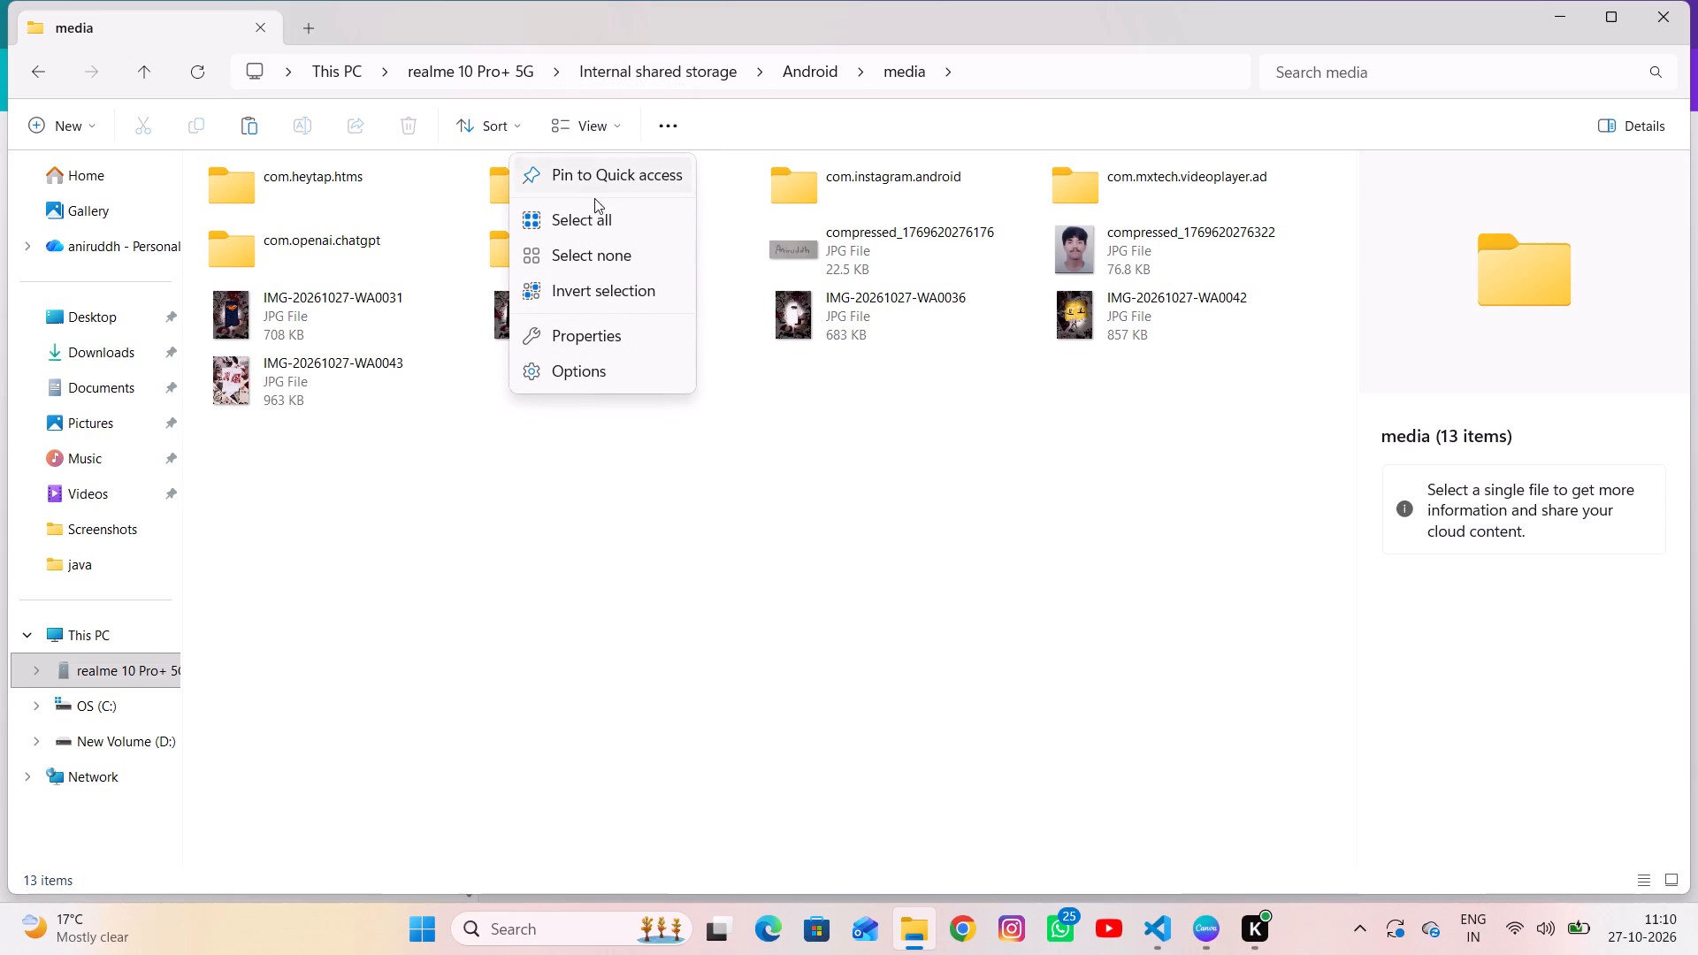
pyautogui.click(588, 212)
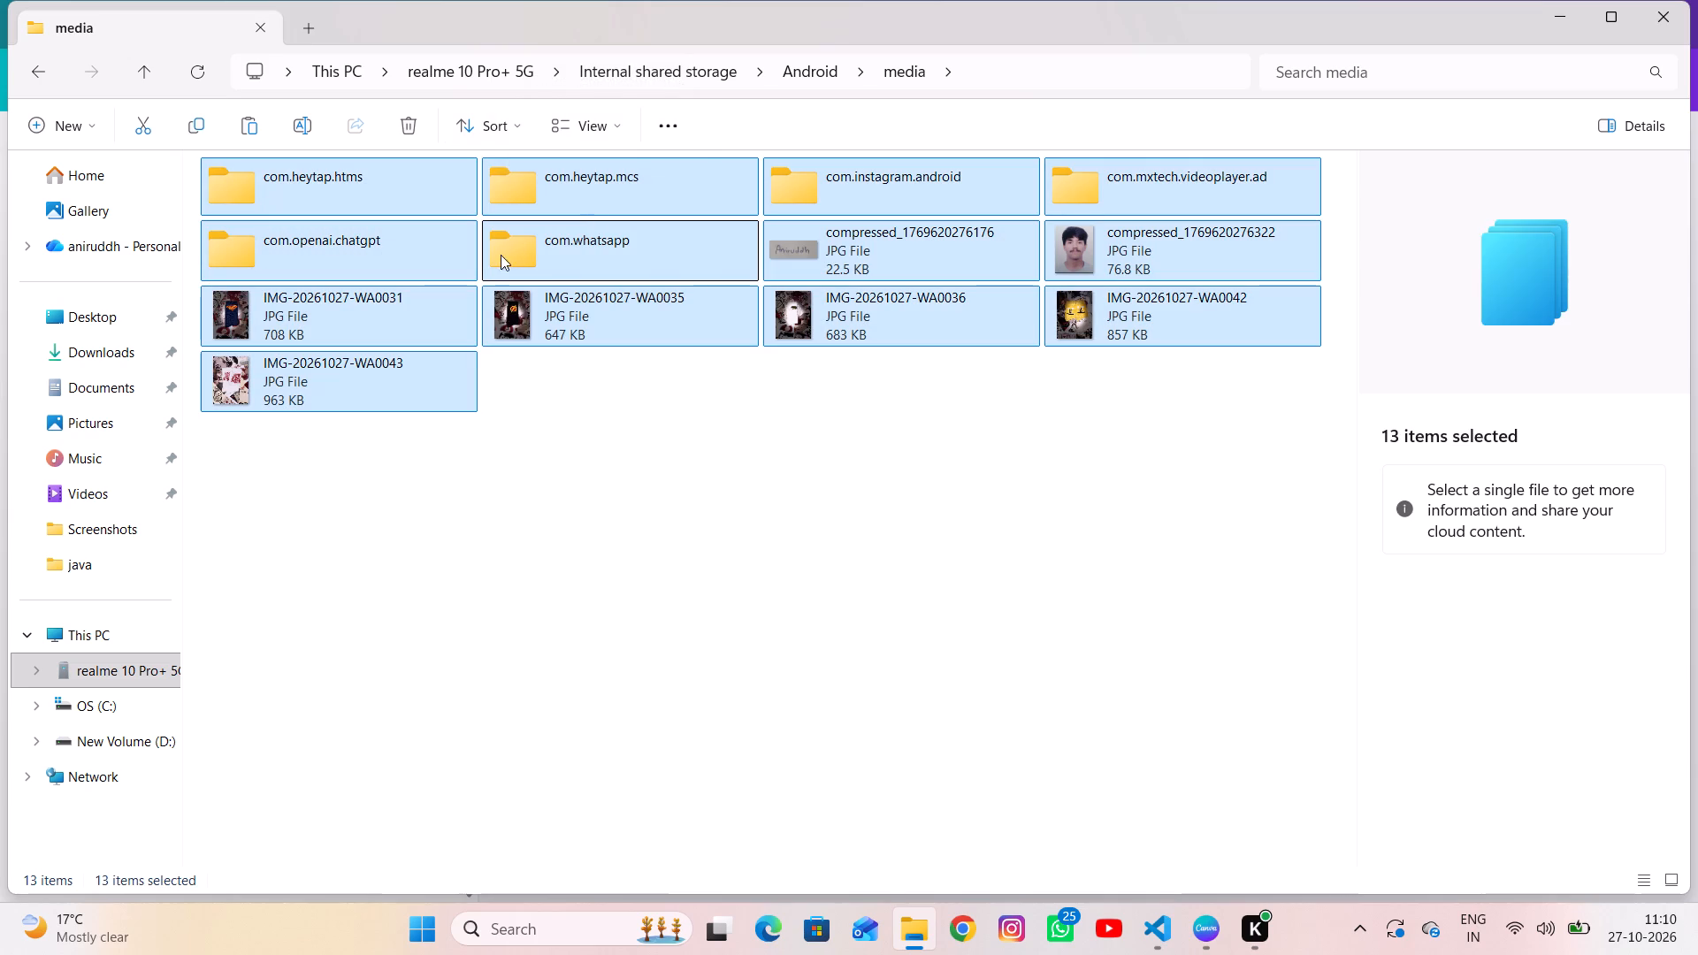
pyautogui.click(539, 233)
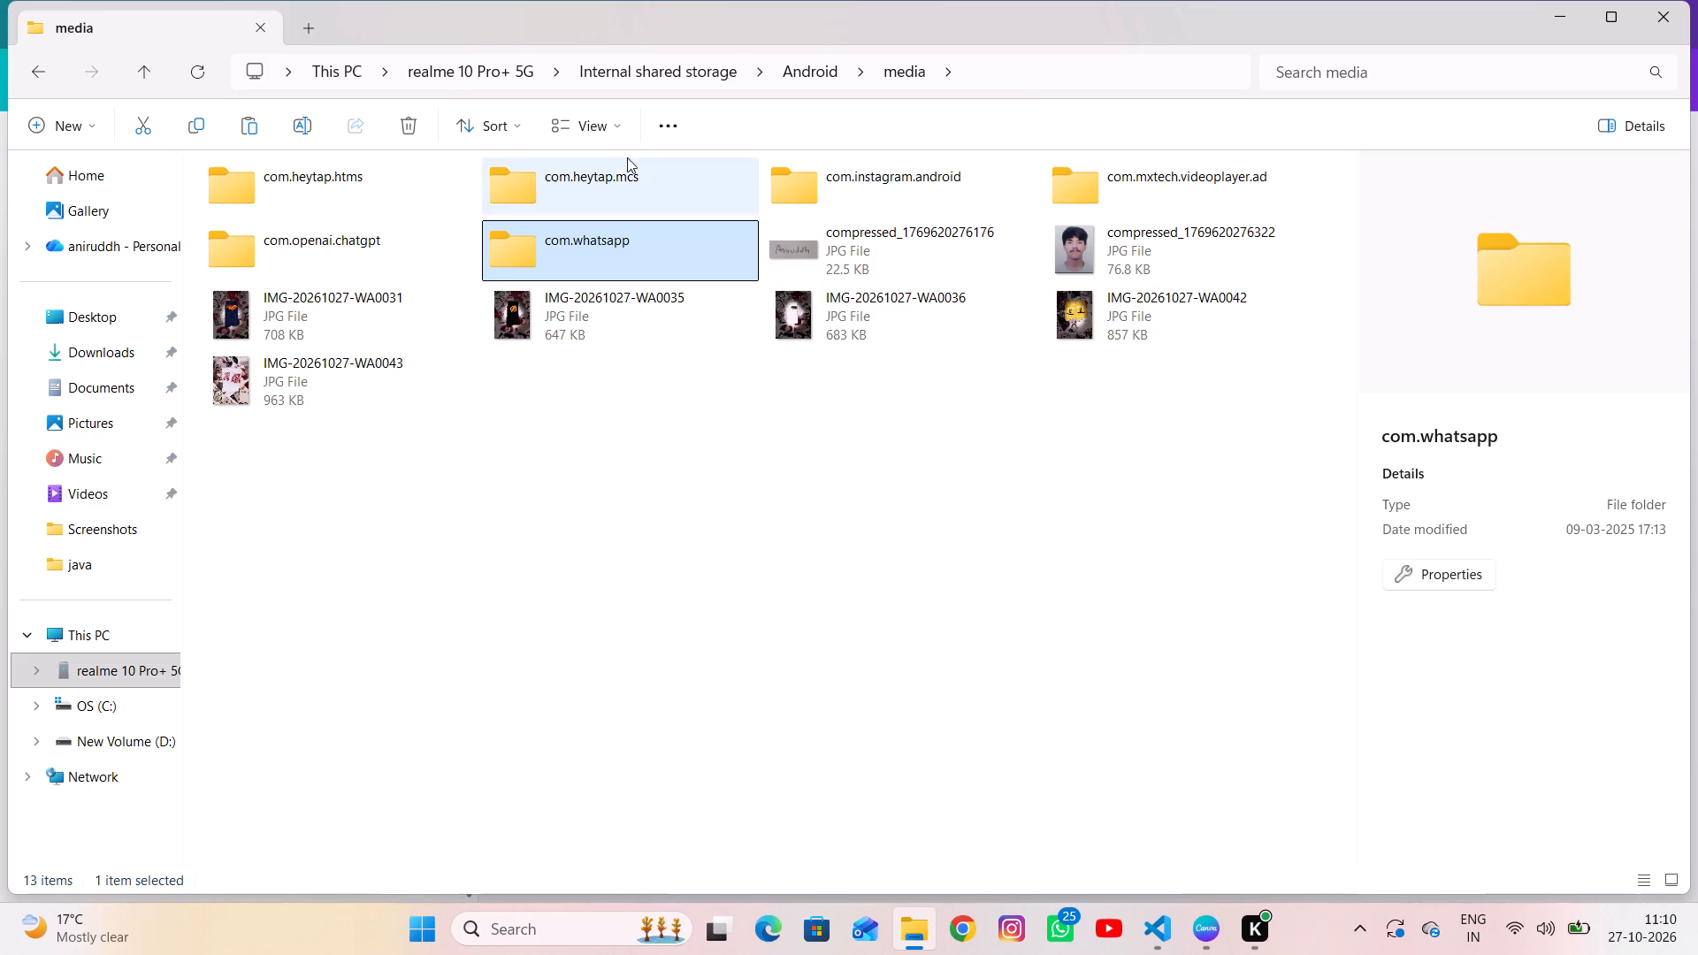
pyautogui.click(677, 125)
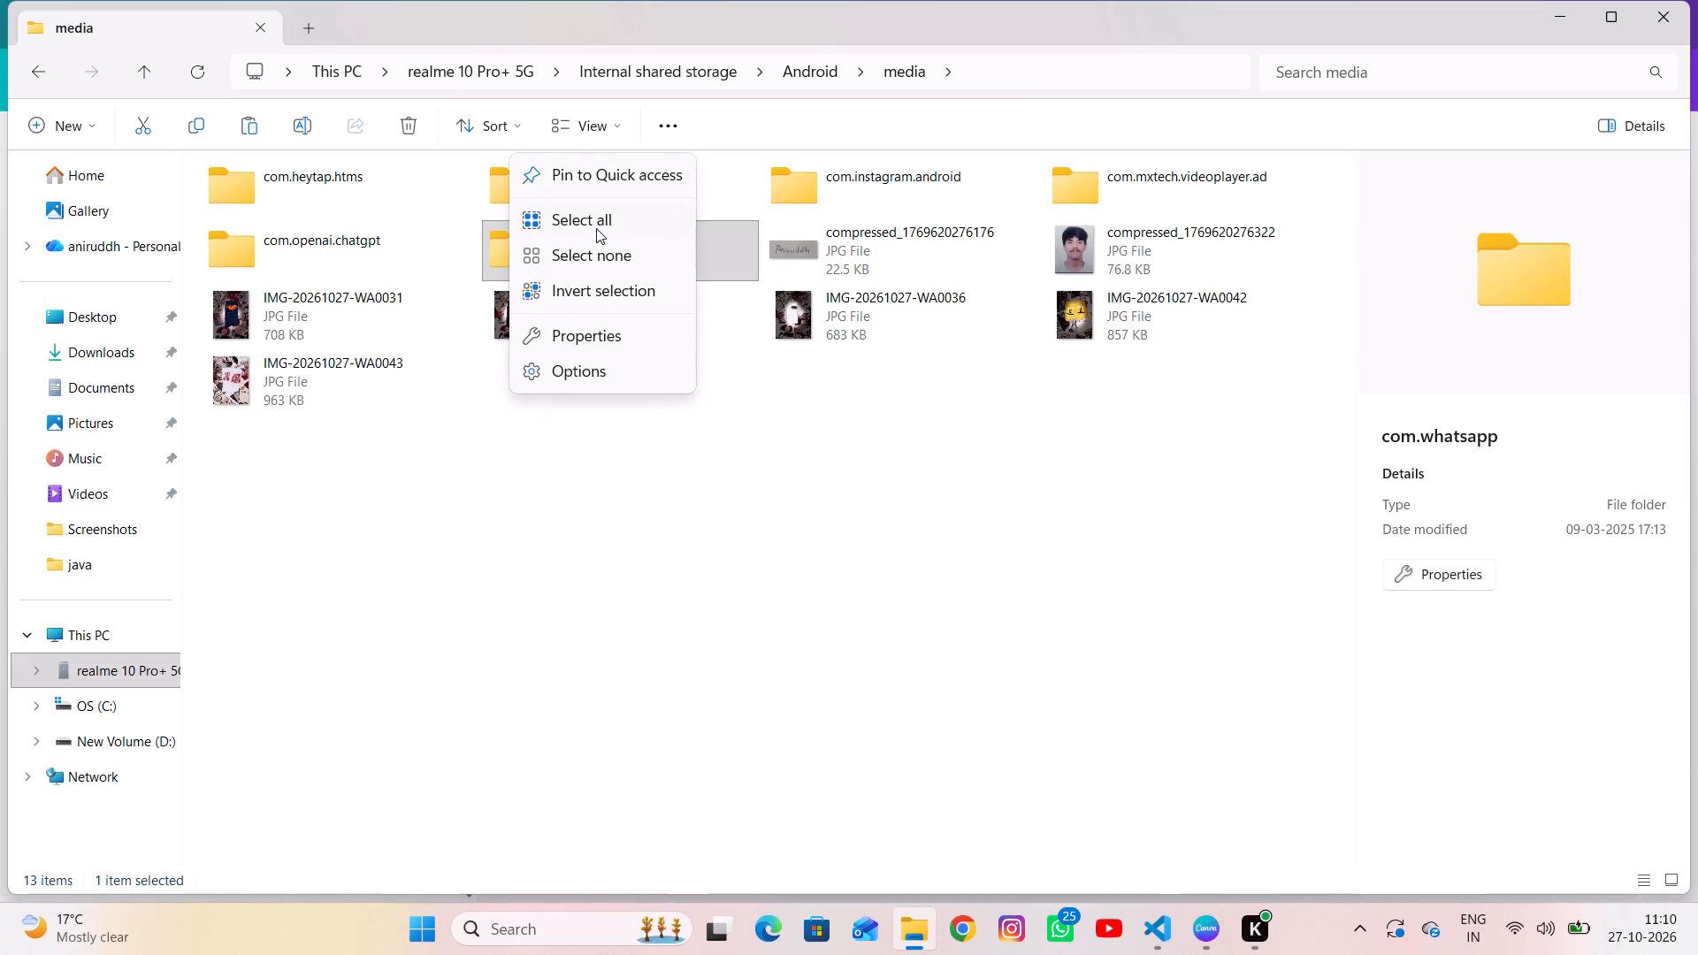
# Clear the selection in the phone's media folder and pin that folder to Quick access.
pyautogui.click(578, 261)
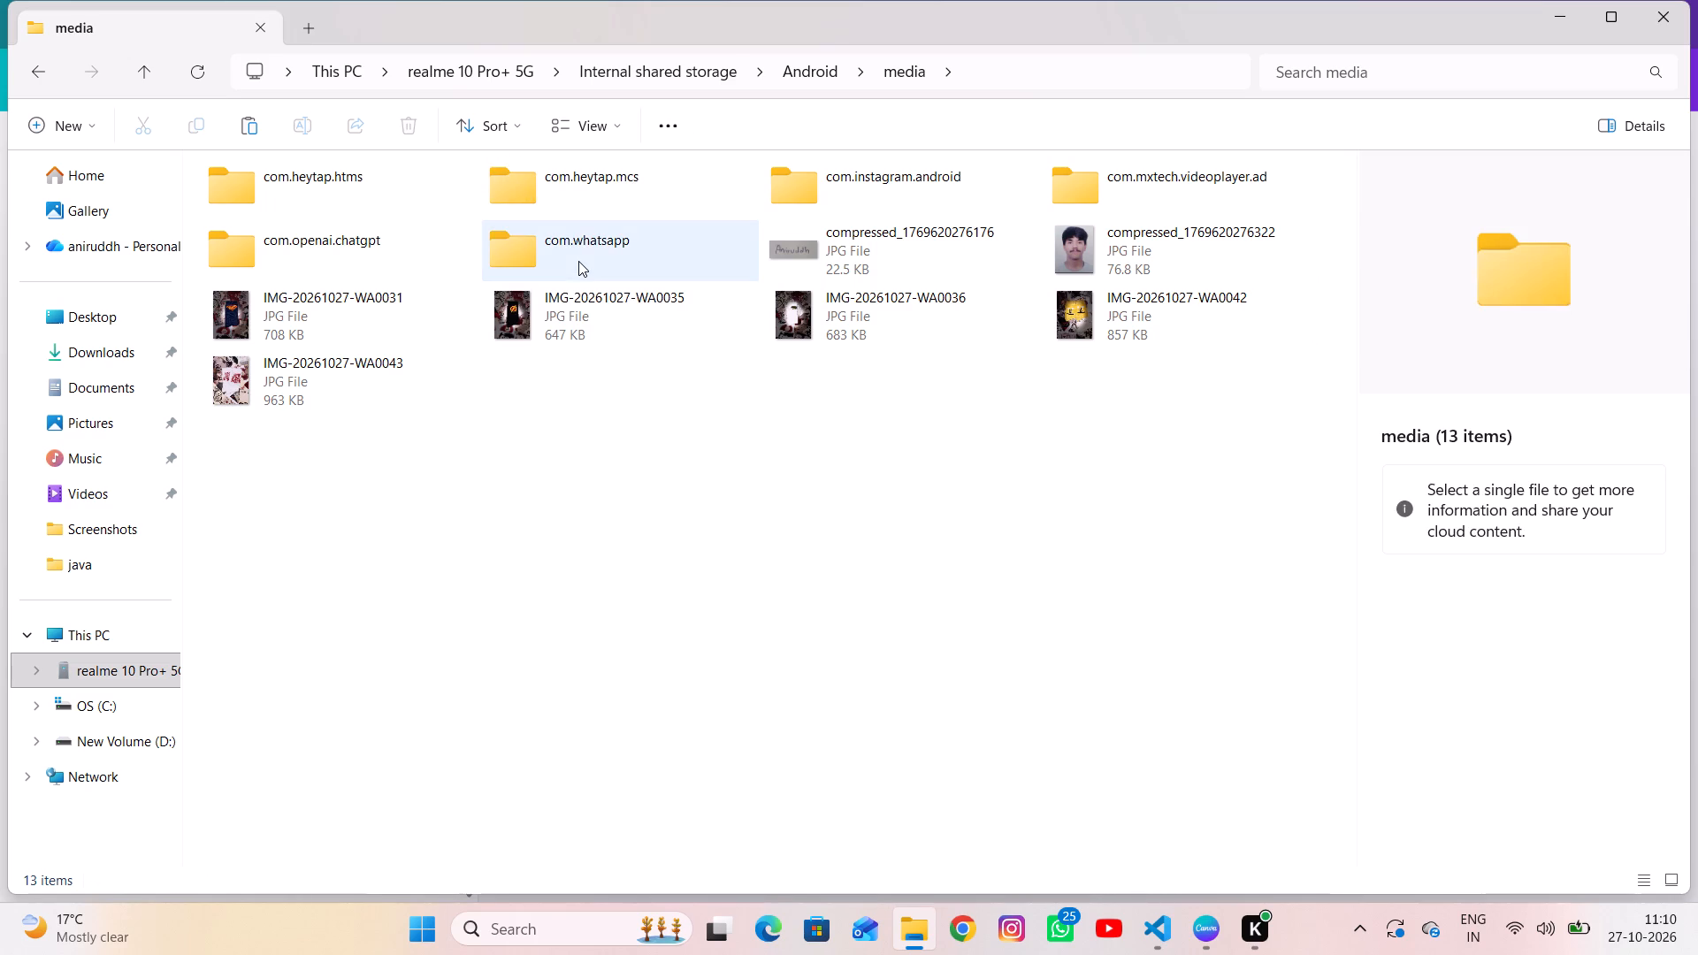
pyautogui.click(693, 141)
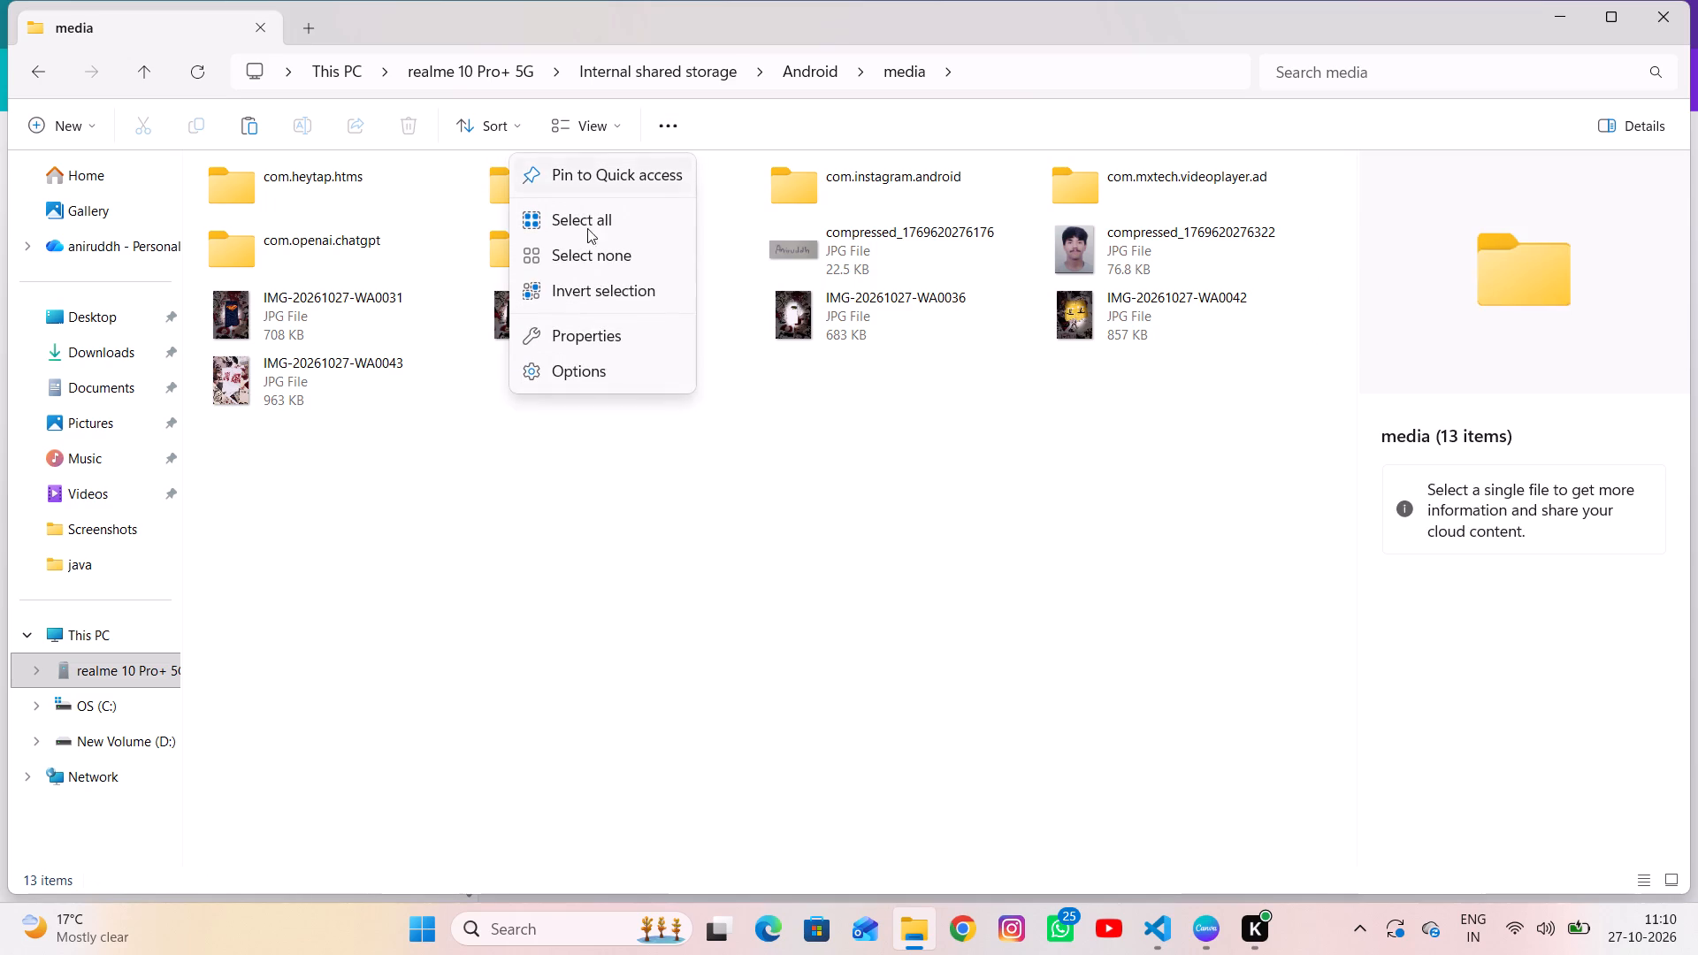
pyautogui.click(650, 182)
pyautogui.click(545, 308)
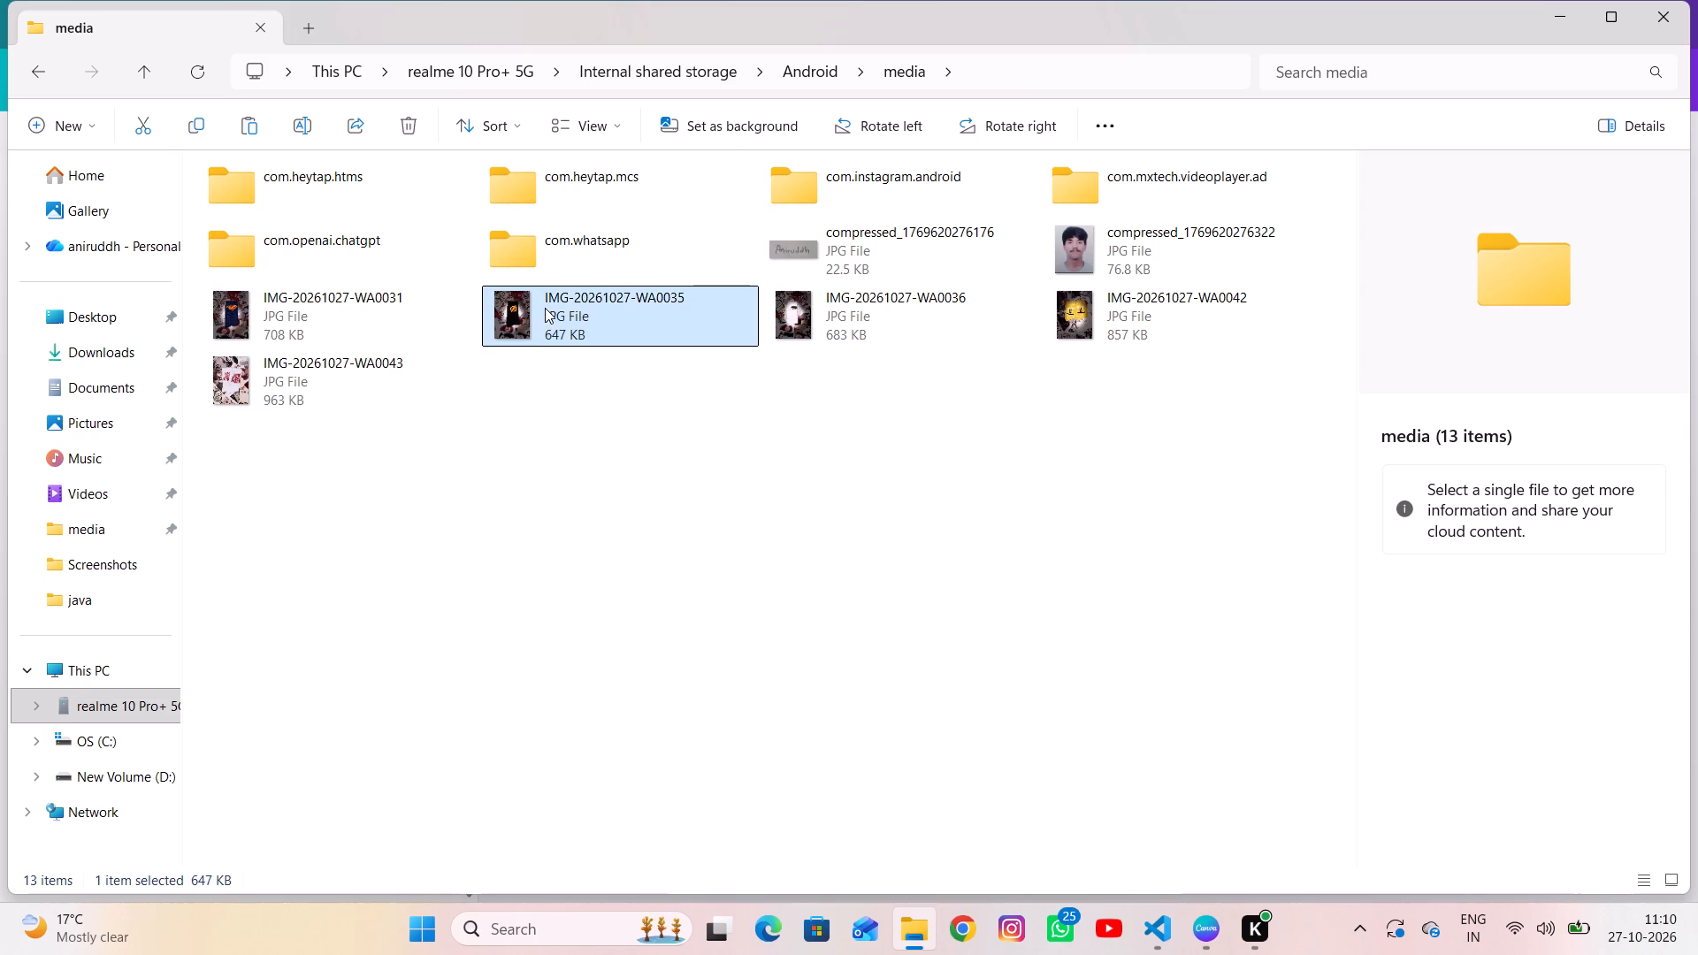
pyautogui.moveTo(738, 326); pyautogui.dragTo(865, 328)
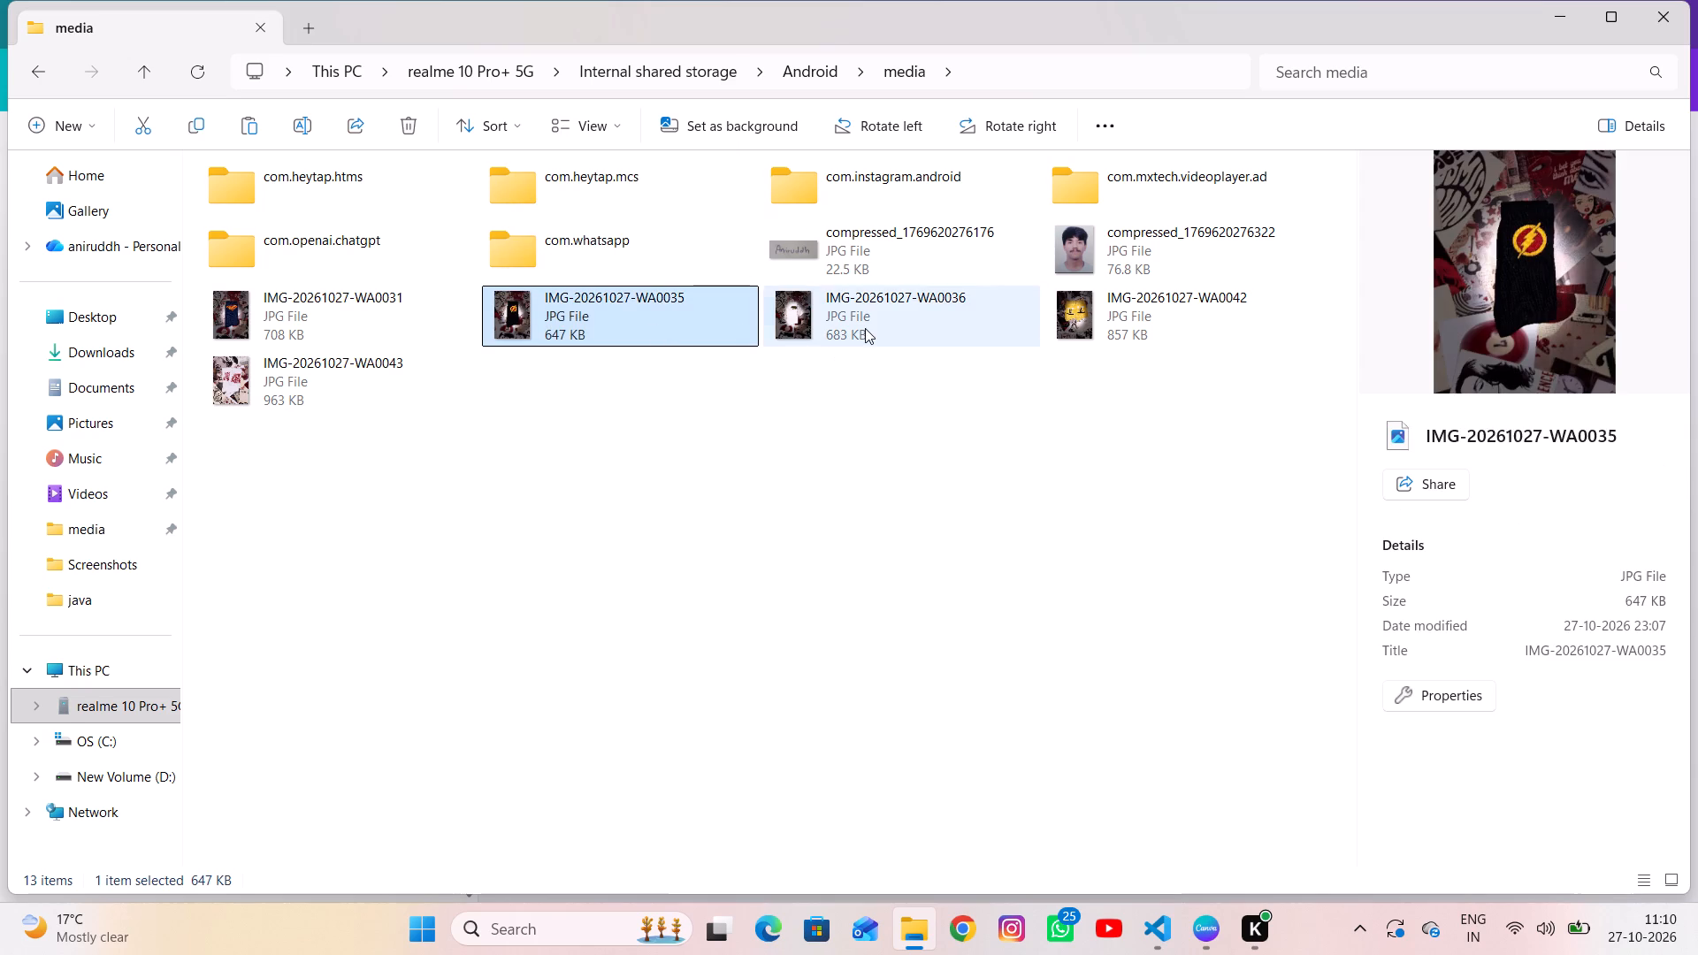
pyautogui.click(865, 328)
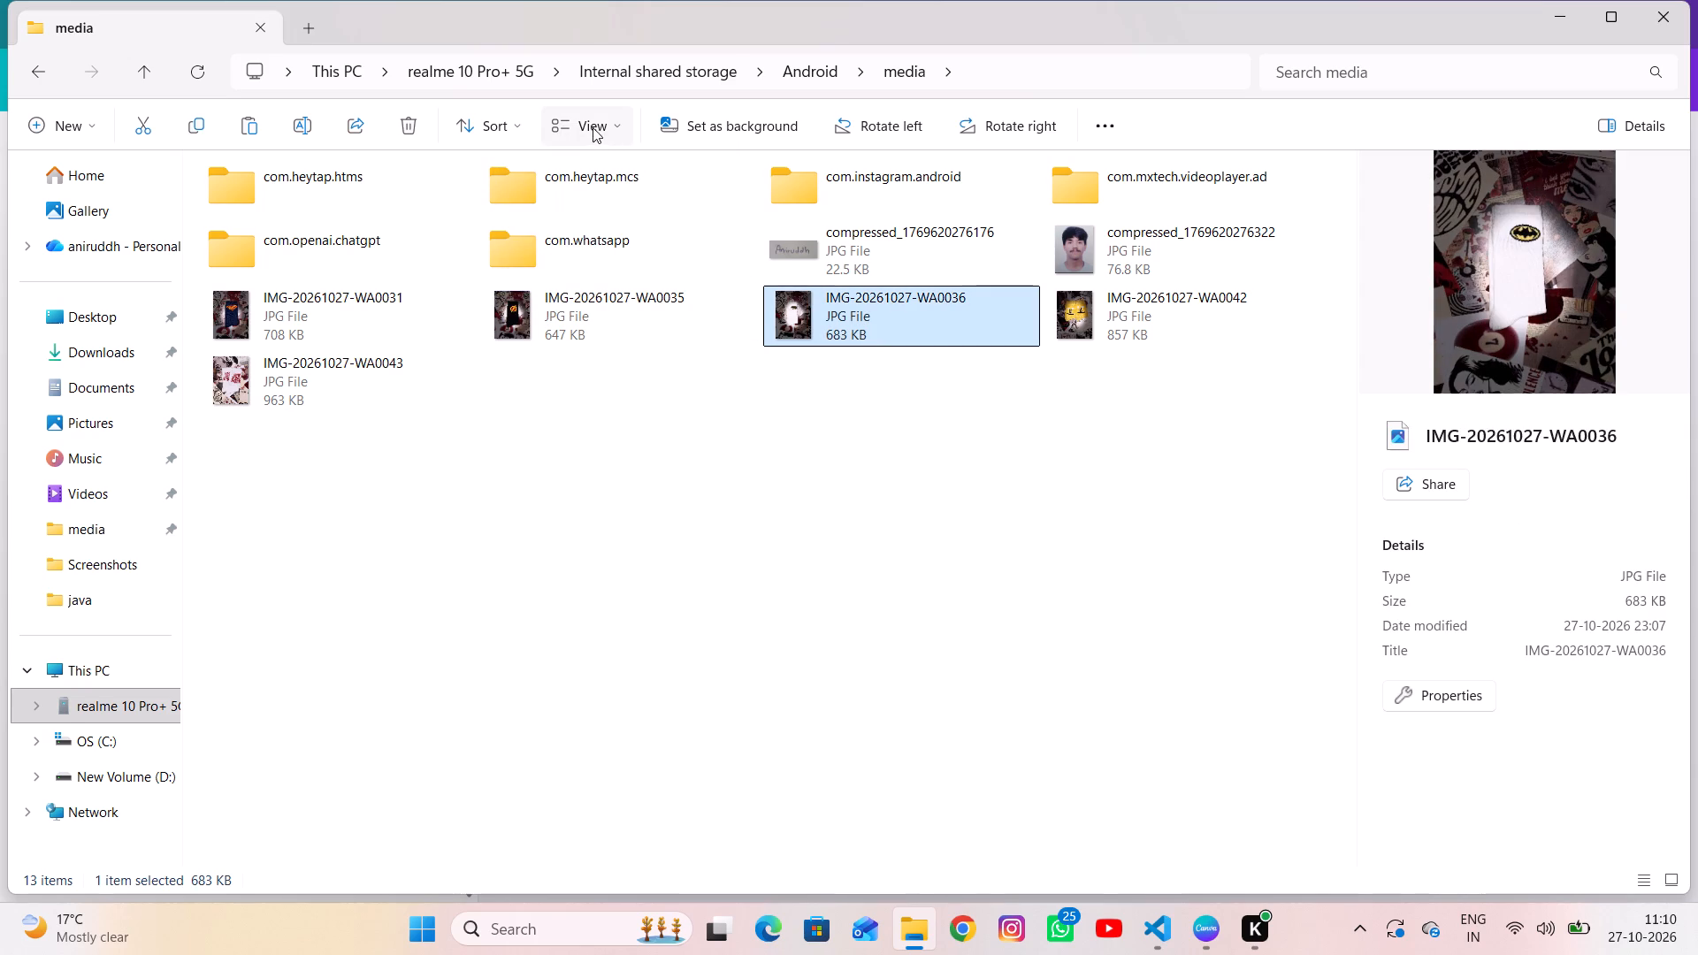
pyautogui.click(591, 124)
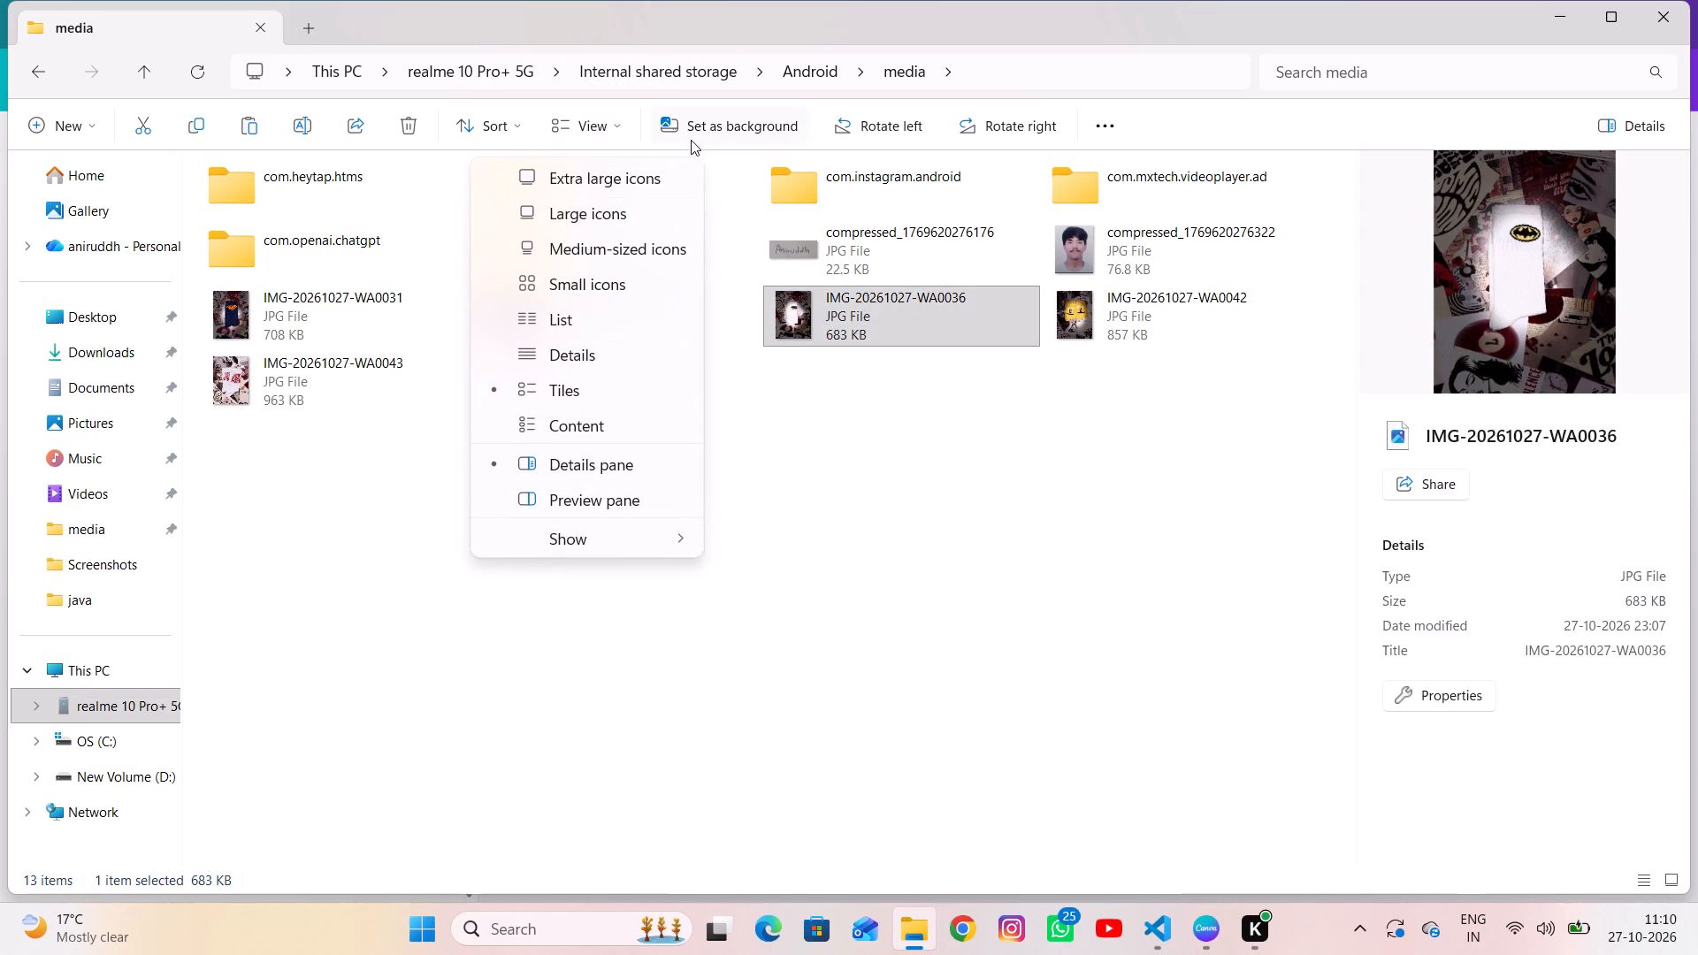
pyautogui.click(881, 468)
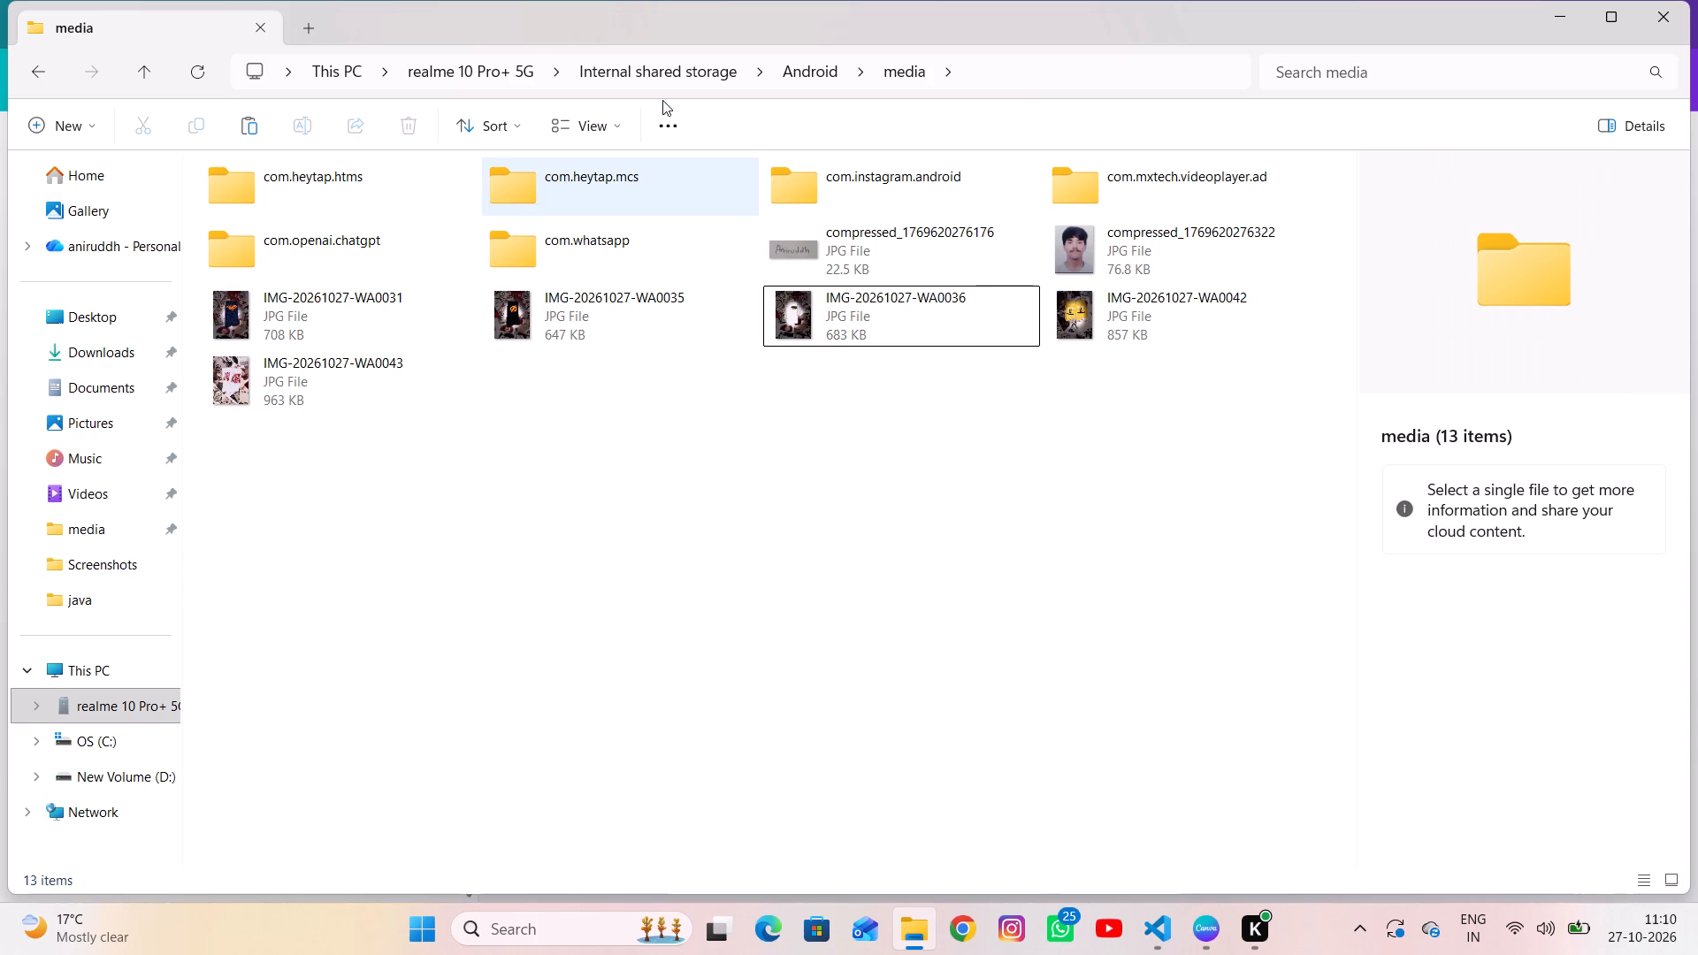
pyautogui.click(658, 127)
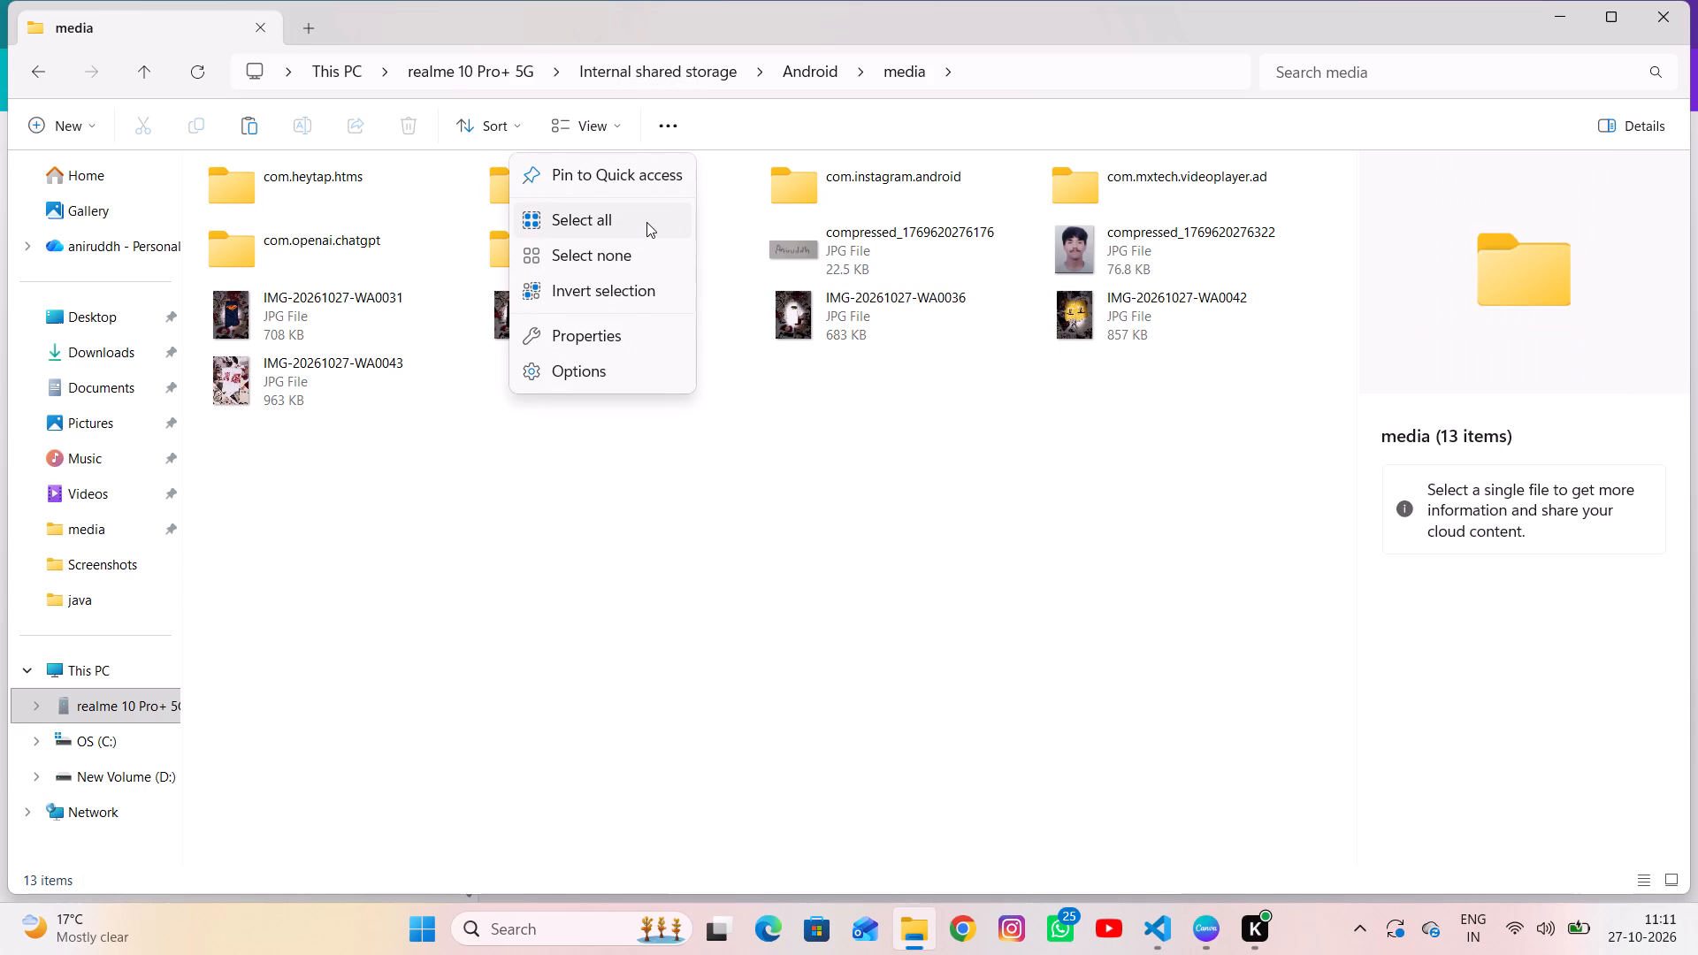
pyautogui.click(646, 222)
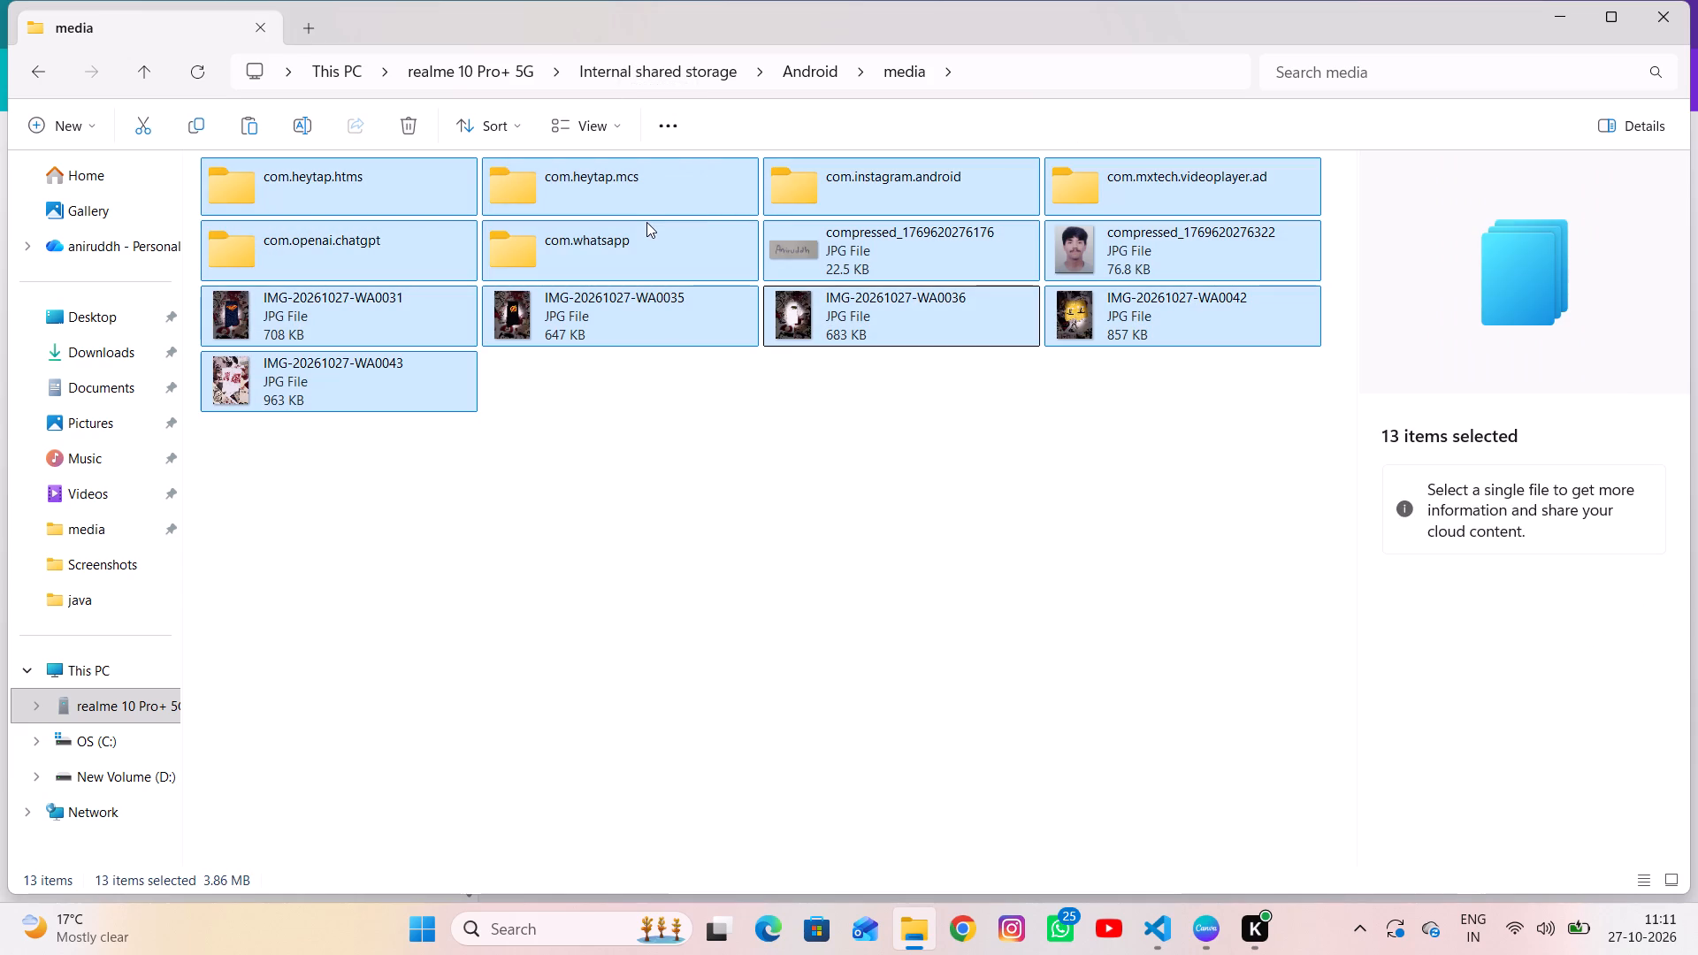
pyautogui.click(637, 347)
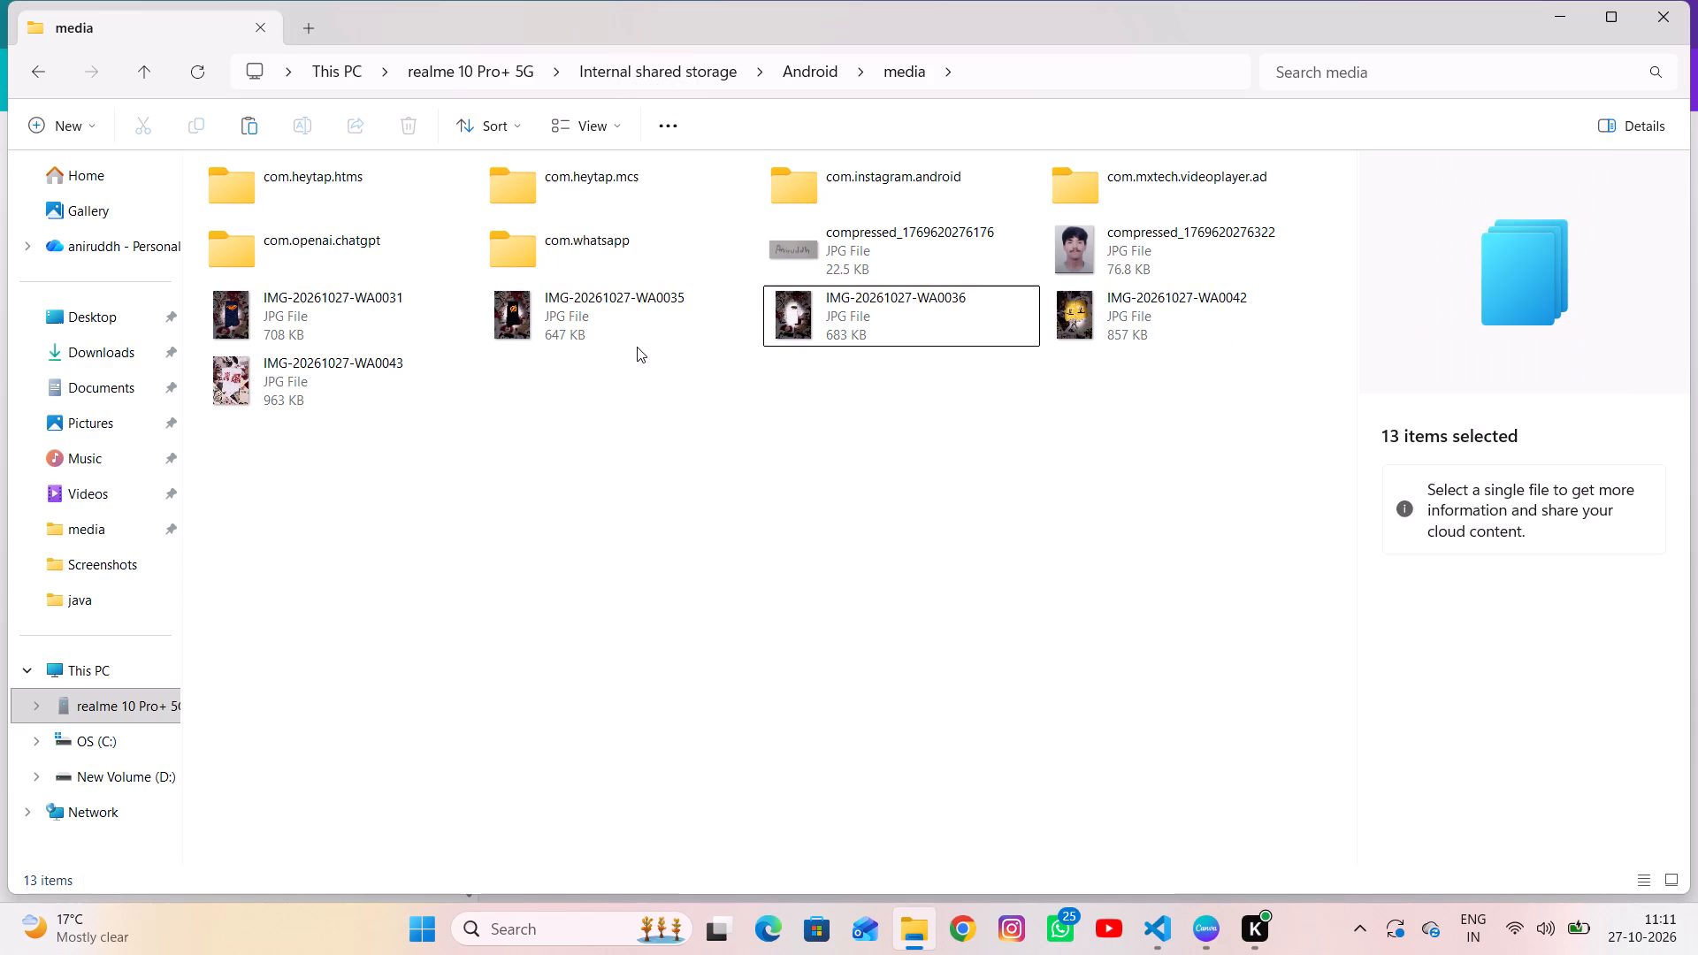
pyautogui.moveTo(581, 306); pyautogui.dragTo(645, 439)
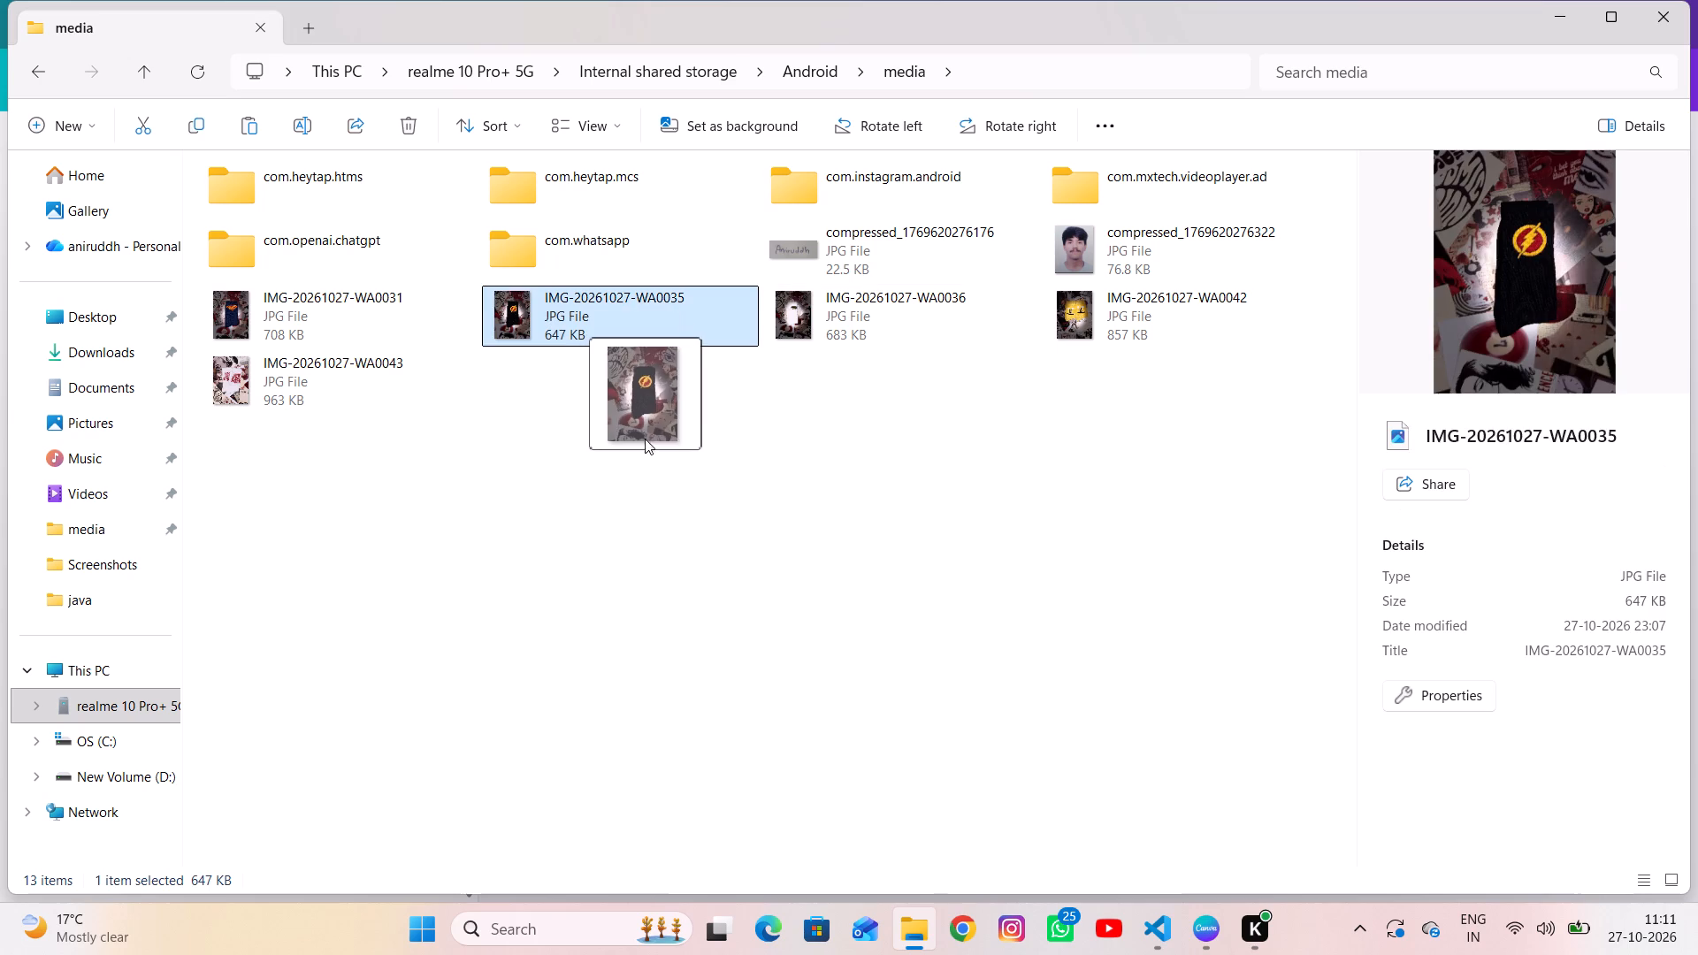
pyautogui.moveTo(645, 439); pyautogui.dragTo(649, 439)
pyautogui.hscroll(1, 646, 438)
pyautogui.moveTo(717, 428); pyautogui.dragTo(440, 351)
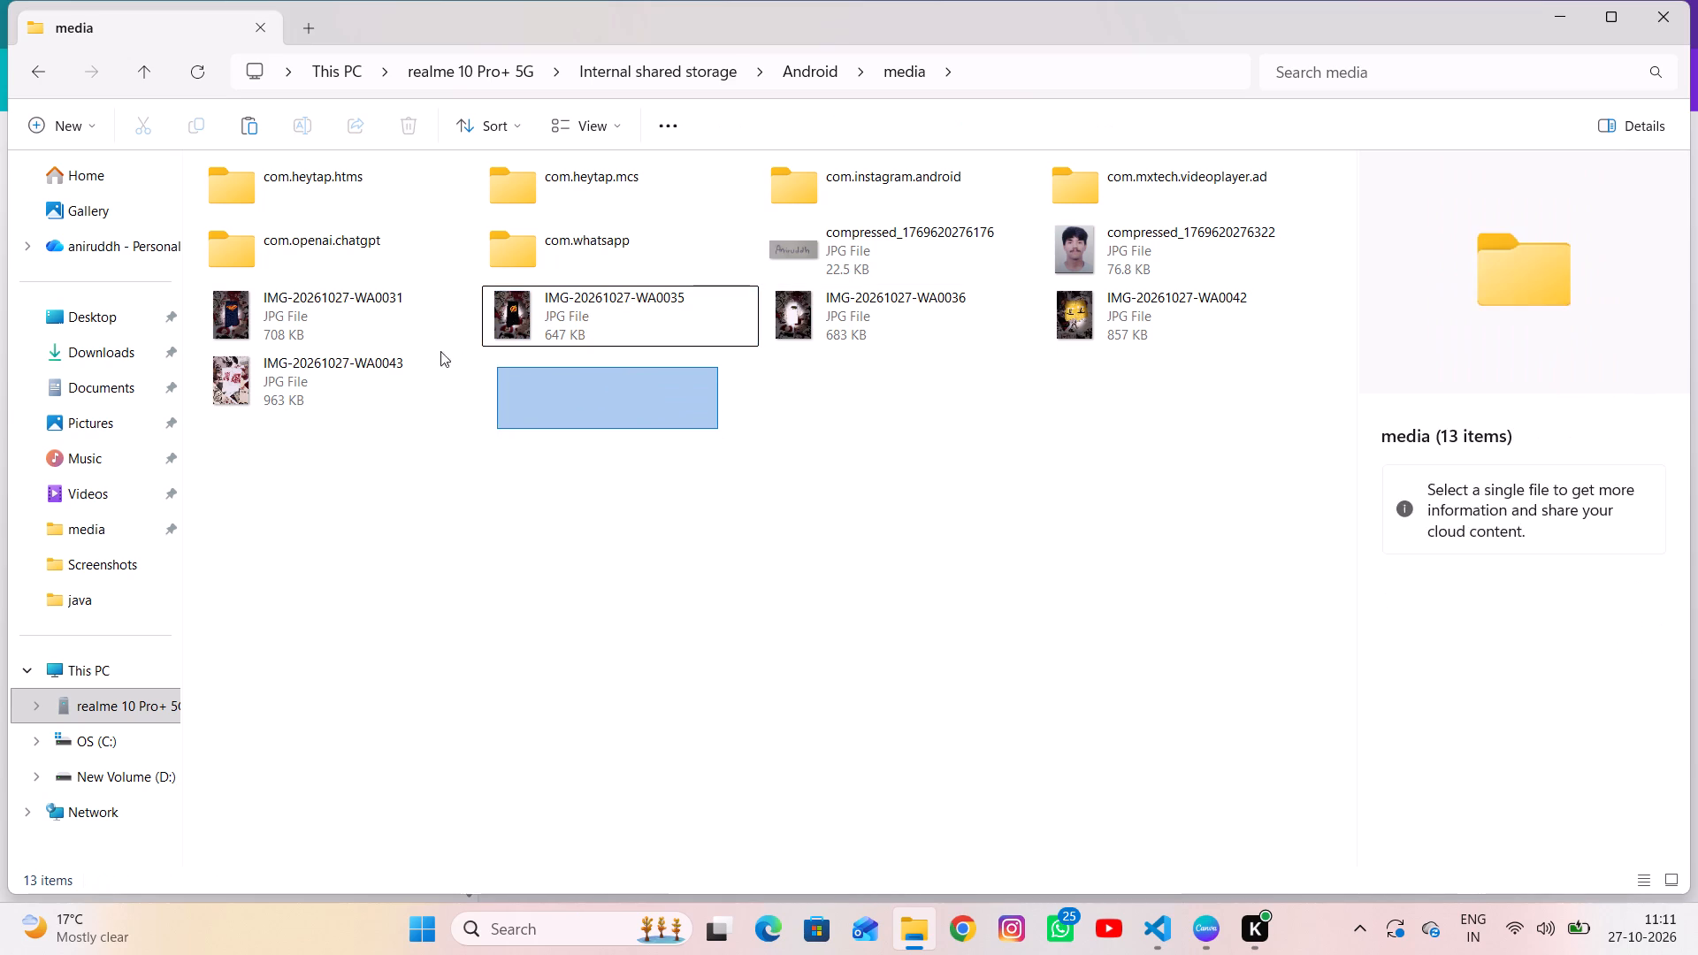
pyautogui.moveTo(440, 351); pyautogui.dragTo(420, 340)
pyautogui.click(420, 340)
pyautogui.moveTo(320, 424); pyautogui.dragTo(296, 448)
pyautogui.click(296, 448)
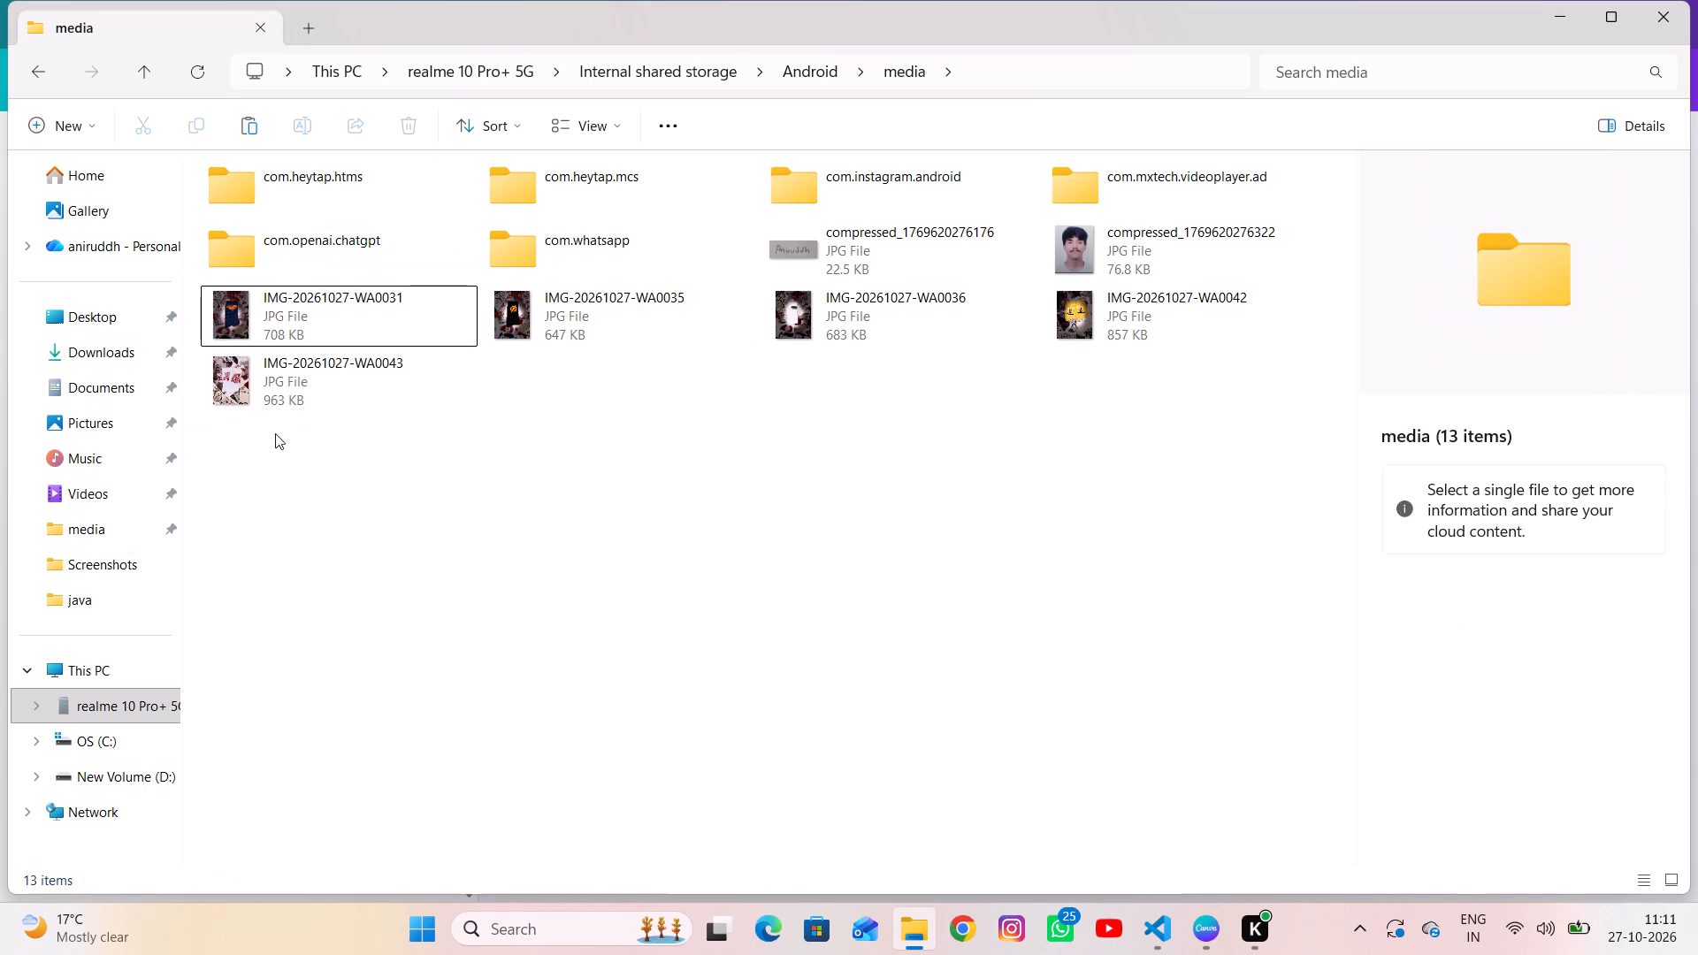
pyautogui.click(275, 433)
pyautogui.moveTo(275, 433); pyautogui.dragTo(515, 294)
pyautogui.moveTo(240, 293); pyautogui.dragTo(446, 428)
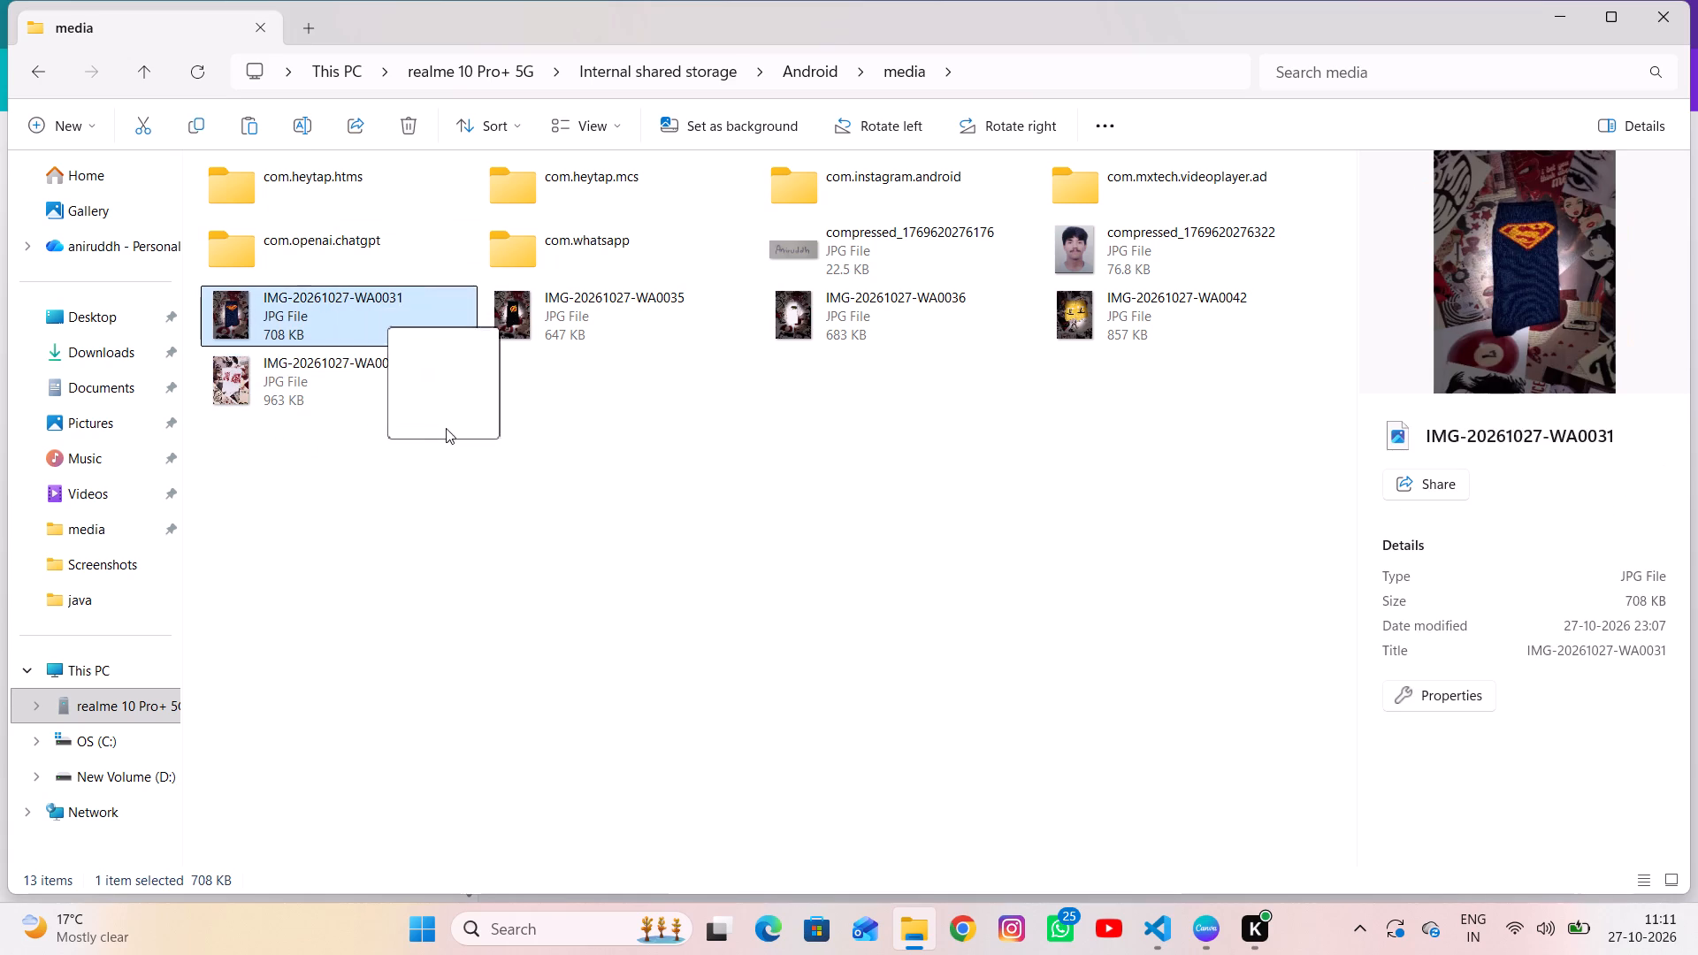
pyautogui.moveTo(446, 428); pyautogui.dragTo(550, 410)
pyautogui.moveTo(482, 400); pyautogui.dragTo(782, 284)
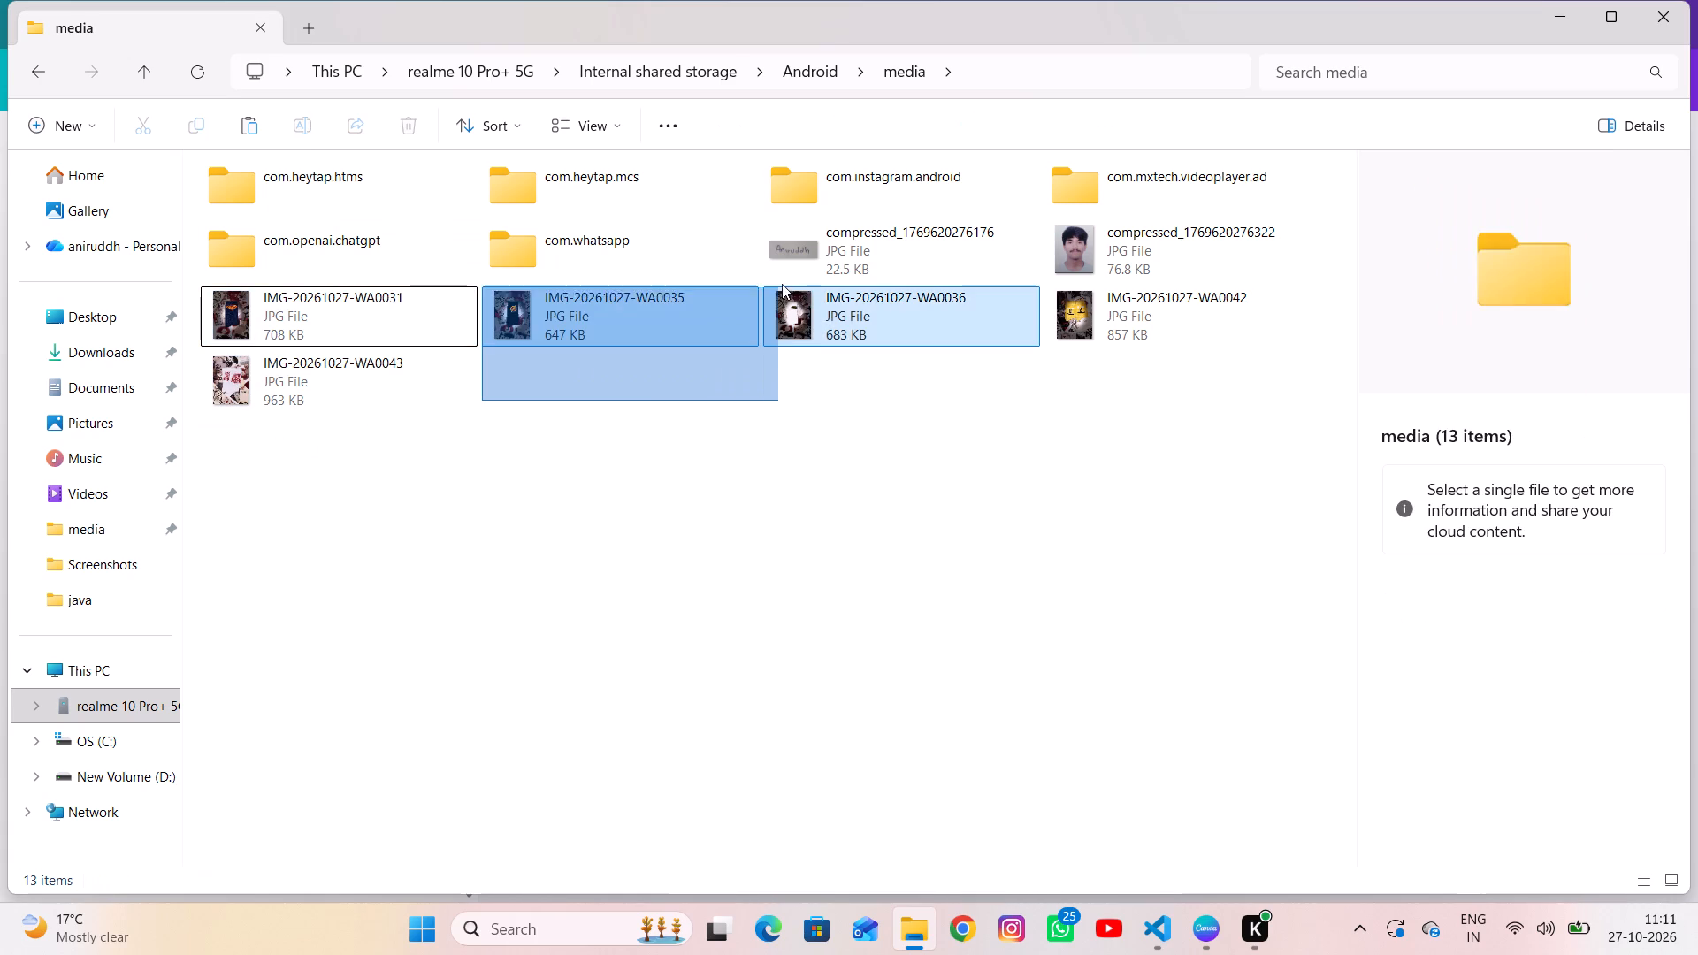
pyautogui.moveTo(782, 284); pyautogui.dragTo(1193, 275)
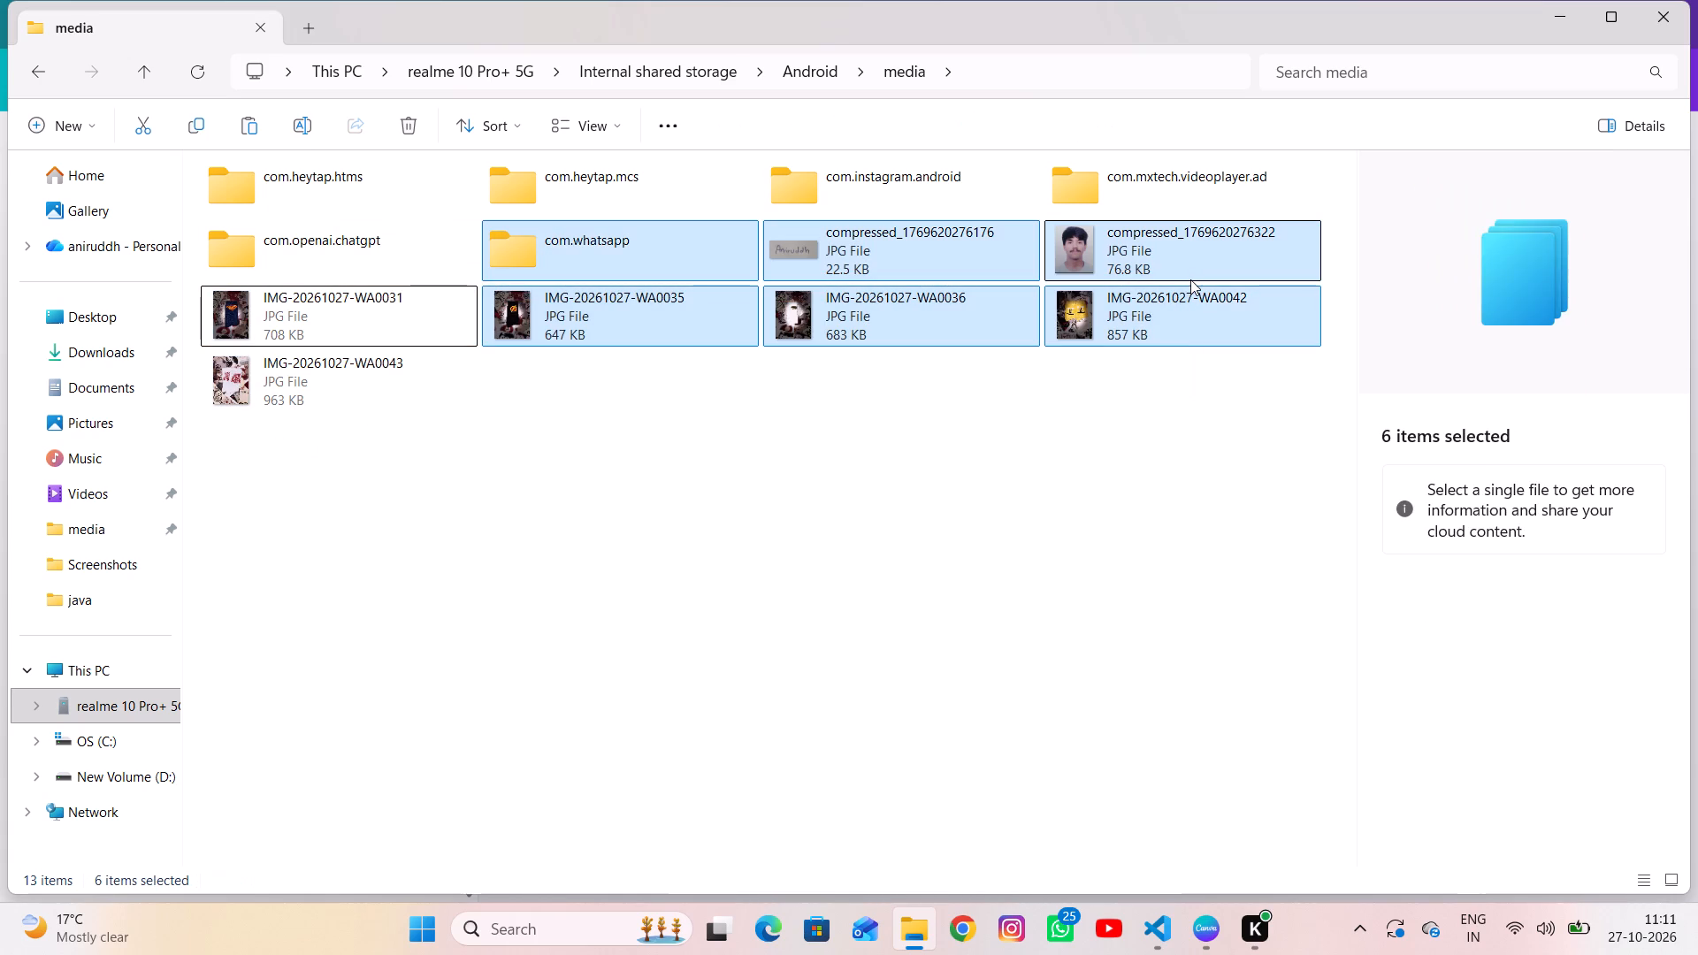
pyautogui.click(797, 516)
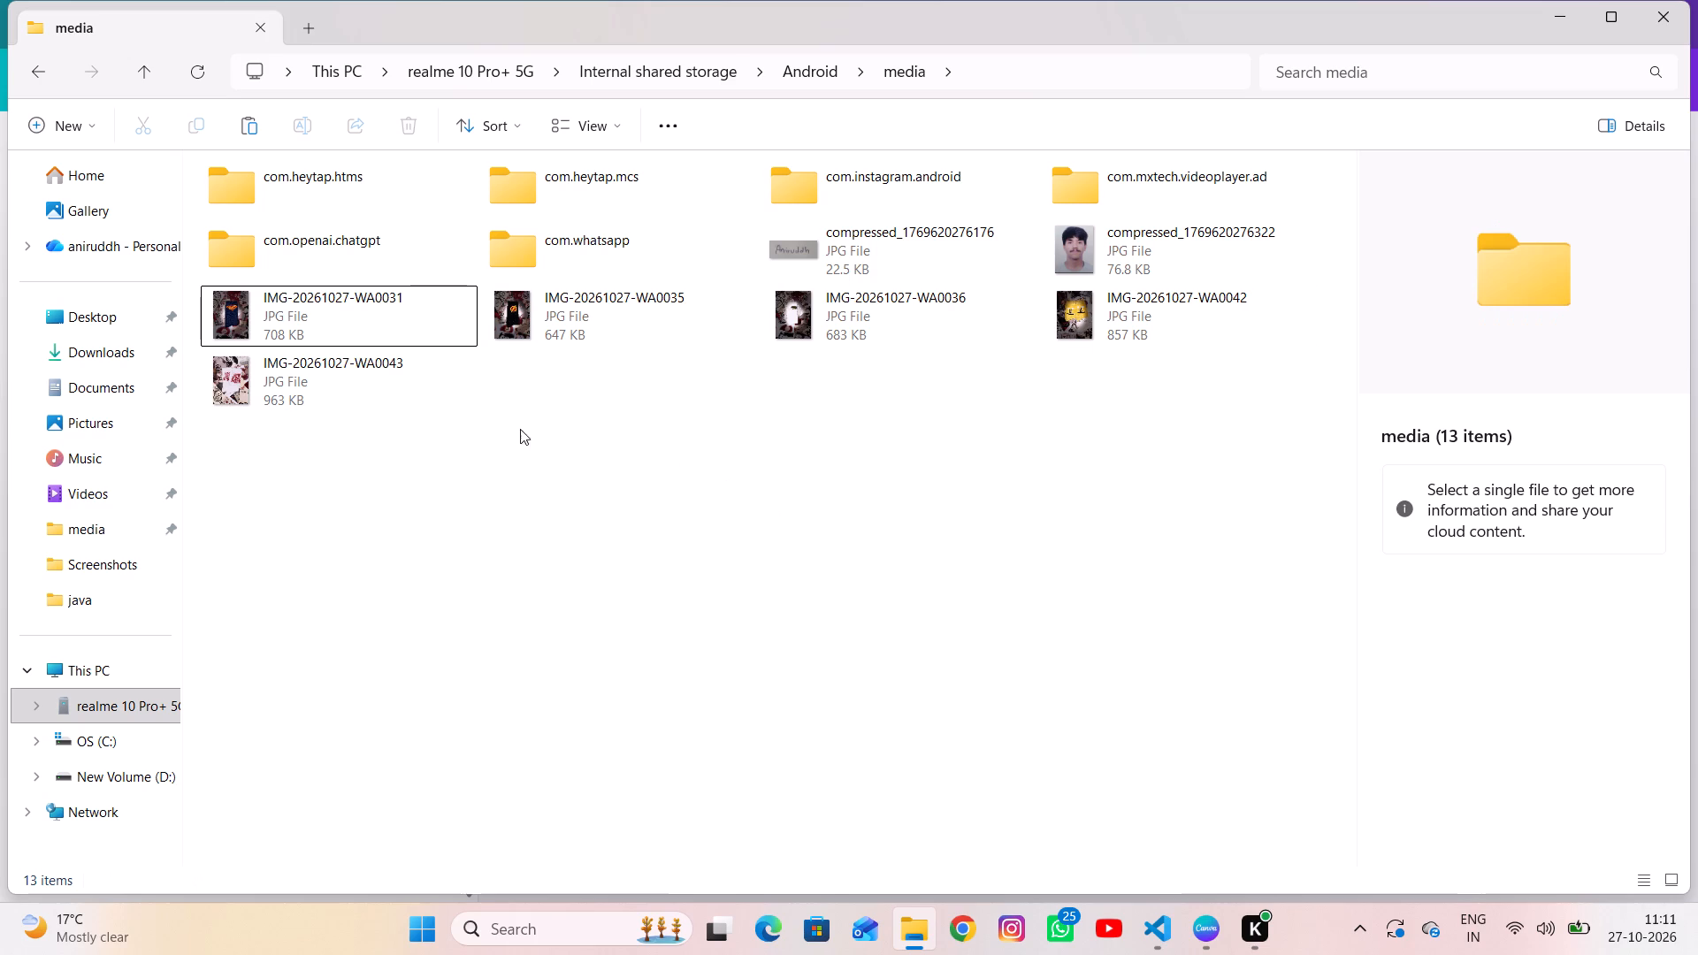
# Copy the five IMG-20261027 photos from the phone's media folder into Pictures, keeping the existing WA0031 file there instead of replacing it.
pyautogui.moveTo(361, 443); pyautogui.dragTo(1077, 325)
pyautogui.moveTo(1107, 320); pyautogui.dragTo(1115, 320)
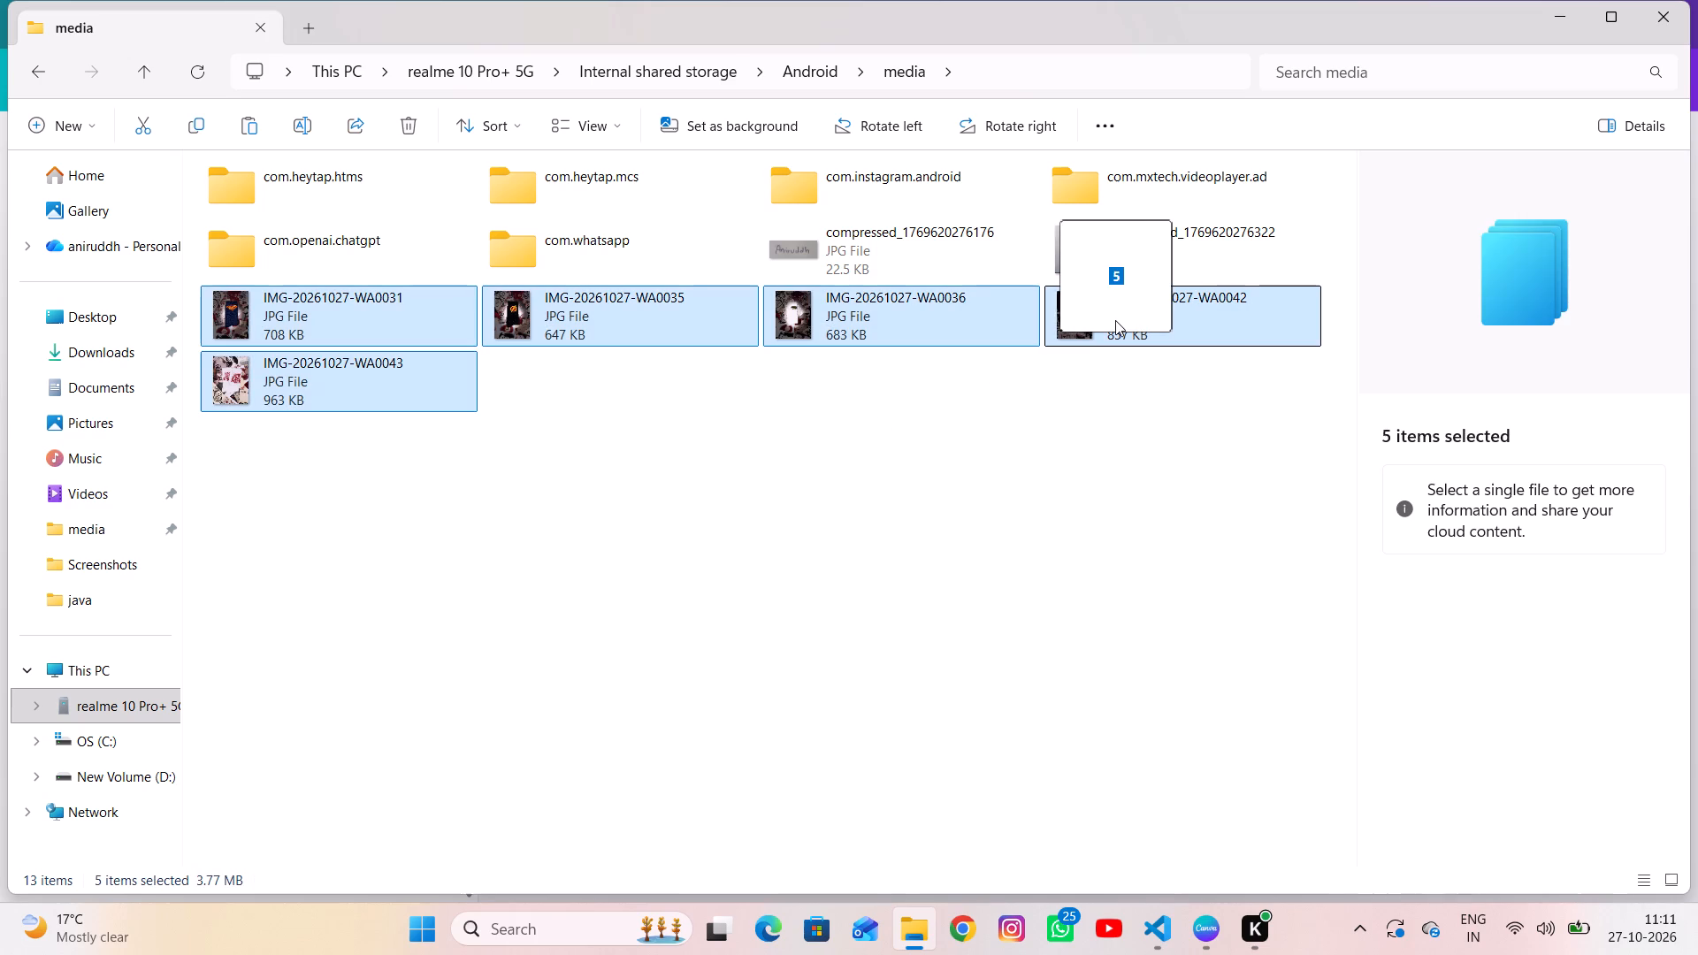
pyautogui.moveTo(1115, 320); pyautogui.dragTo(1117, 323)
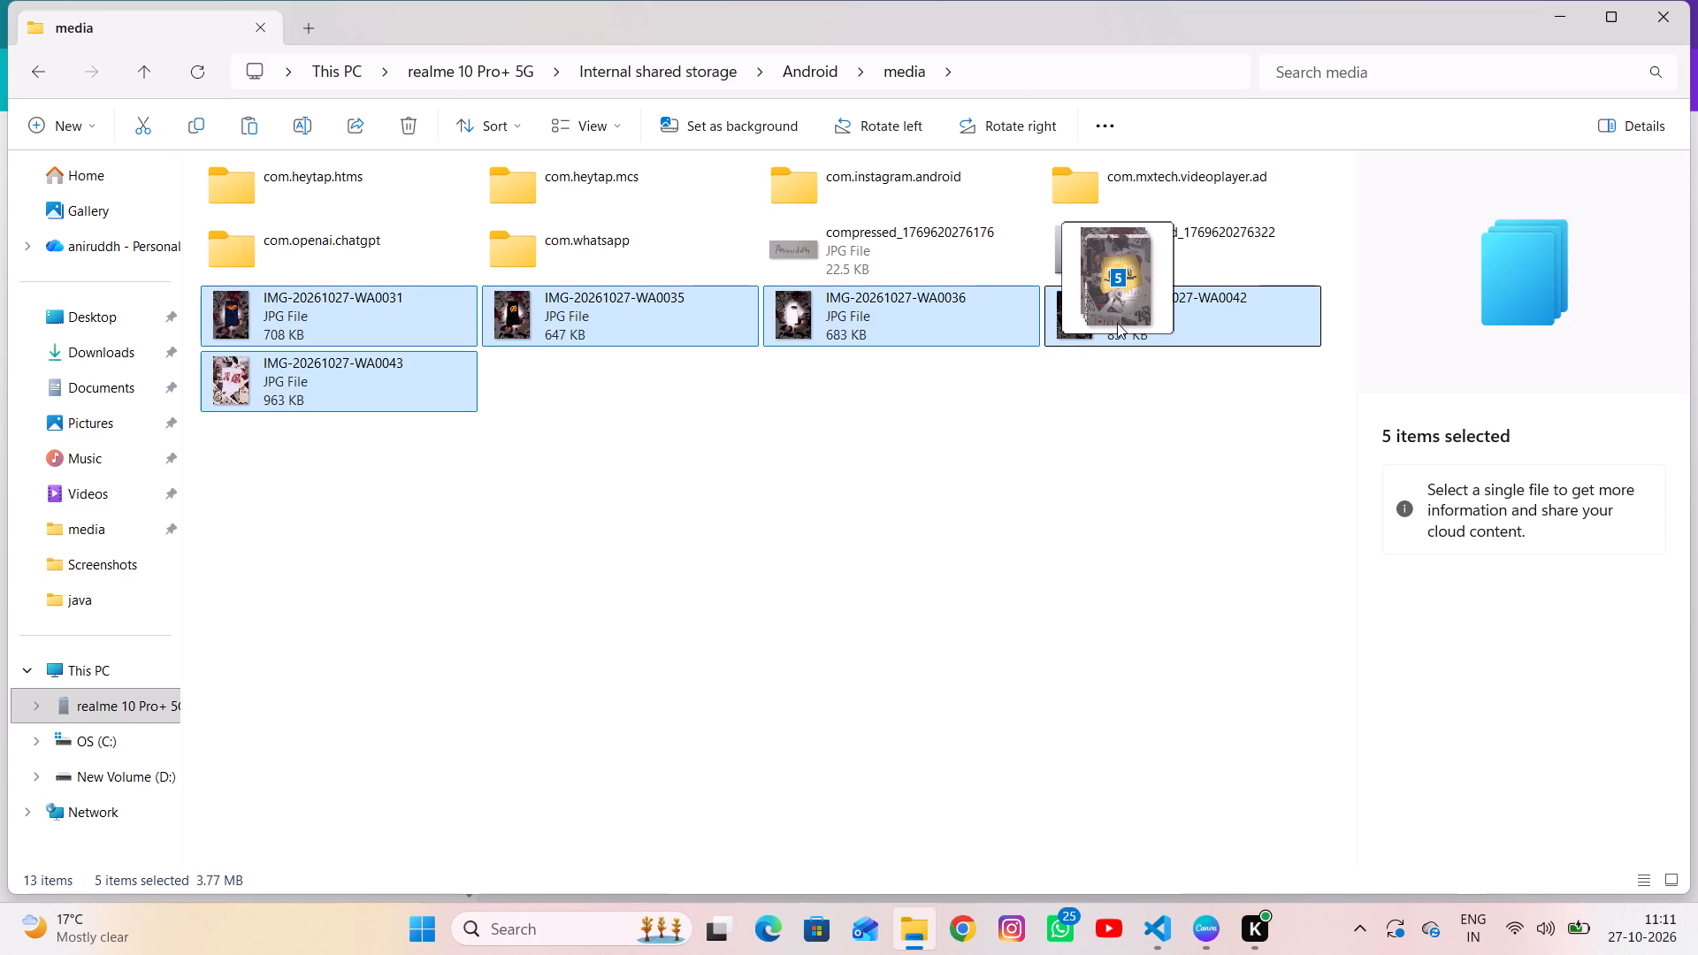
pyautogui.hotkey('ctrl', 'c')
pyautogui.hotkey('ctrl', 'c')
pyautogui.hotkey('ctrl', 'c')
pyautogui.hotkey('ctrl', 'c')
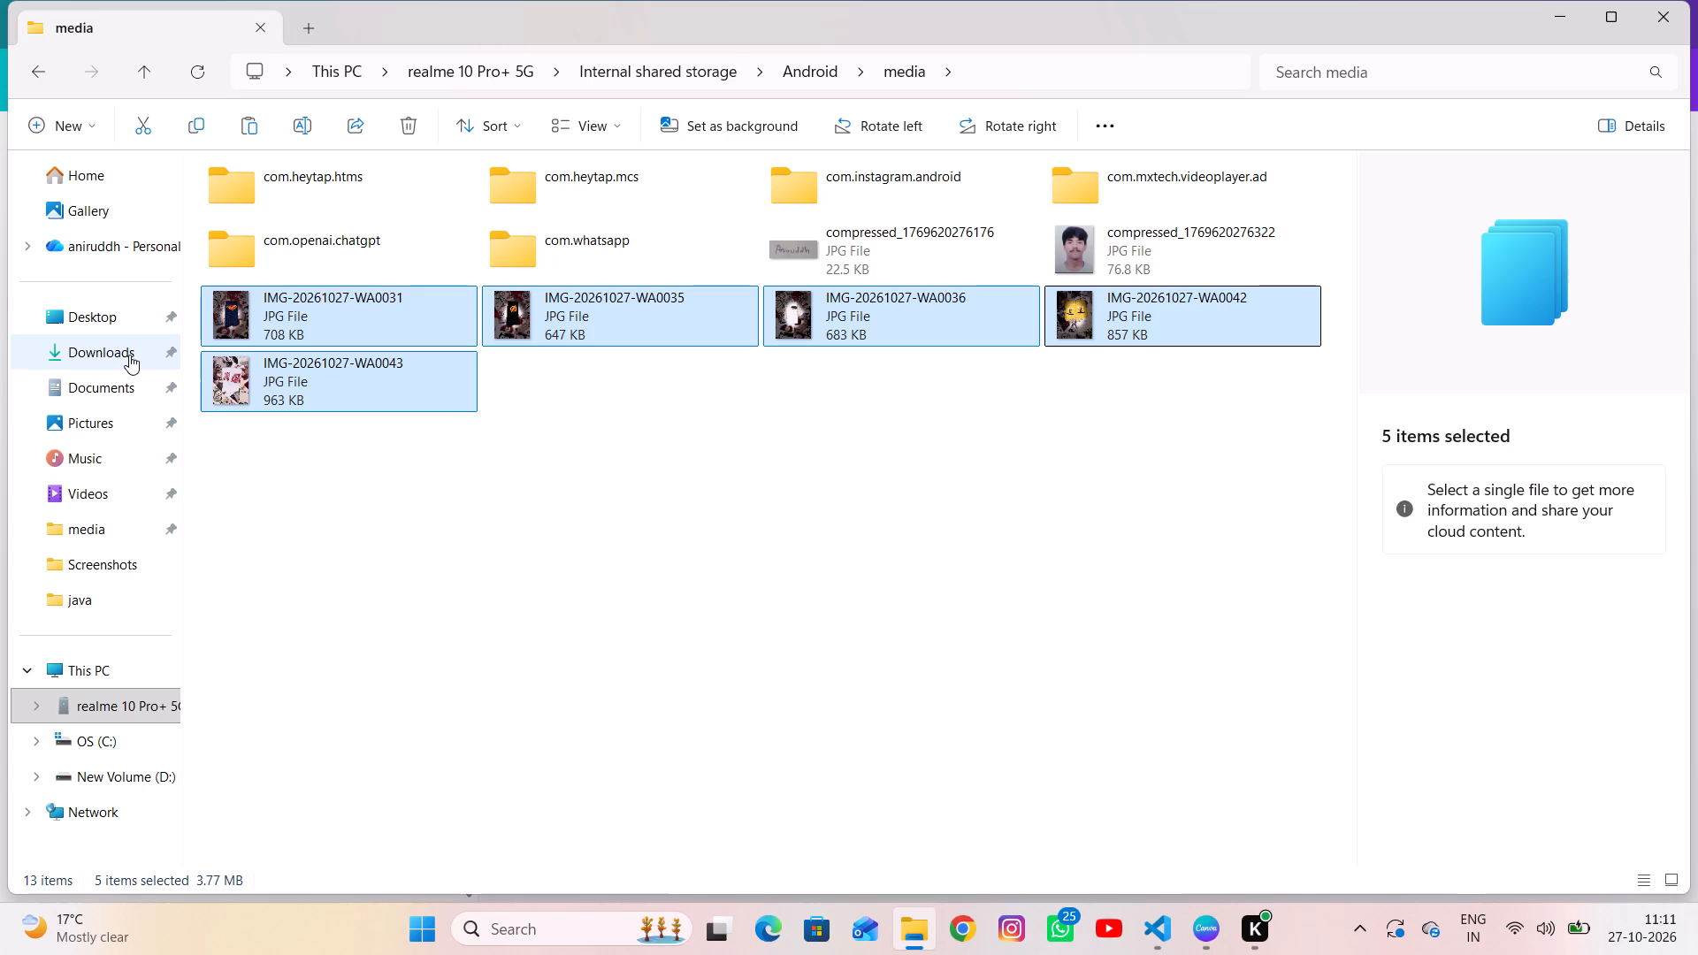
pyautogui.click(84, 423)
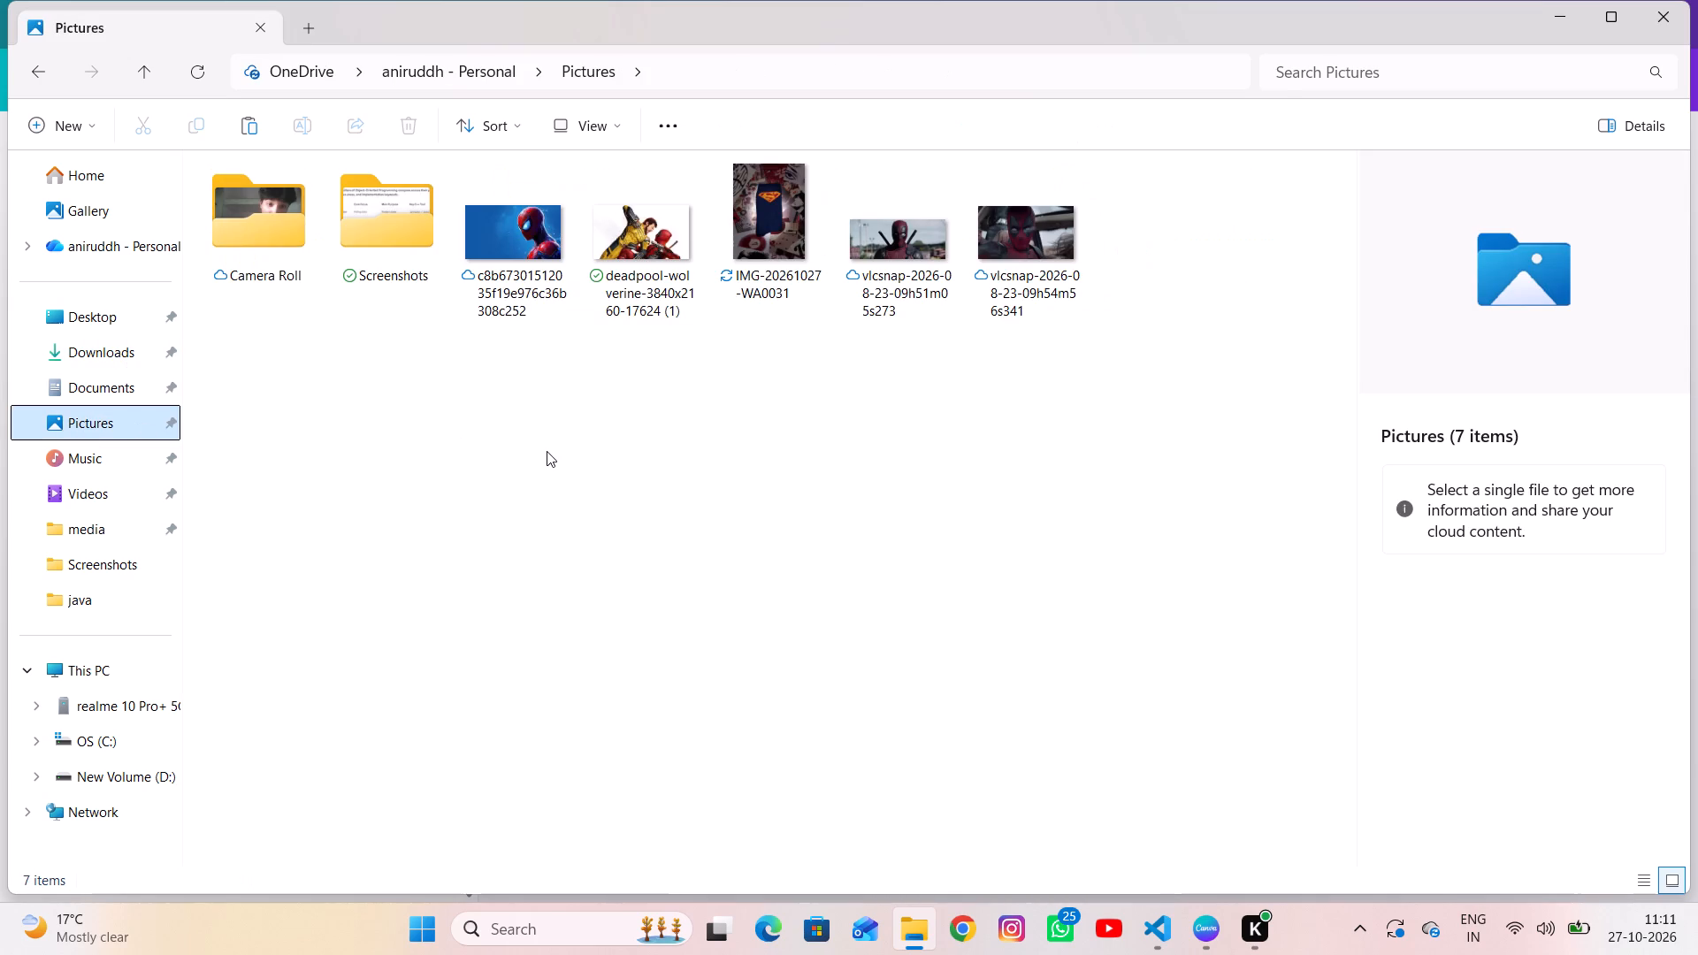
pyautogui.hotkey('ctrl', 'v')
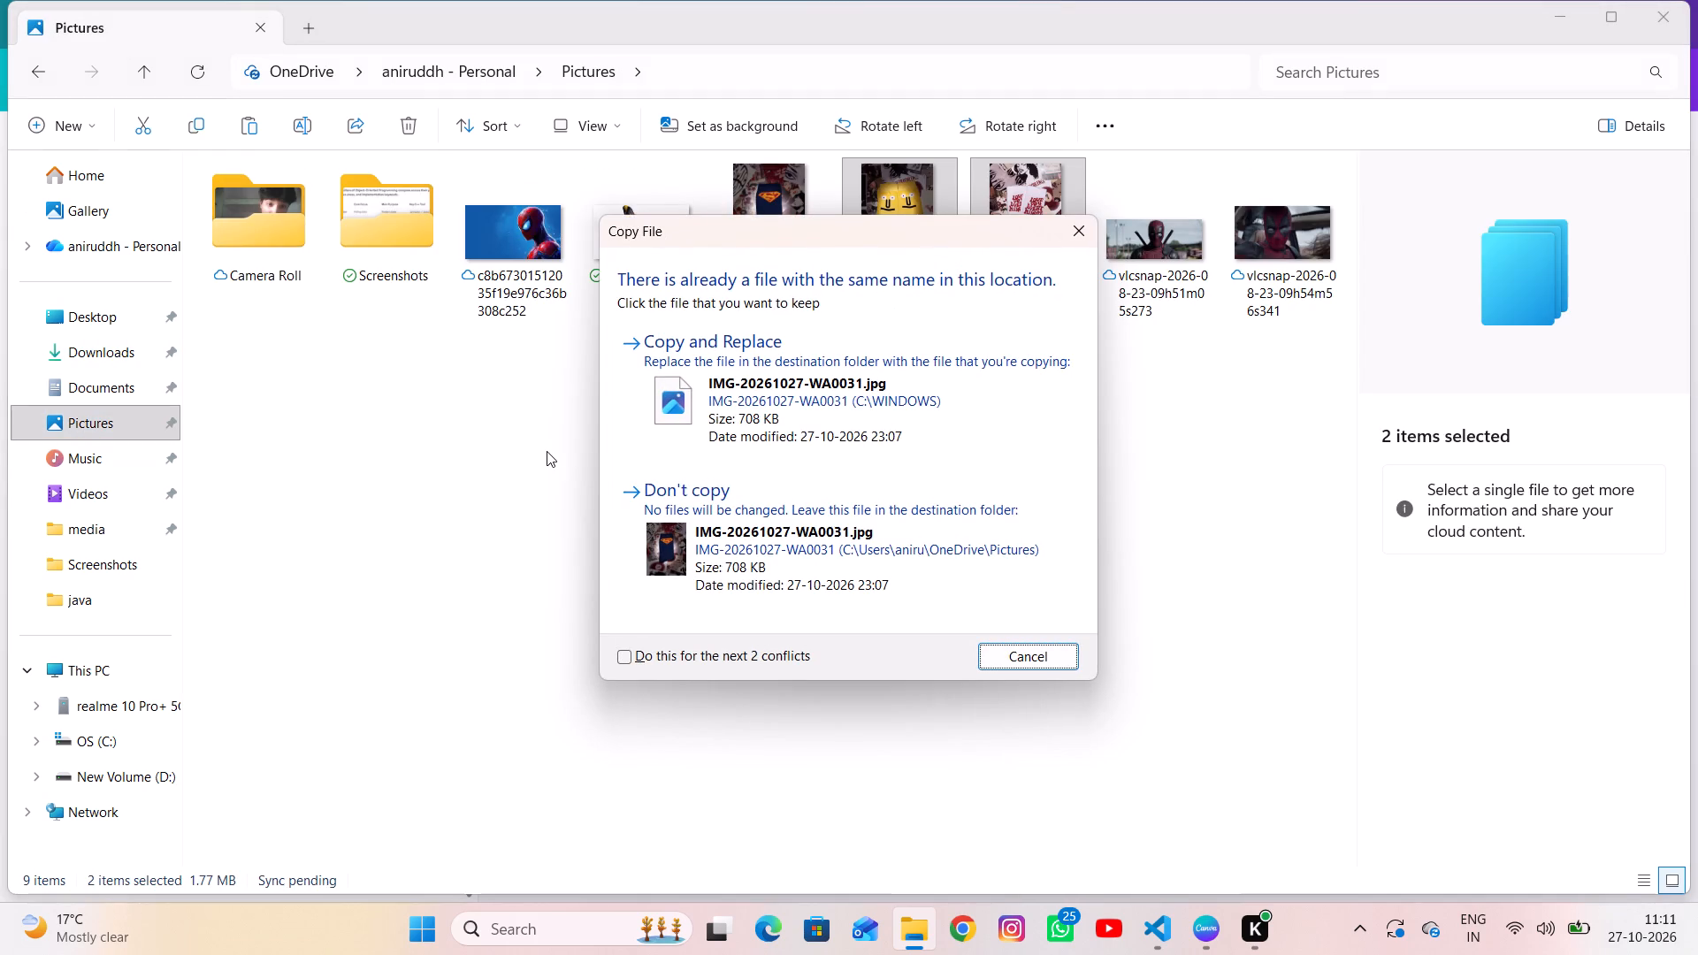
pyautogui.scroll(-2, 857, 461)
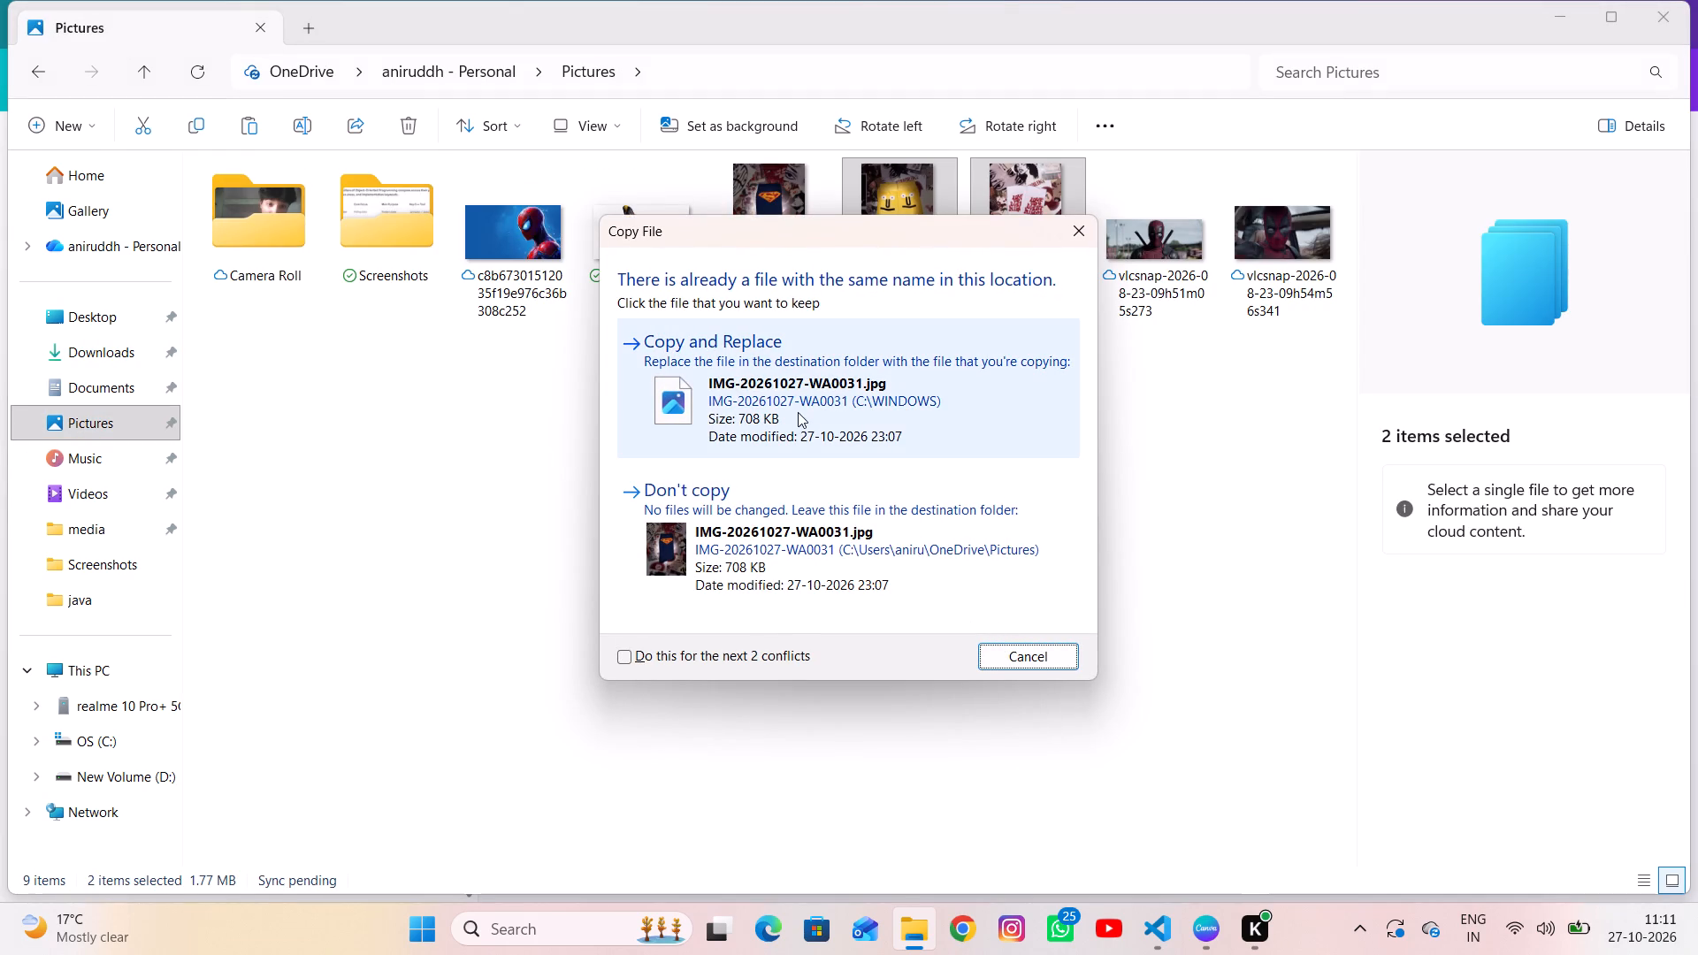
pyautogui.click(744, 515)
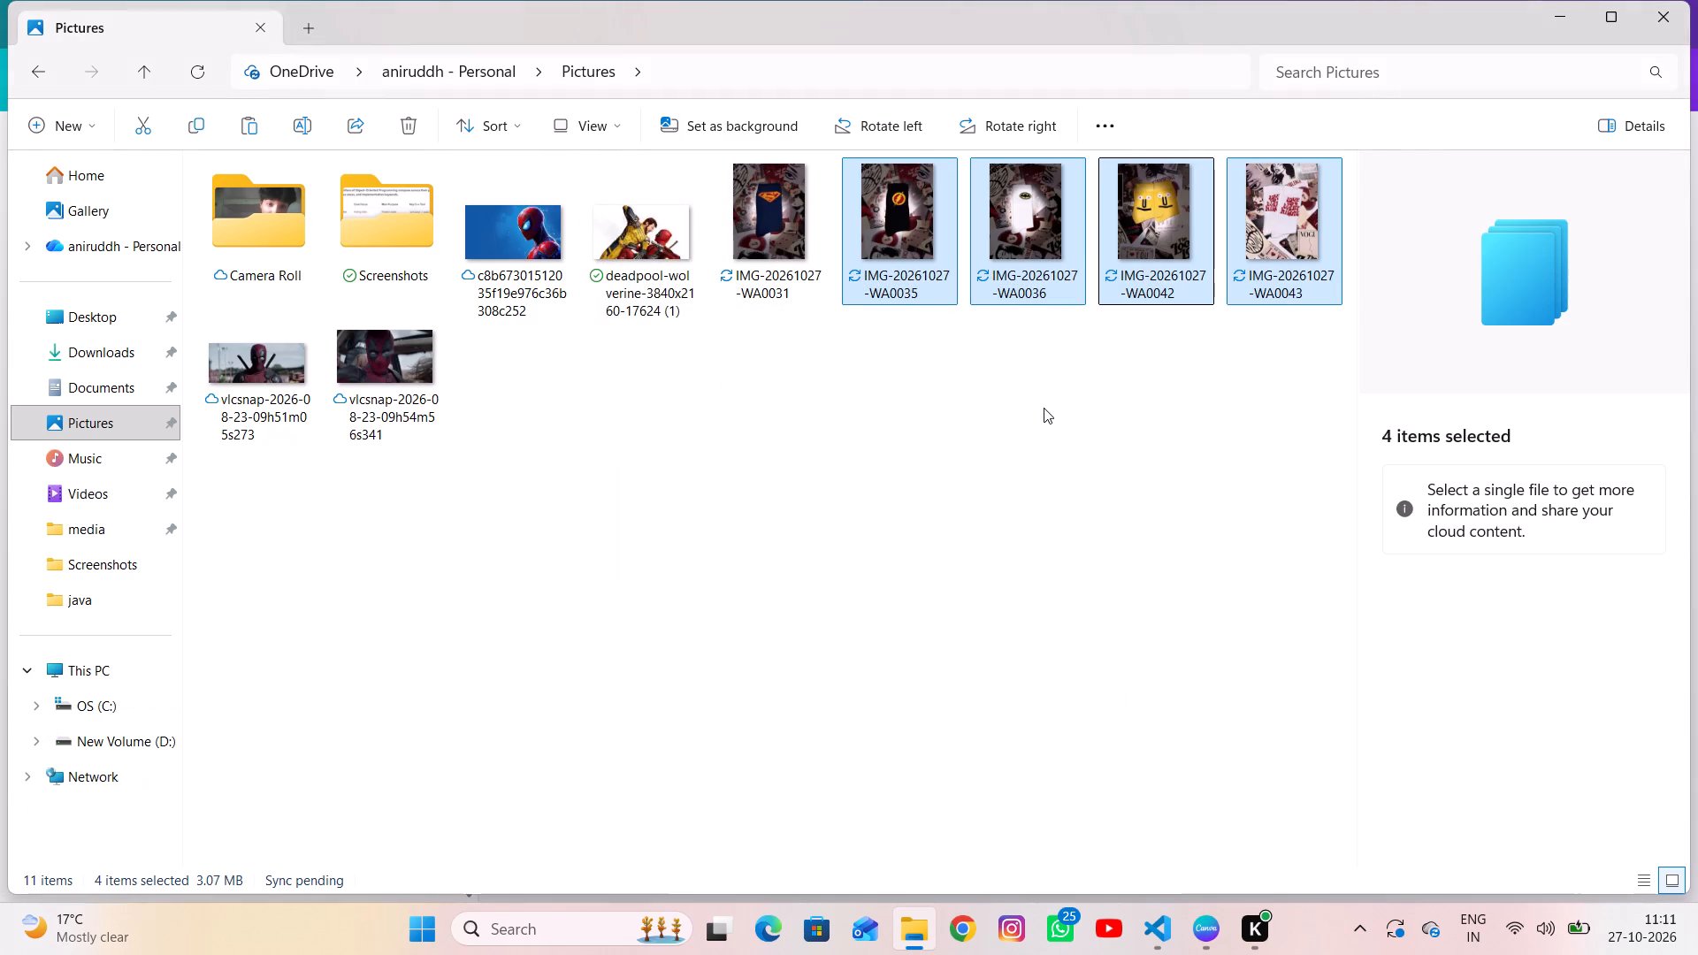
# Switch to Canva and upload the Flash sock photo IMG-20261027-WA0035 from the Pictures folder.
pyautogui.click(1220, 914)
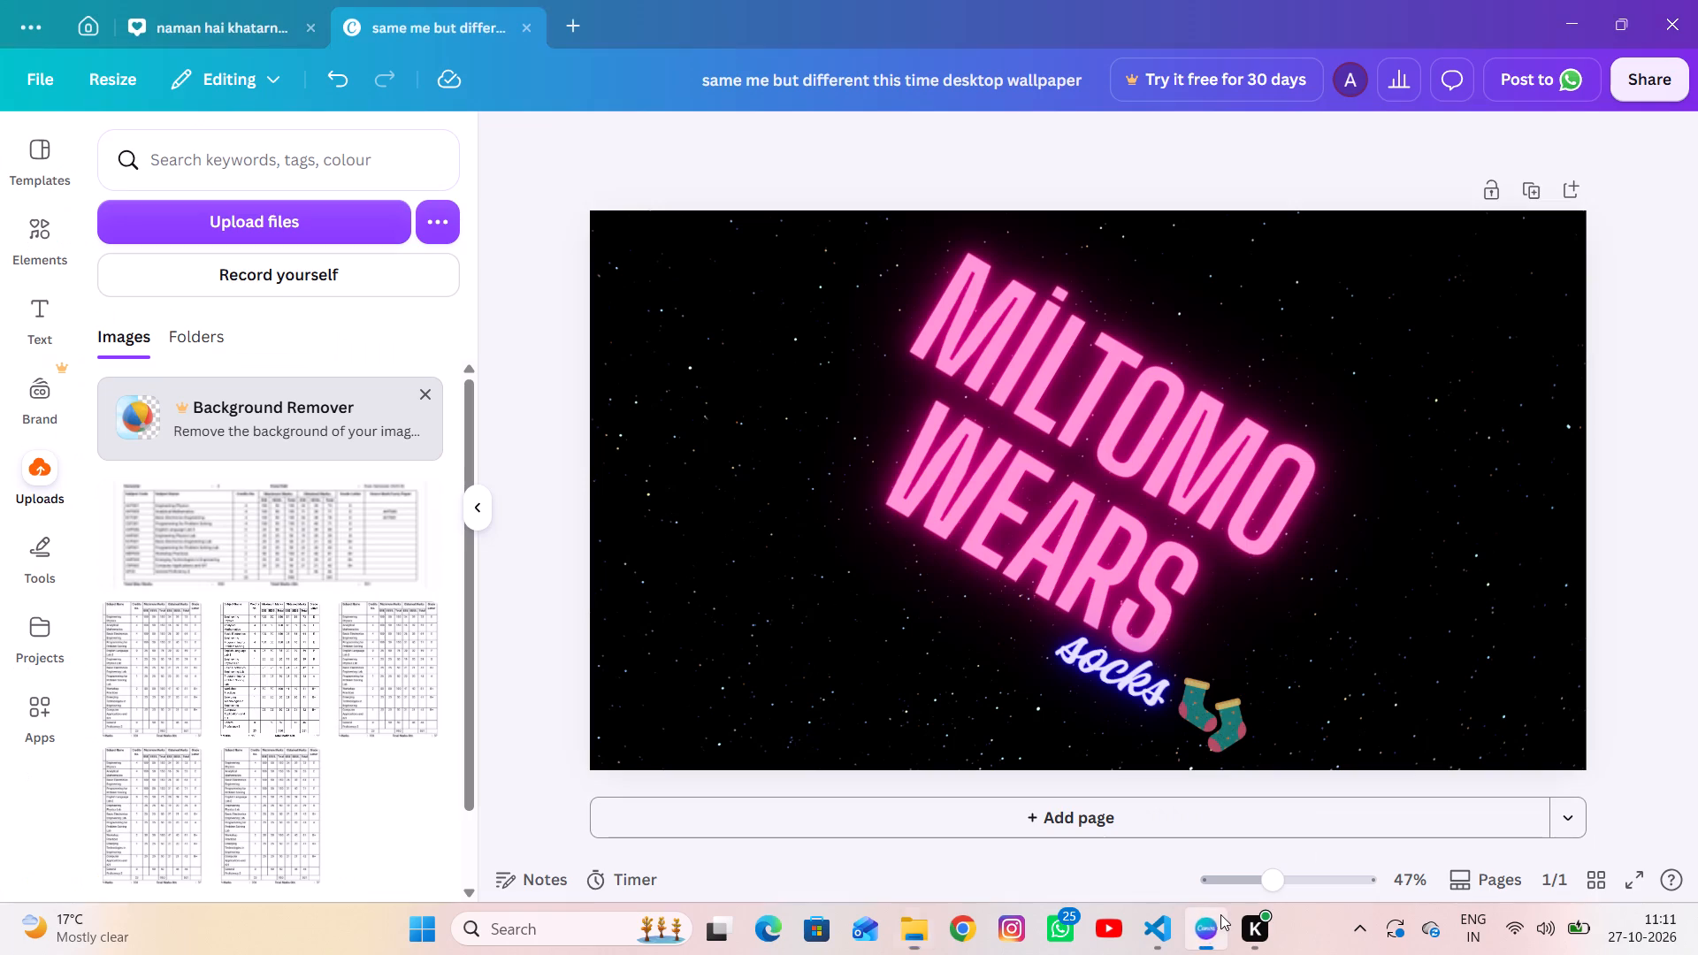
pyautogui.click(294, 230)
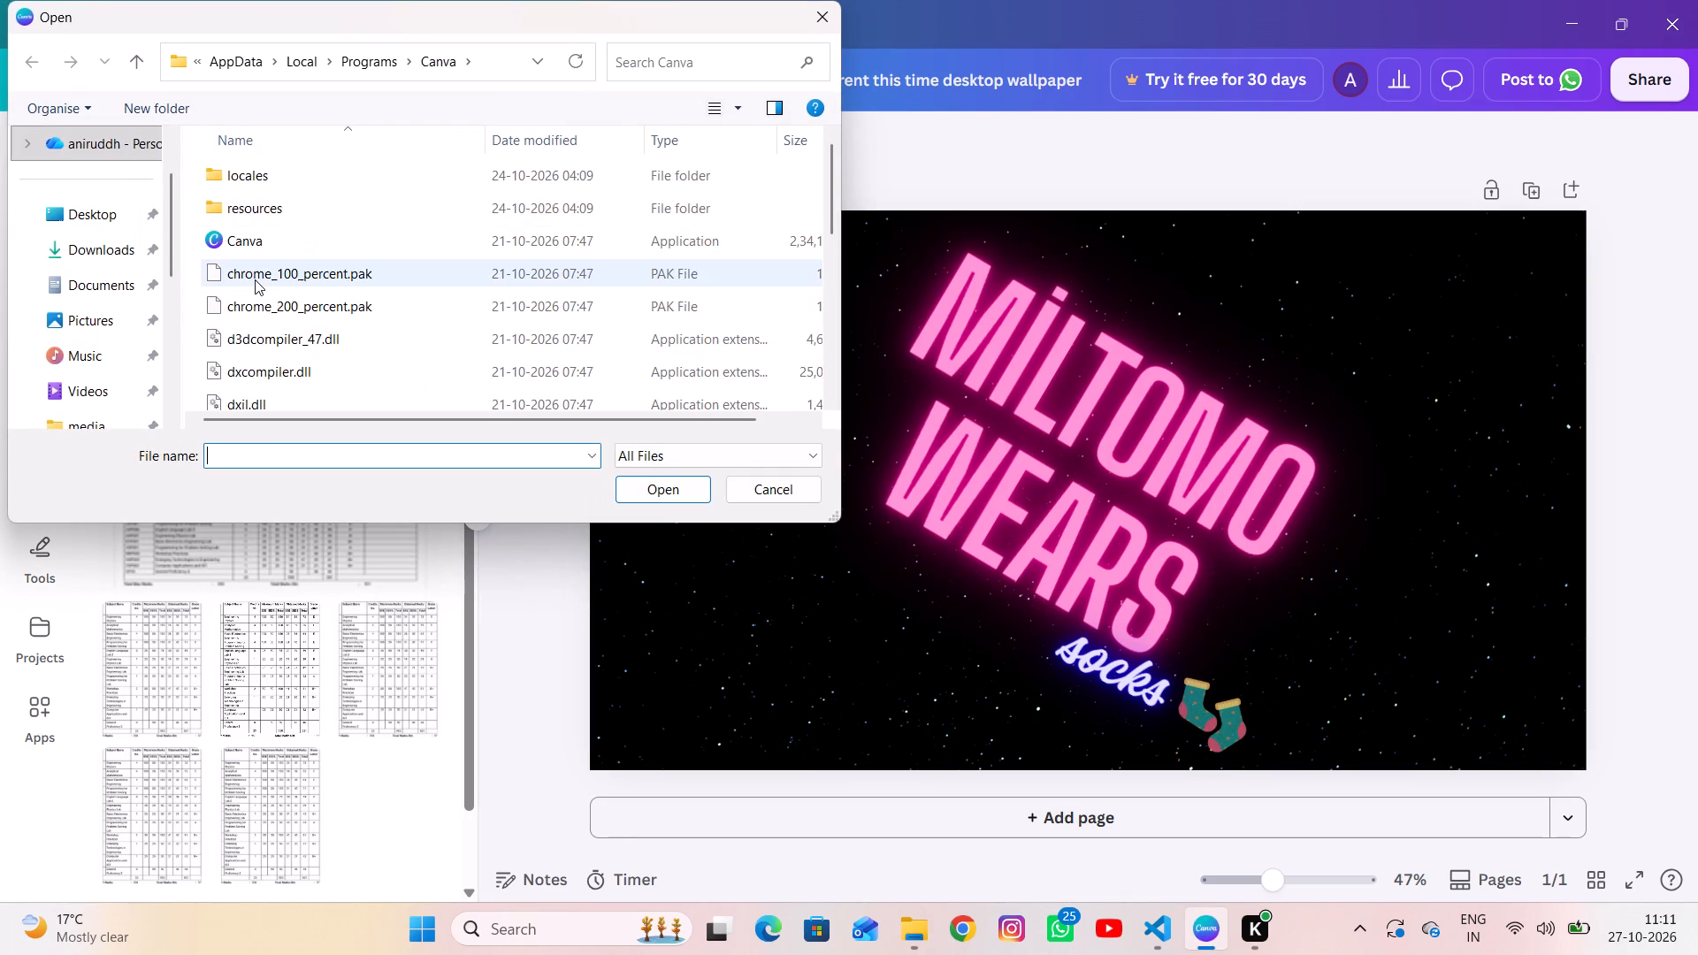
pyautogui.click(109, 326)
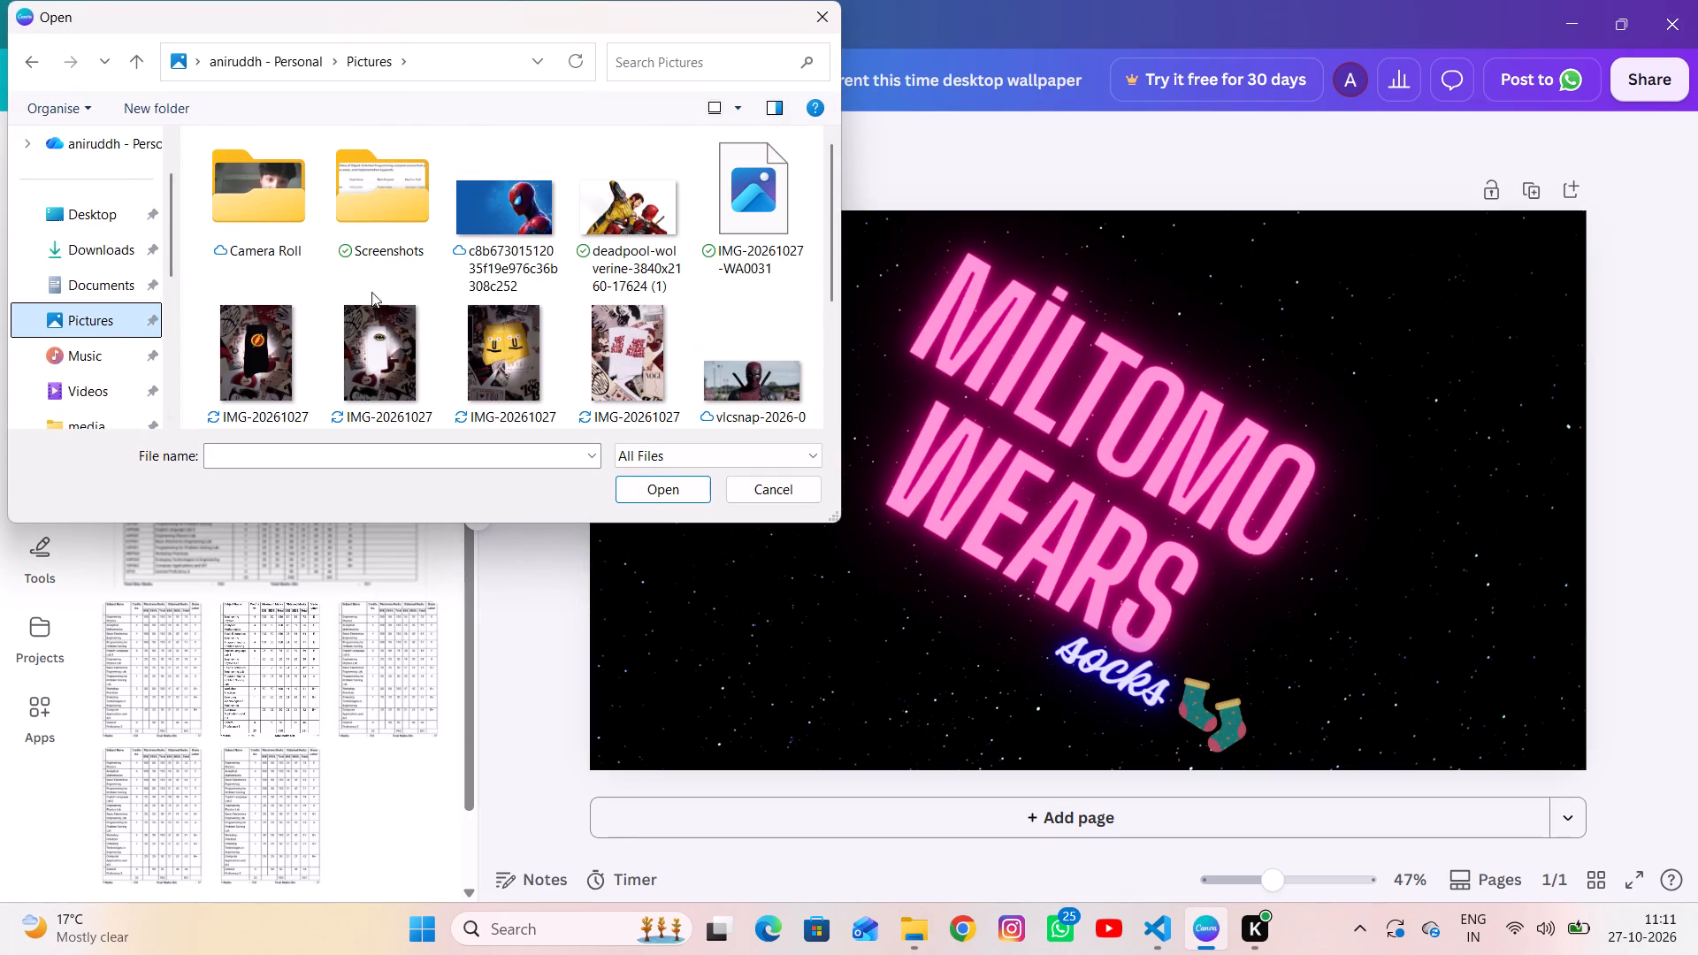
pyautogui.click(280, 402)
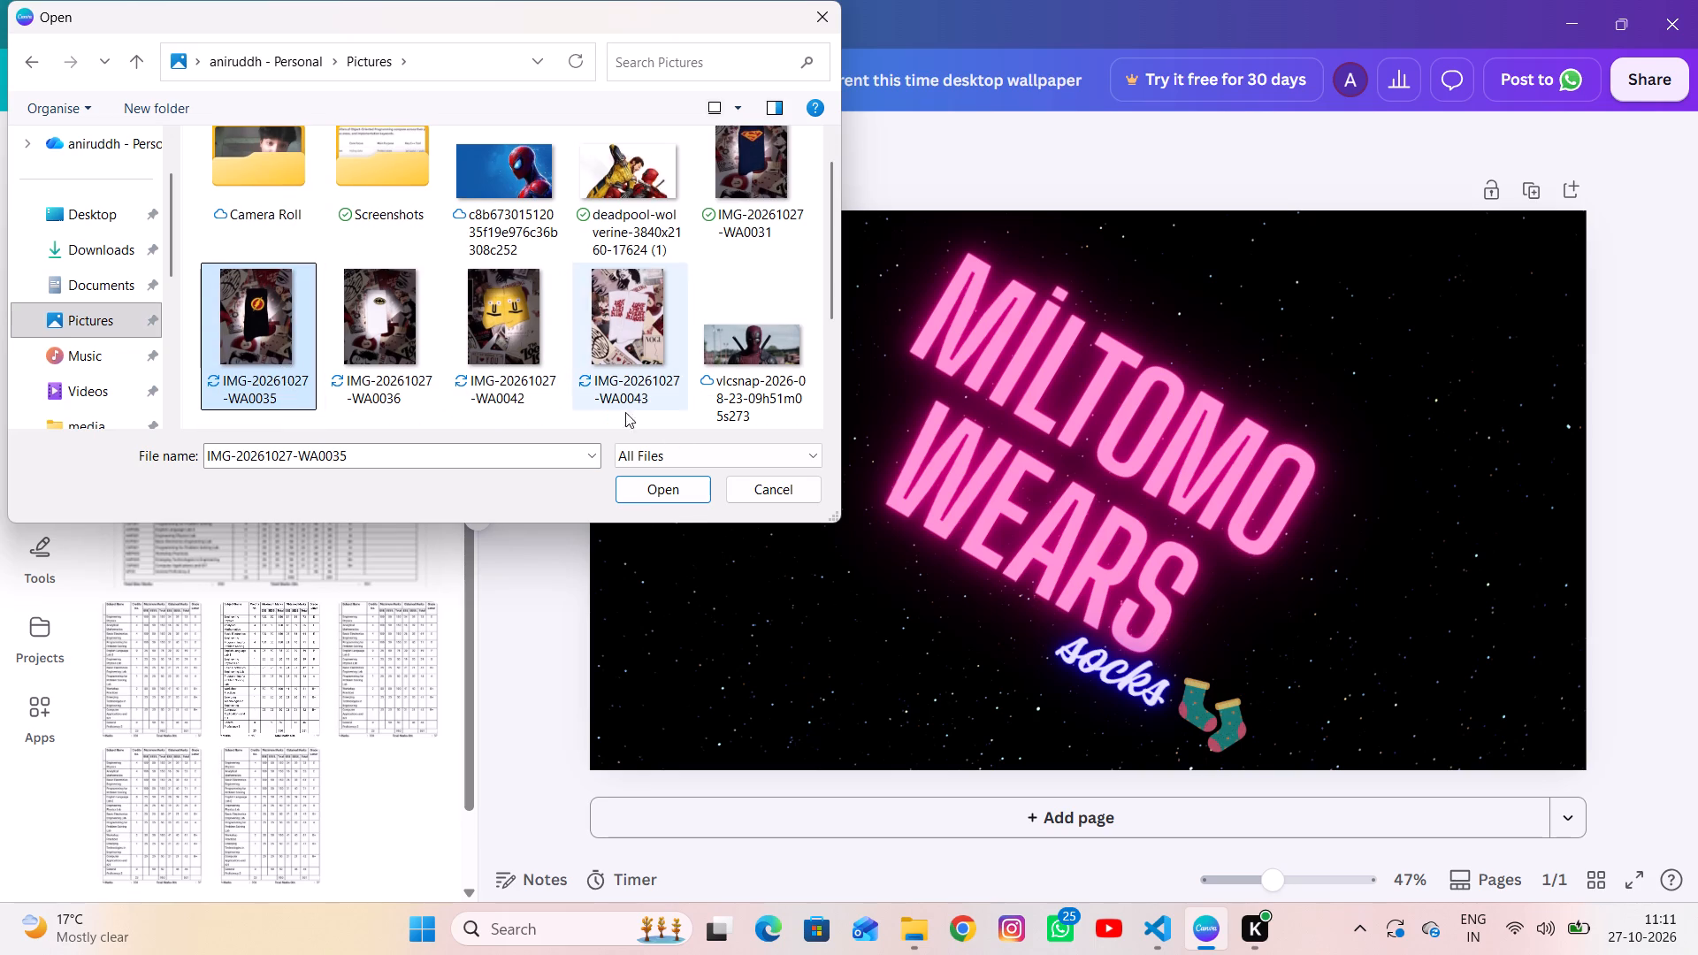
pyautogui.click(688, 483)
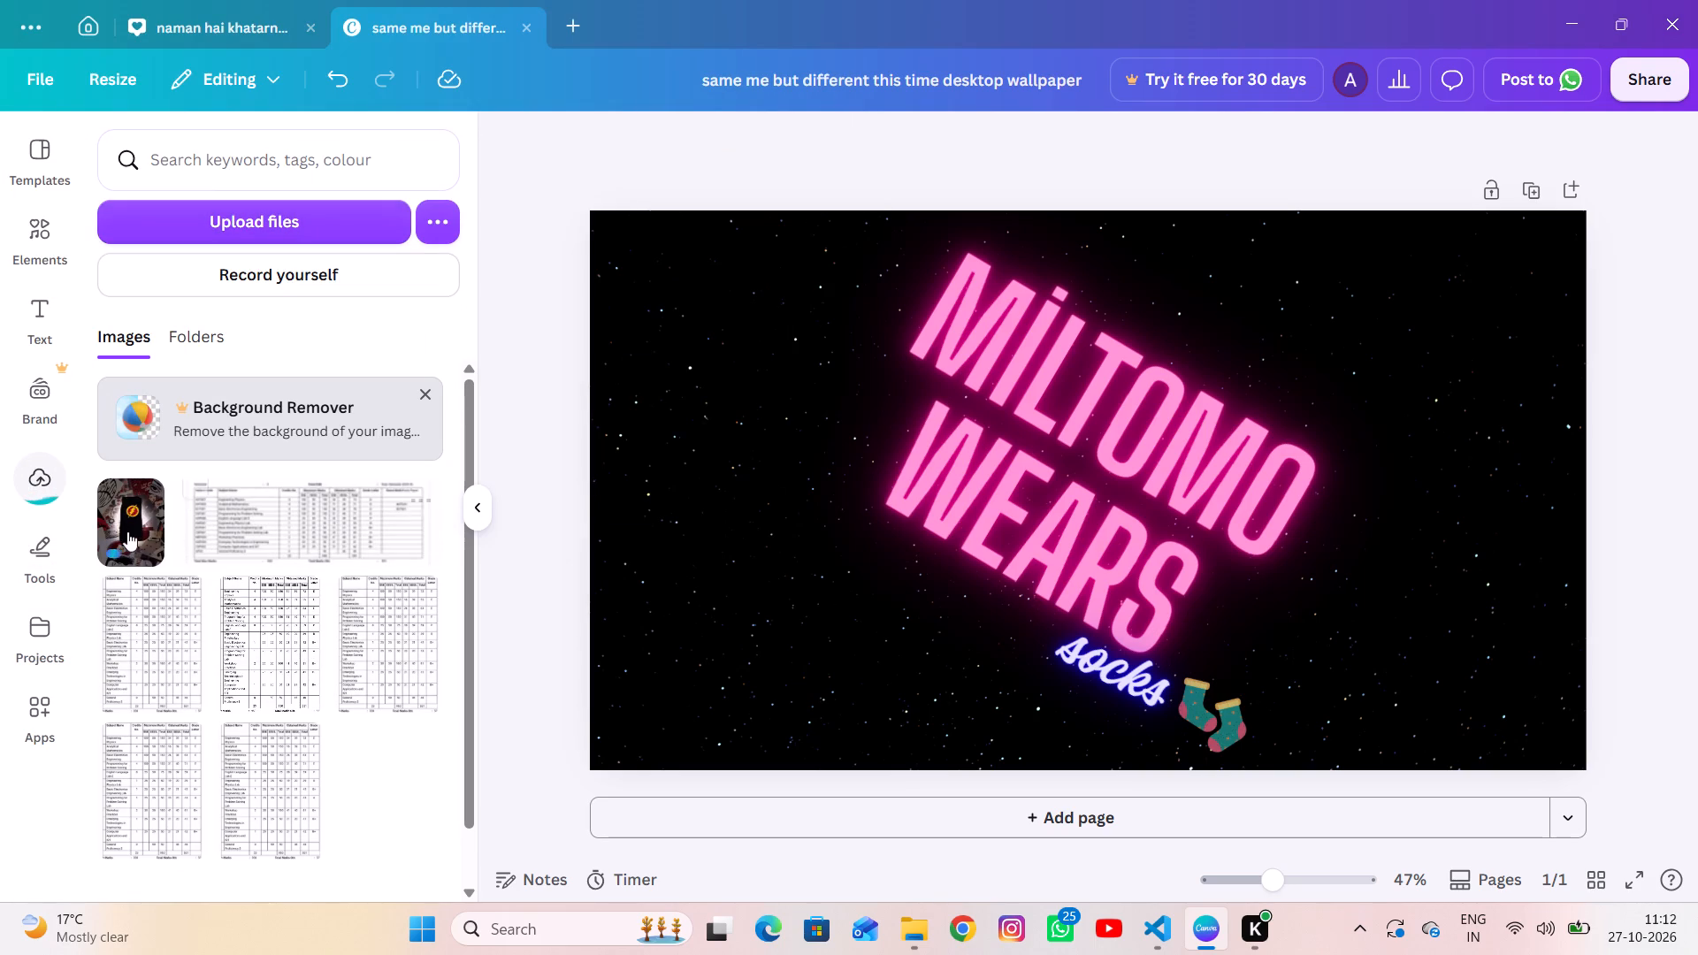
# Add the uploaded Flash sock photo to the page and move it to the left half, beside the lettering.
pyautogui.click(122, 530)
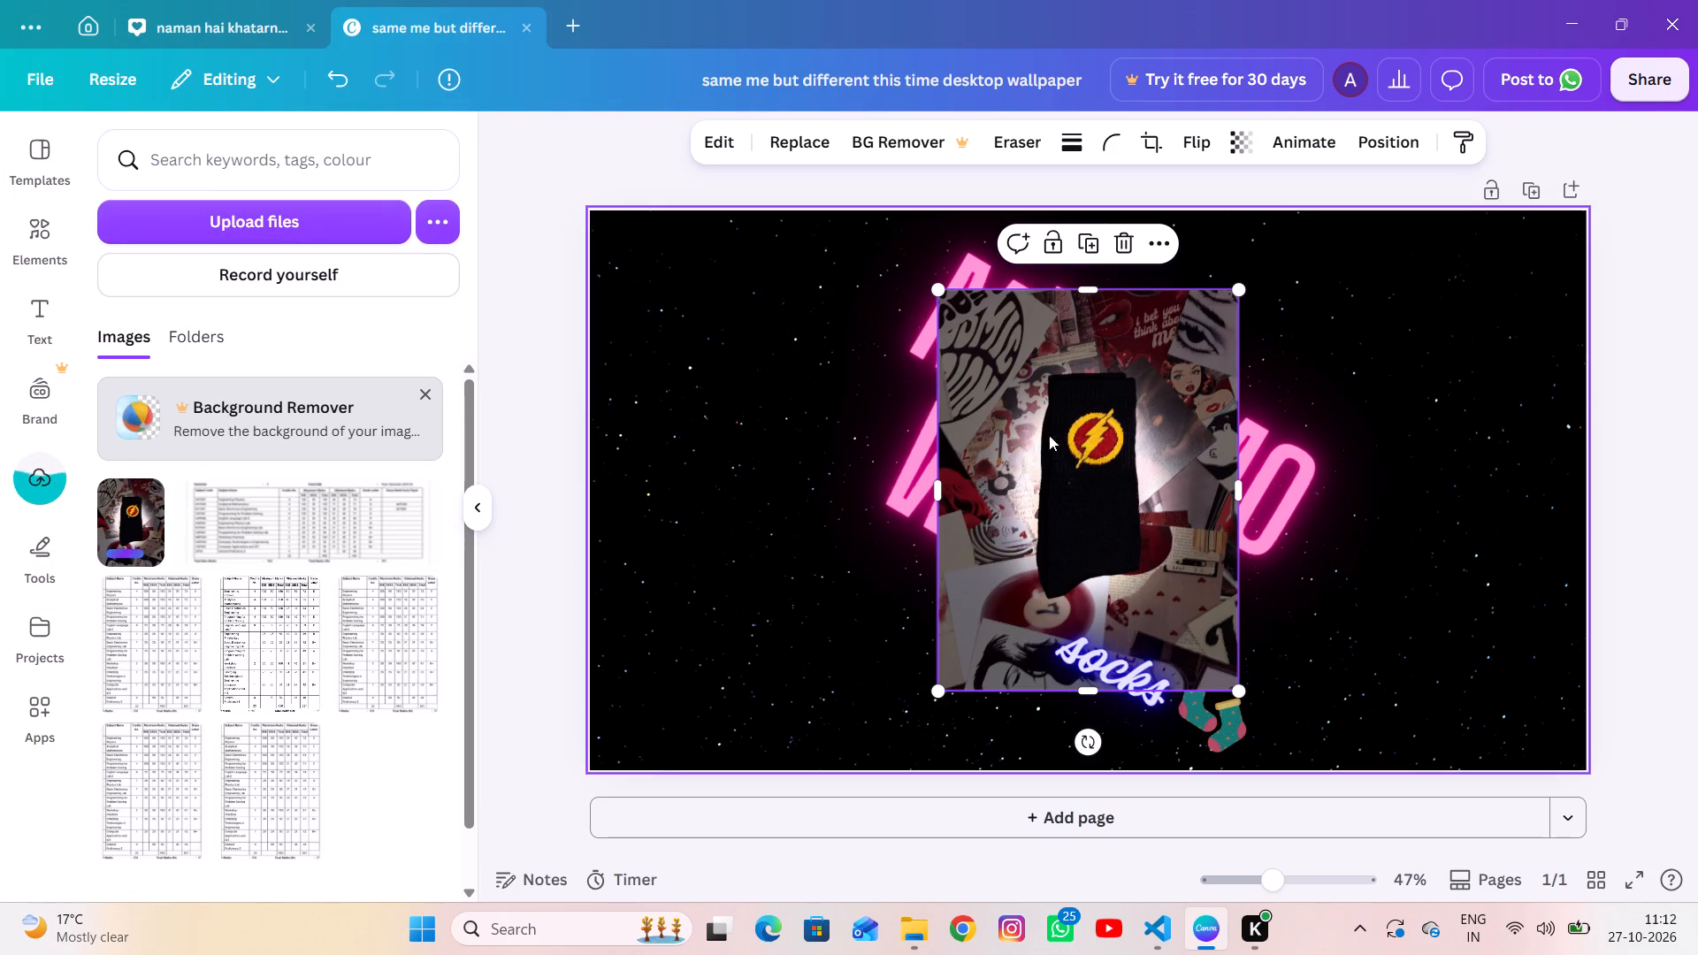
pyautogui.moveTo(1156, 398); pyautogui.dragTo(932, 418)
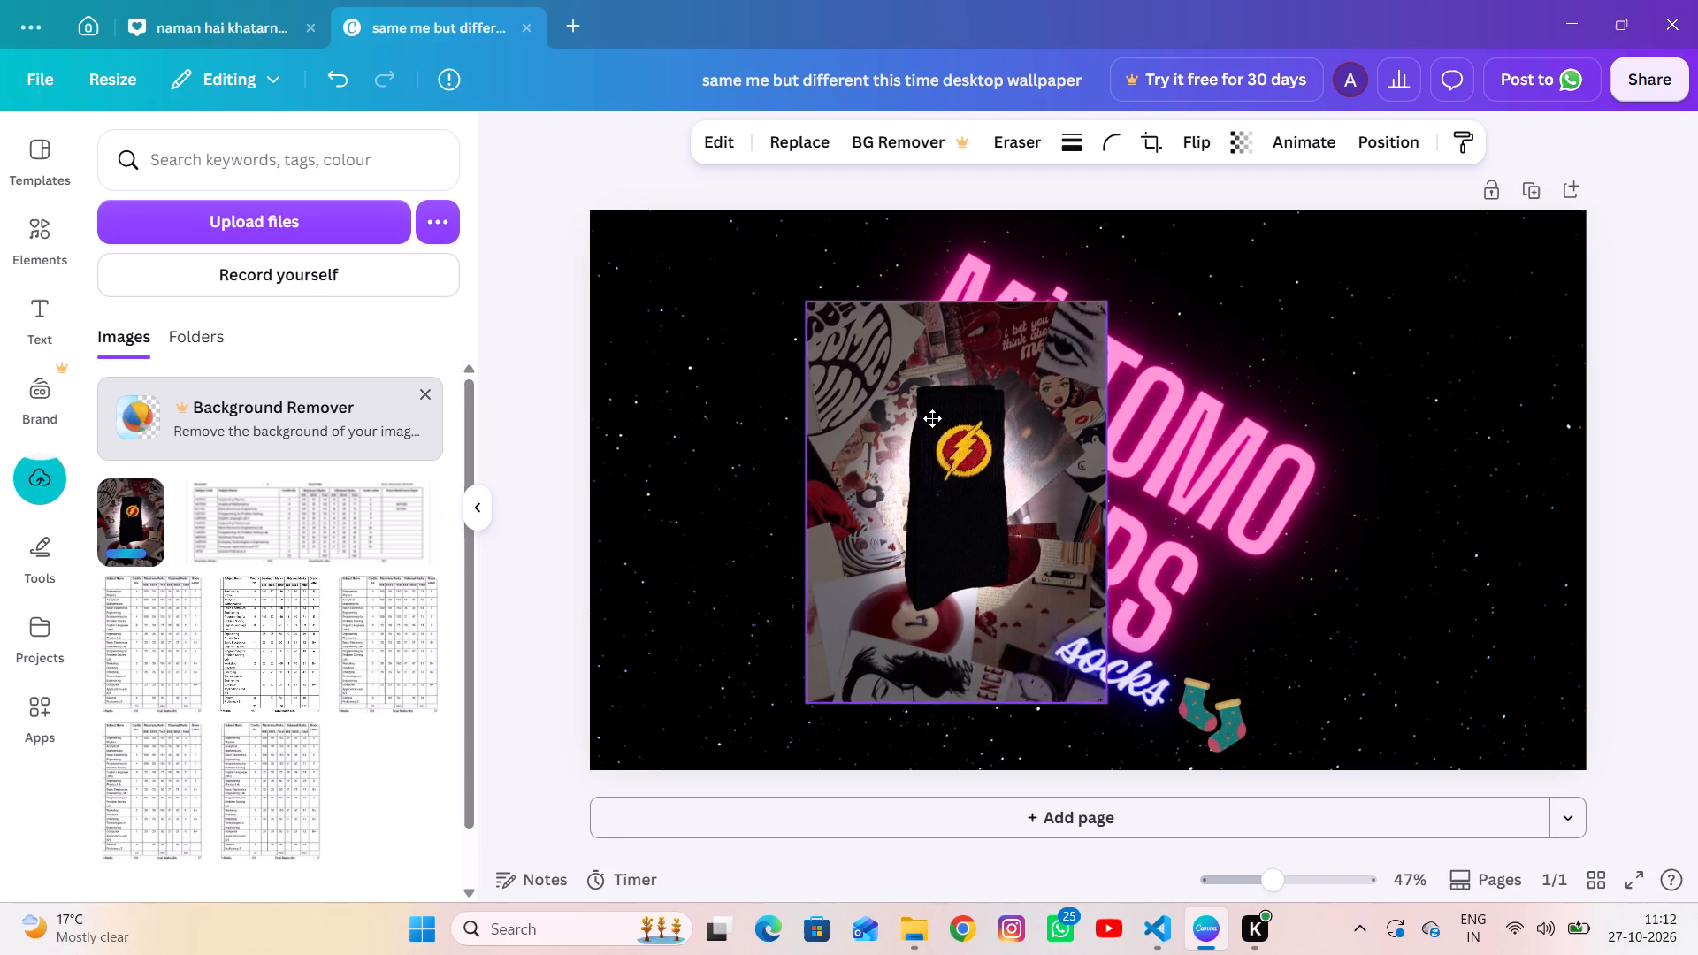
pyautogui.moveTo(932, 418); pyautogui.dragTo(855, 400)
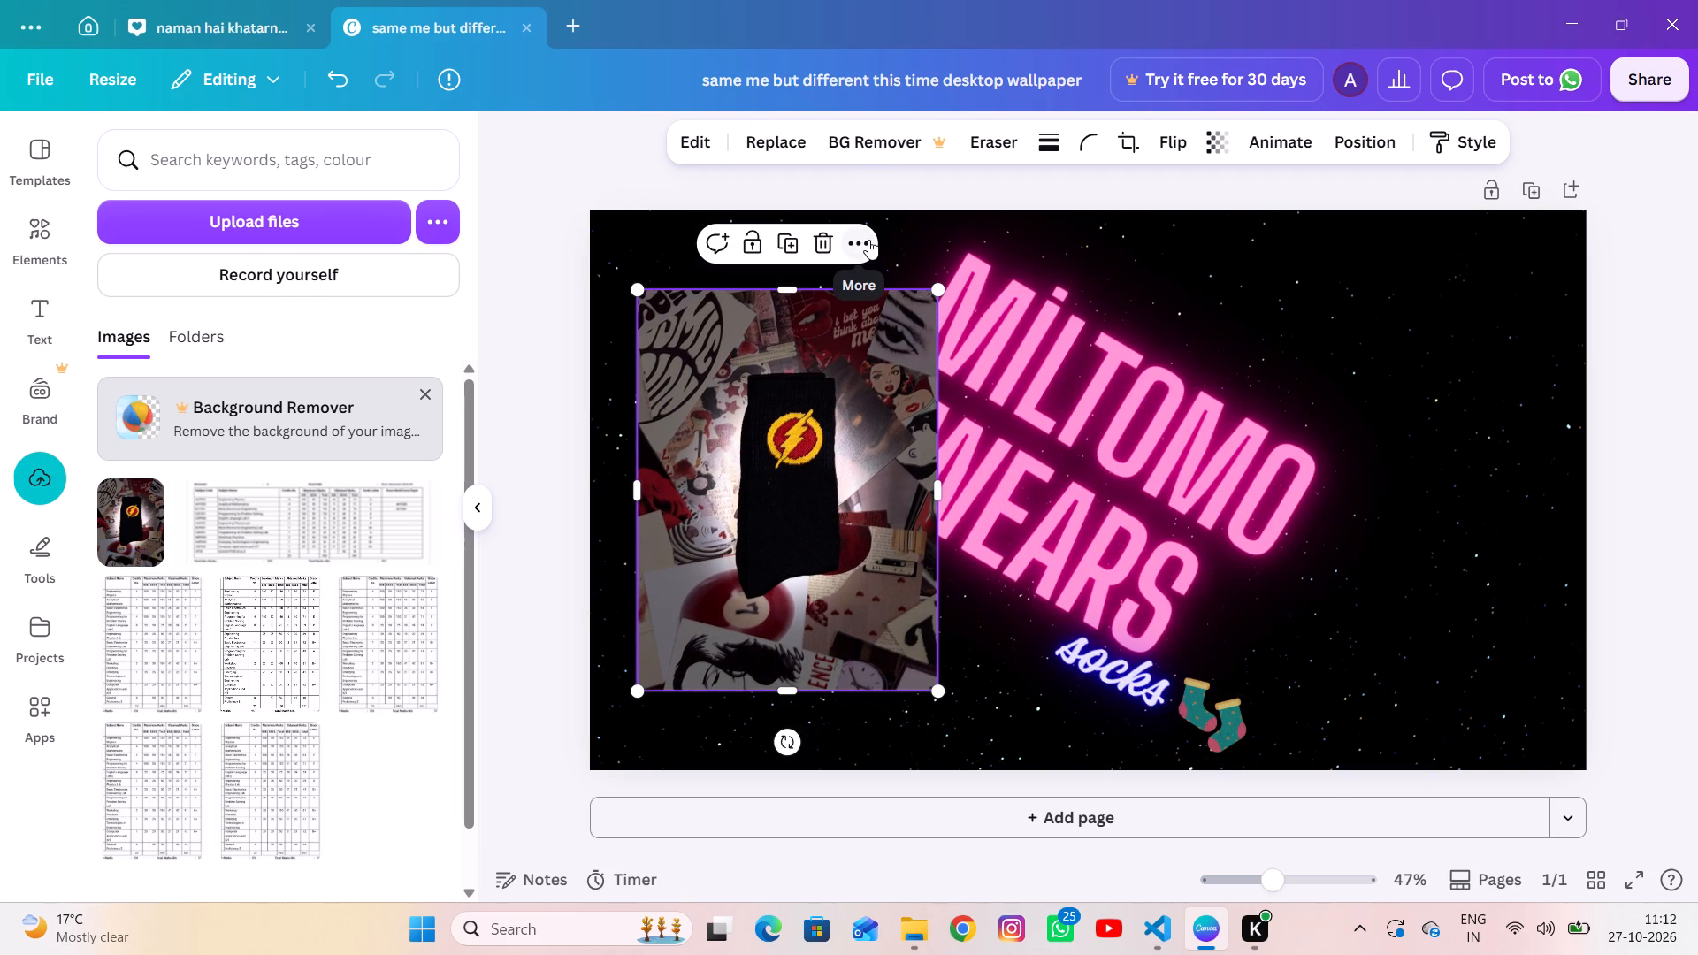
# Send the Flash sock photo to the back, behind the MİLTOMO WEARS lettering, and move it to the page's upper left.
pyautogui.click(866, 240)
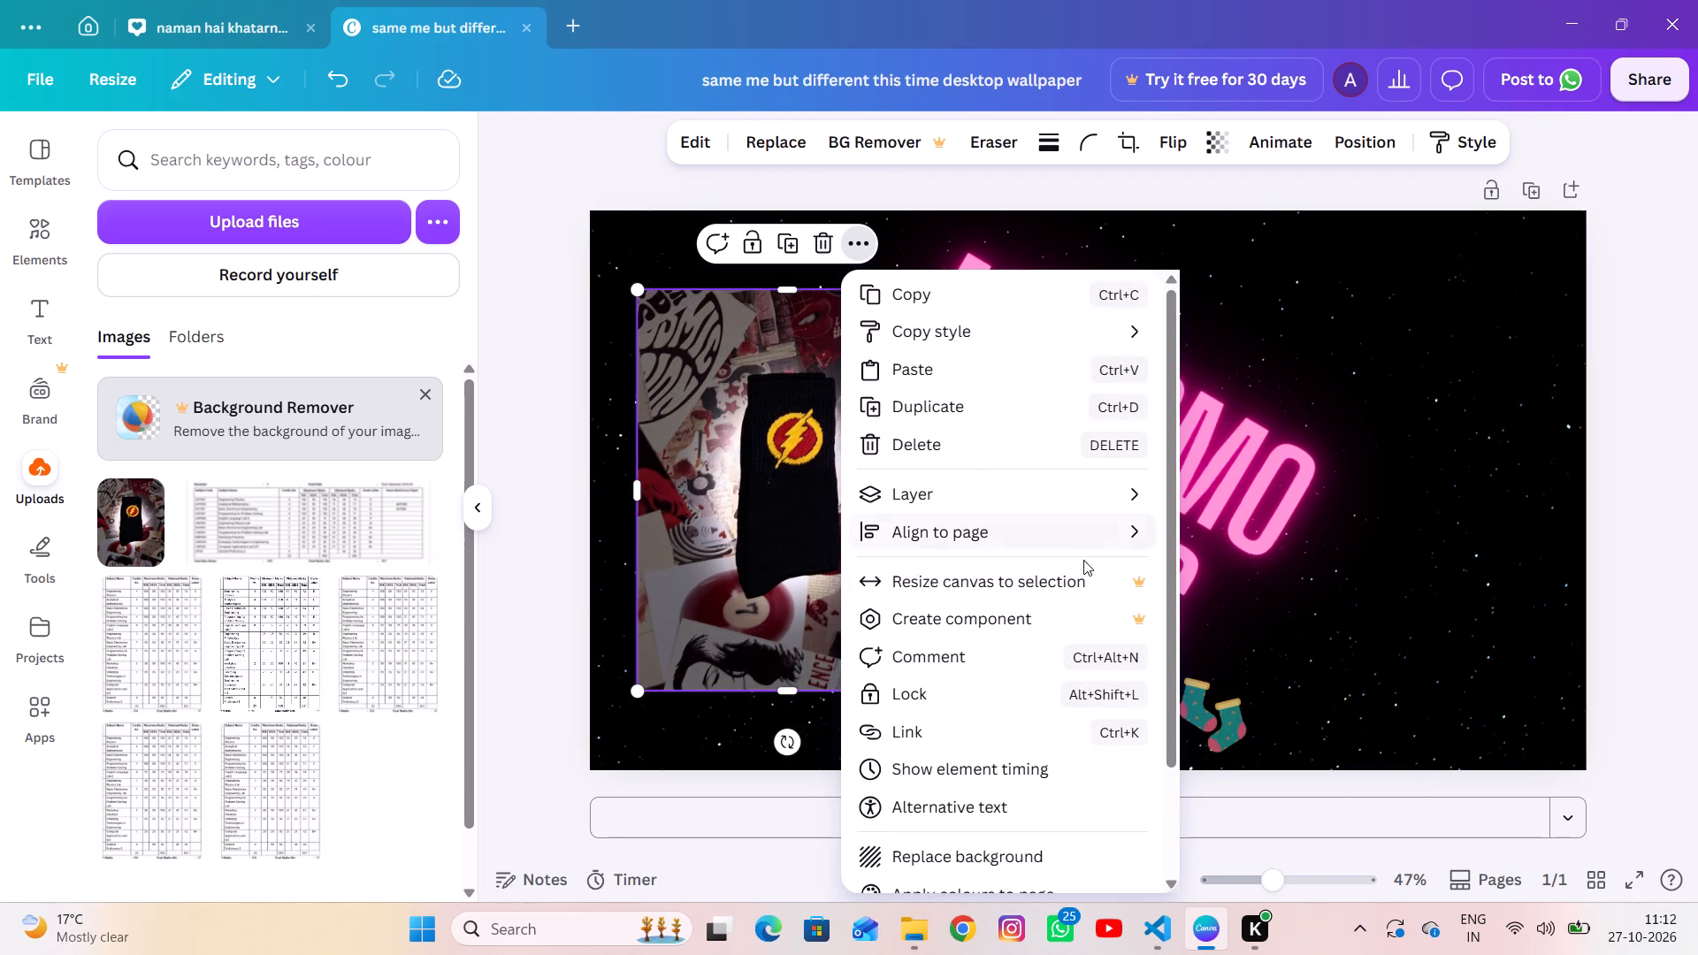
pyautogui.click(1029, 491)
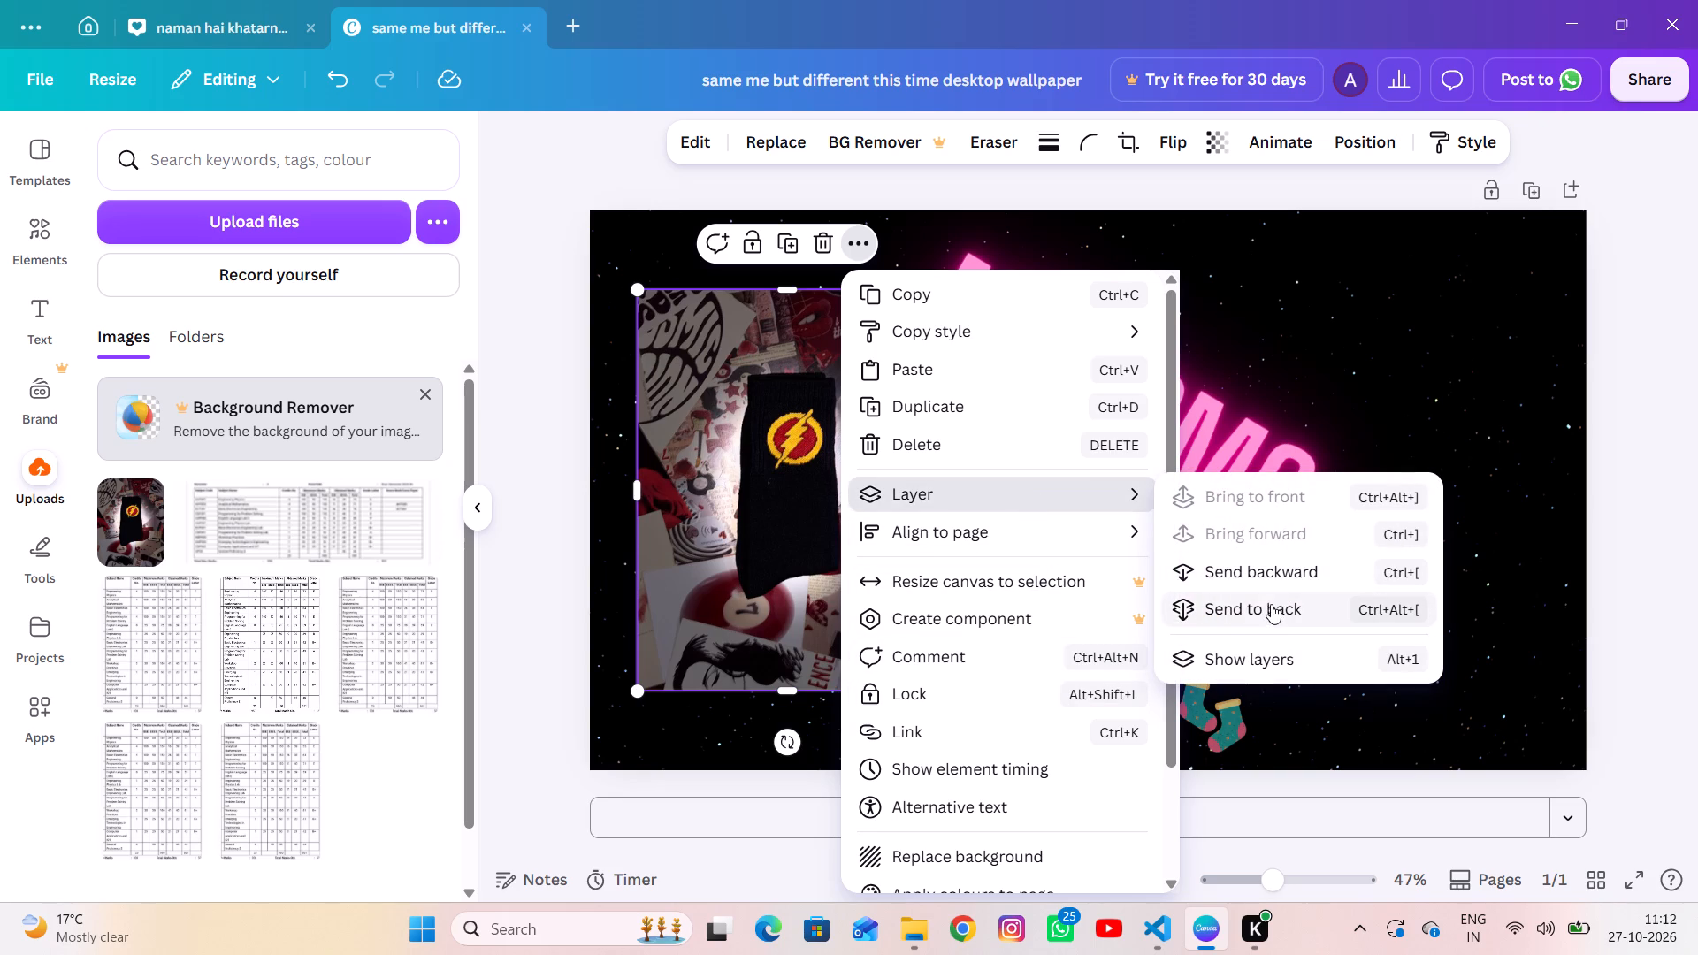
pyautogui.click(1271, 606)
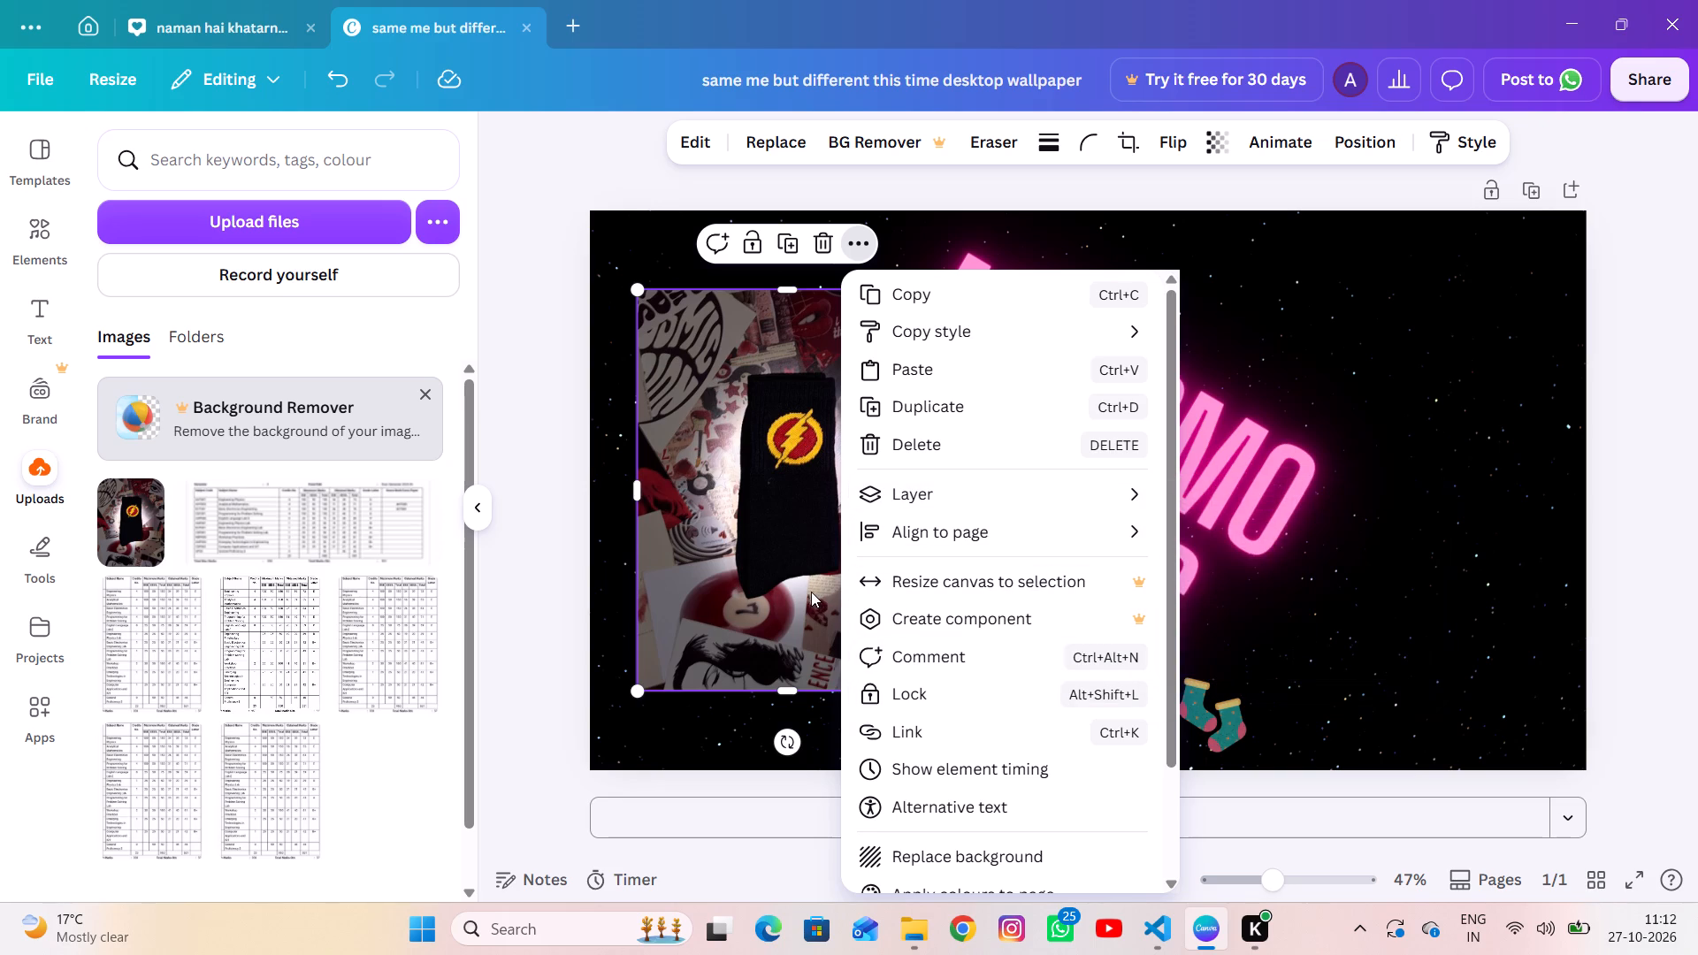
pyautogui.click(738, 712)
pyautogui.moveTo(769, 664); pyautogui.dragTo(975, 632)
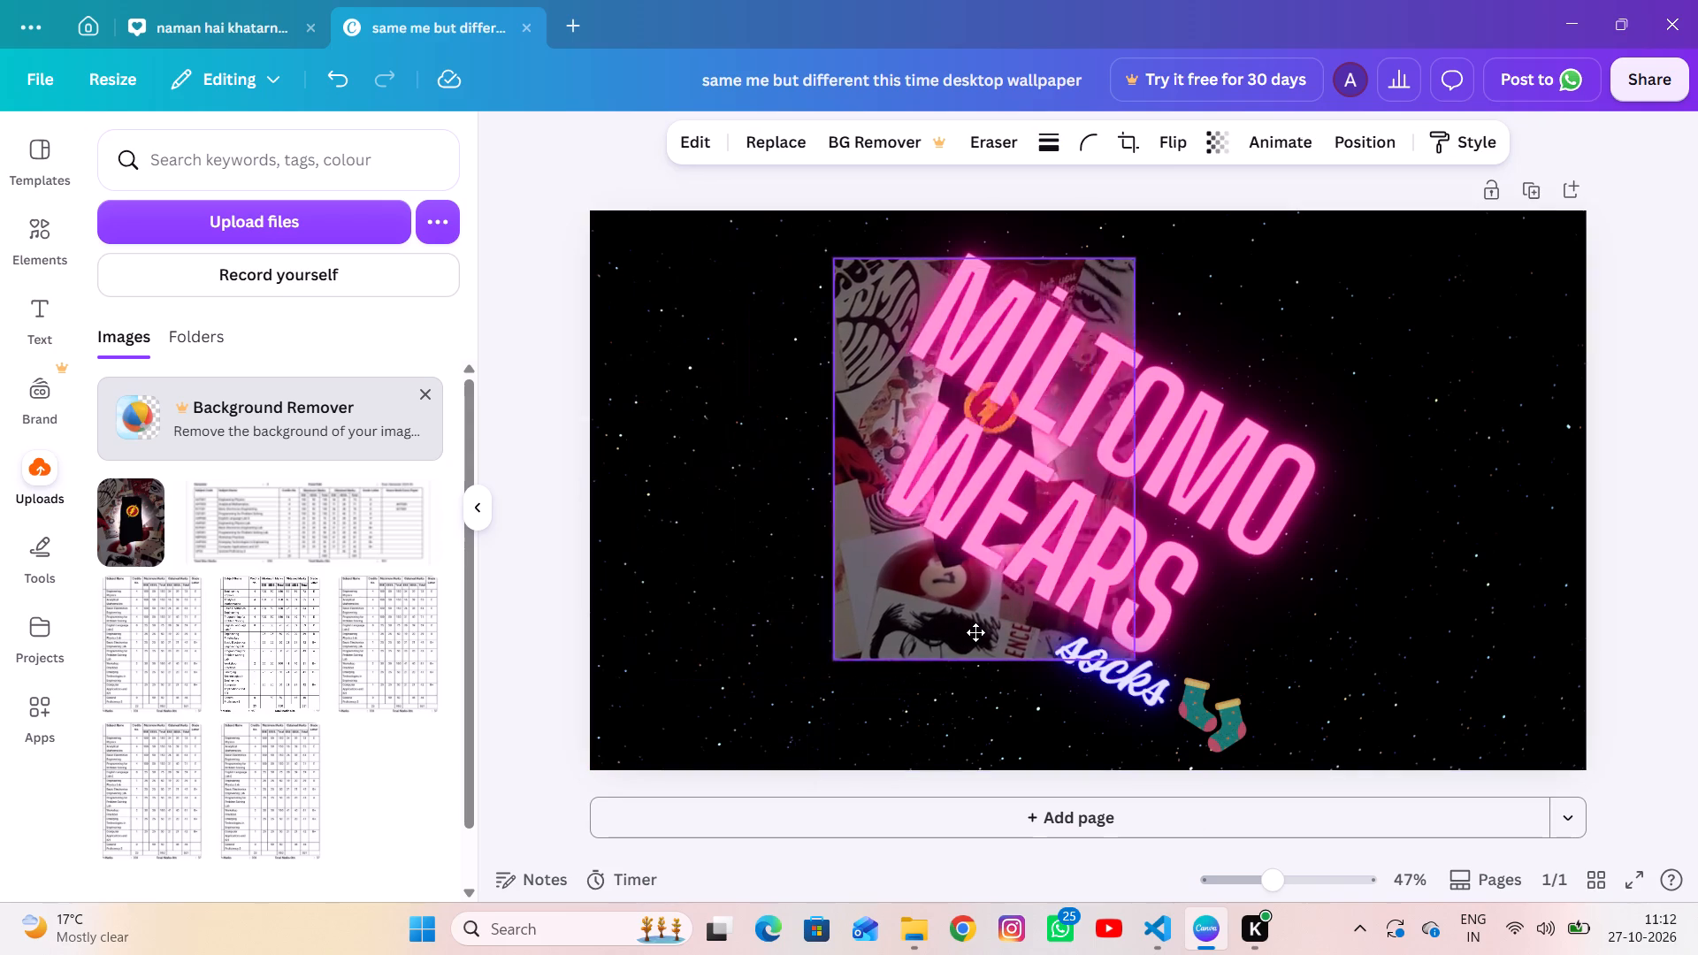
pyautogui.moveTo(975, 632); pyautogui.dragTo(744, 600)
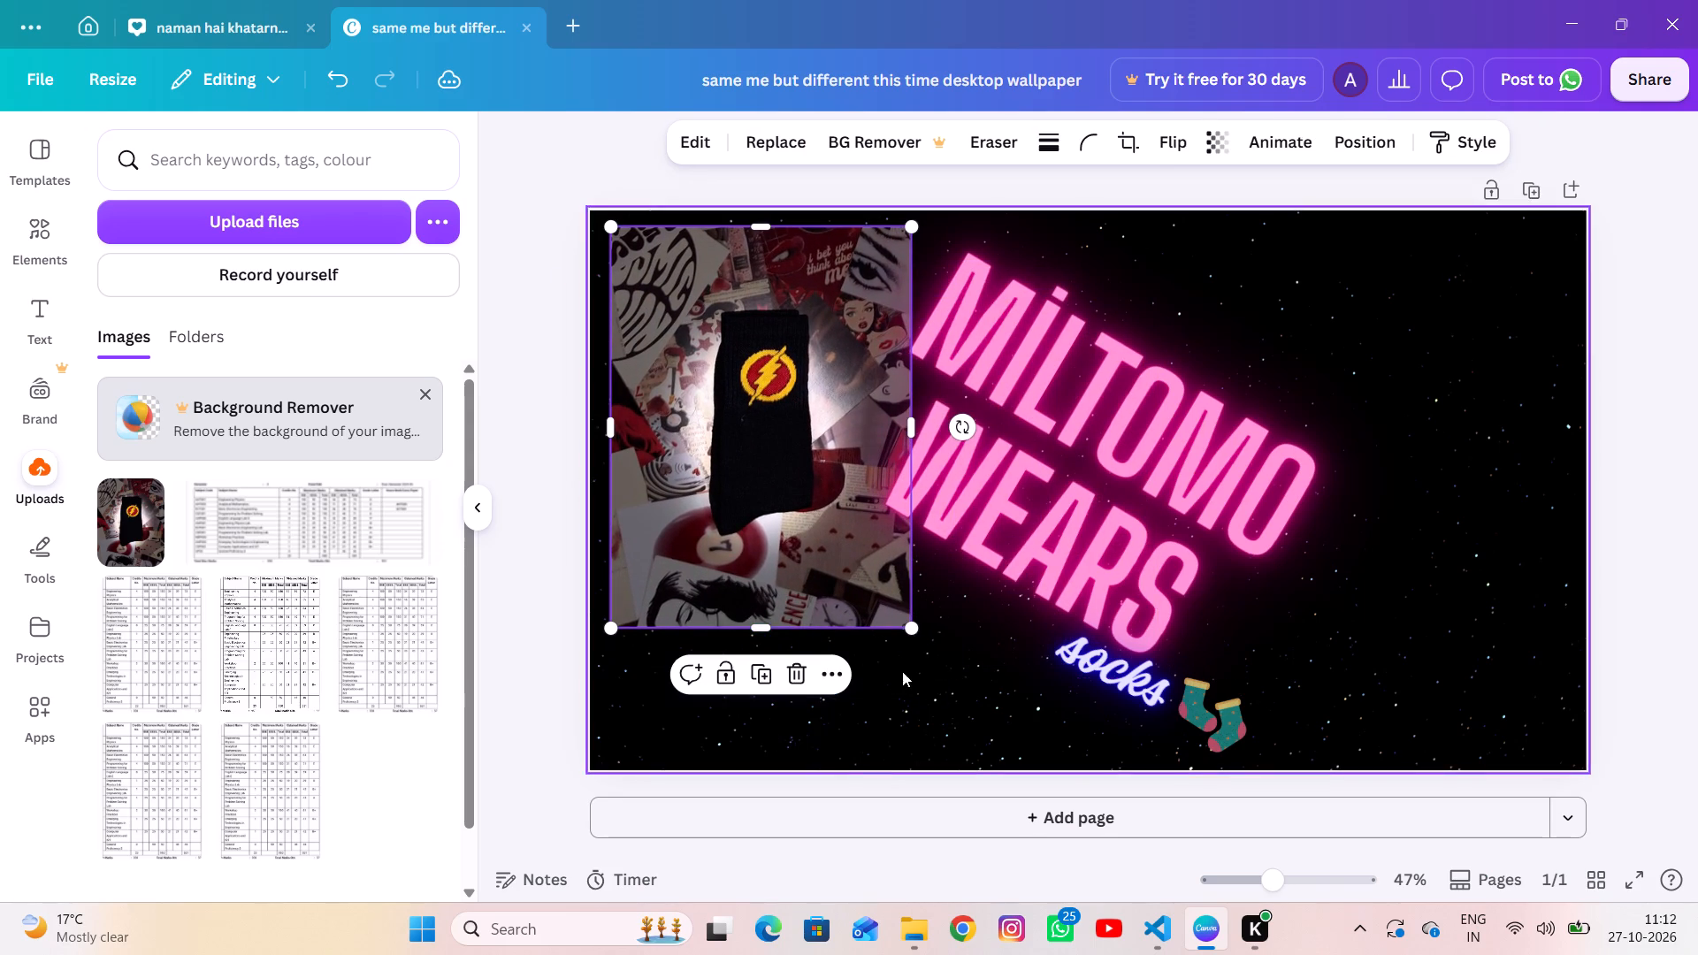
# Enlarge the Flash sock photo to span the page's full height and place it against the page's left edge.
pyautogui.moveTo(906, 625); pyautogui.dragTo(1016, 767)
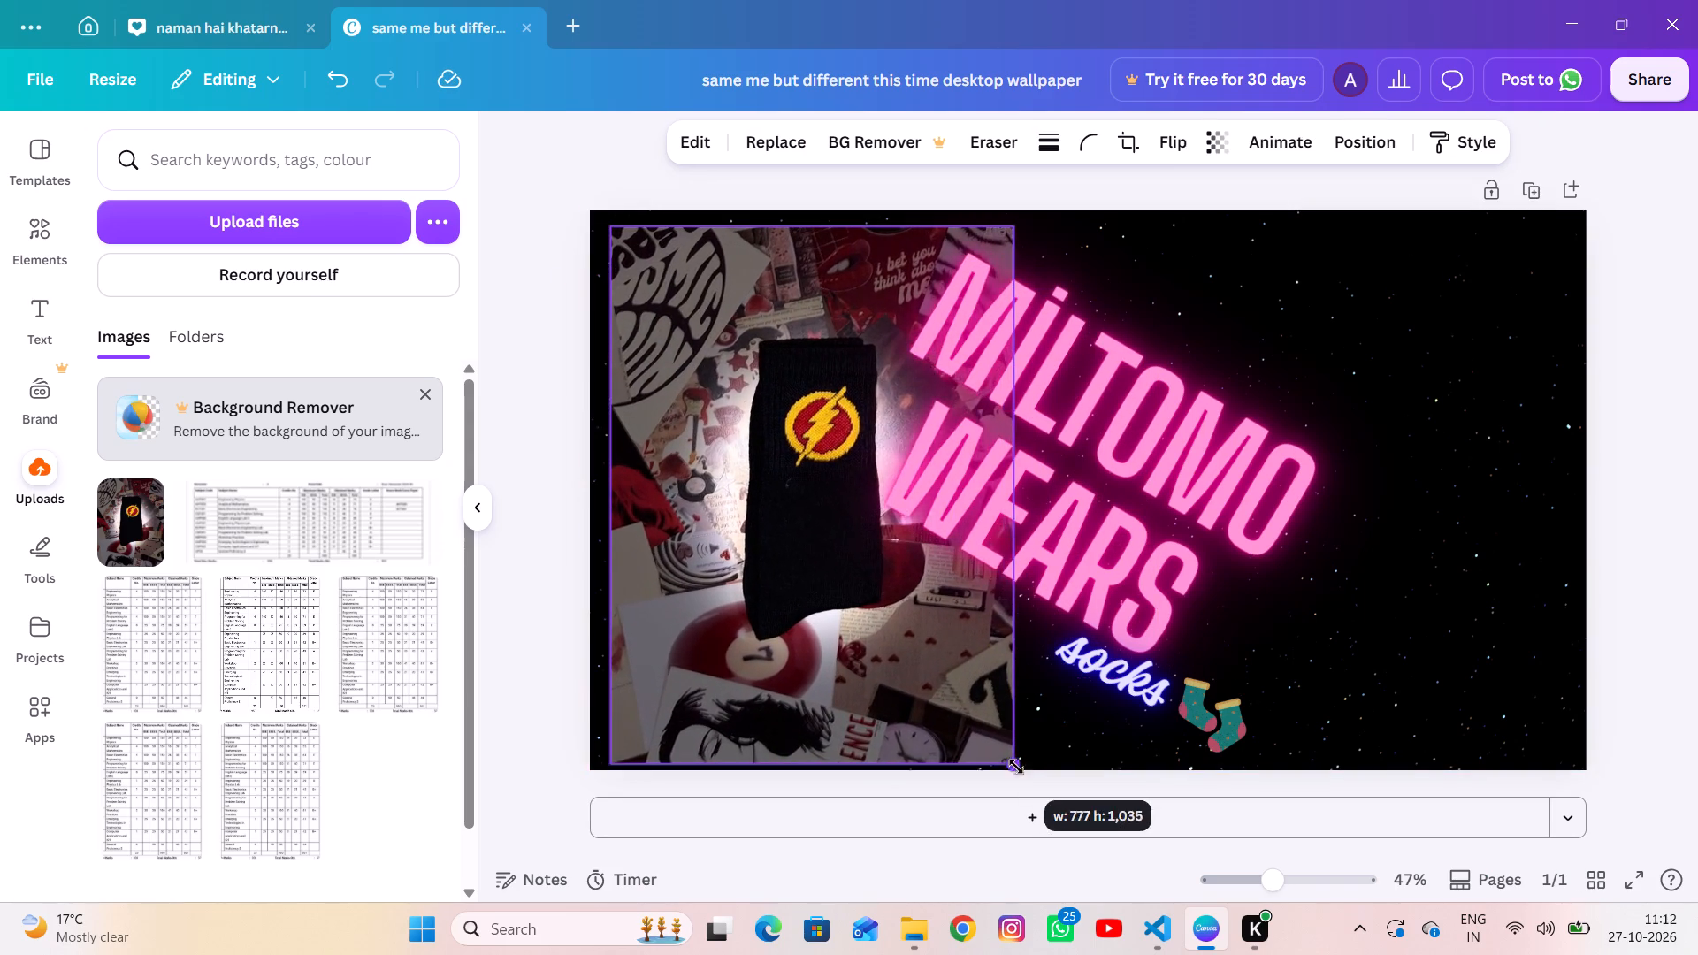
pyautogui.moveTo(1016, 767); pyautogui.dragTo(1044, 789)
pyautogui.moveTo(860, 707); pyautogui.dragTo(1059, 690)
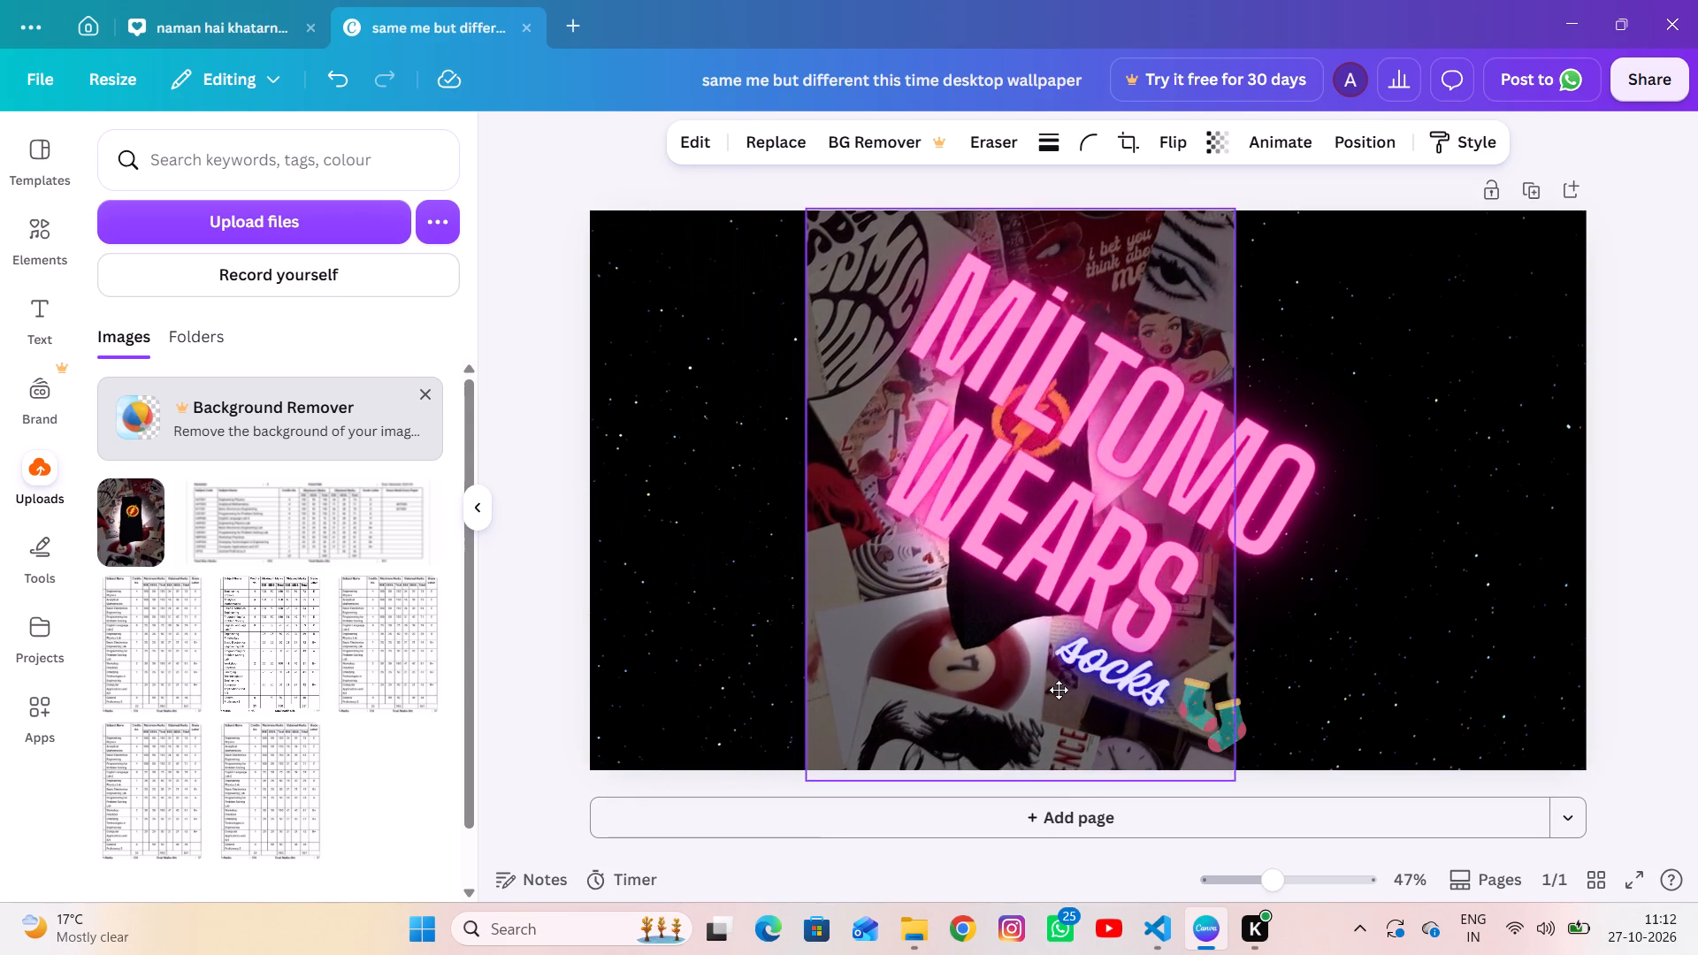
pyautogui.moveTo(1059, 690); pyautogui.dragTo(850, 684)
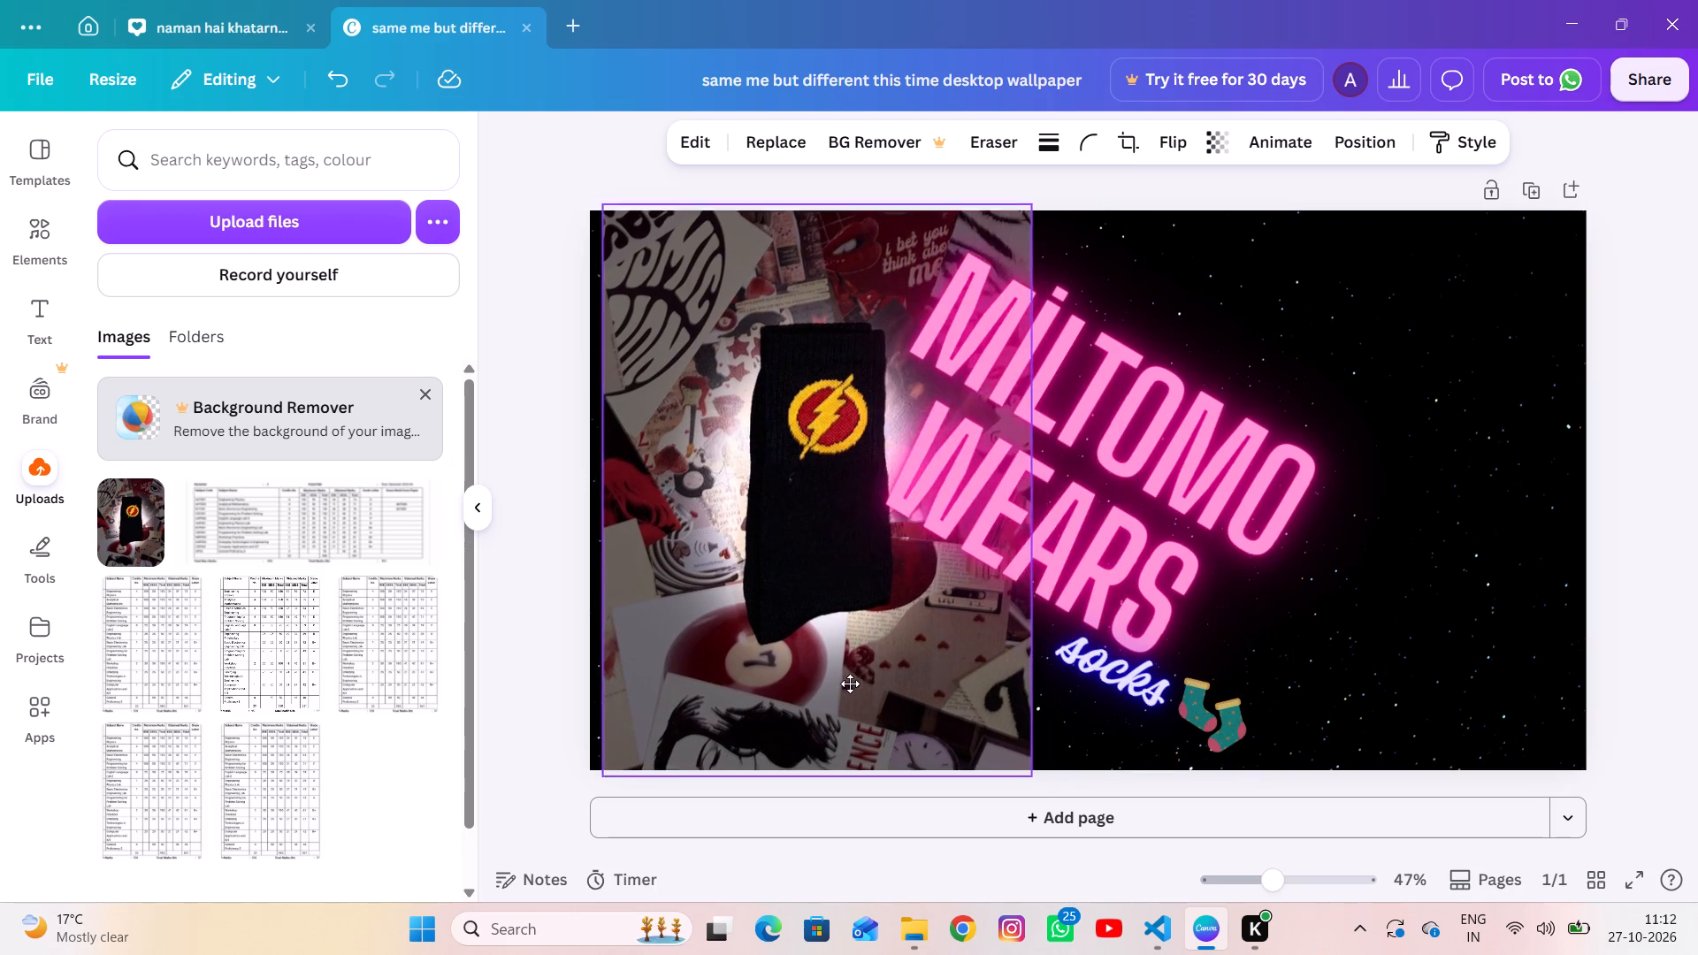
pyautogui.moveTo(850, 684); pyautogui.dragTo(826, 681)
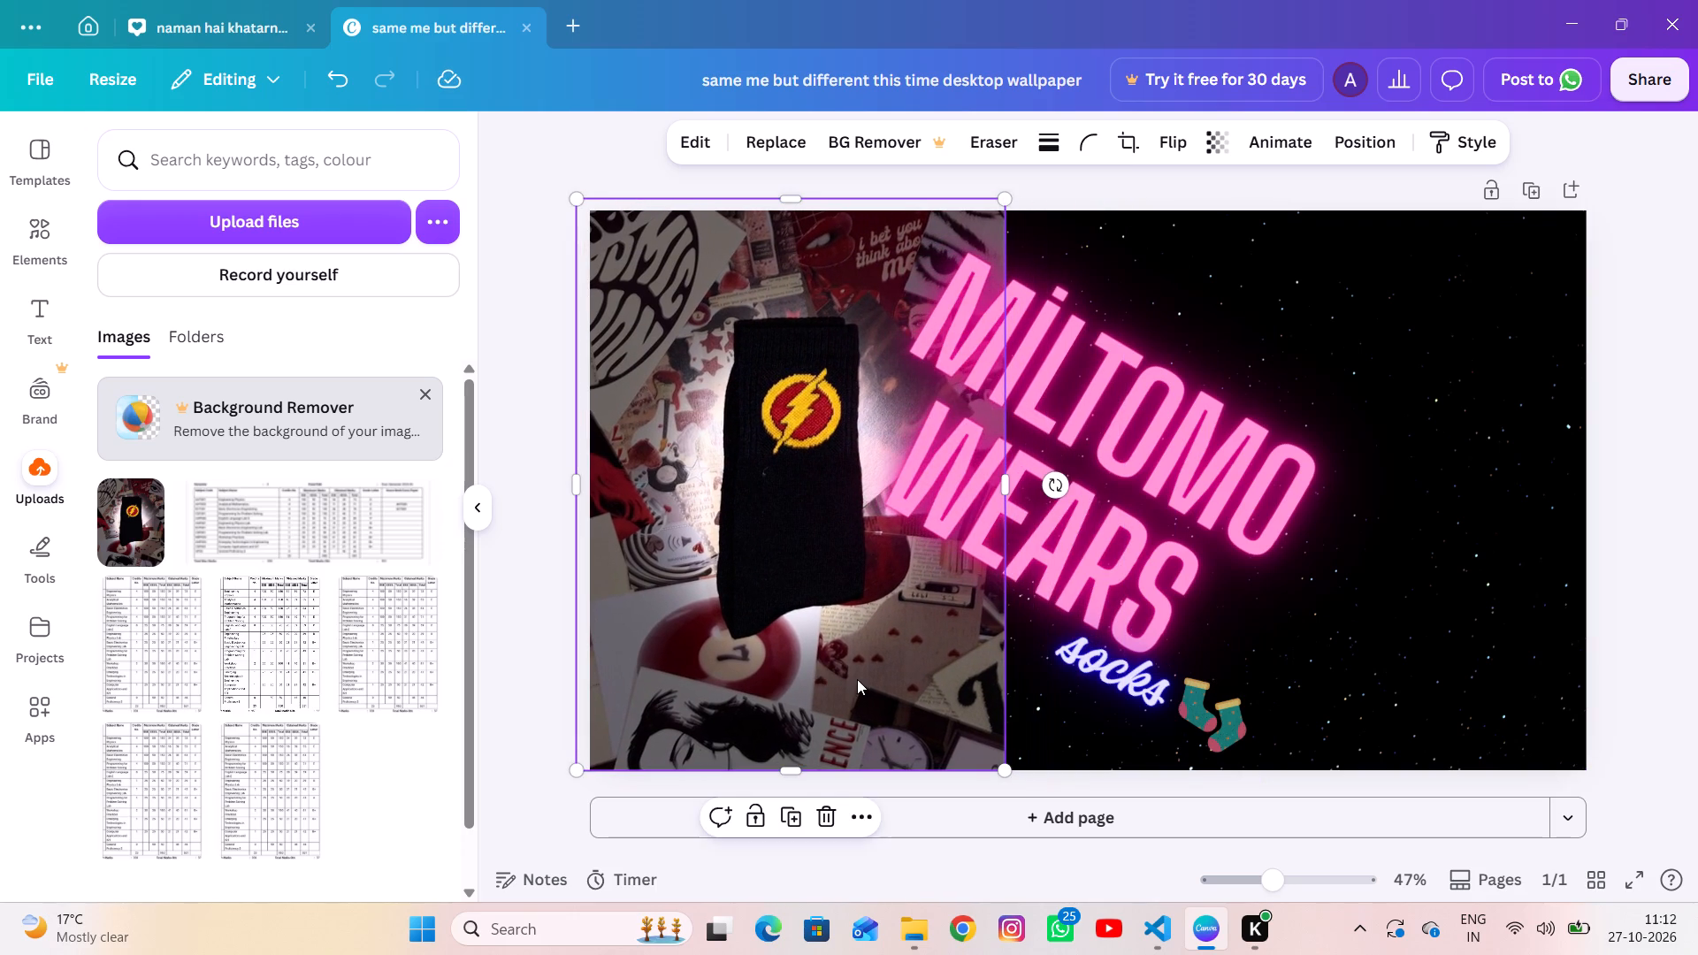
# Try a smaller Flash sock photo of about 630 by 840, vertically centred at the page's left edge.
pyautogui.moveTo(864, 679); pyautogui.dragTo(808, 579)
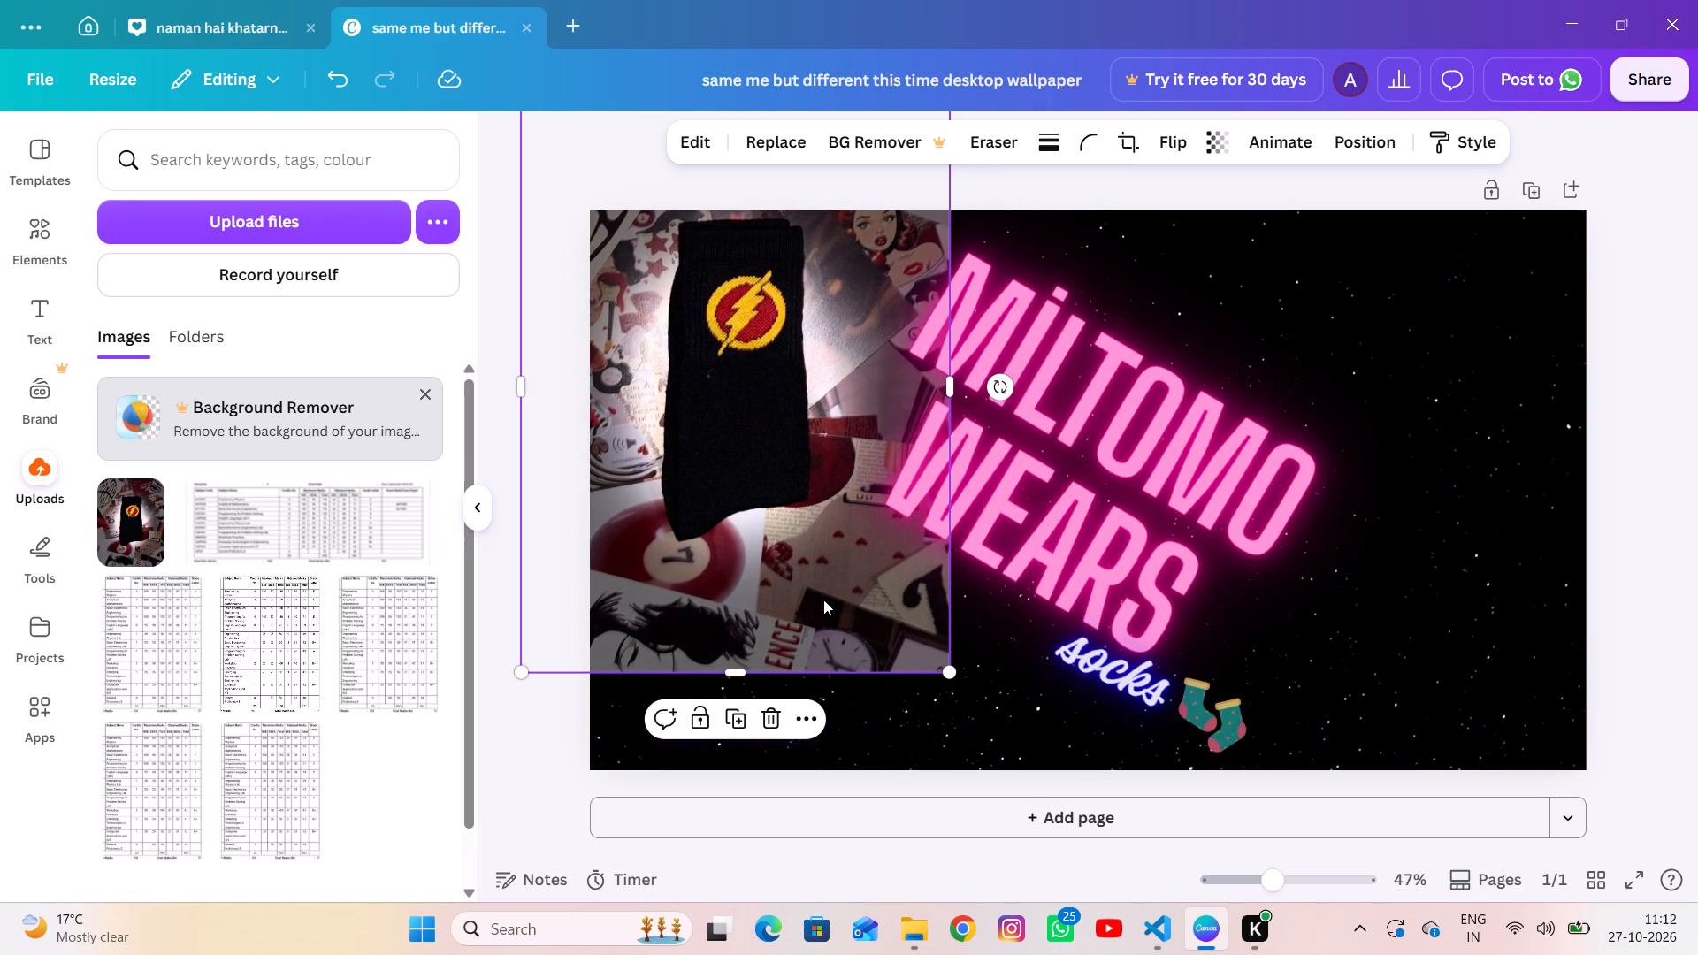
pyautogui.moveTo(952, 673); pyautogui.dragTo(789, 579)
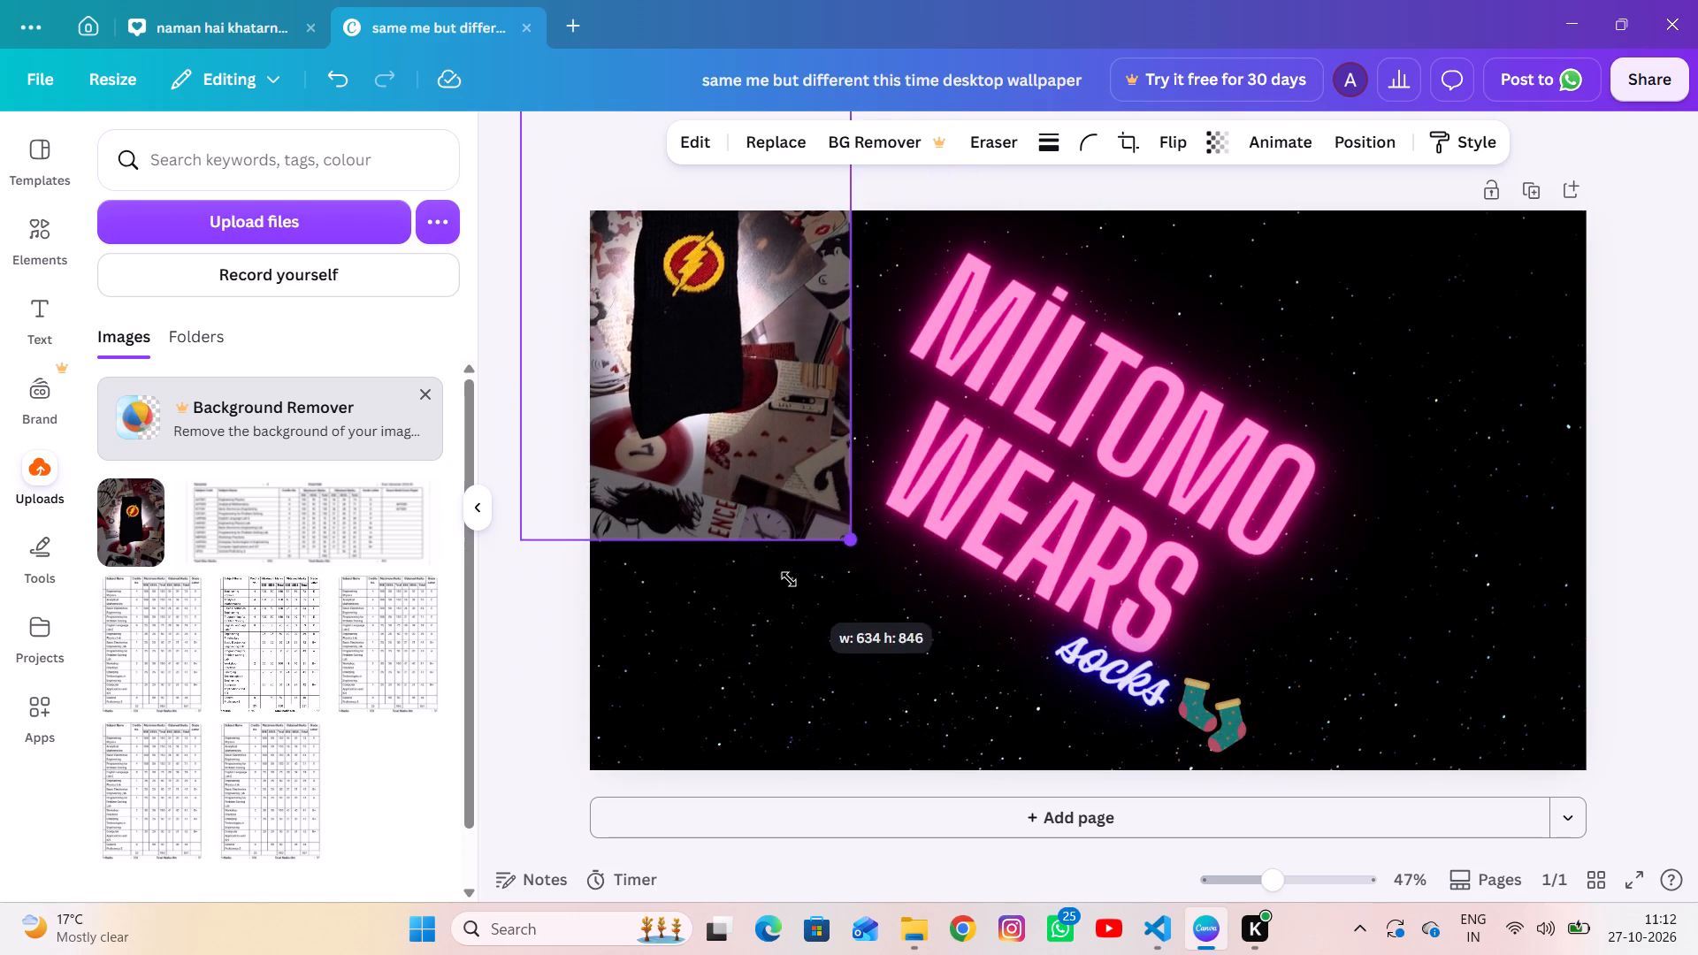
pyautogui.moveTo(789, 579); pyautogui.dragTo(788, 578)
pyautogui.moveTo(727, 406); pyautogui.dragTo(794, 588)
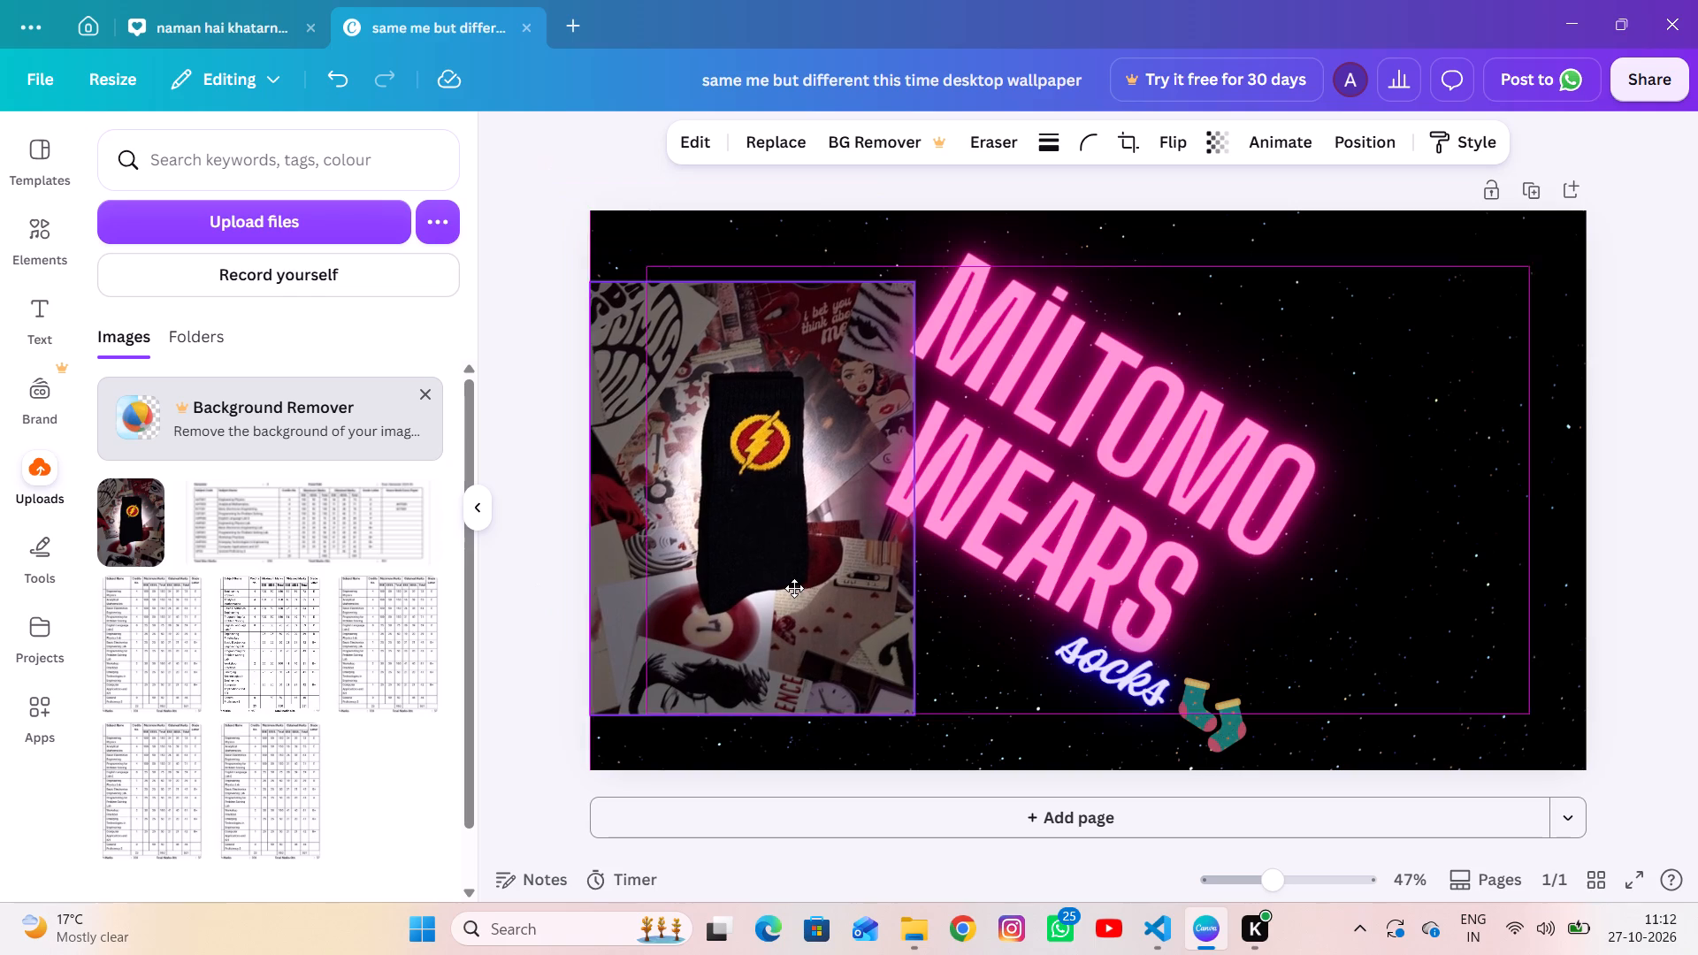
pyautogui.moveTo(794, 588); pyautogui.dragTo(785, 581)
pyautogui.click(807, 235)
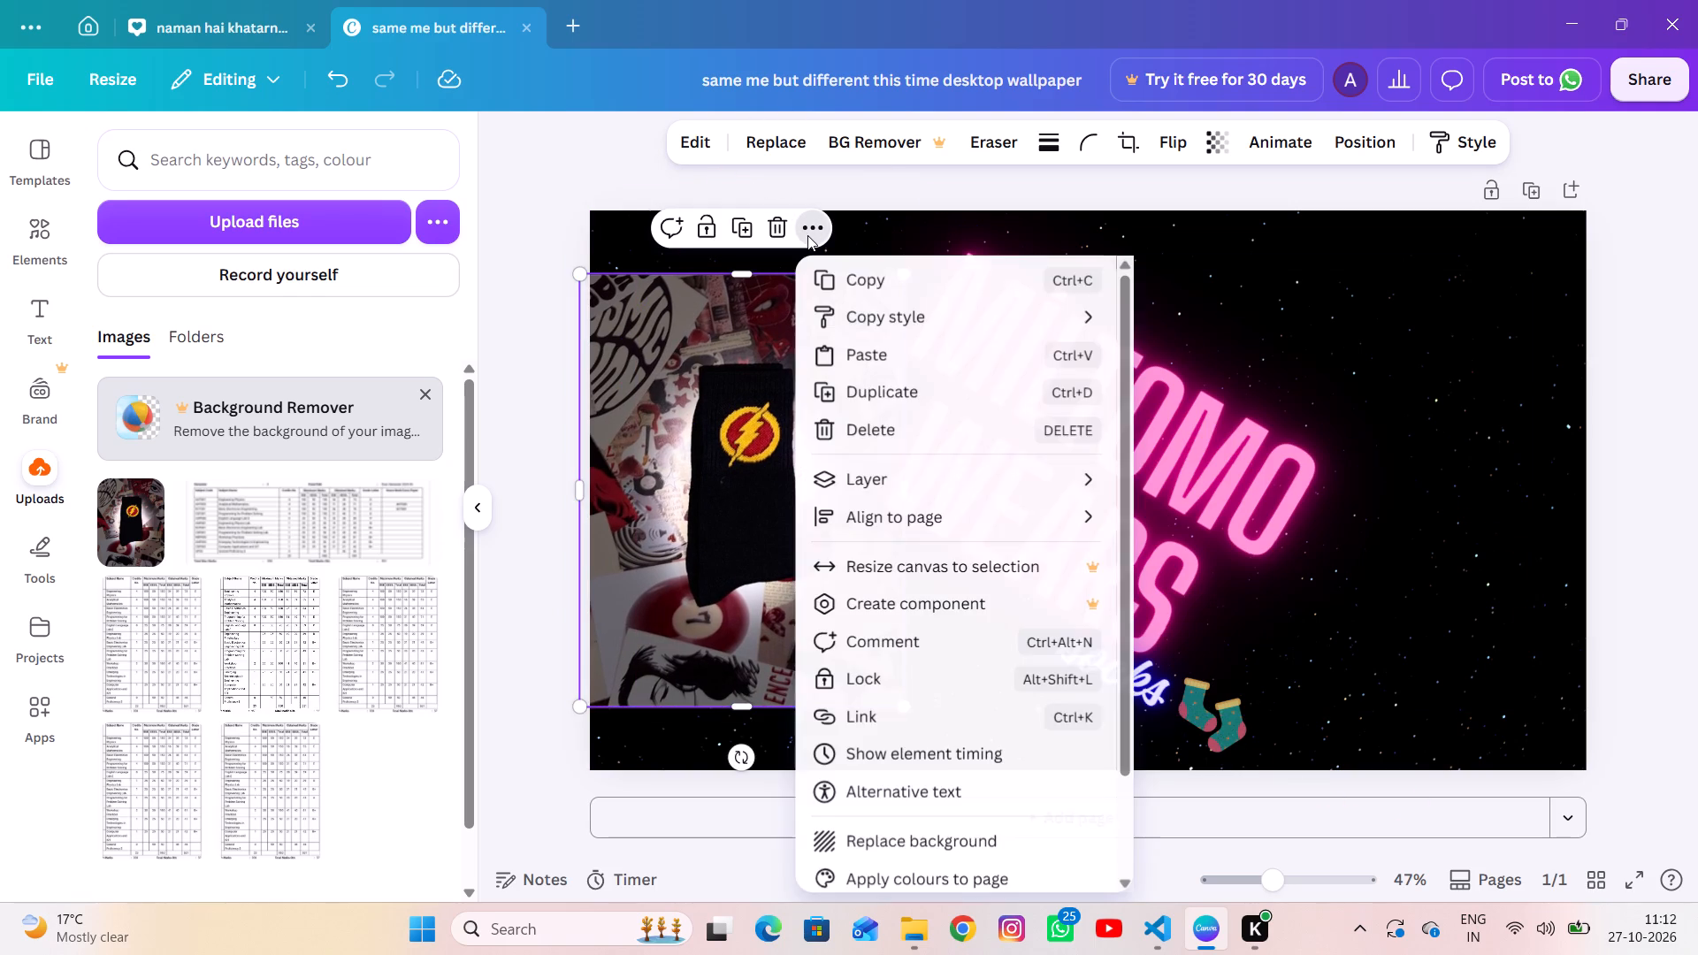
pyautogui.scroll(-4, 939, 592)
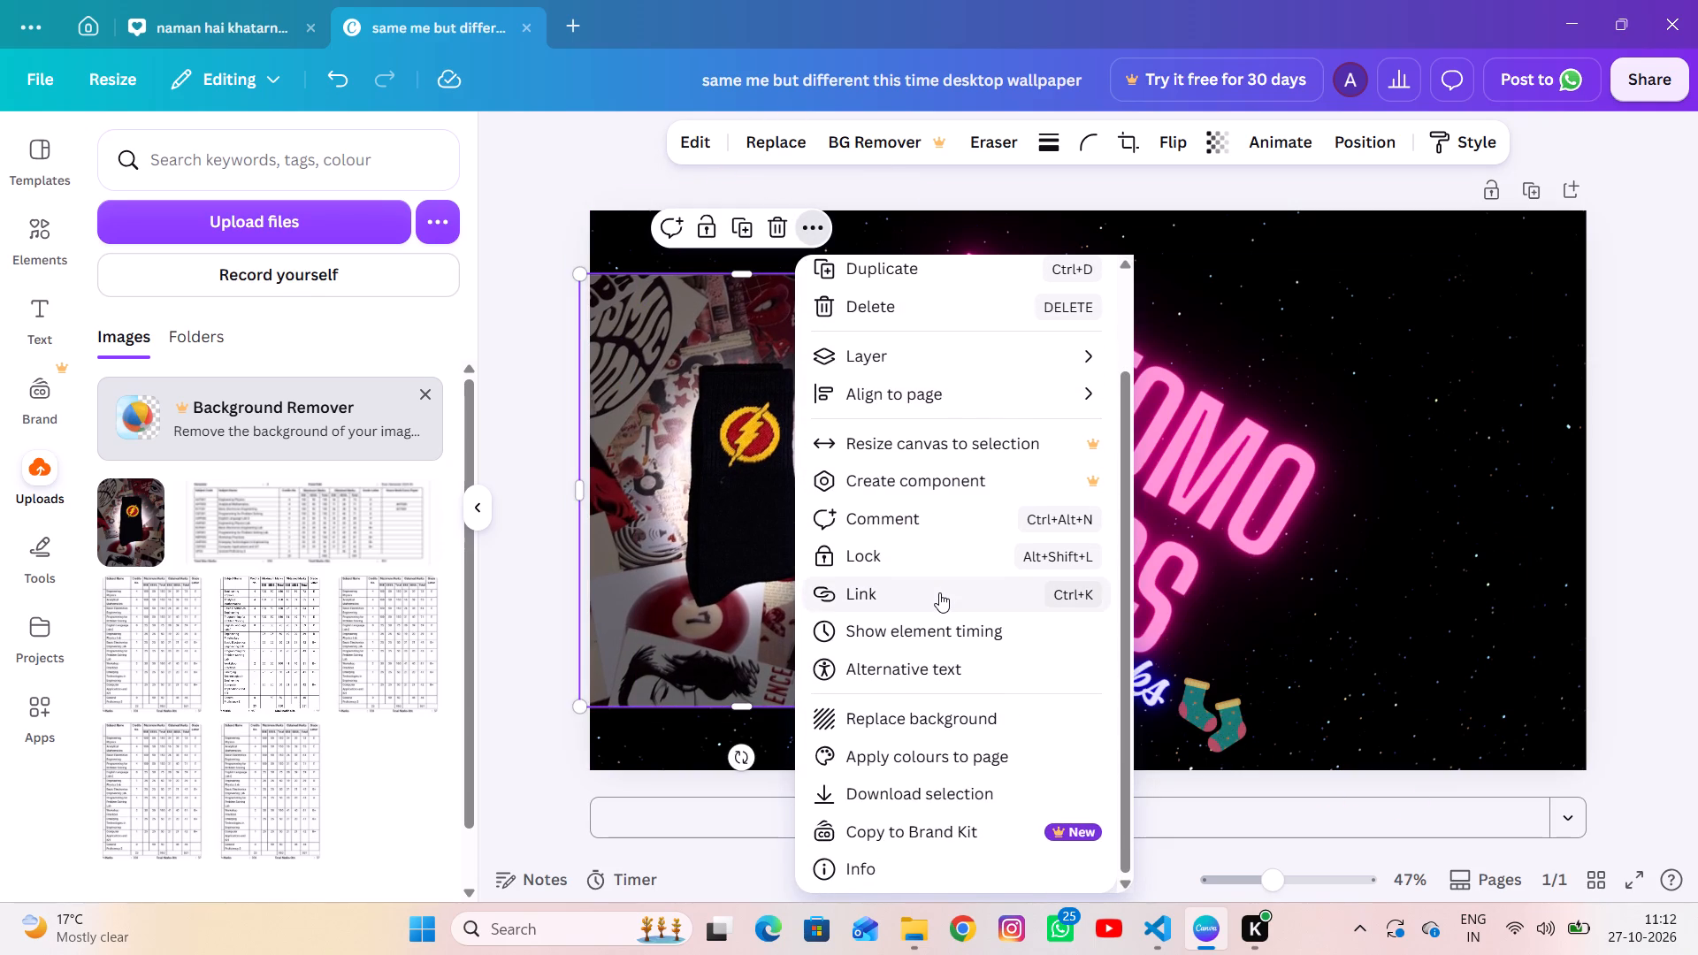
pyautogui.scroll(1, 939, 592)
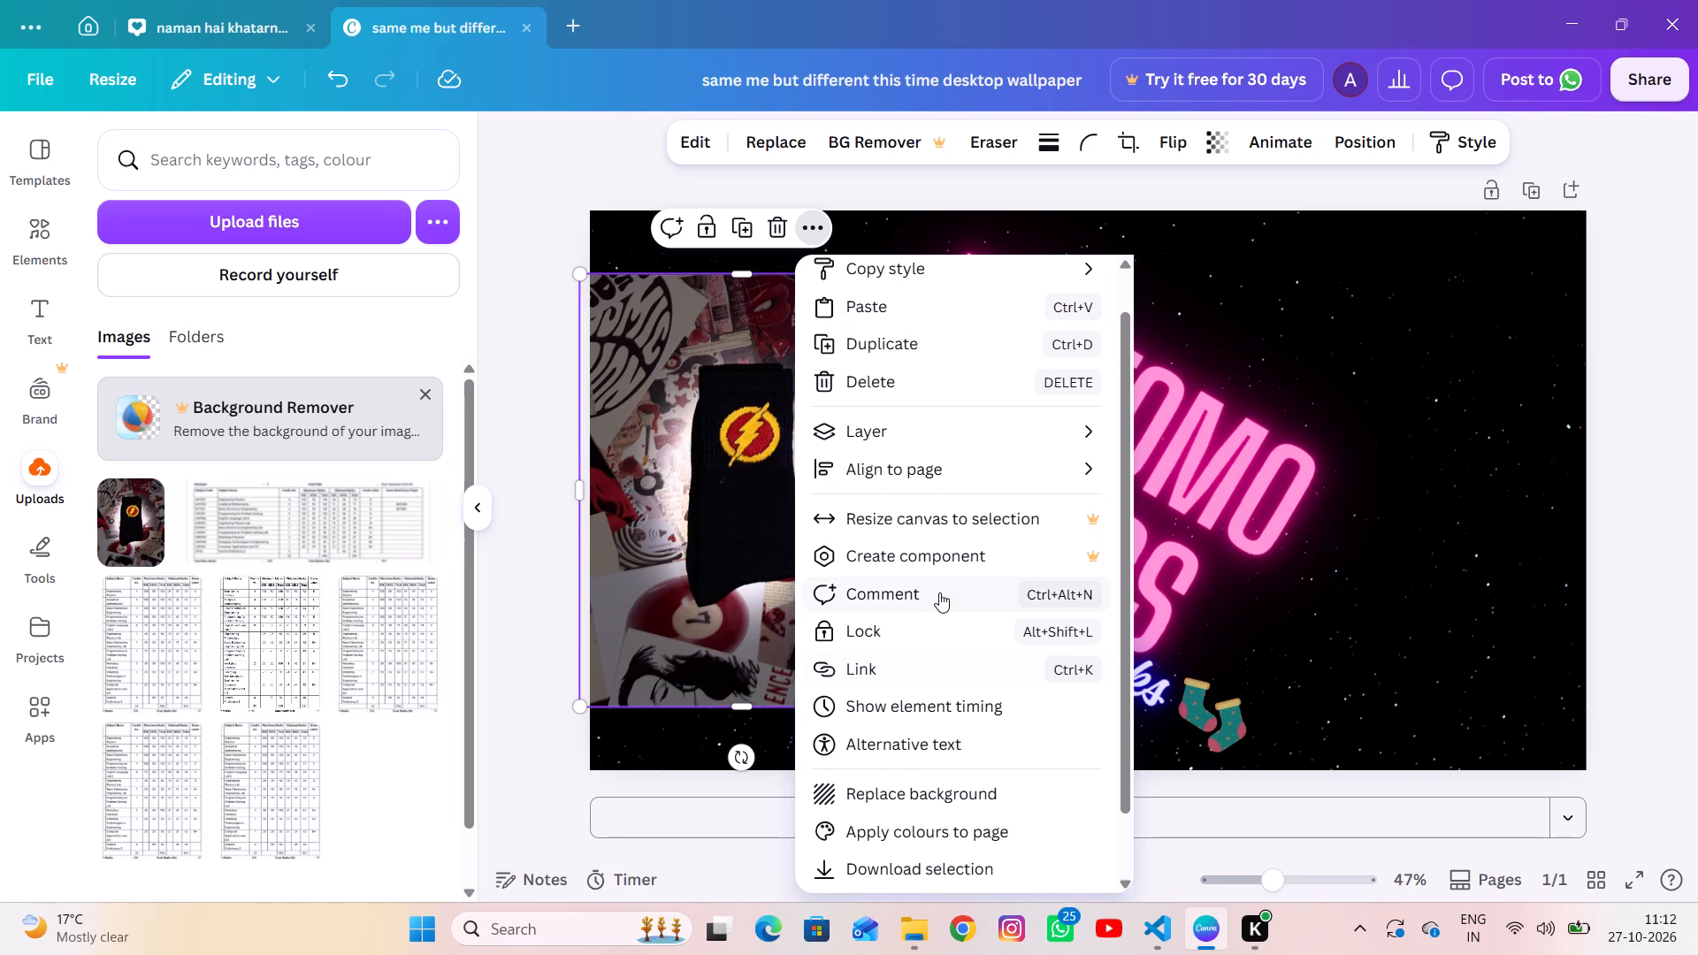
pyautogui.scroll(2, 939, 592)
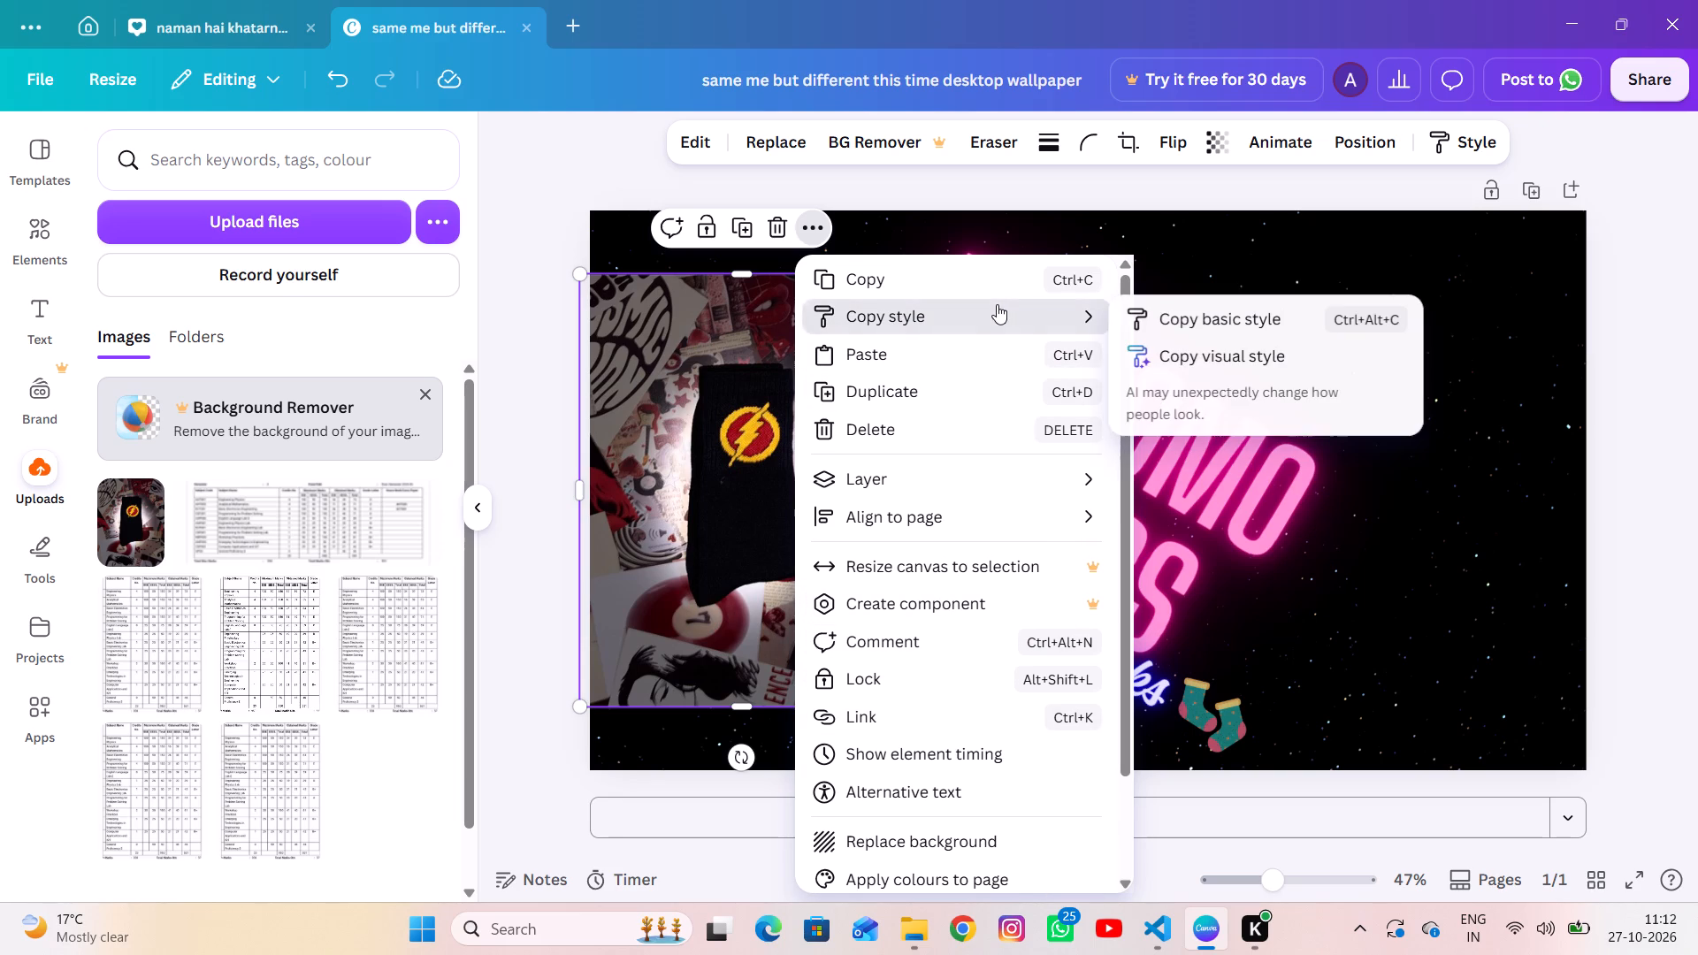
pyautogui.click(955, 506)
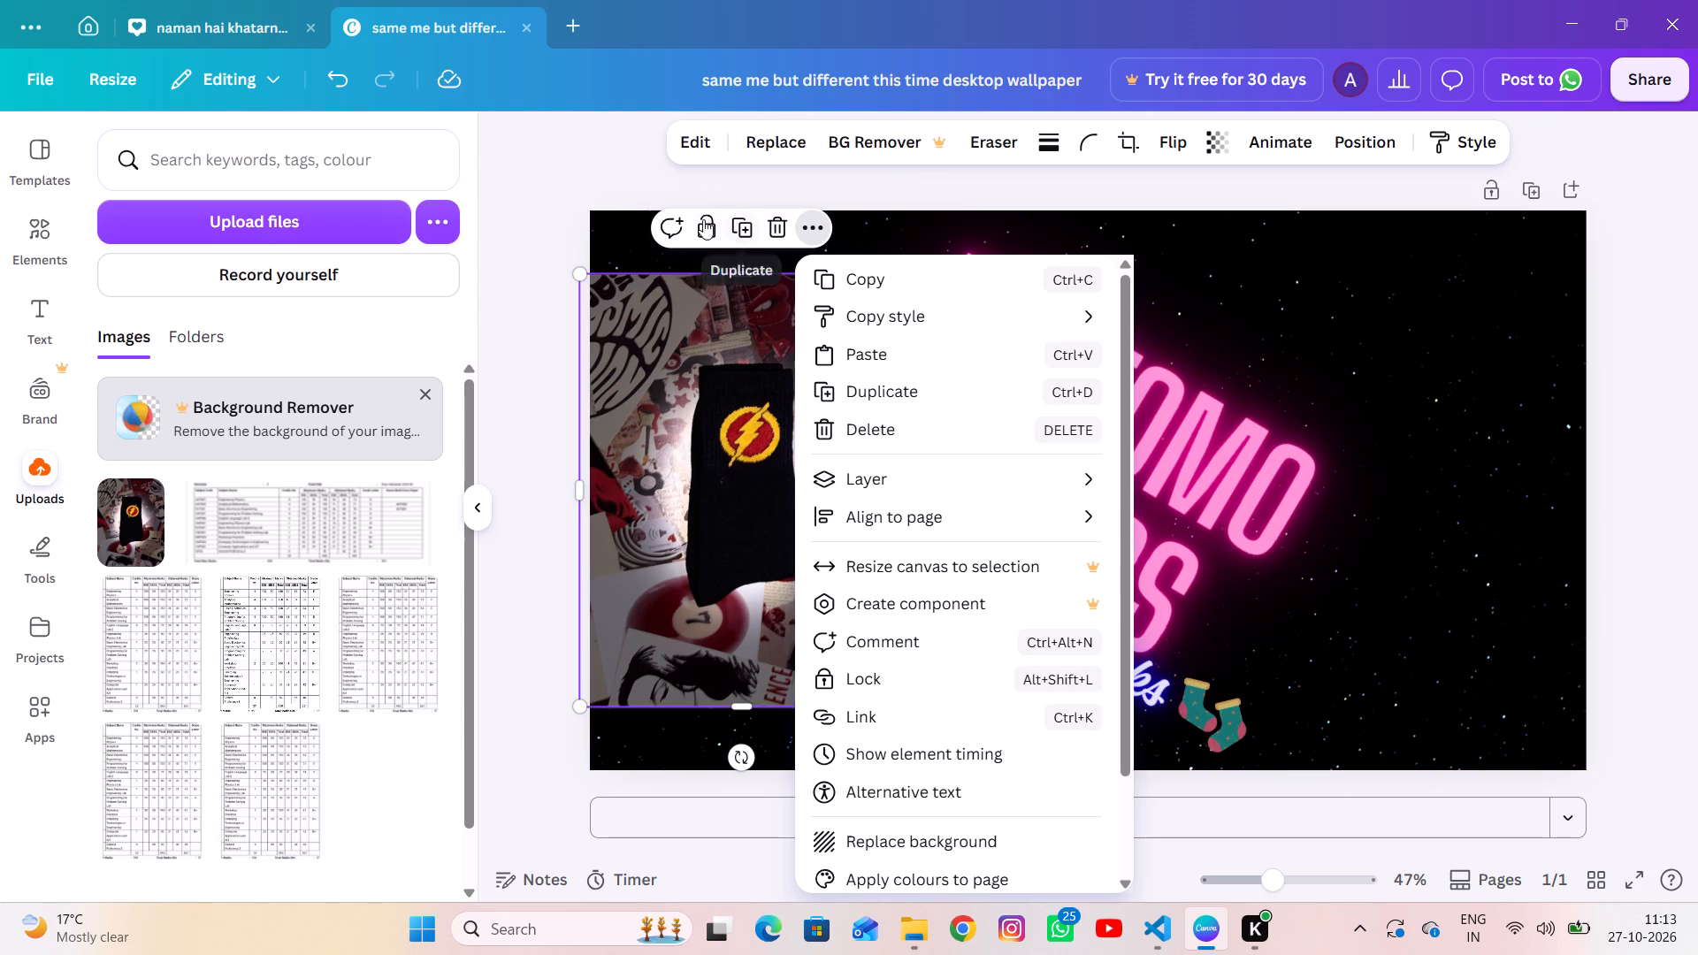
# Post the comment "ljlj" on the Flash sock photo.
pyautogui.click(675, 229)
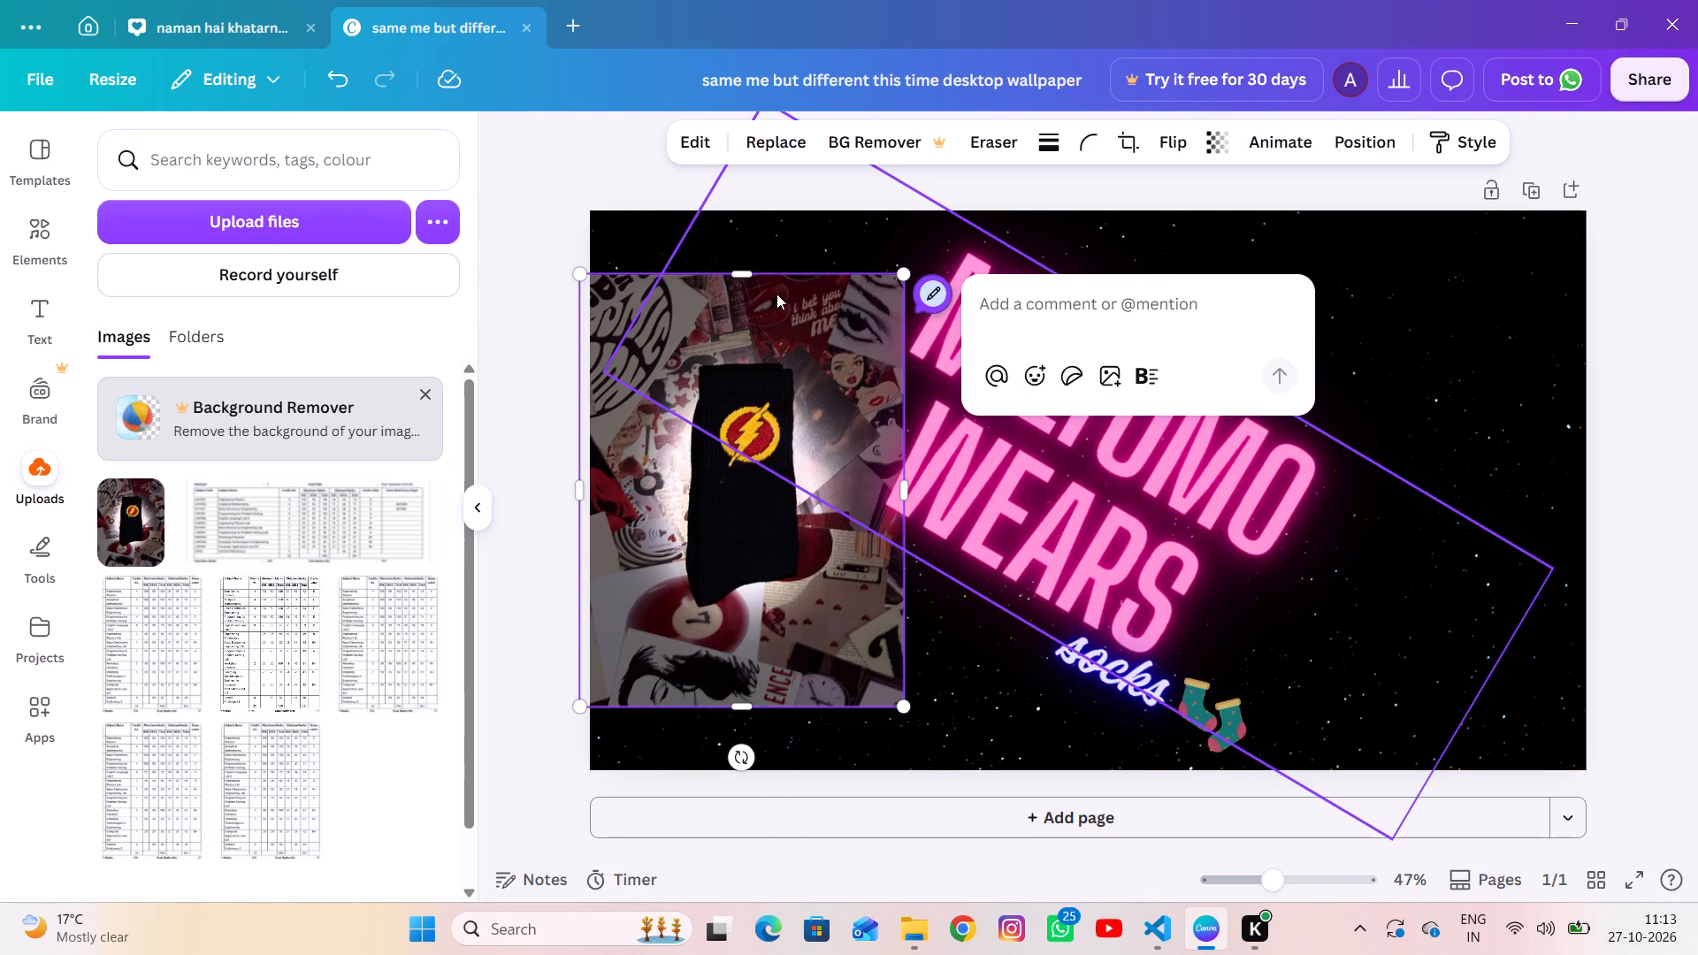
pyautogui.write('ljlj')
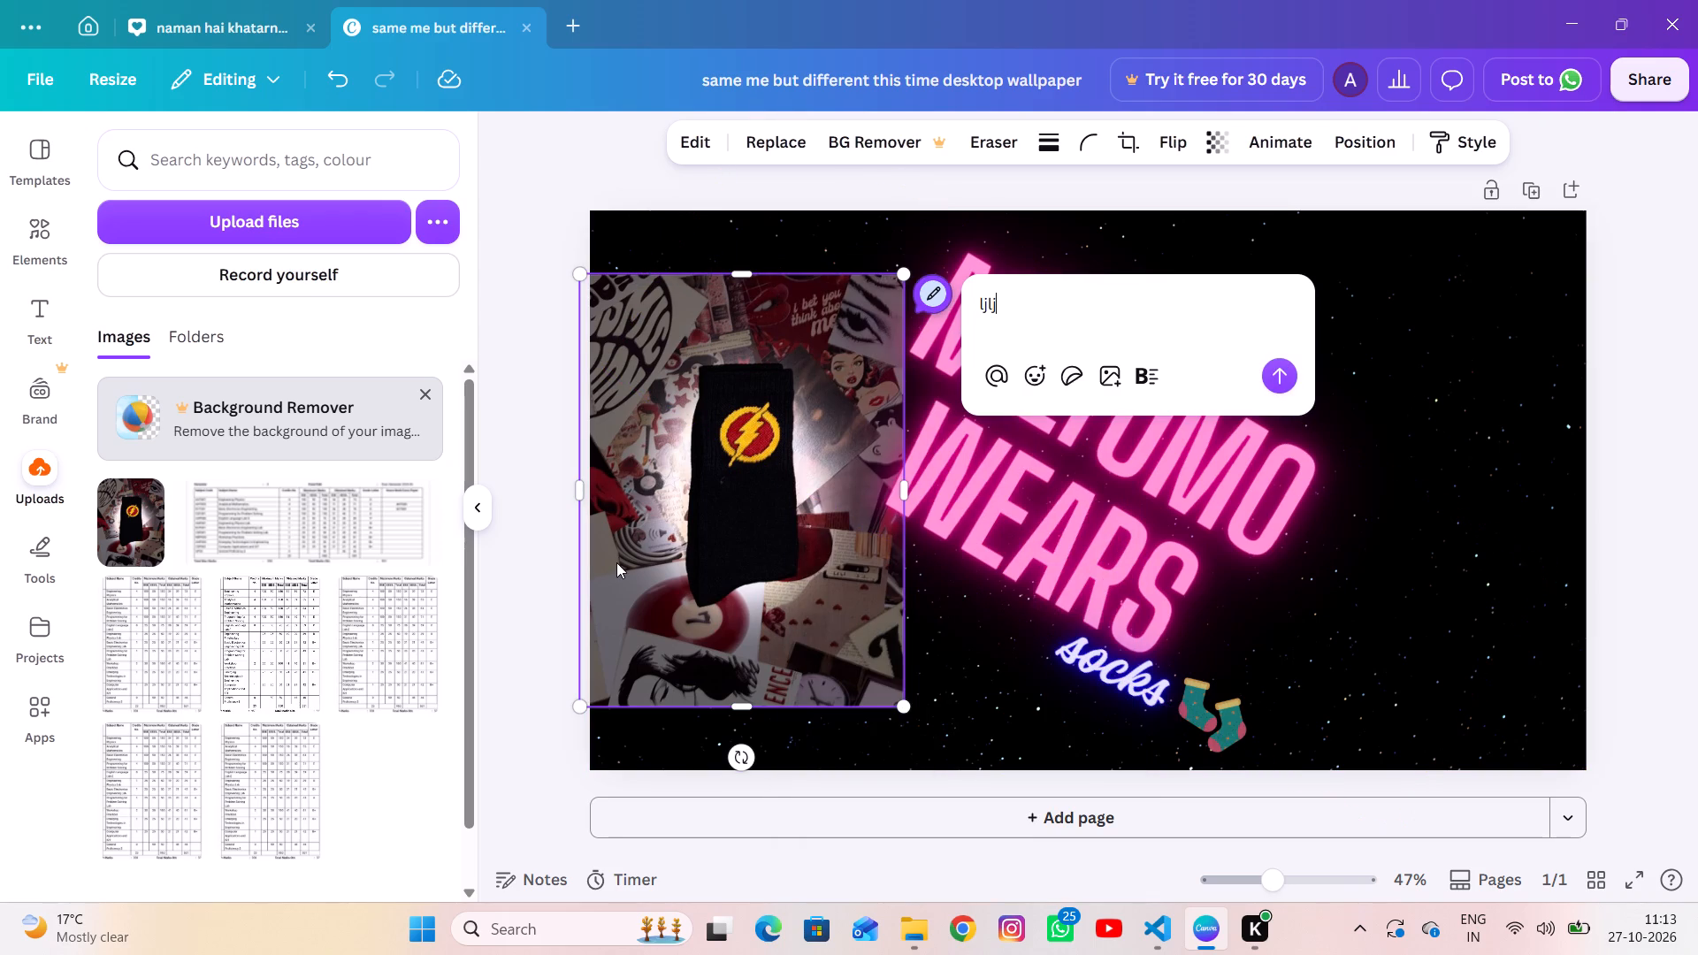
pyautogui.press('Return')
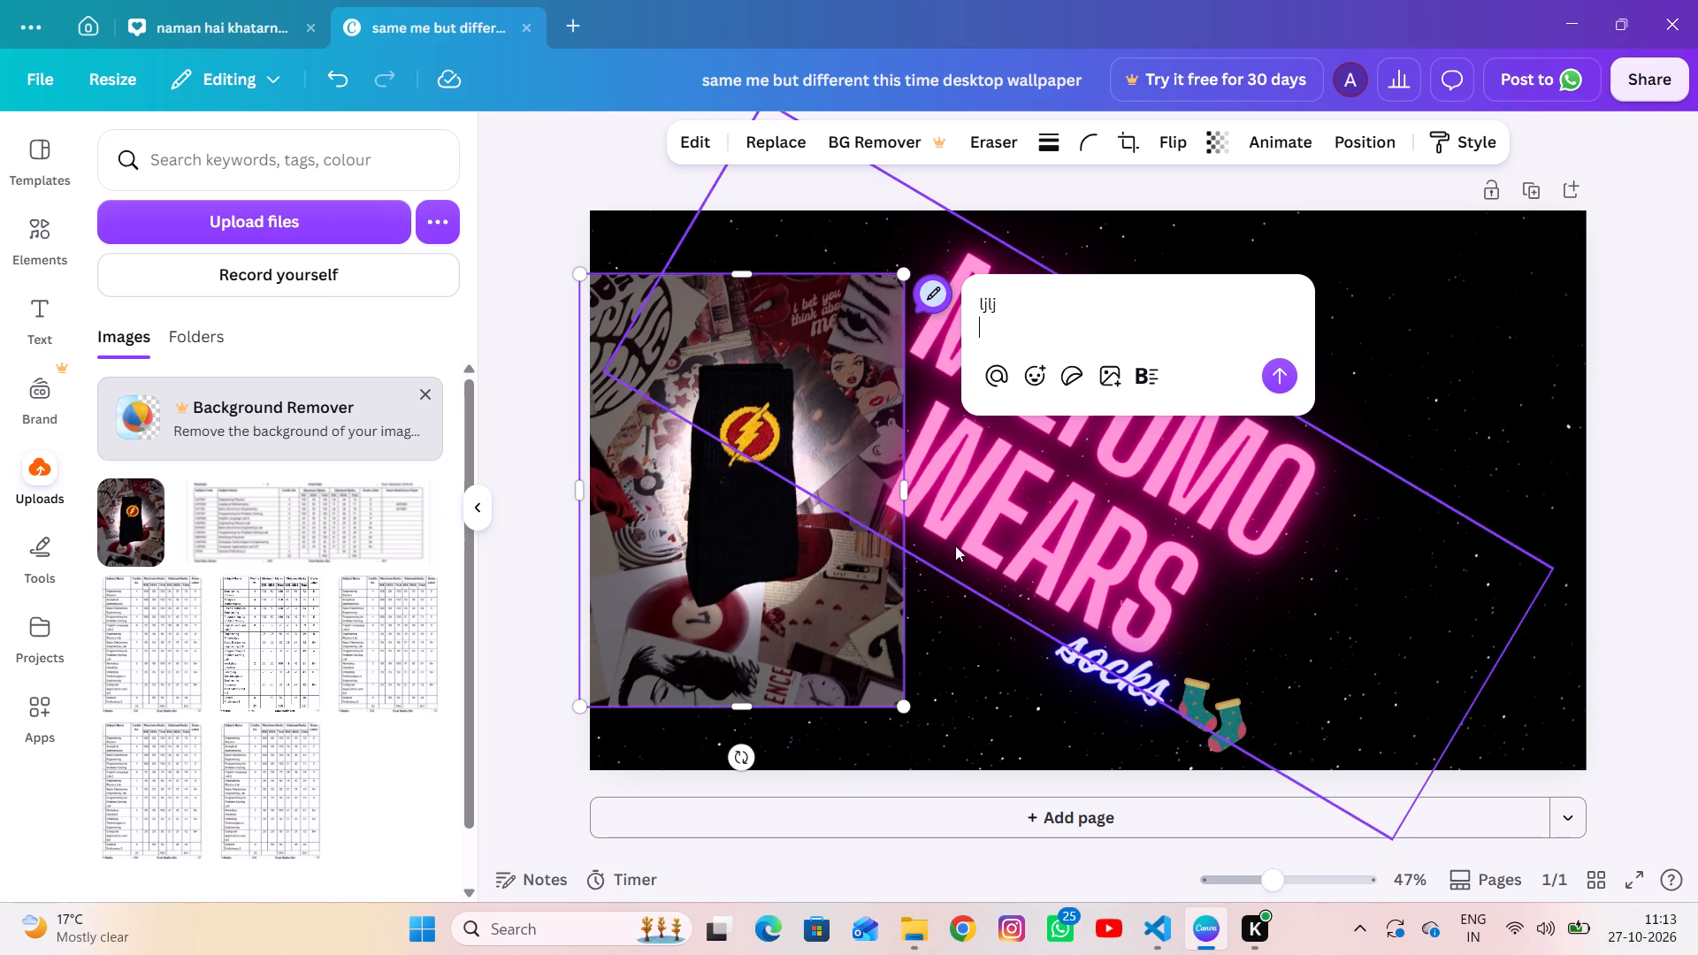
pyautogui.click(1292, 369)
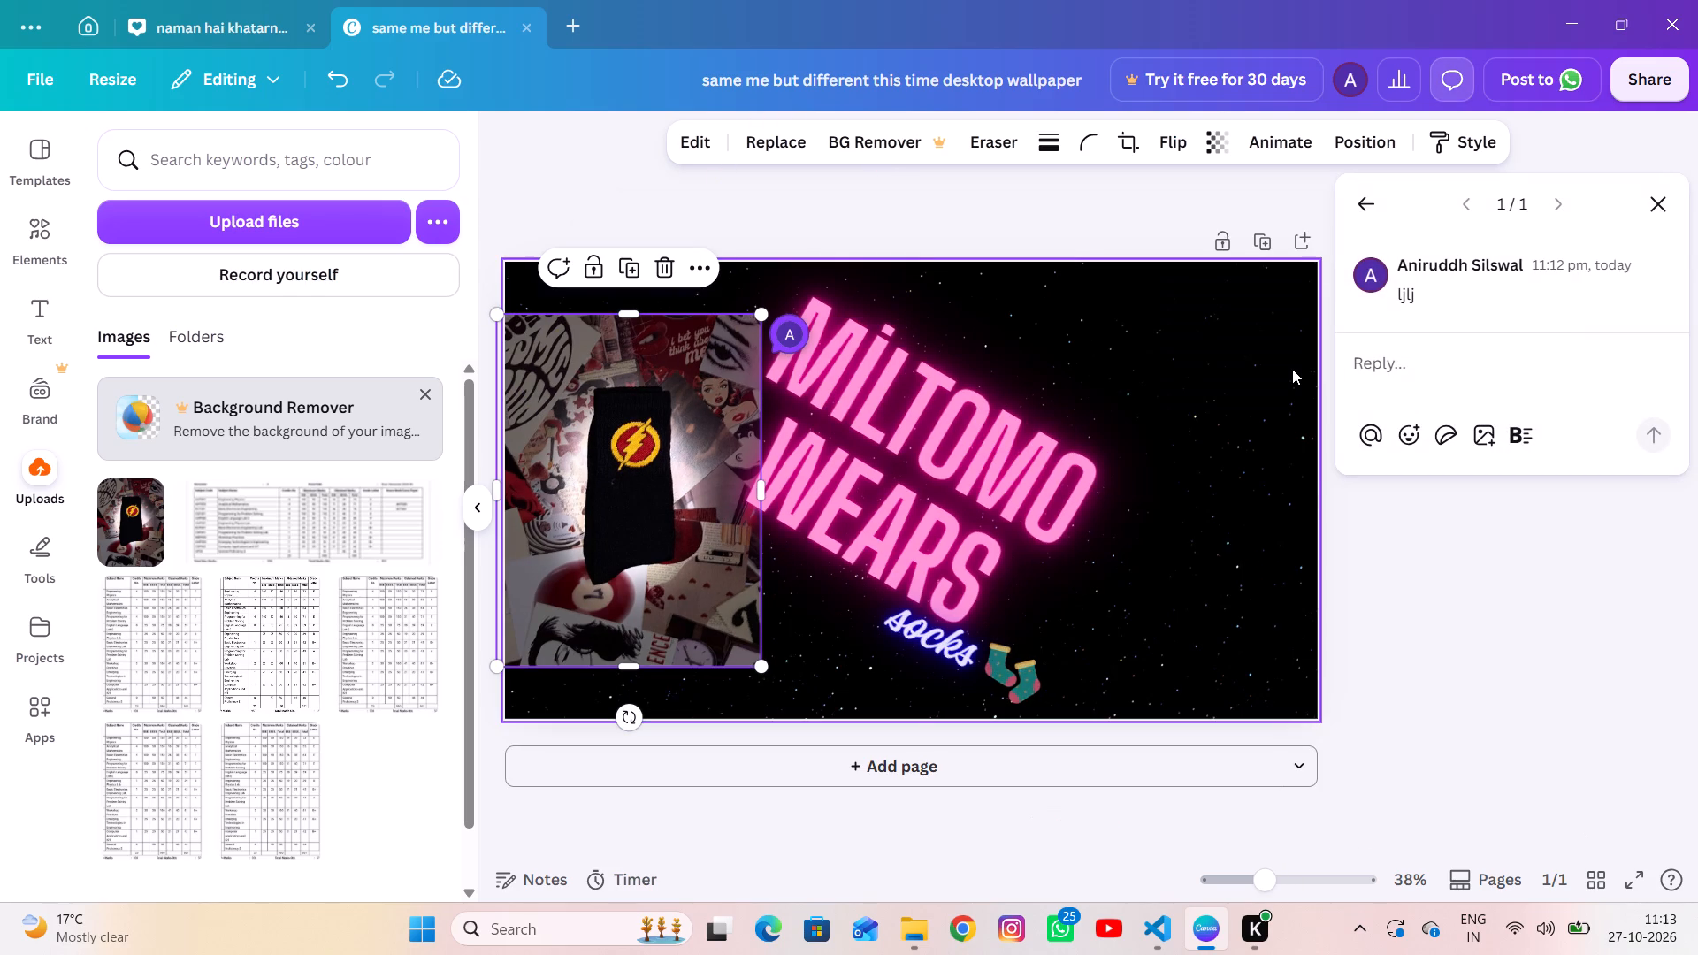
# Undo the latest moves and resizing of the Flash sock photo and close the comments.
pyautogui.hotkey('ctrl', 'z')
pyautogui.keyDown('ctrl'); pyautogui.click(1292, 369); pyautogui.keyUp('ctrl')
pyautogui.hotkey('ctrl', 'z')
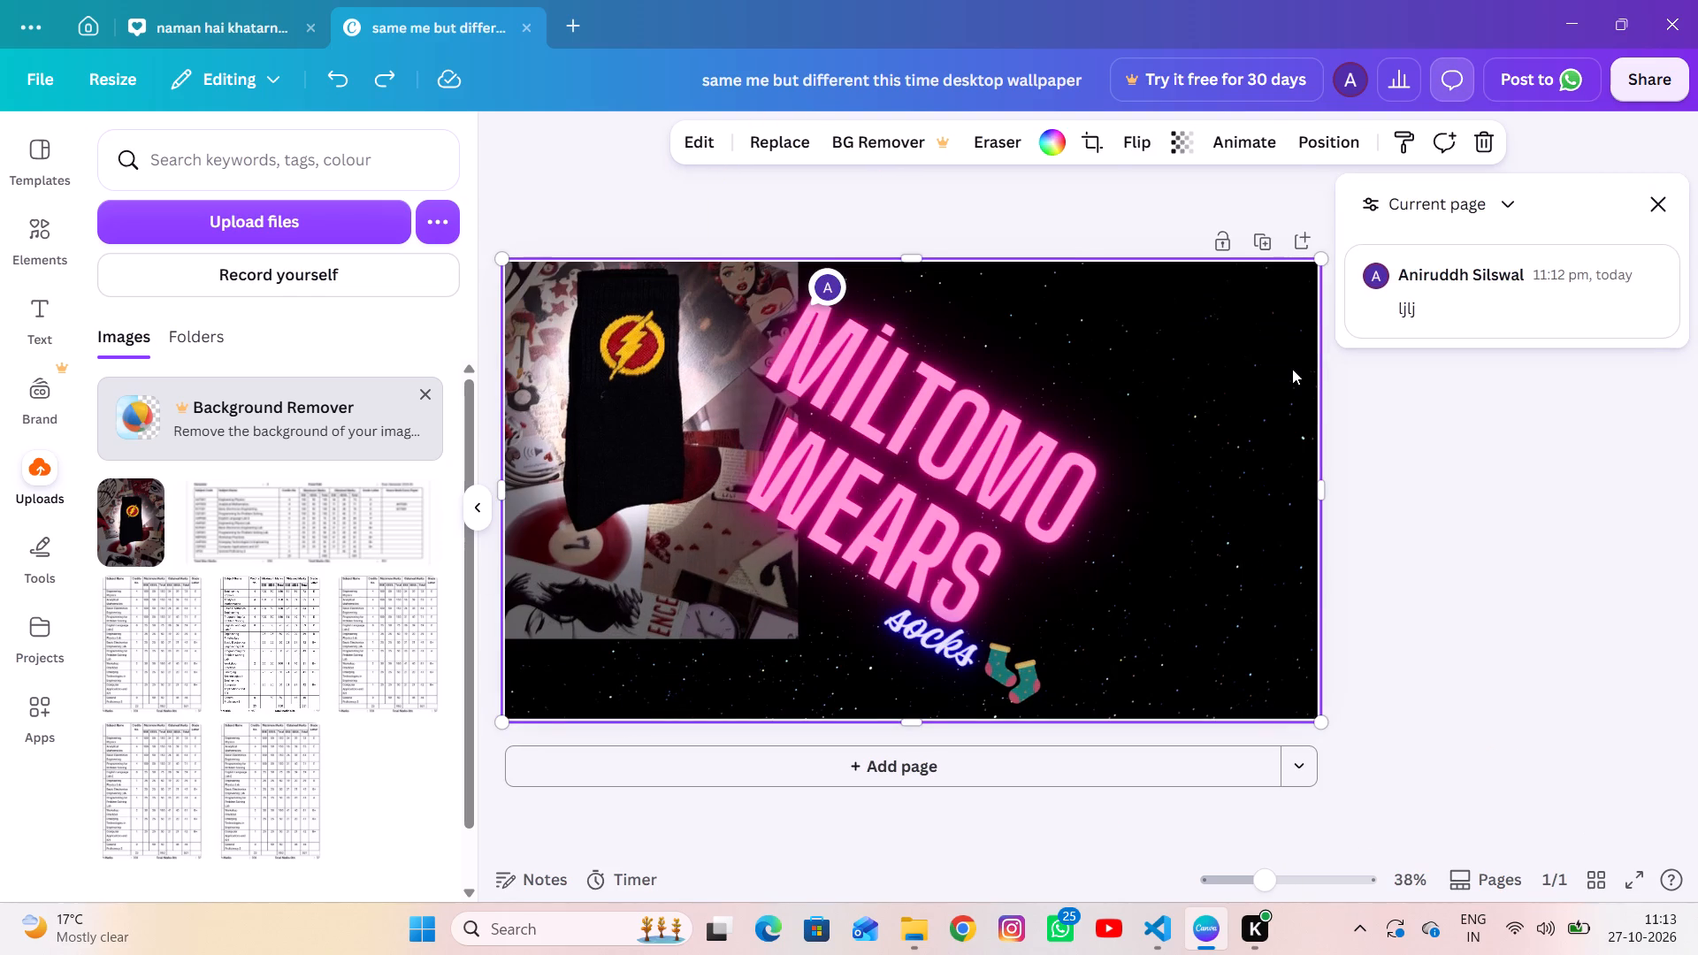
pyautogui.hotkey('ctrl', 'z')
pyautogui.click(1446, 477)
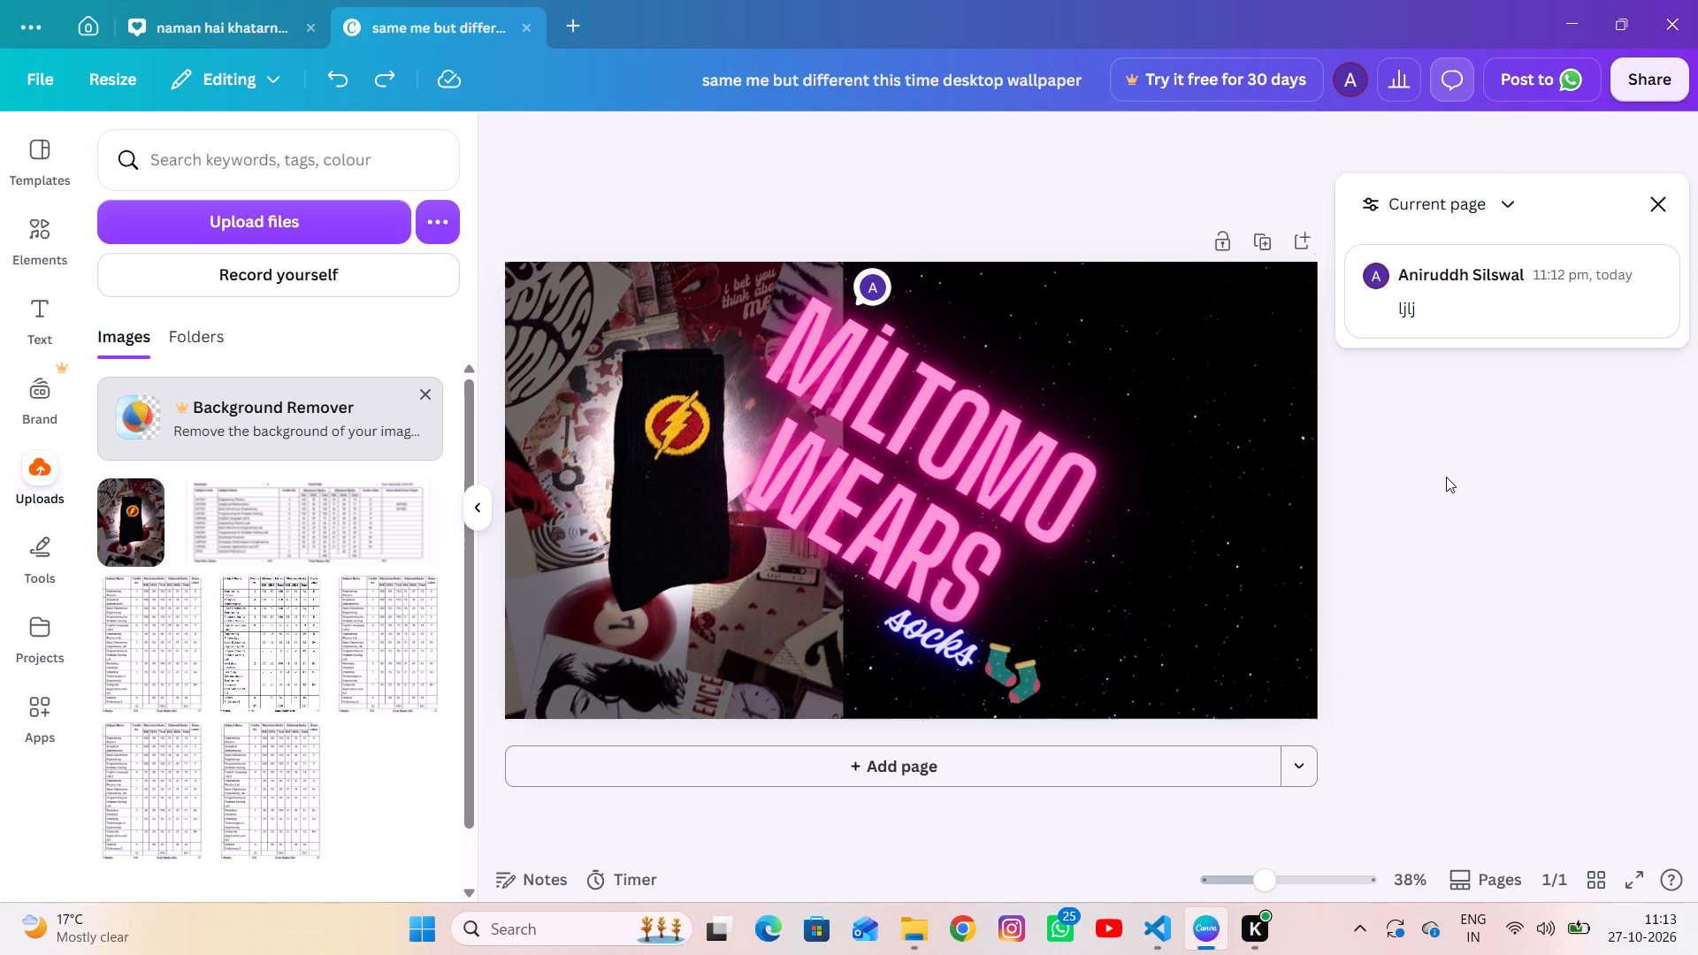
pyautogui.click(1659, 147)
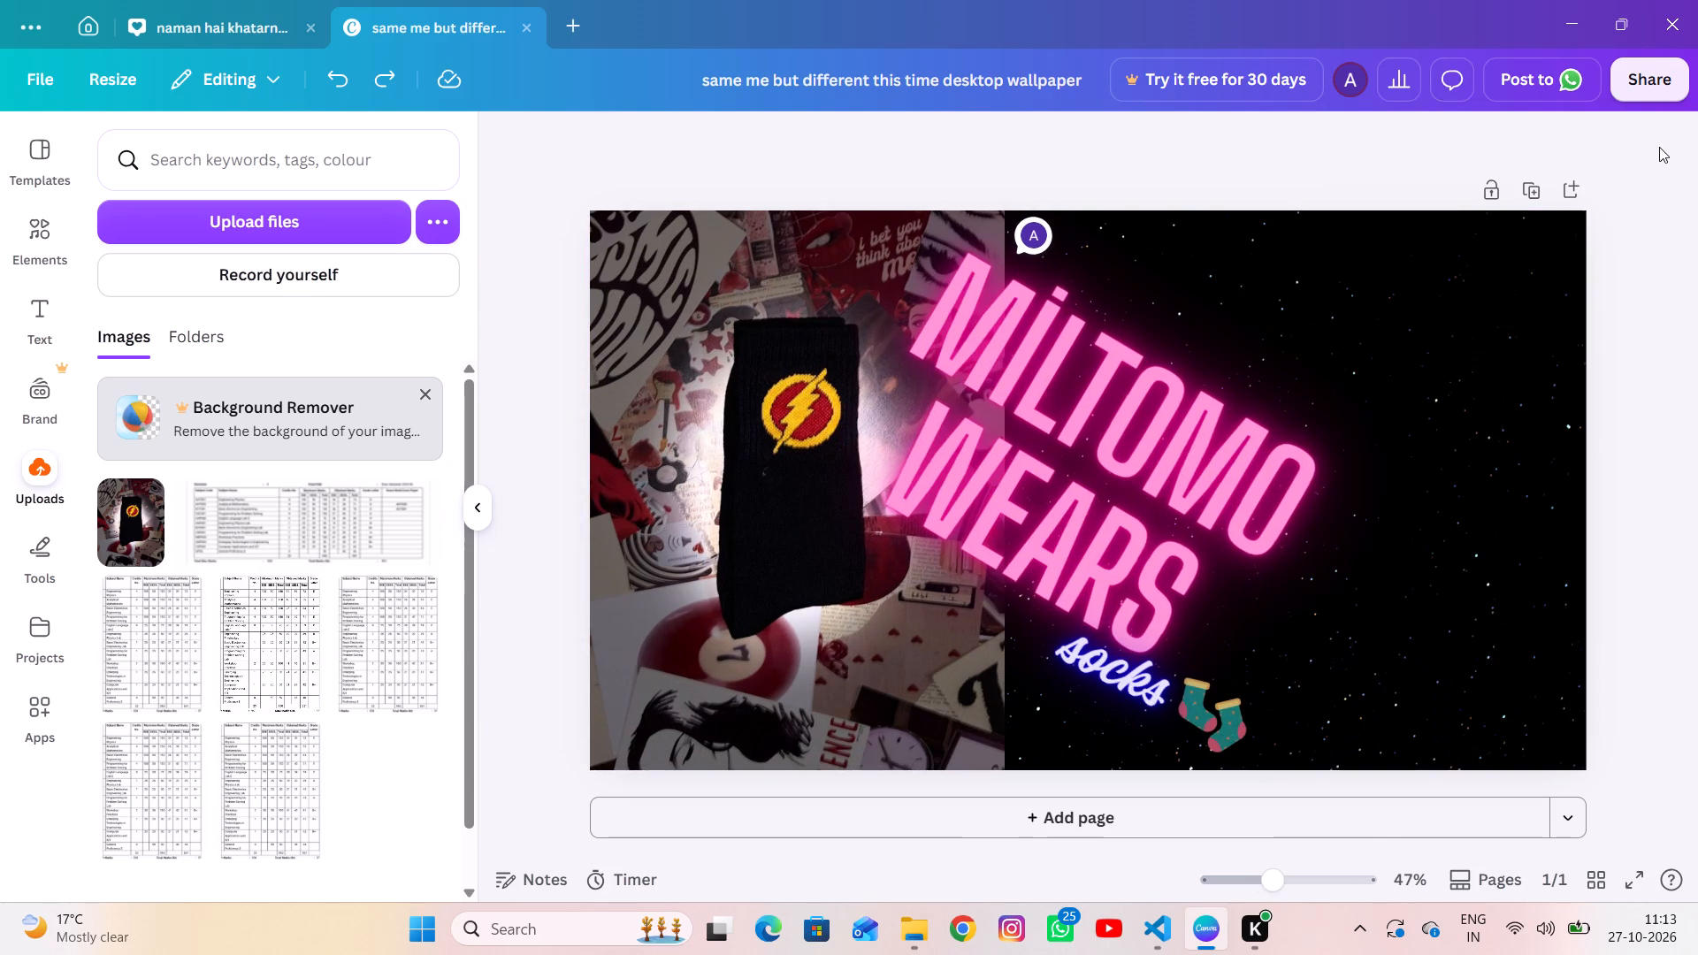
# Shift the Flash sock photo up and left, partly beyond the page's edges, and shrink it slightly.
pyautogui.moveTo(822, 543); pyautogui.dragTo(771, 475)
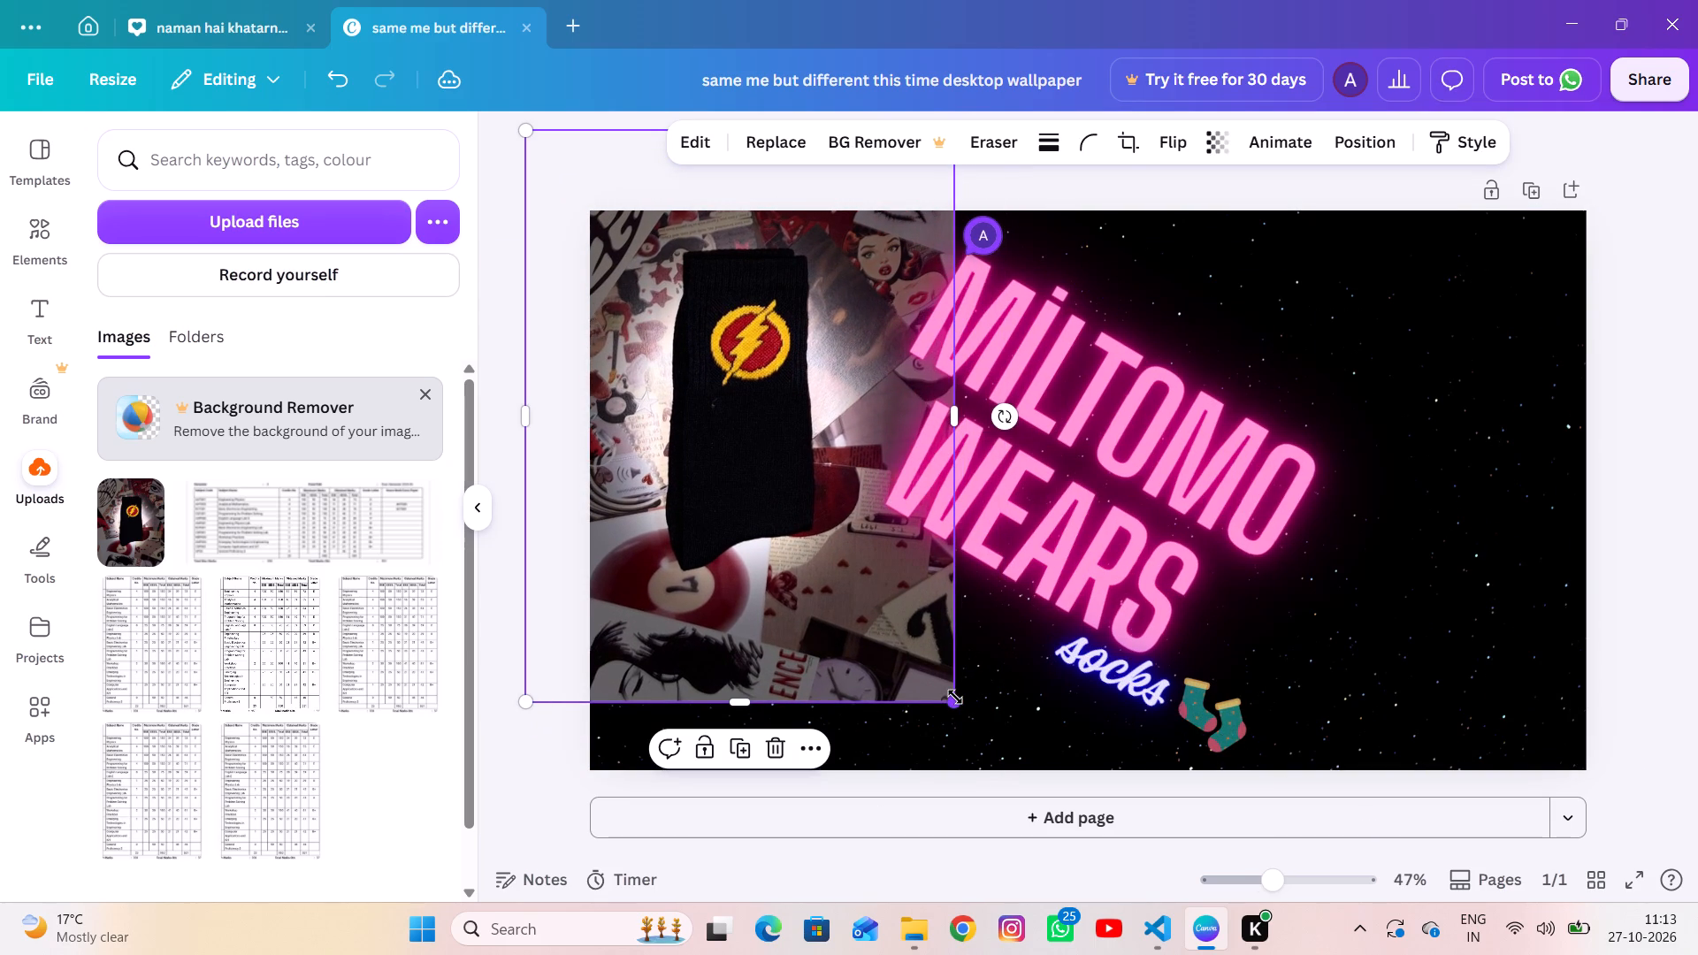
pyautogui.moveTo(955, 697); pyautogui.dragTo(932, 684)
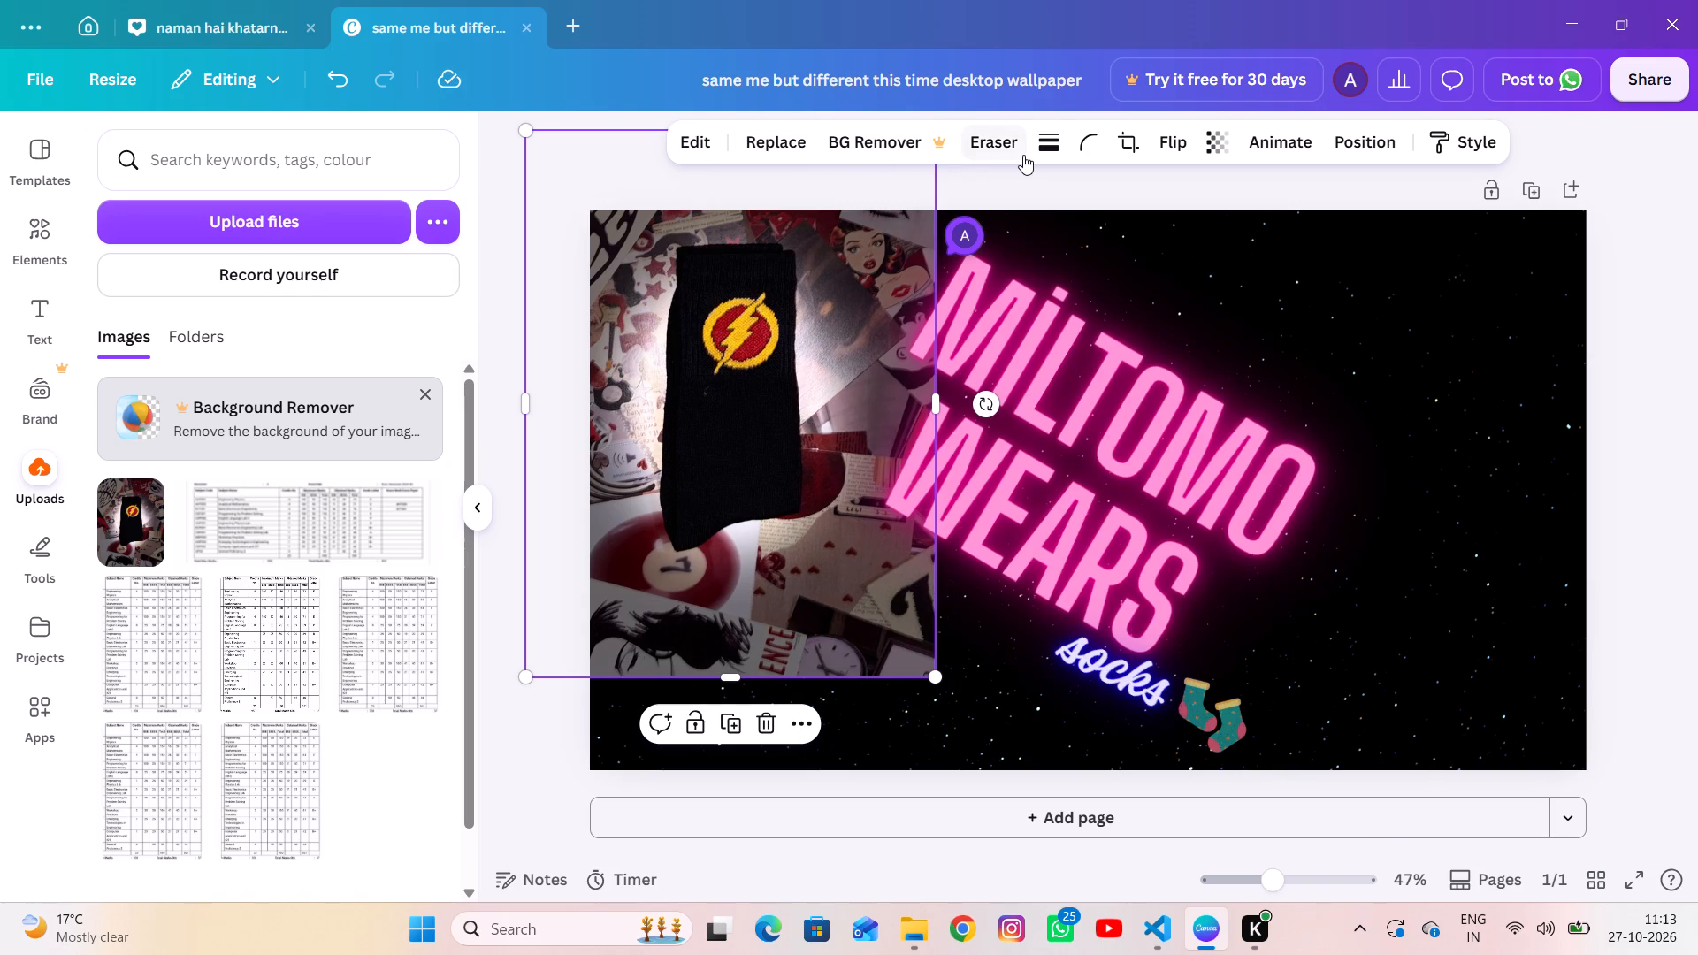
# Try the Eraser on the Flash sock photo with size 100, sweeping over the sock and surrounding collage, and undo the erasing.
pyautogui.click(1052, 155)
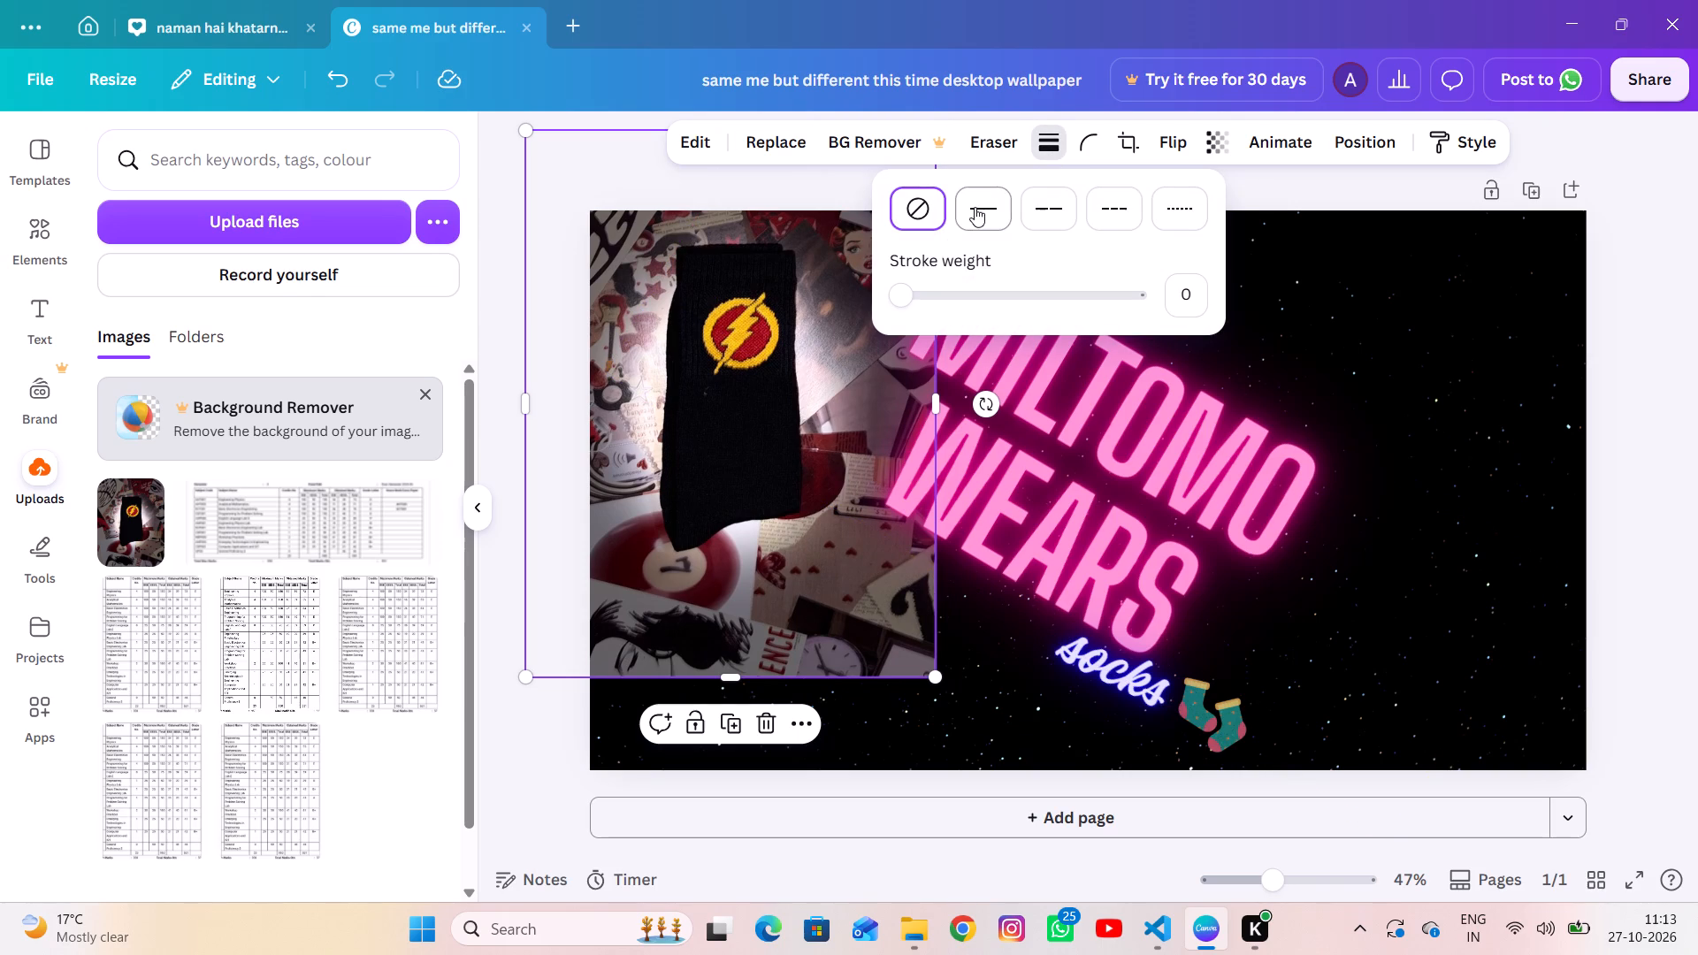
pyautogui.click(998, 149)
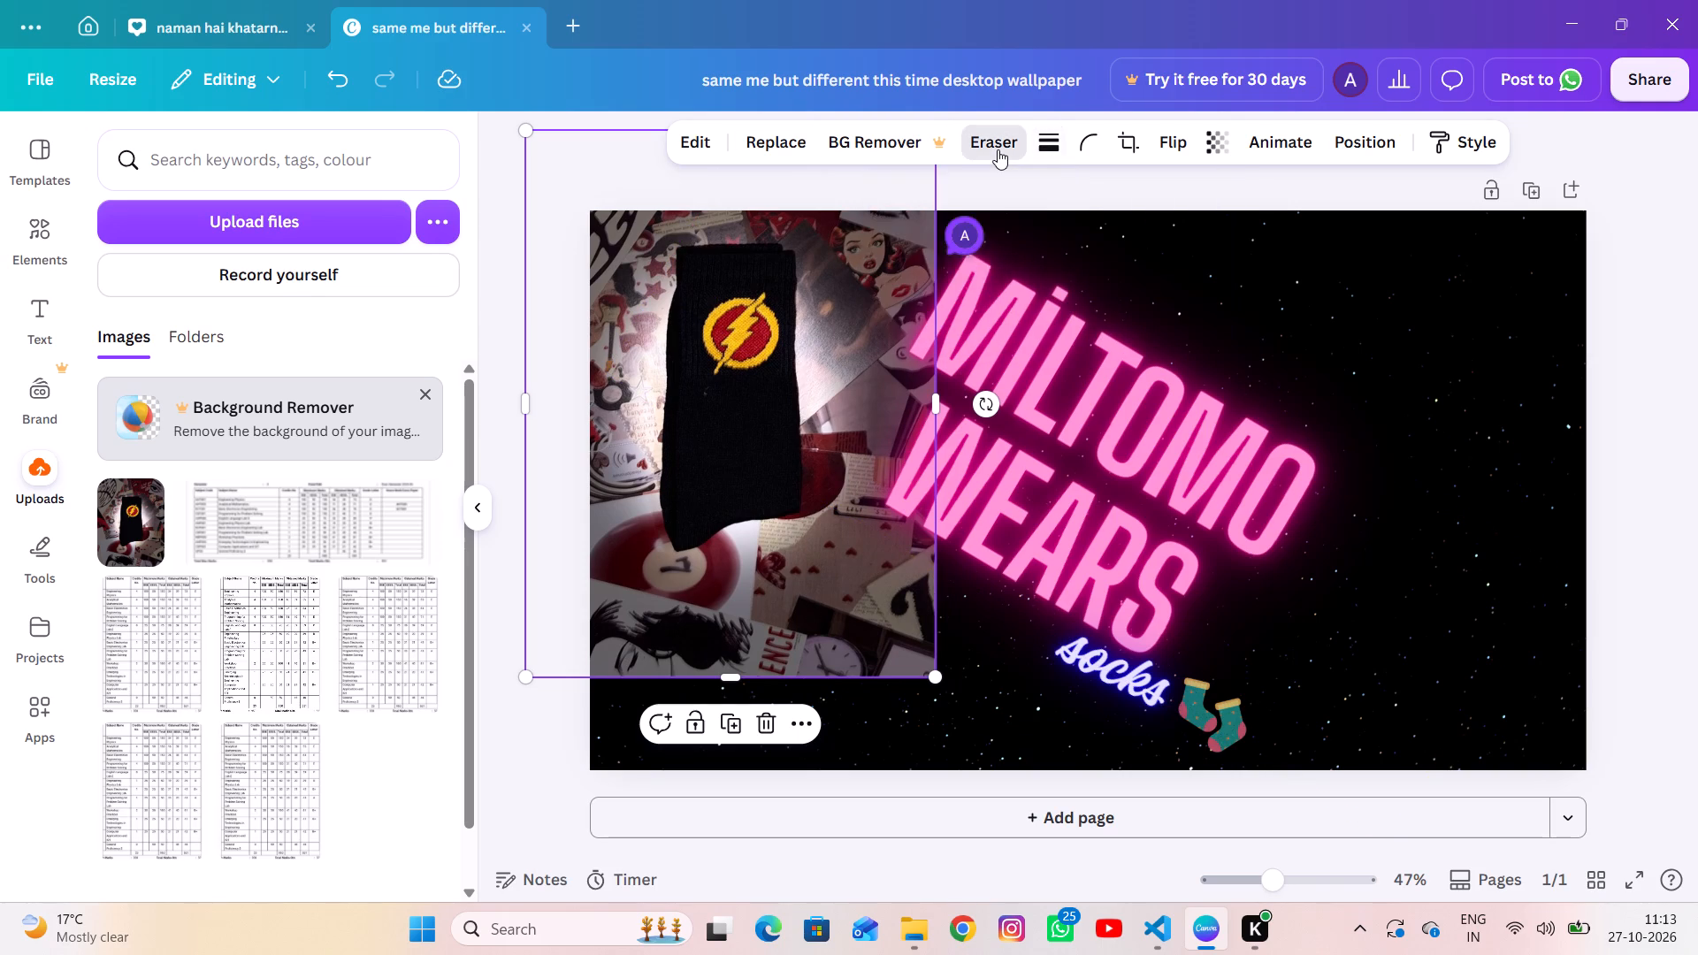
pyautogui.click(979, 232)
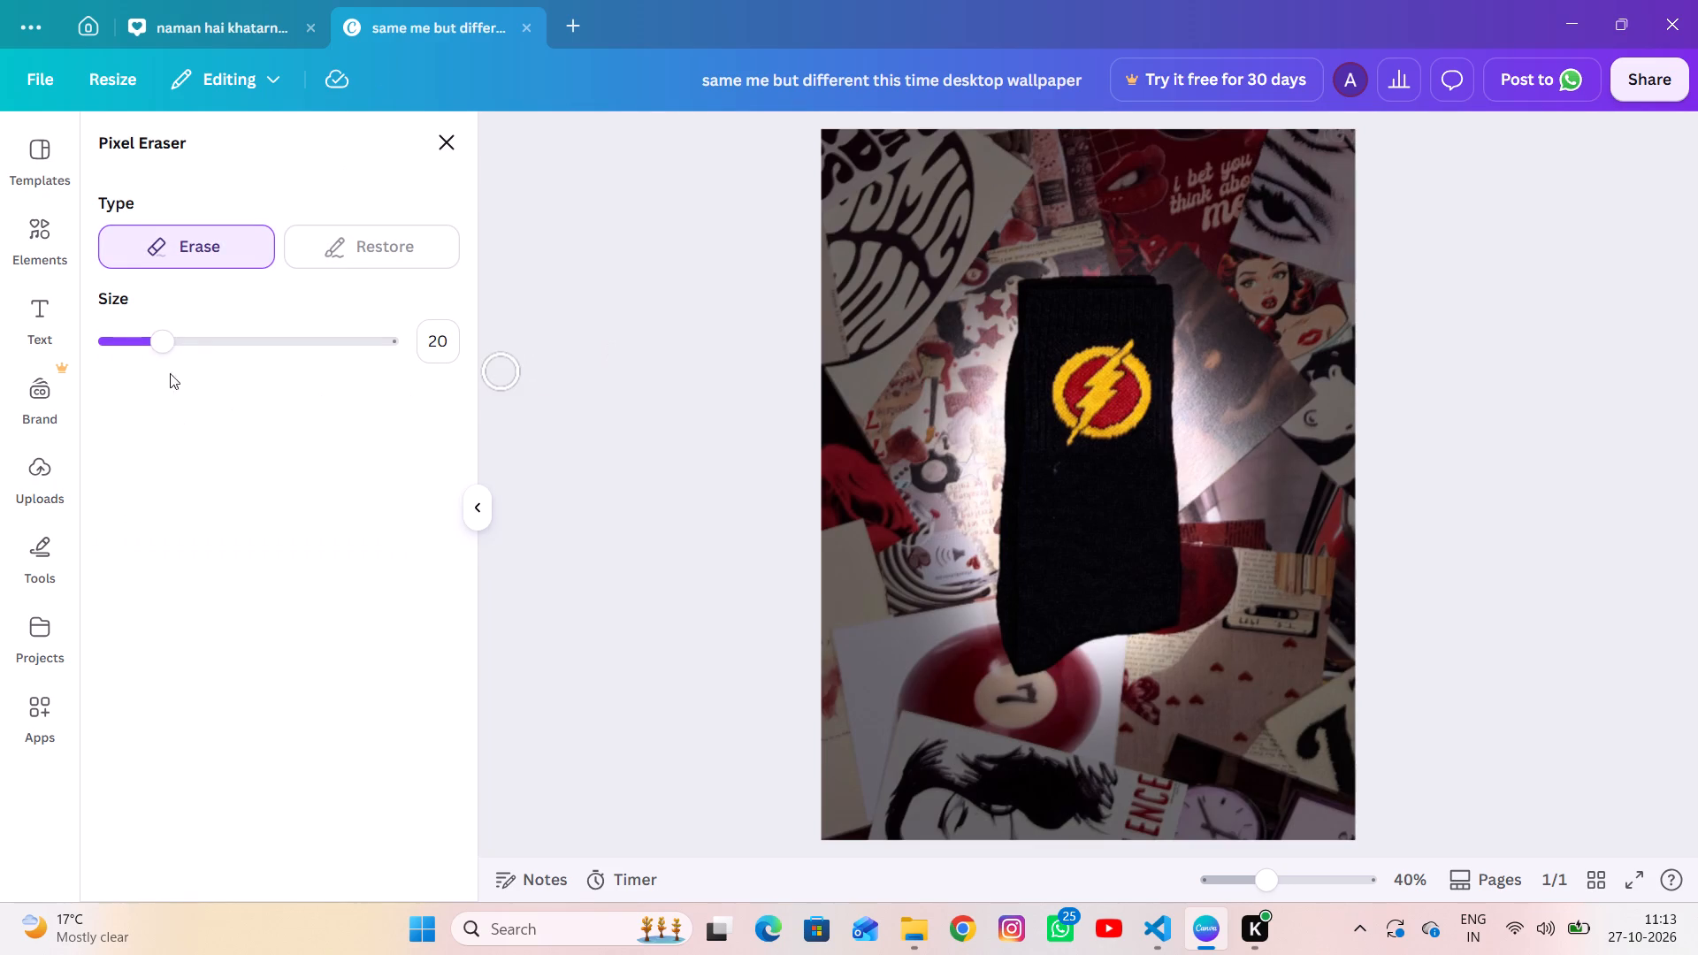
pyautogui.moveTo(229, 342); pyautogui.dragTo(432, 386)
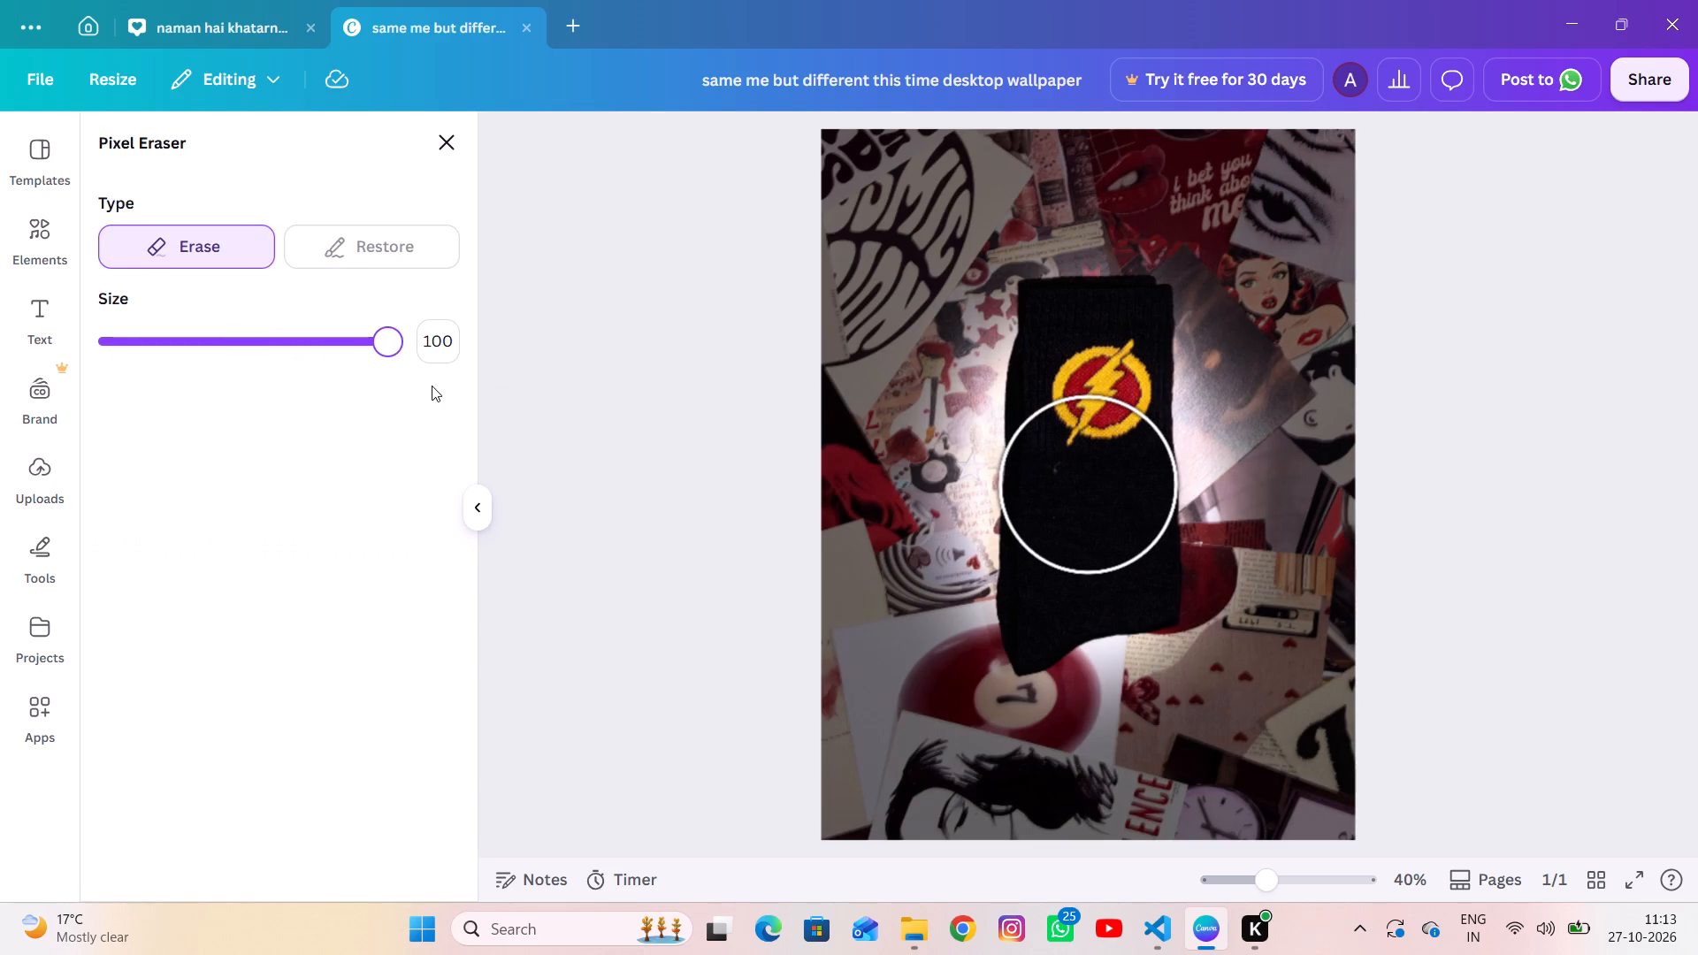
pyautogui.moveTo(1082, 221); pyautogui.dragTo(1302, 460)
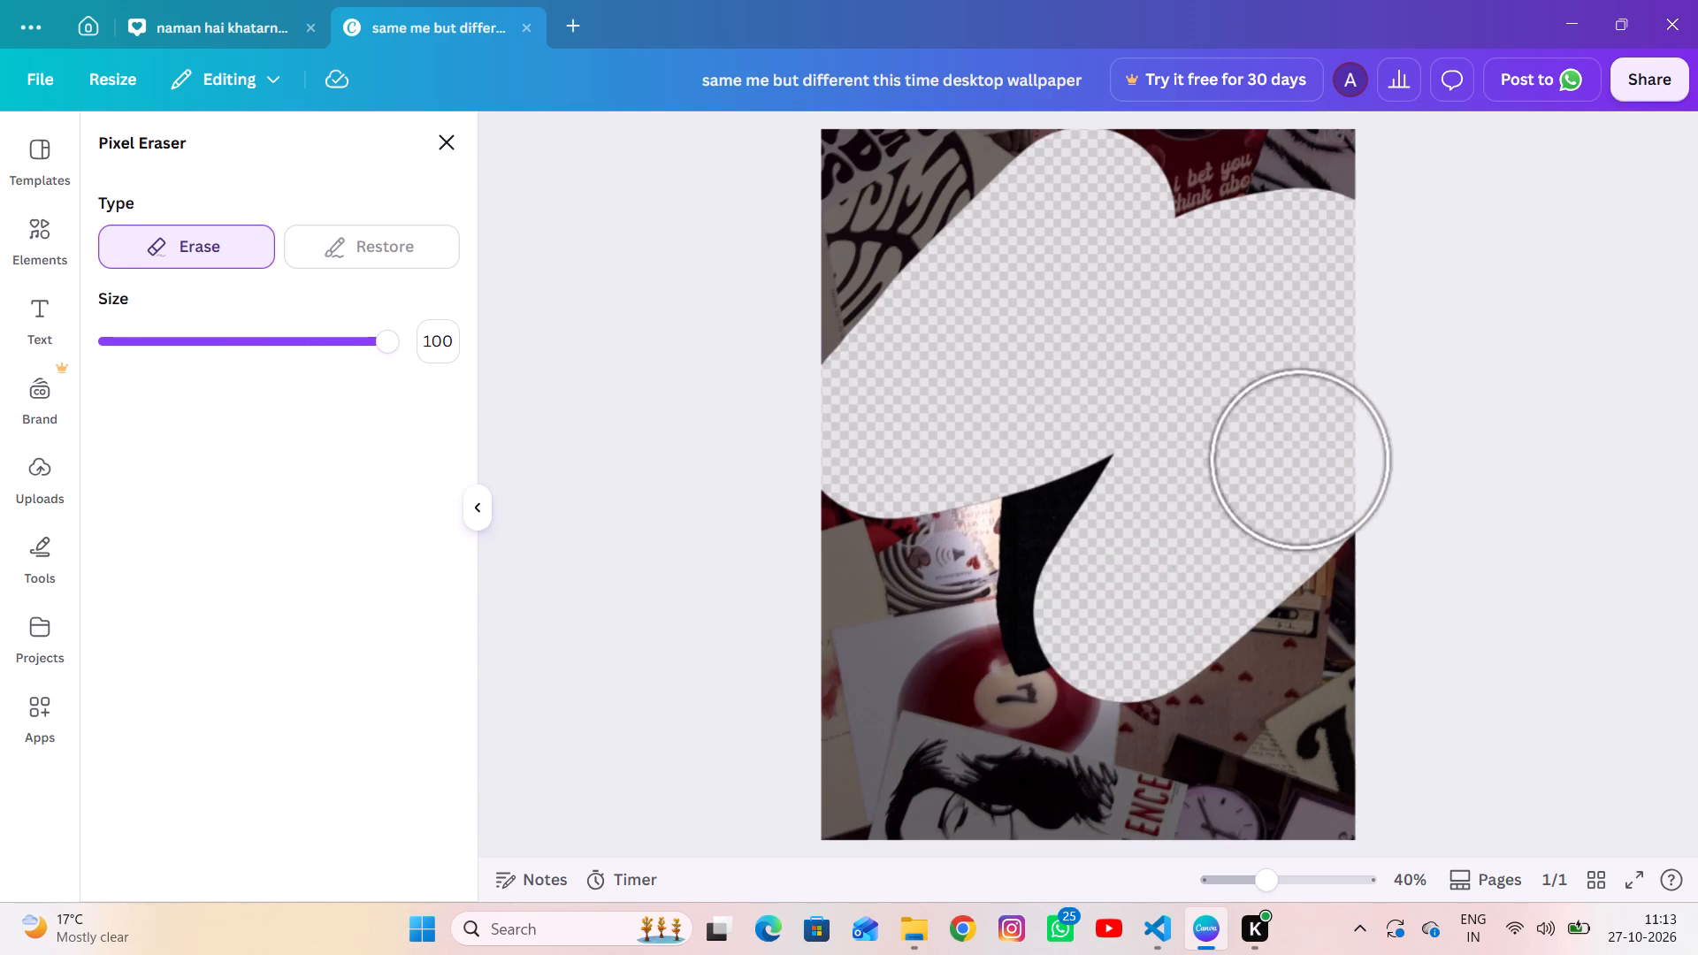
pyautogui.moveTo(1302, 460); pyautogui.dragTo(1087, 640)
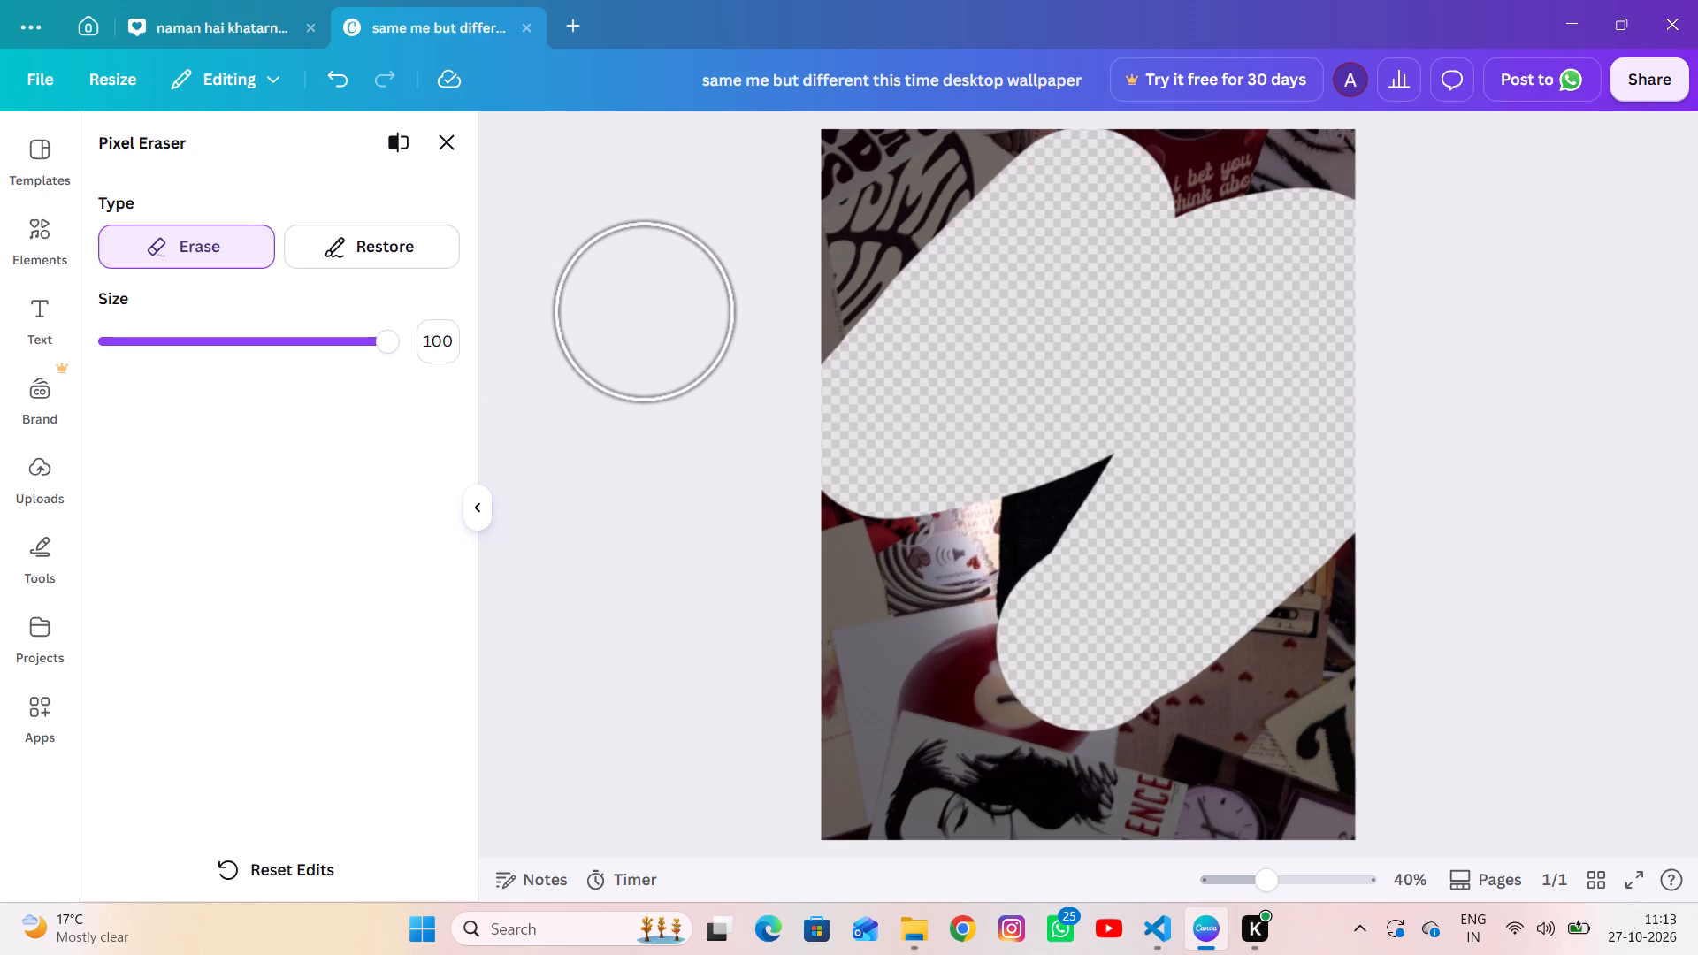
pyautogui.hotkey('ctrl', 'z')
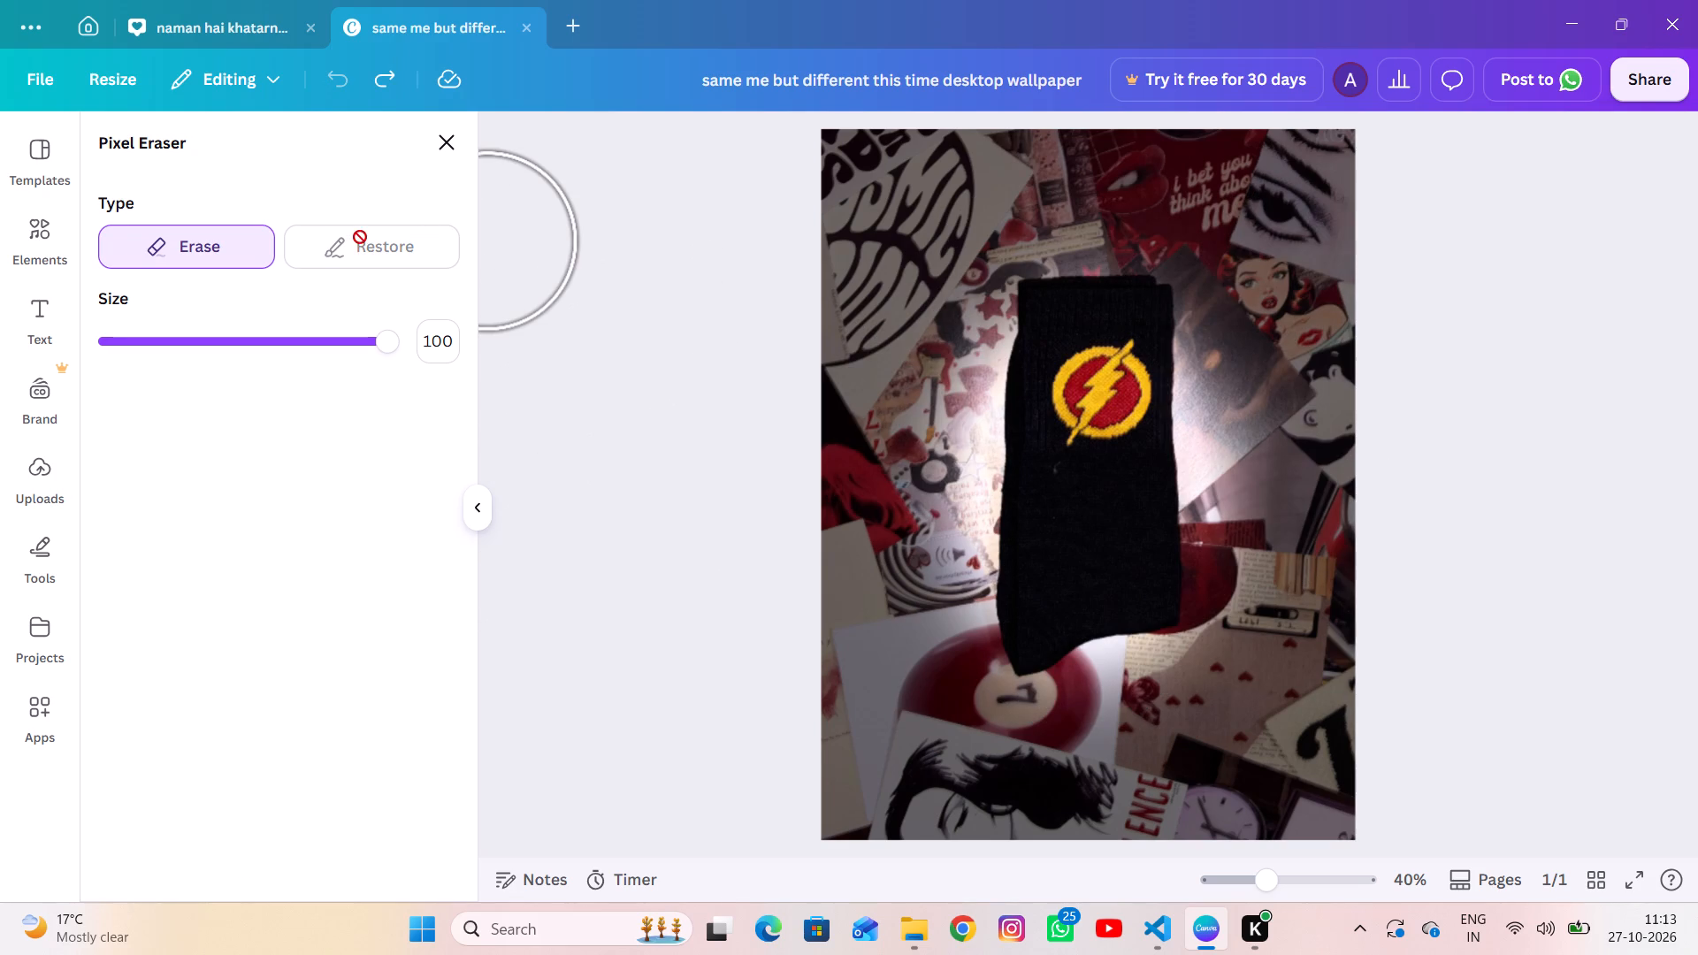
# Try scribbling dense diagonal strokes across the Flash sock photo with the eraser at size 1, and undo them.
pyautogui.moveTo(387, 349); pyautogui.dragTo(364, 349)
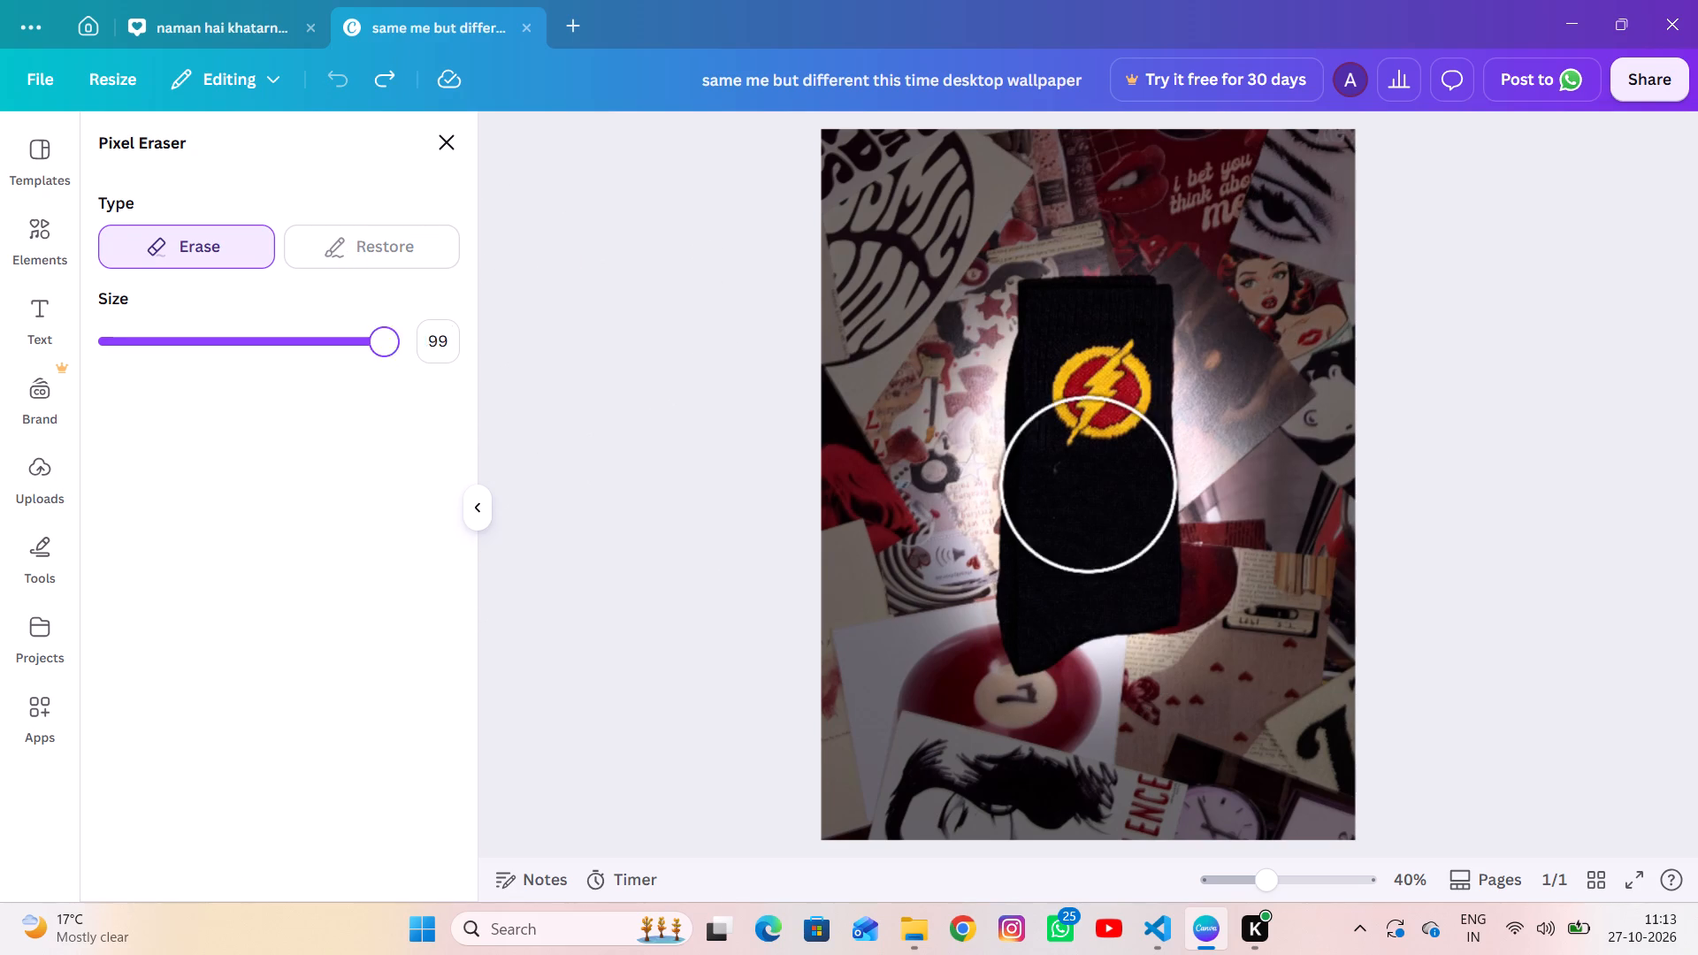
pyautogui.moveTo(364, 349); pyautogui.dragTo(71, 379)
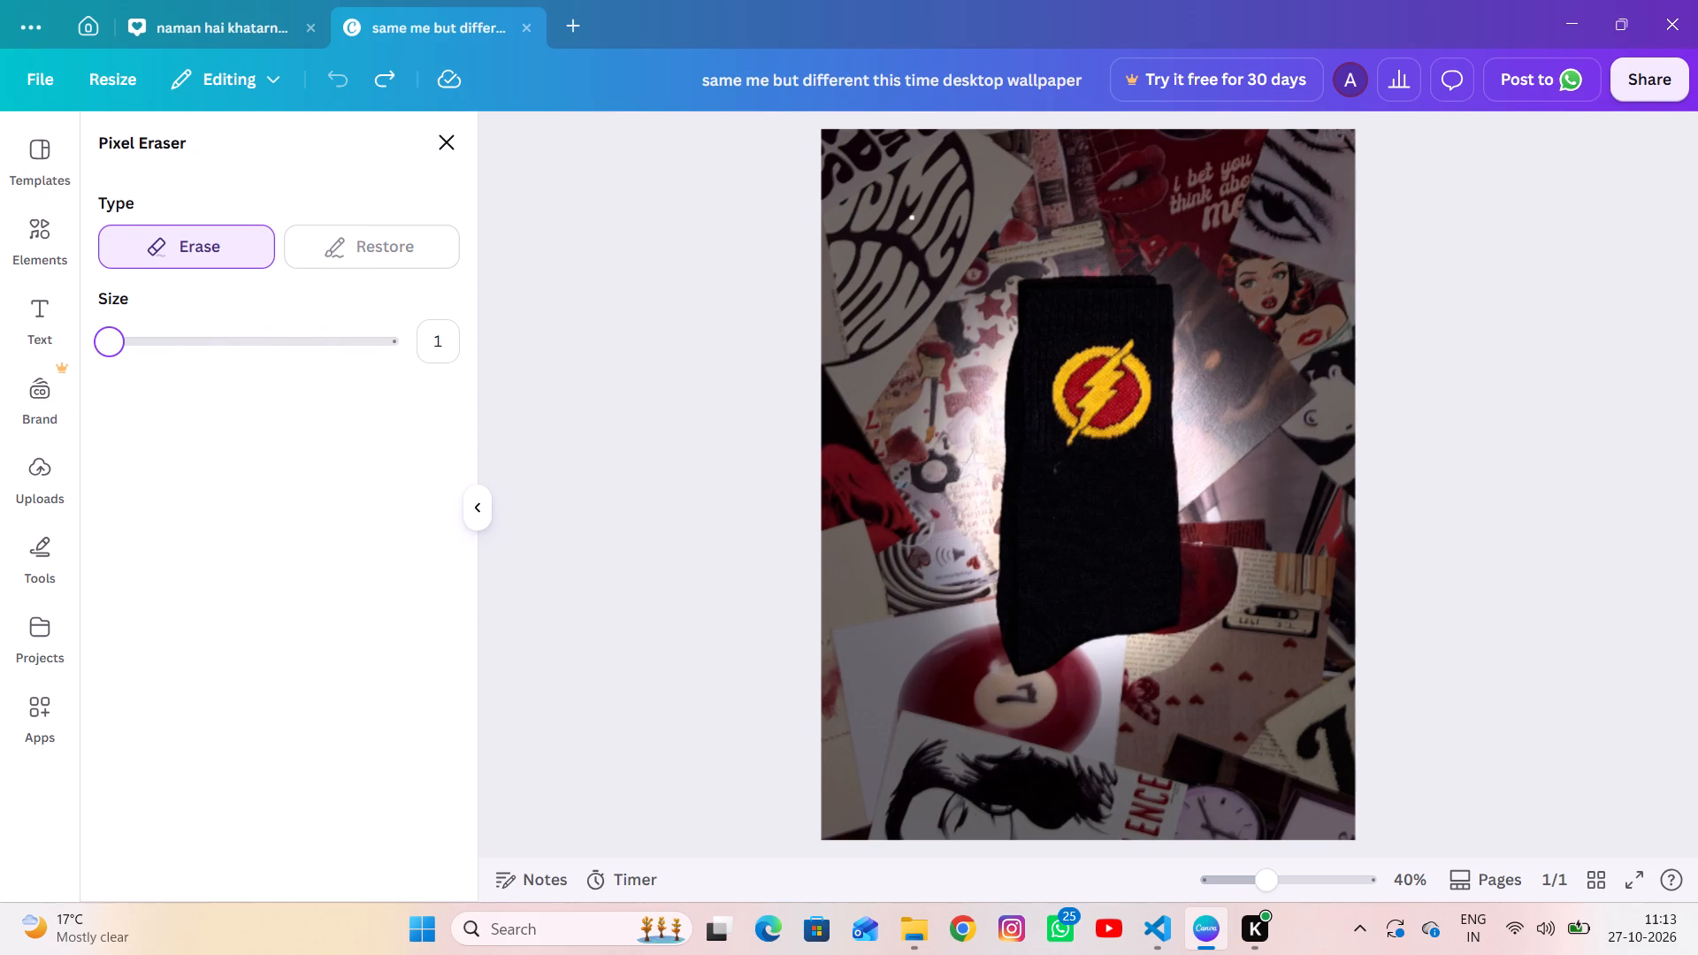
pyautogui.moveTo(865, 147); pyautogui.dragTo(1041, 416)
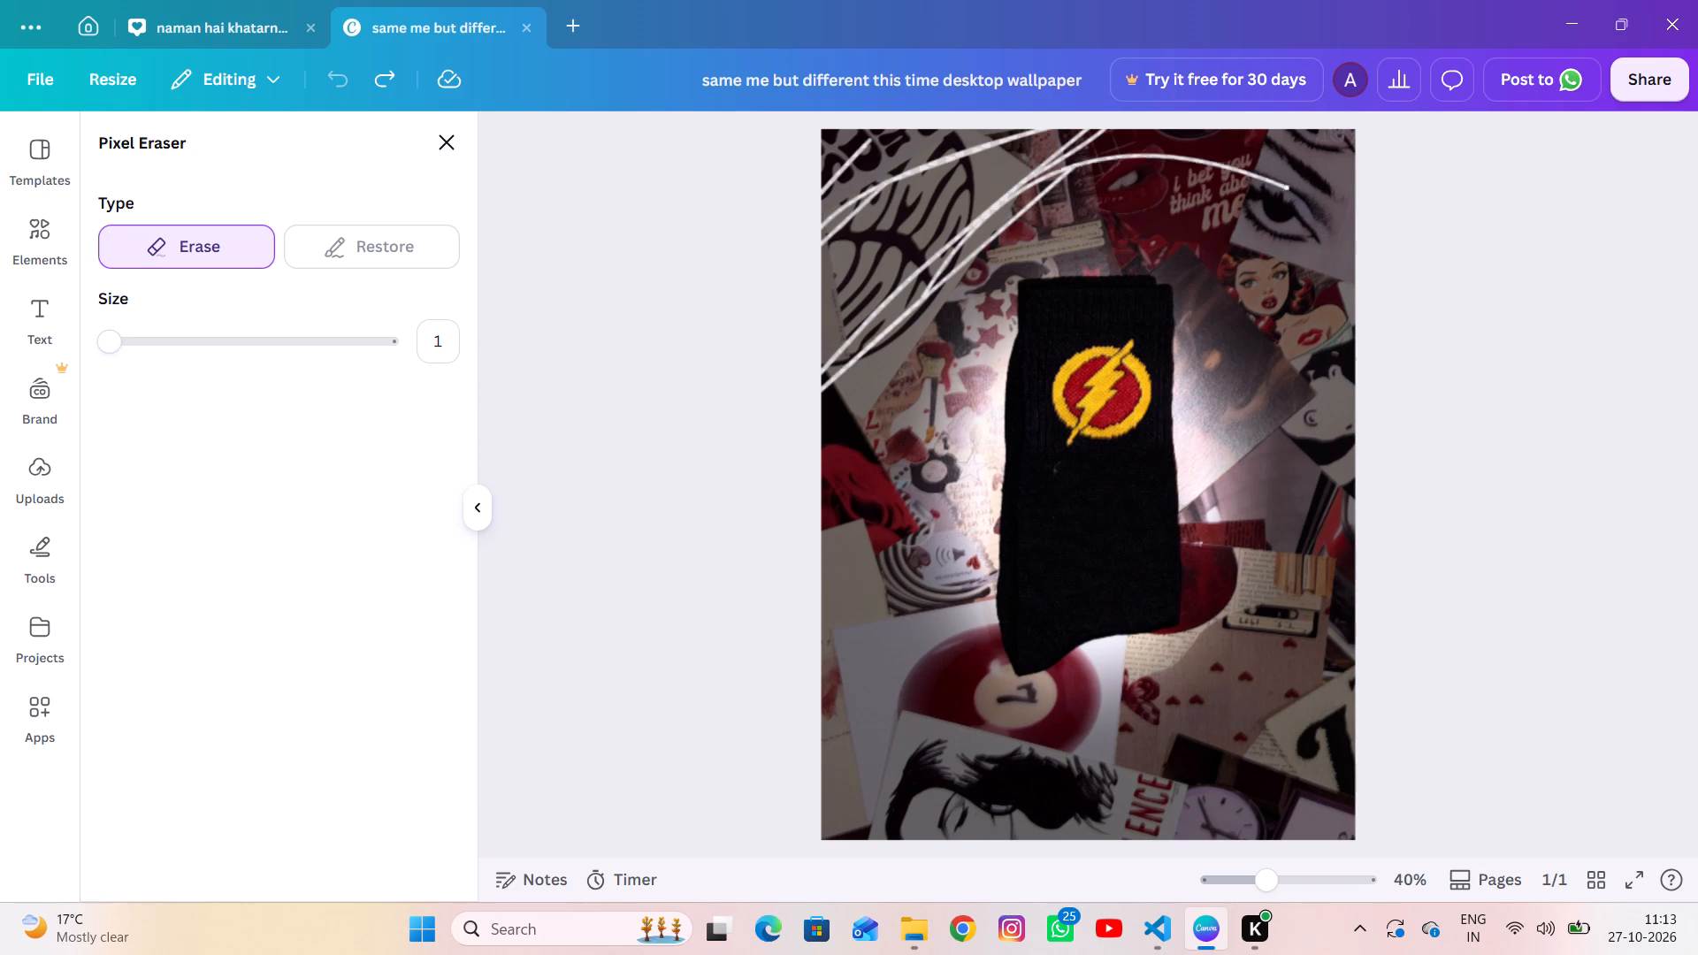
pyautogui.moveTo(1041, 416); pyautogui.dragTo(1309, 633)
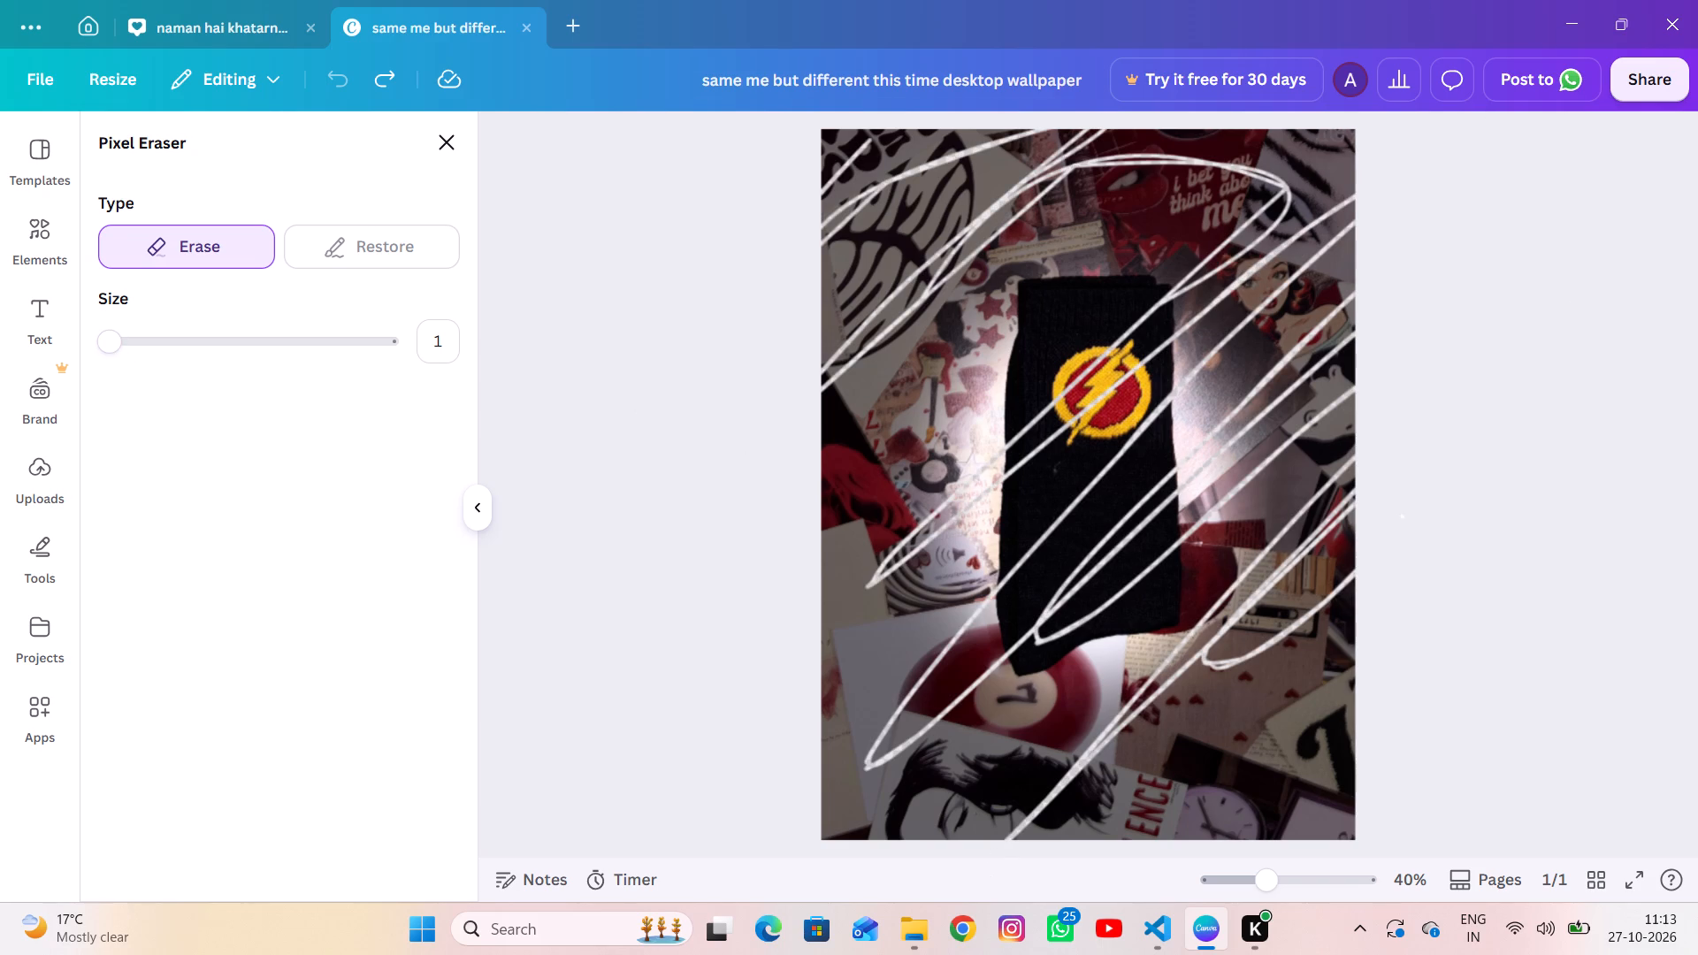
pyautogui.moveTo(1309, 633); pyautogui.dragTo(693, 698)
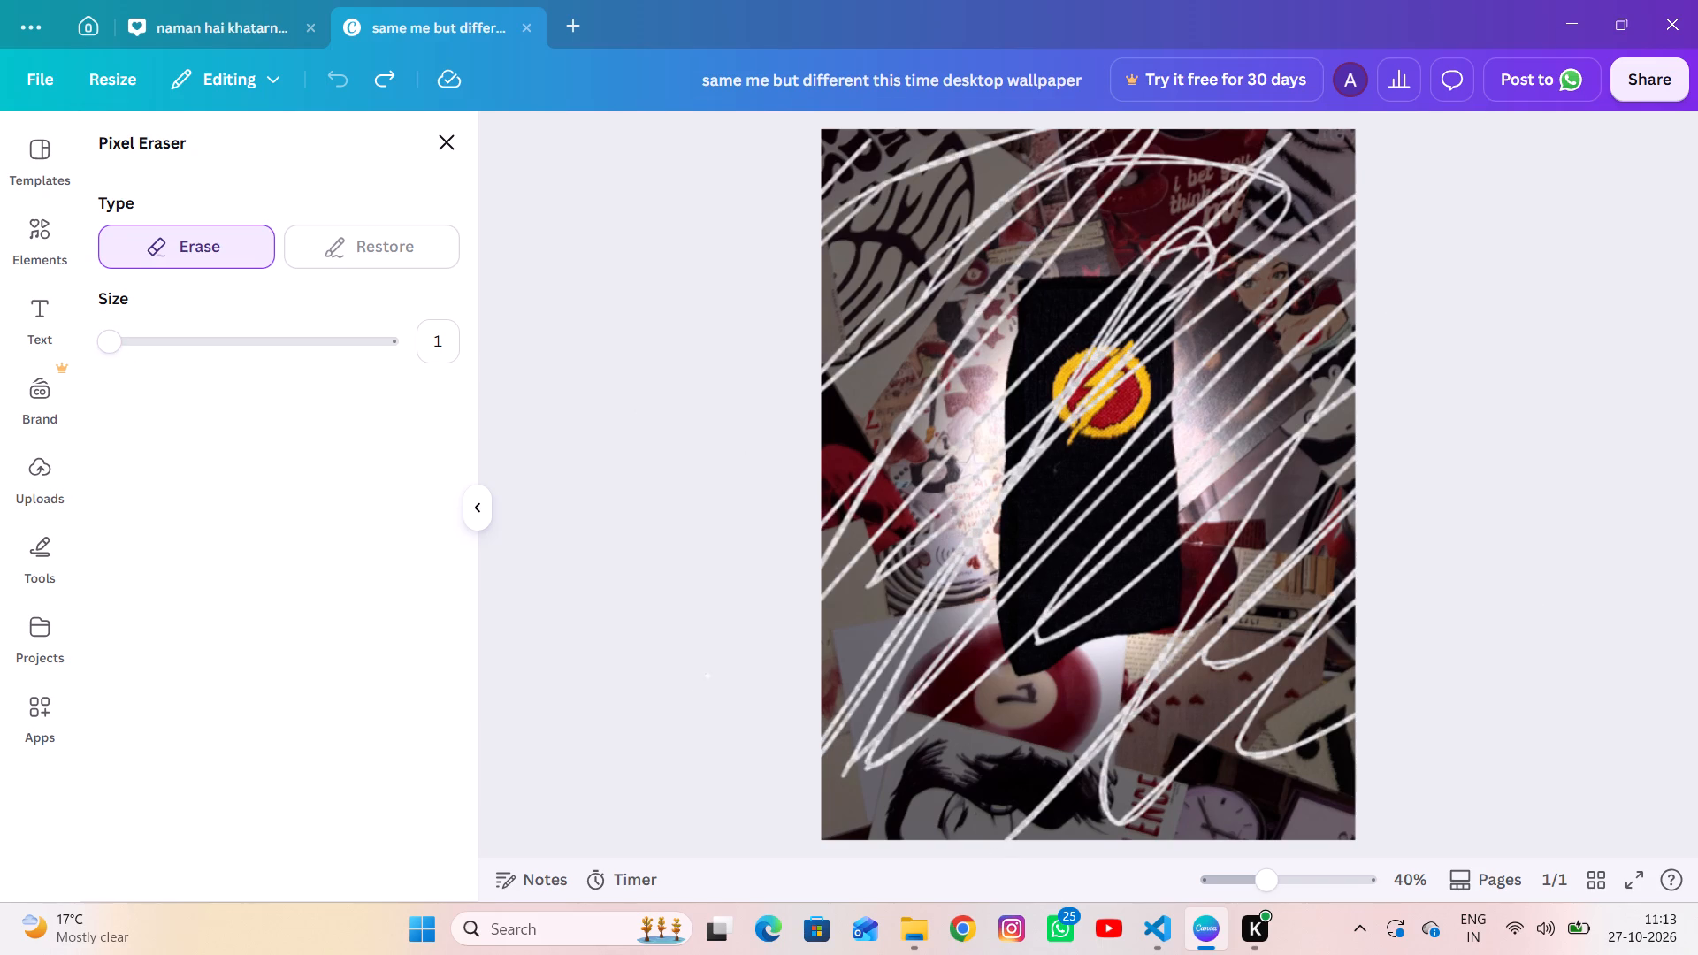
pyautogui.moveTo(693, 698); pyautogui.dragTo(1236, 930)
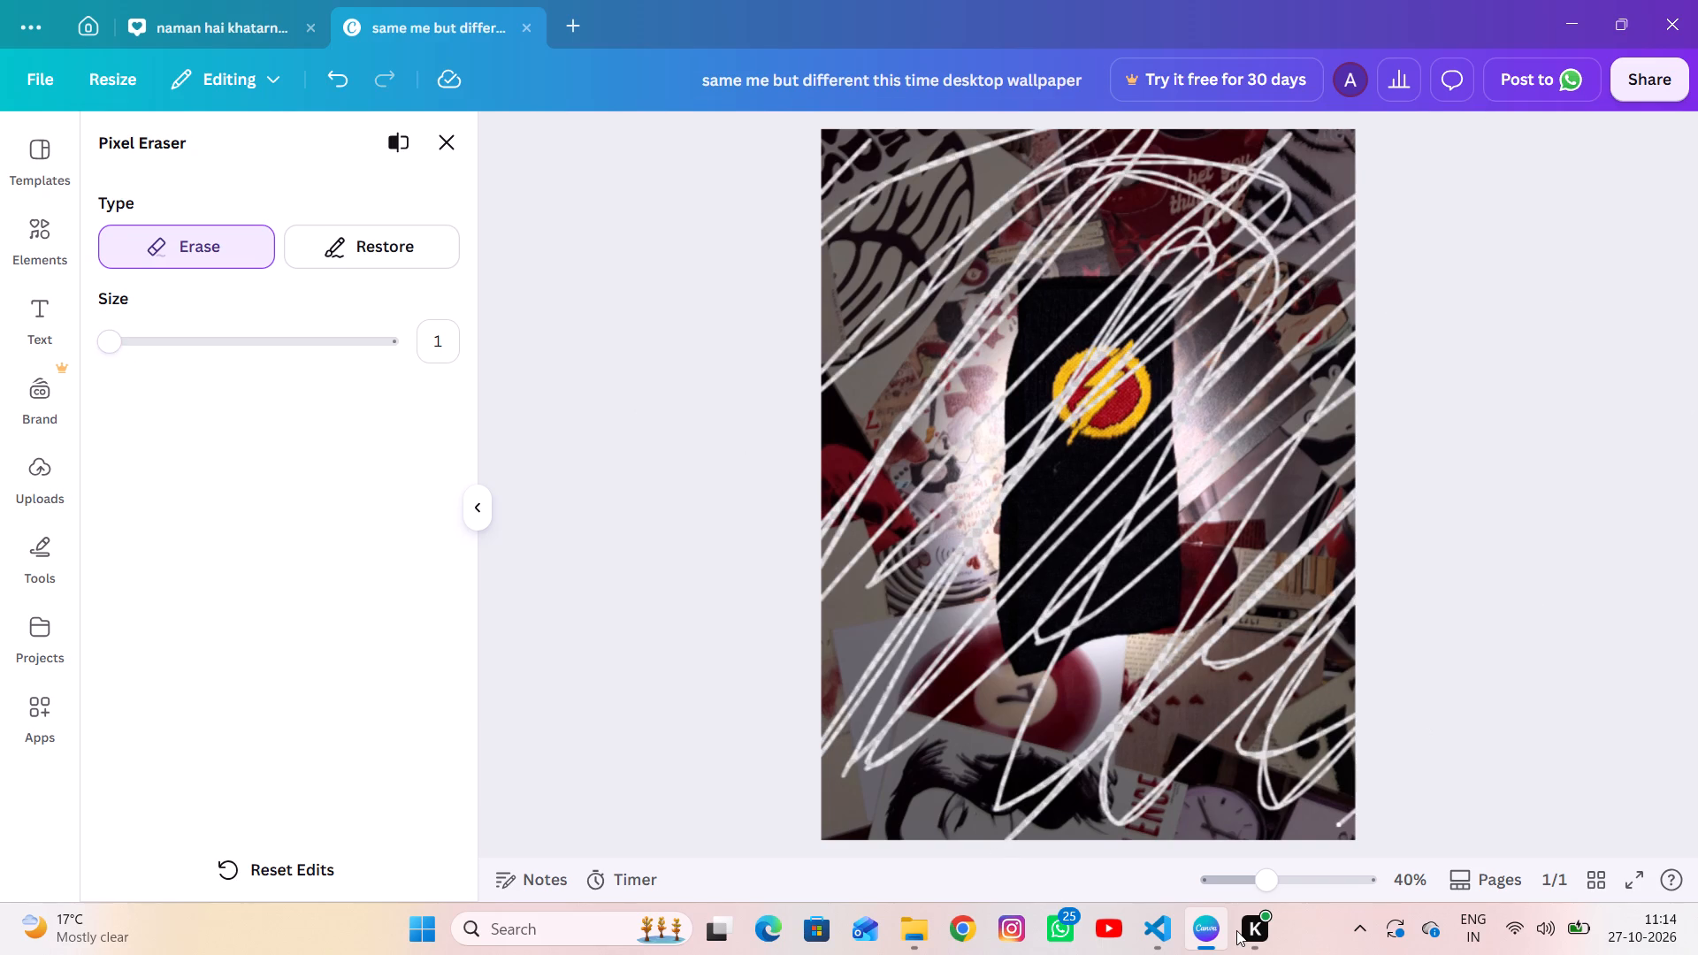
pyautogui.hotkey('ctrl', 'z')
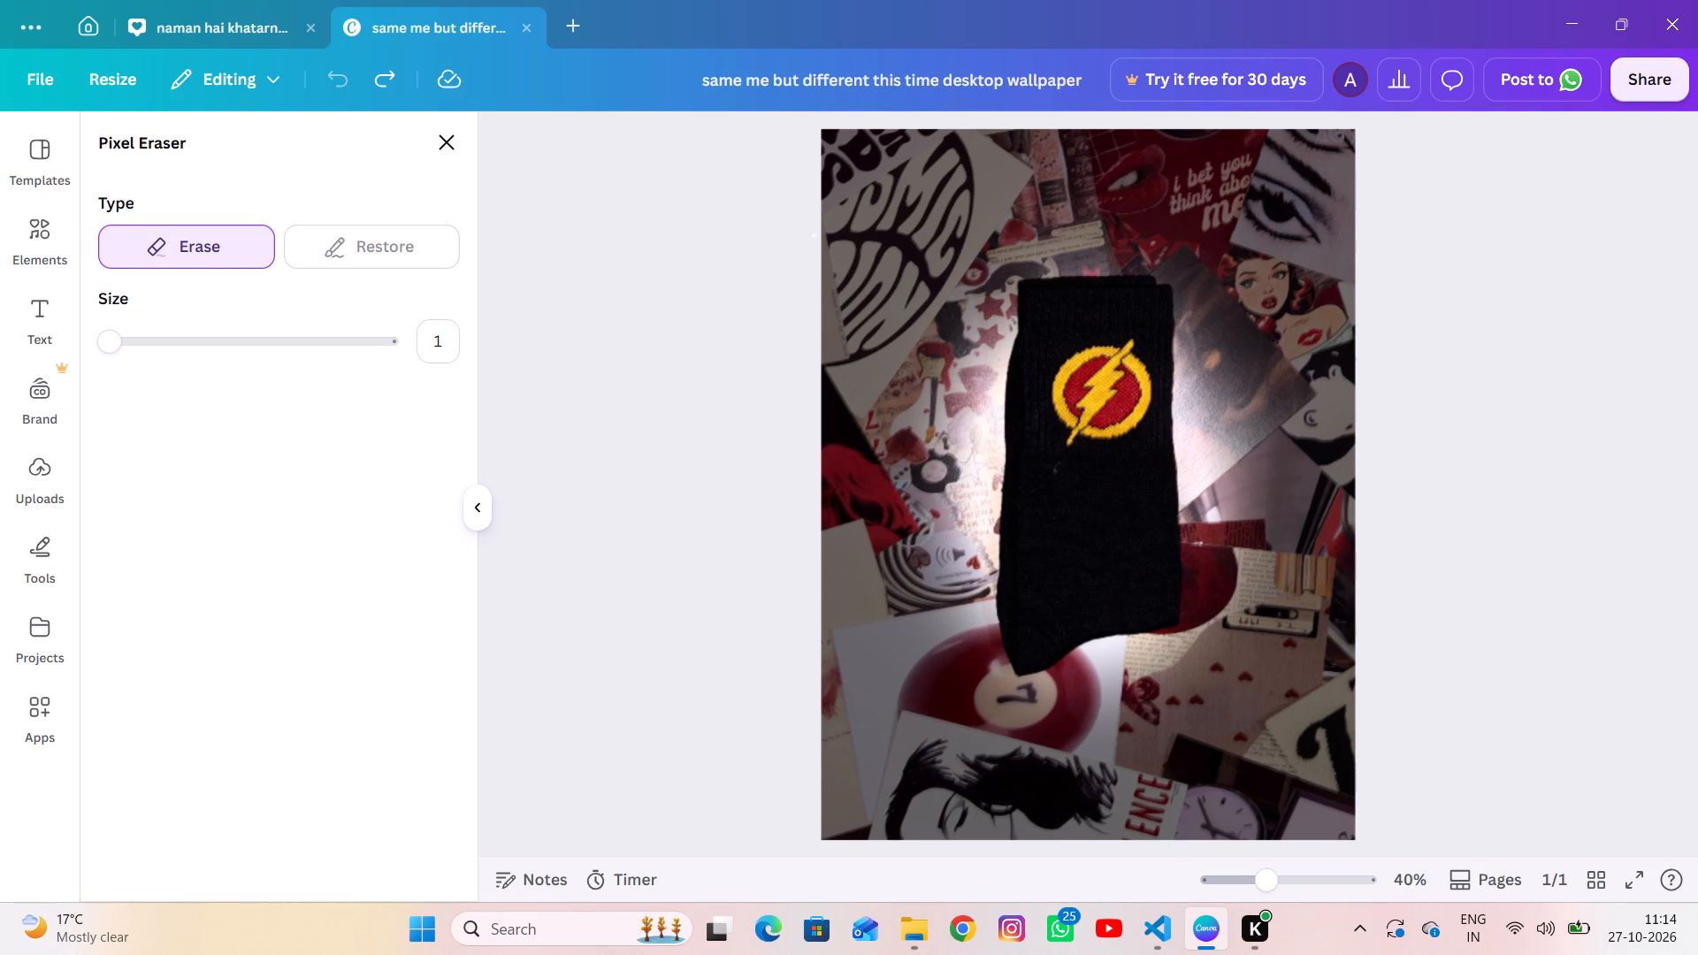
# Erase thin, widely spaced diagonal lines across the whole Flash sock photo and leave the Pixel Eraser.
pyautogui.moveTo(807, 219); pyautogui.dragTo(1005, 224)
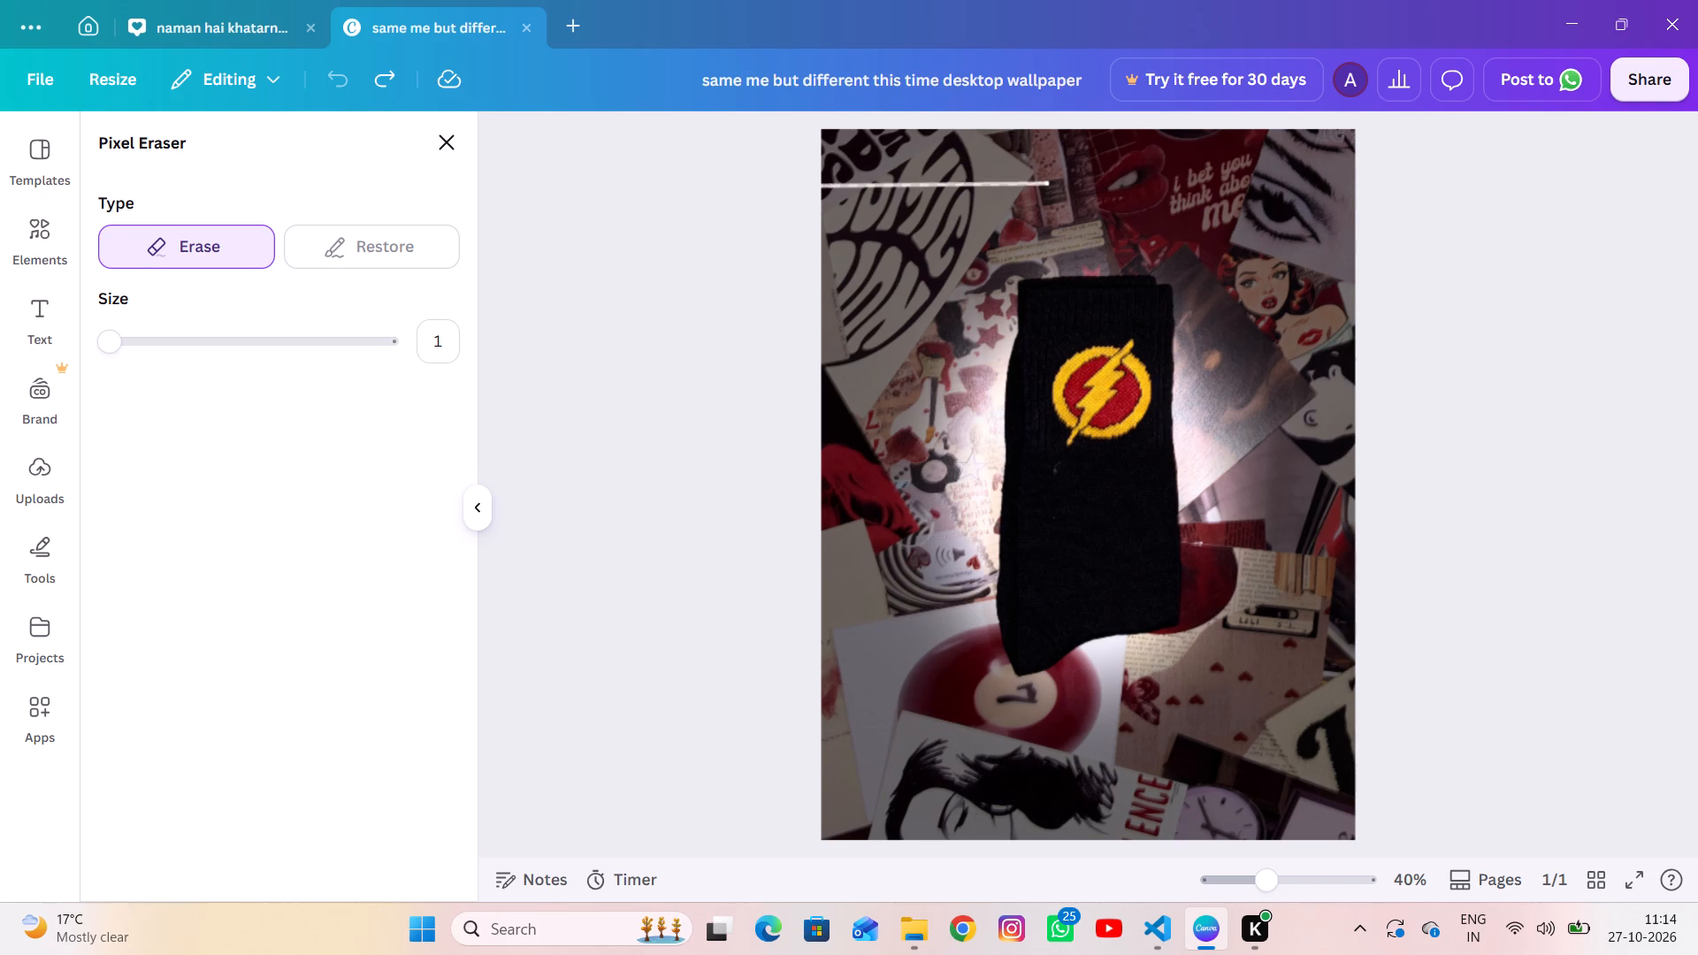
pyautogui.moveTo(1005, 224); pyautogui.dragTo(1231, 796)
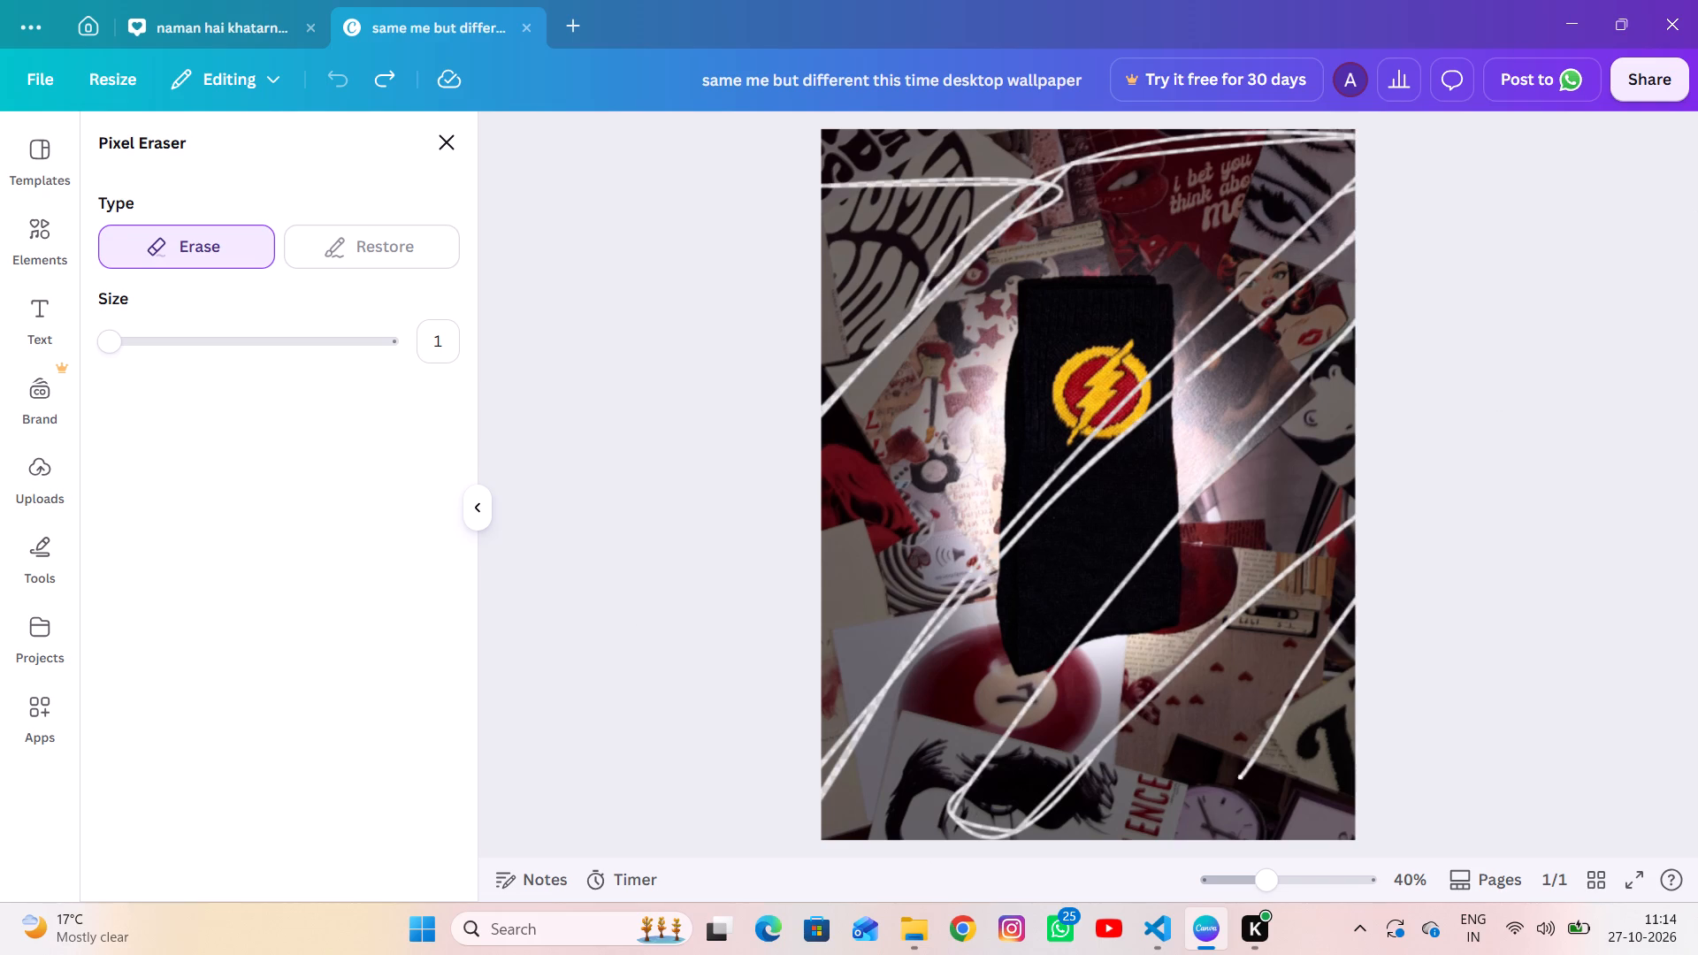
pyautogui.moveTo(1231, 796); pyautogui.dragTo(1211, 855)
pyautogui.moveTo(1349, 116); pyautogui.dragTo(1128, 325)
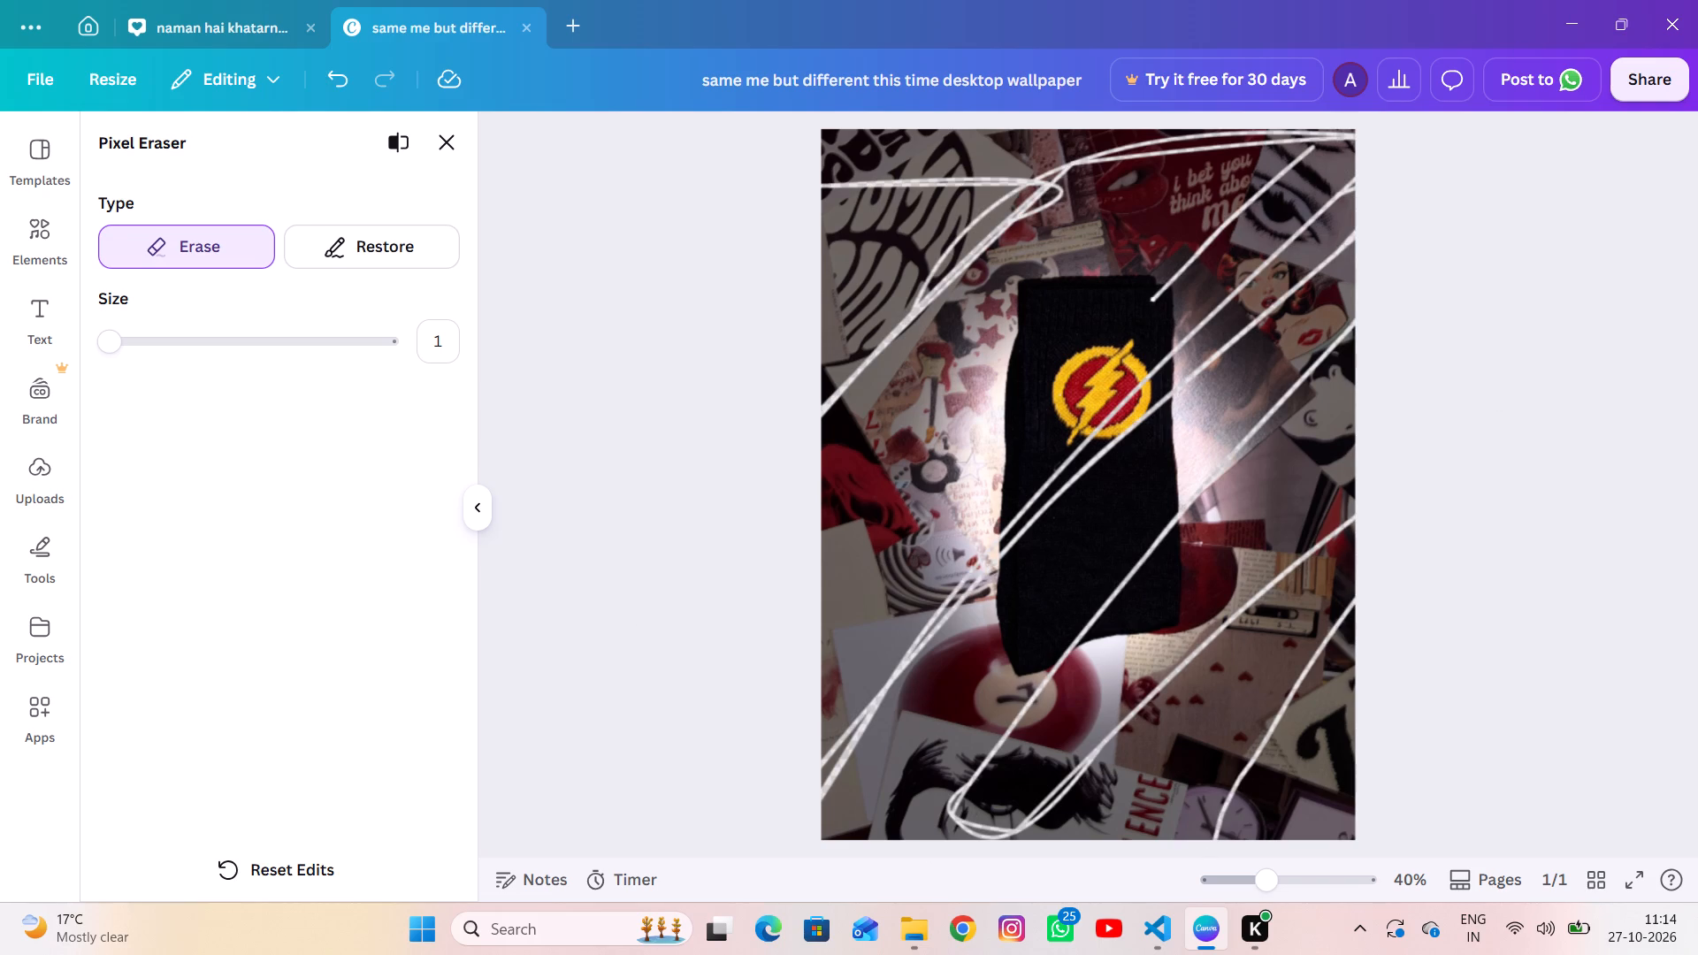
pyautogui.moveTo(1128, 325); pyautogui.dragTo(600, 954)
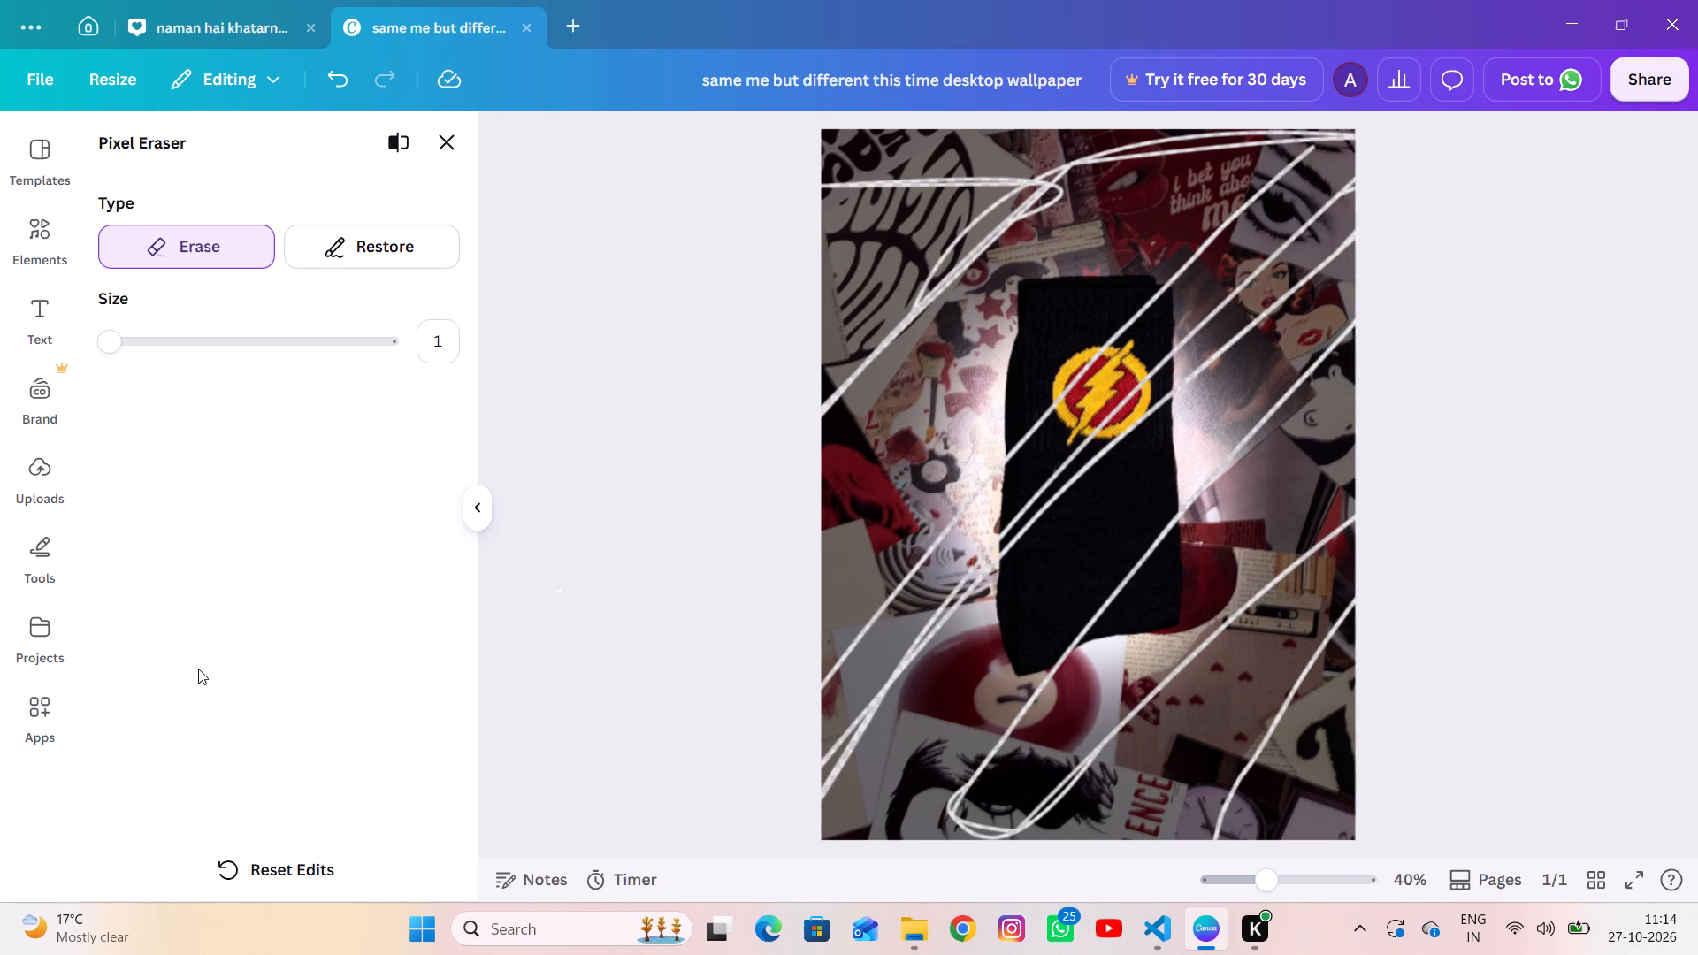
pyautogui.click(658, 381)
pyautogui.moveTo(1275, 895); pyautogui.dragTo(1209, 905)
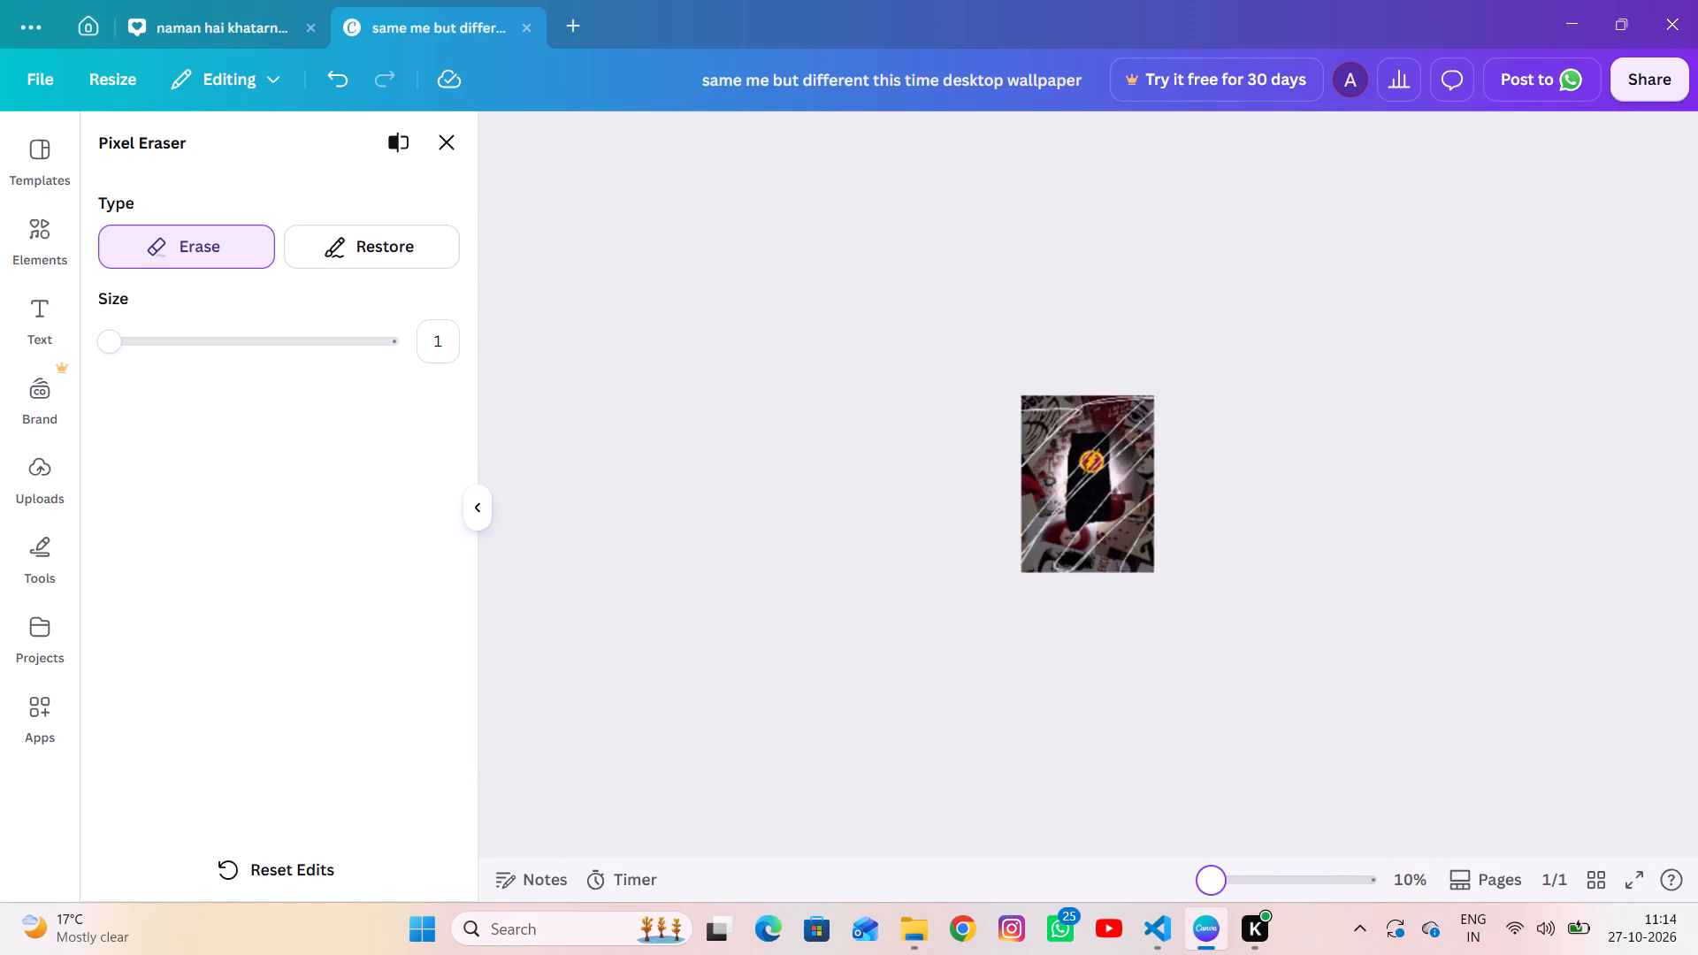
pyautogui.moveTo(1209, 905); pyautogui.dragTo(1261, 911)
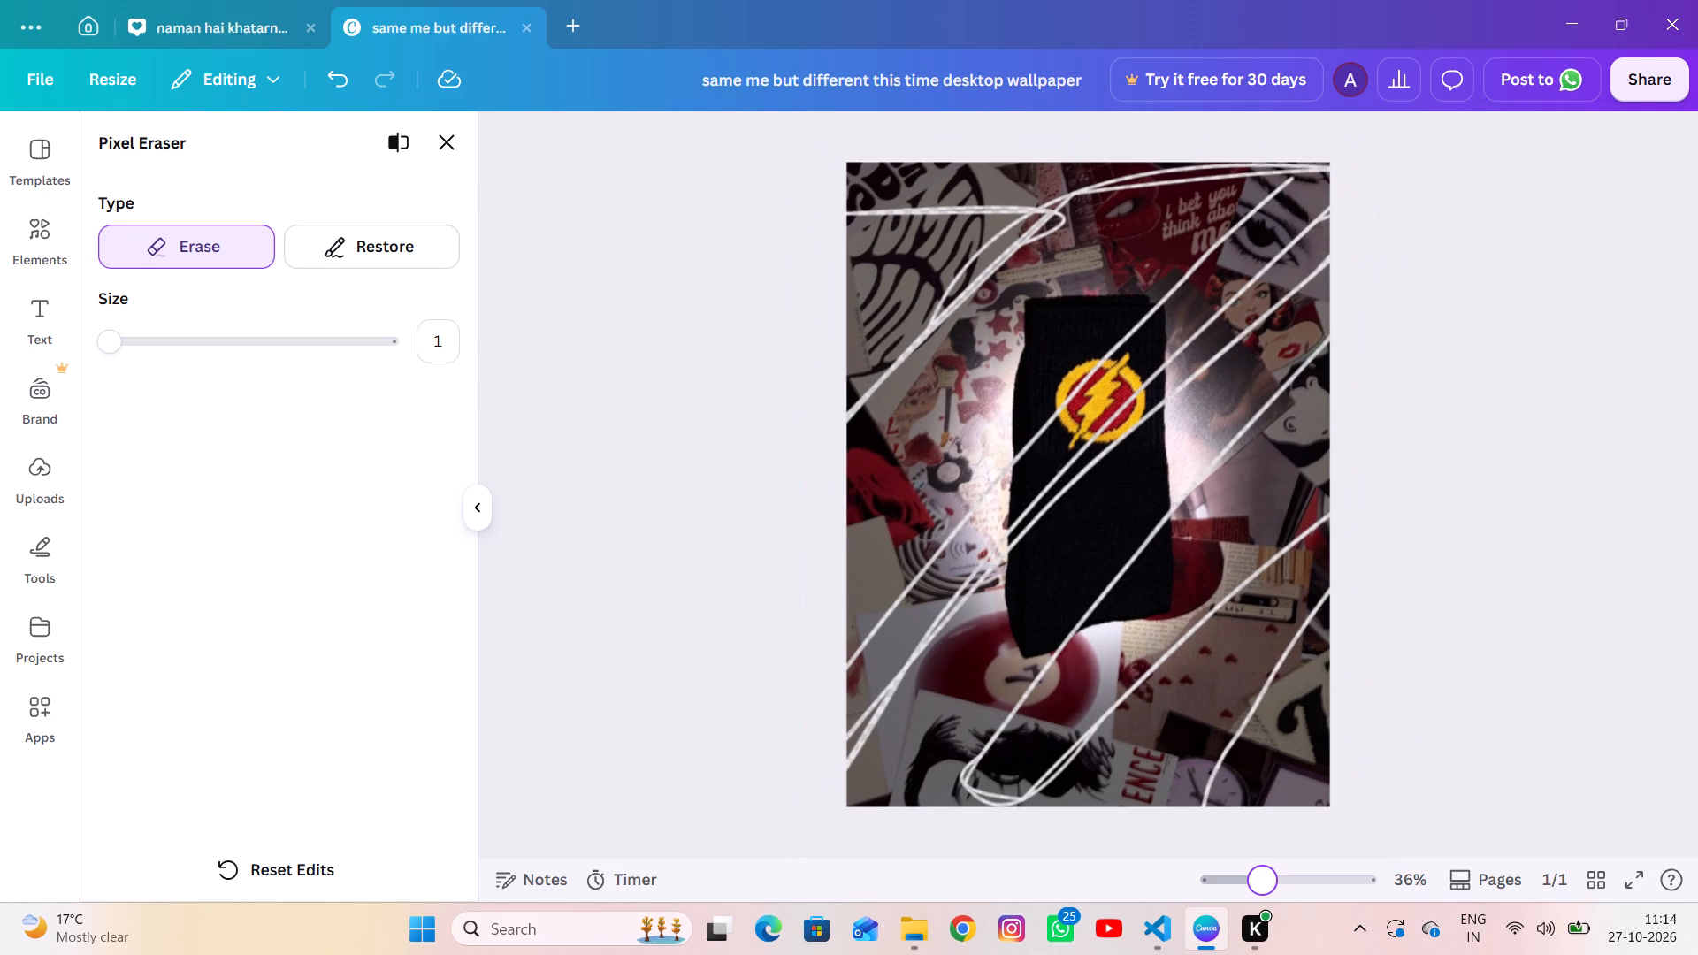
pyautogui.moveTo(1261, 911); pyautogui.dragTo(1269, 912)
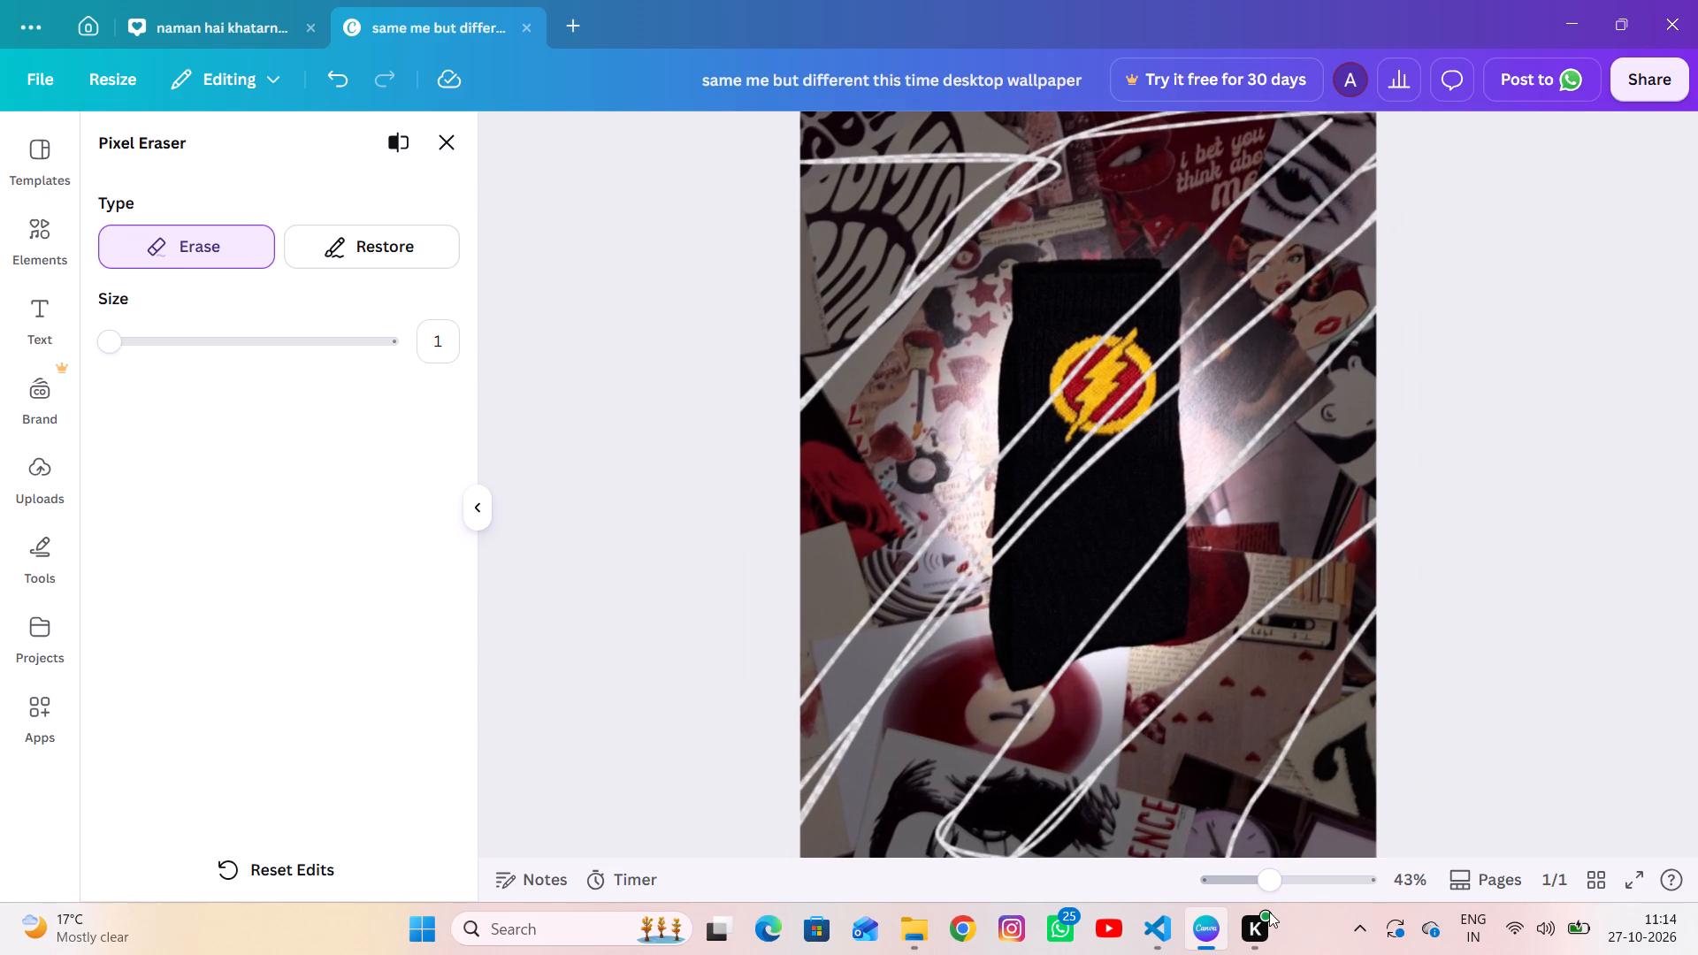
pyautogui.click(1533, 850)
pyautogui.click(341, 238)
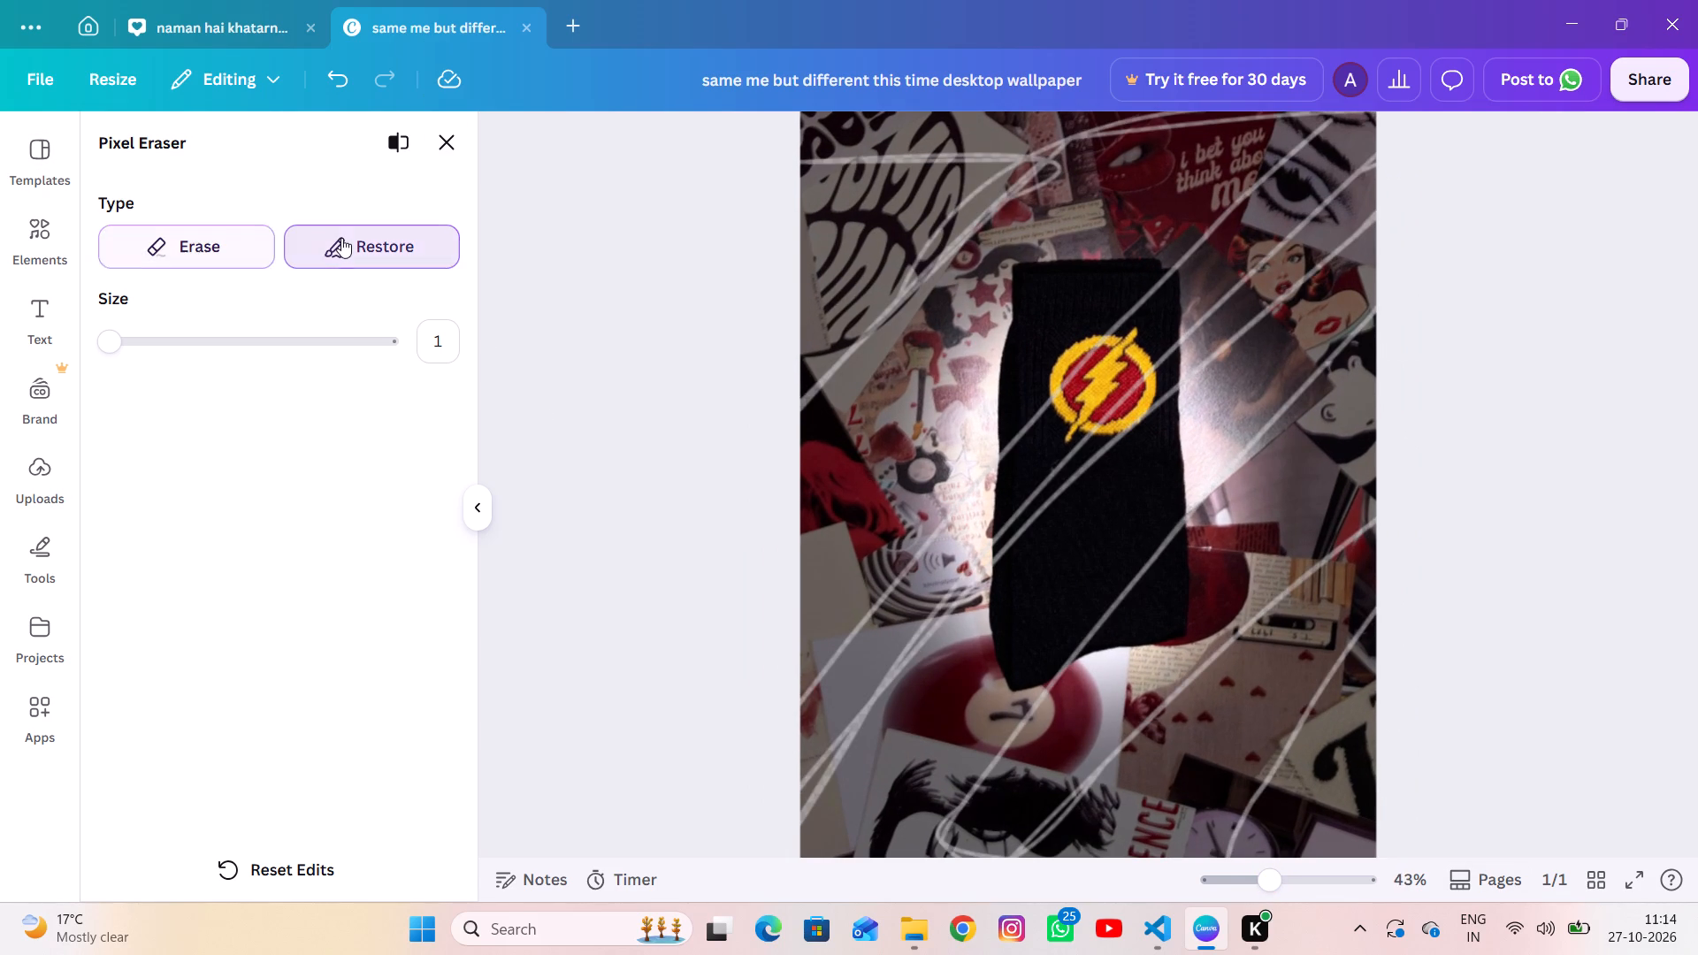
pyautogui.click(209, 249)
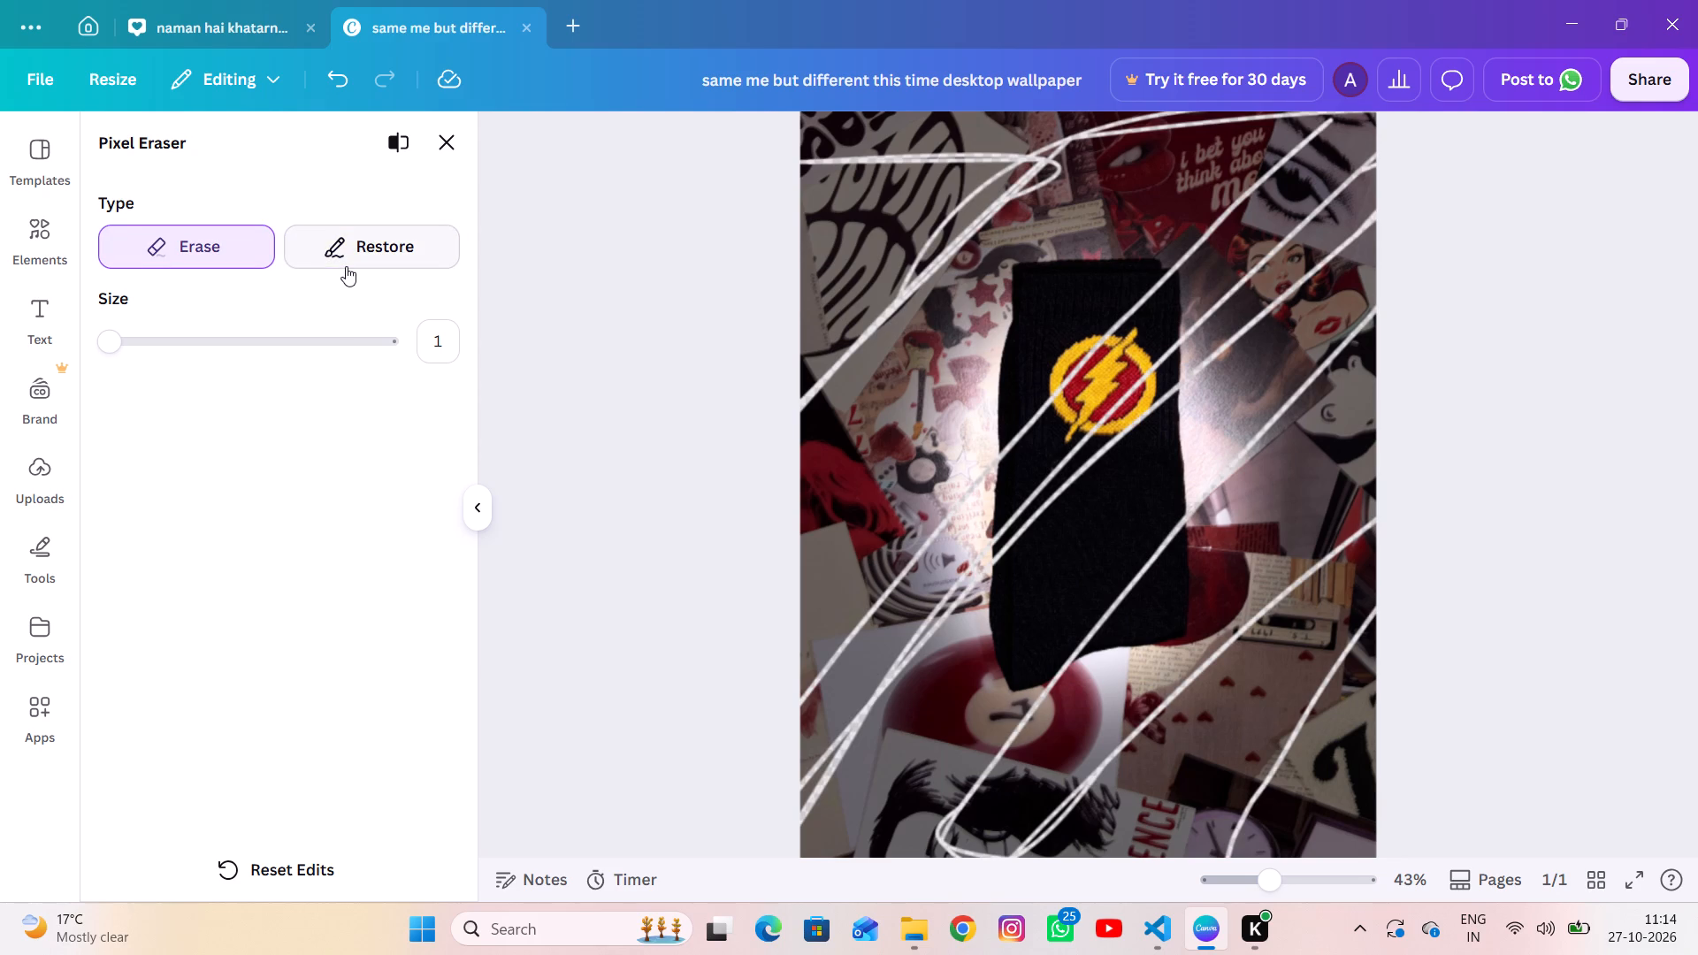
pyautogui.click(447, 157)
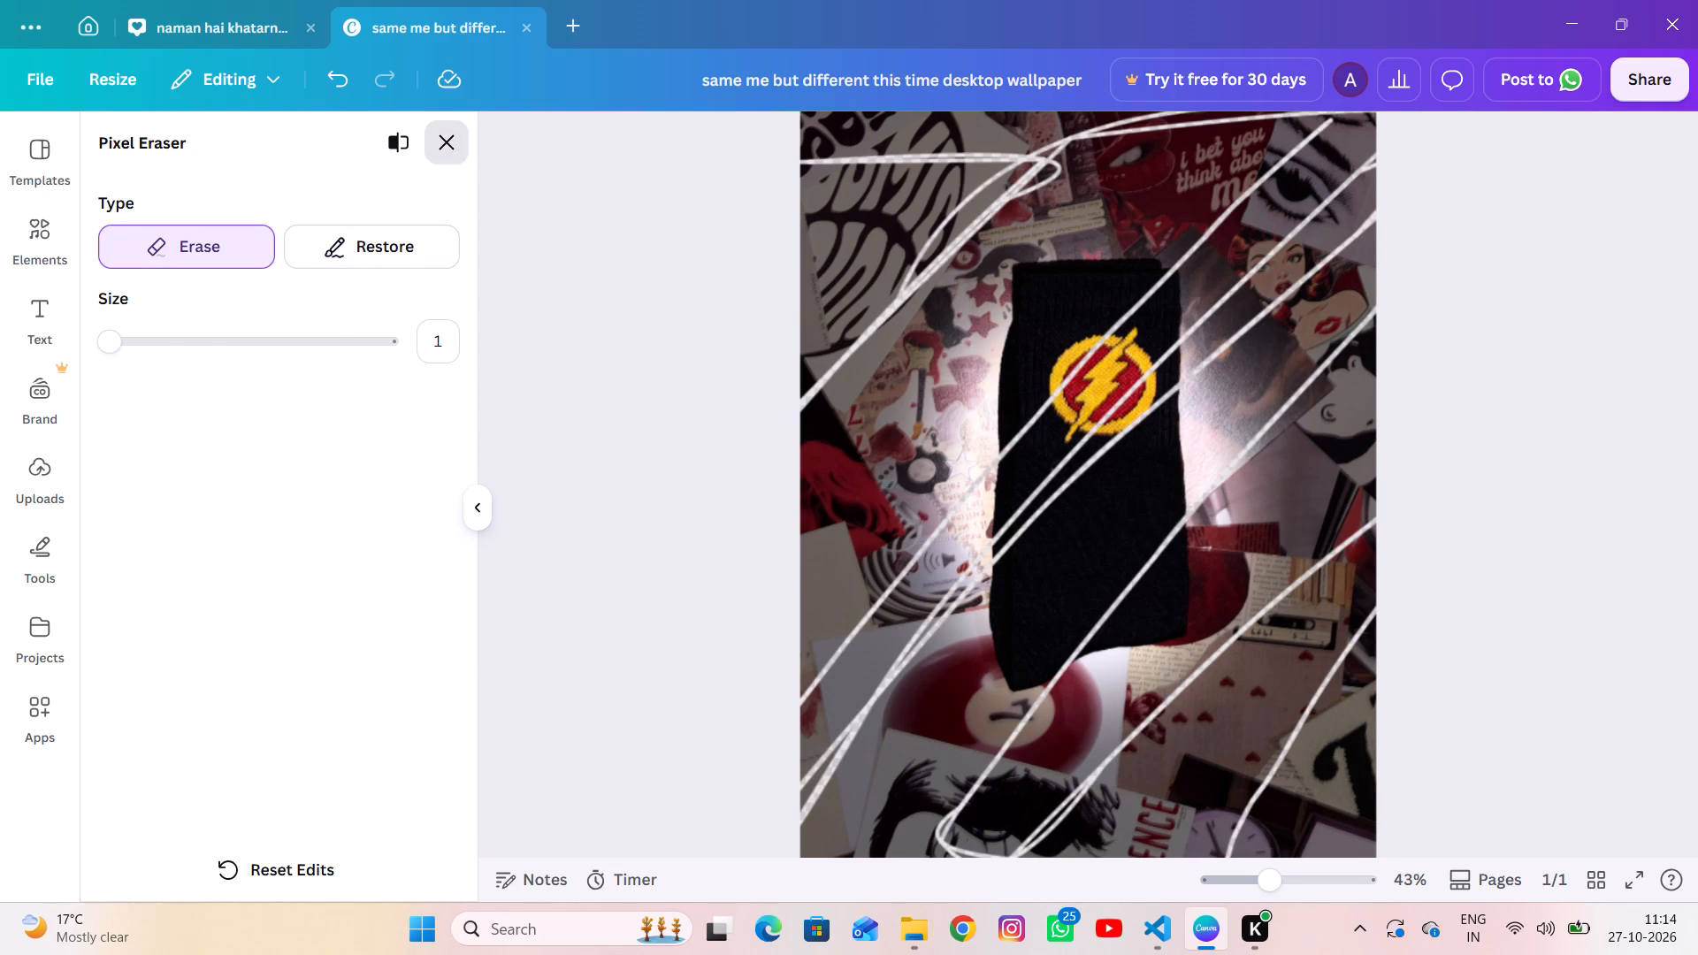
# Enlarge the scratched Flash sock photo proportionally until it extends below the page's bottom edge and further behind the lettering.
pyautogui.click(652, 332)
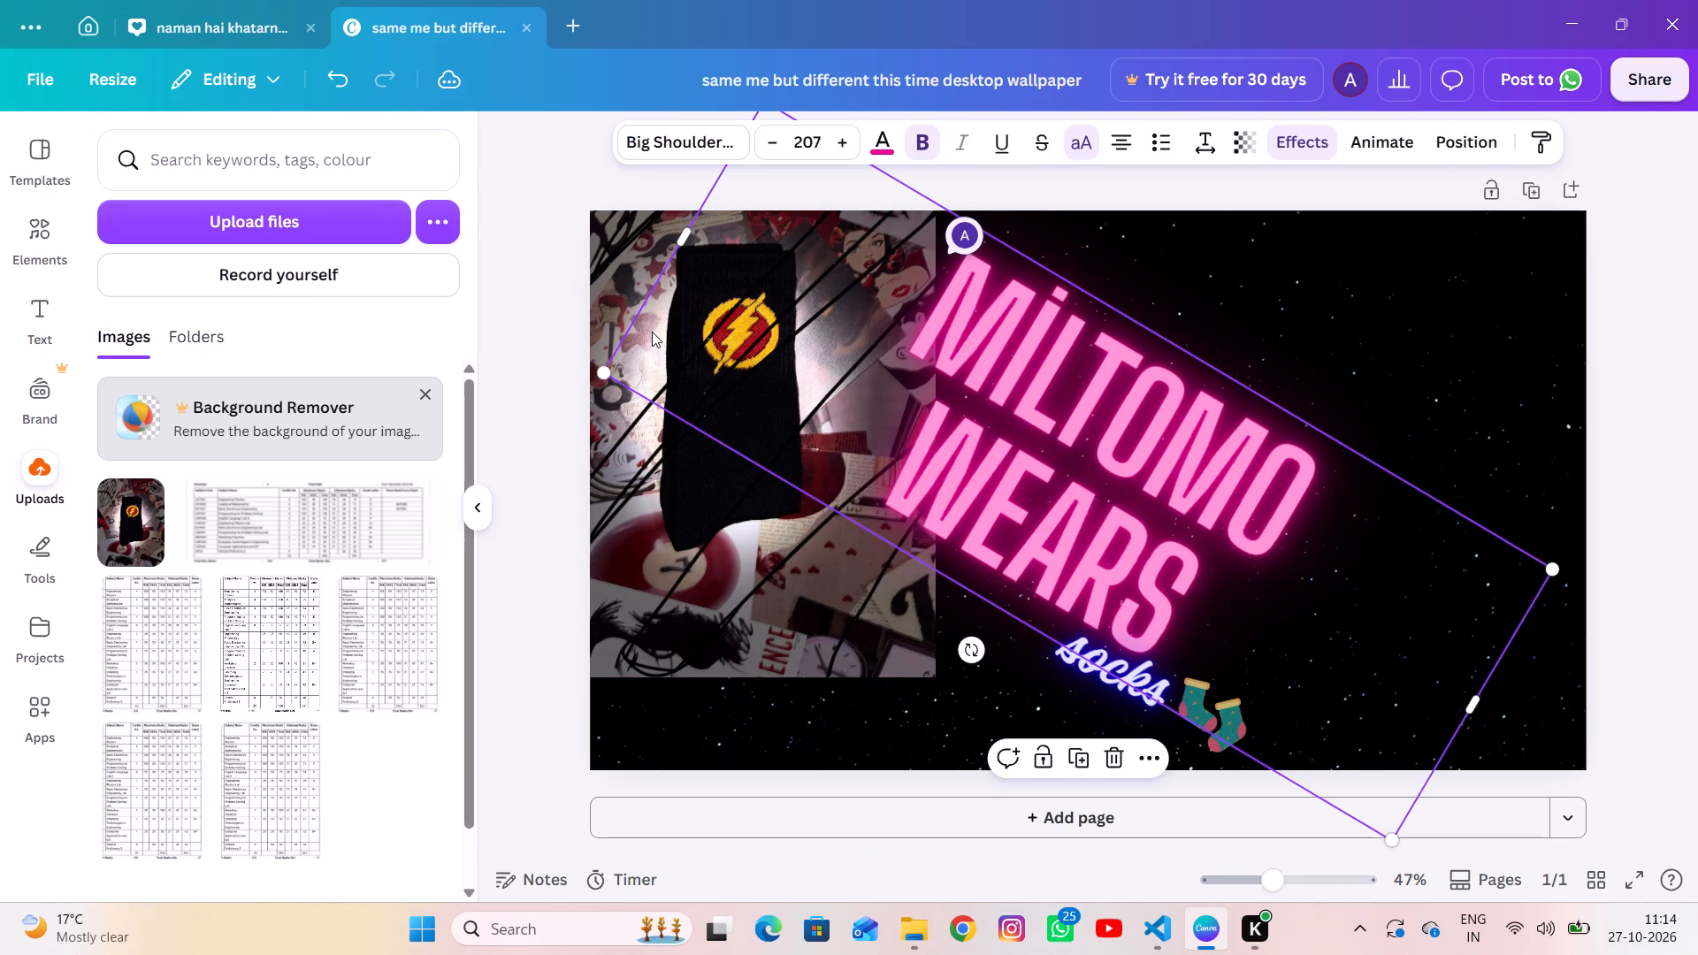
pyautogui.scroll(1, 551, 495)
pyautogui.click(674, 534)
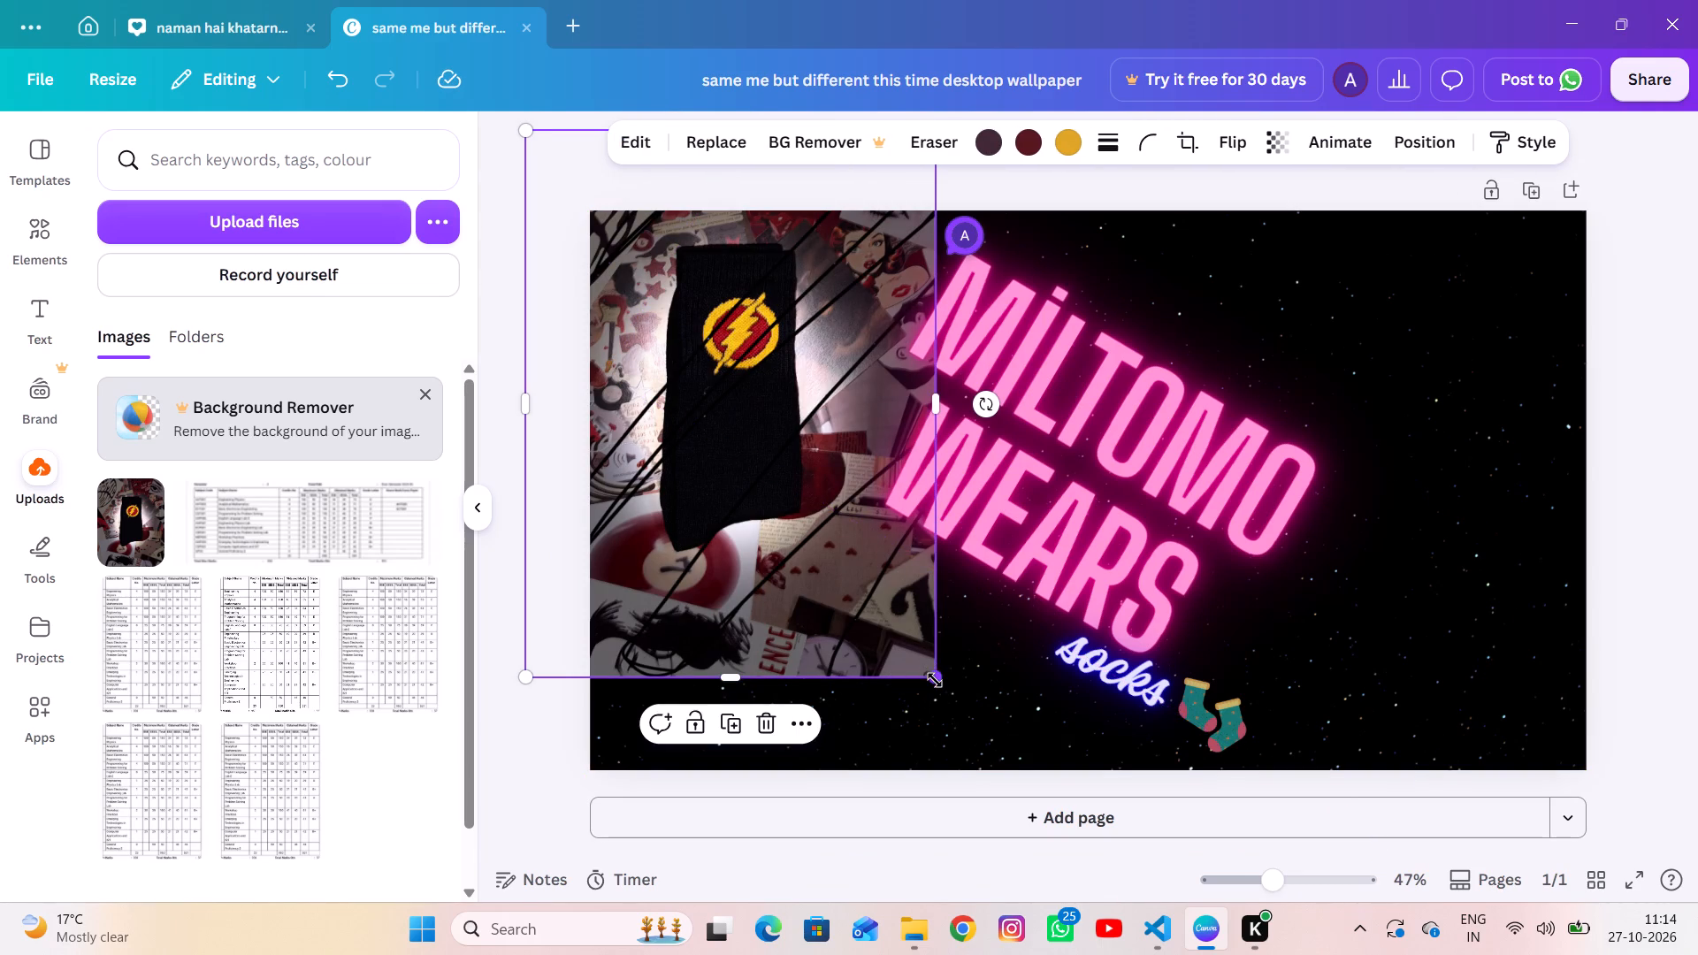
pyautogui.moveTo(935, 680); pyautogui.dragTo(1072, 814)
pyautogui.click(1658, 714)
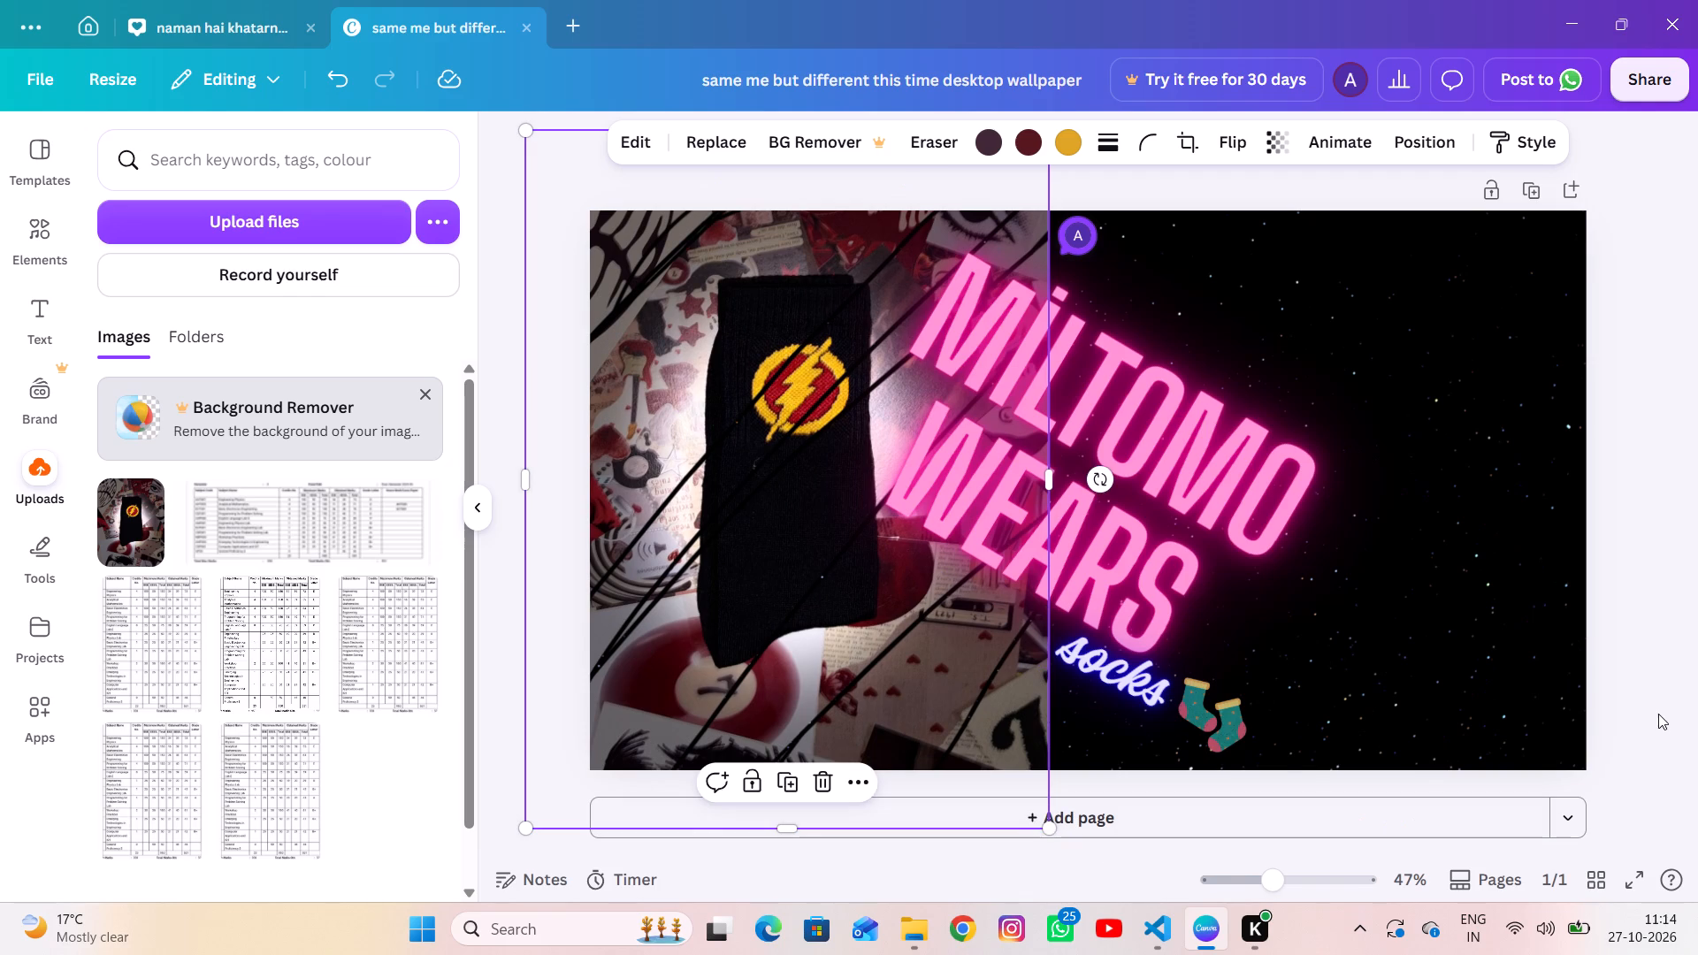
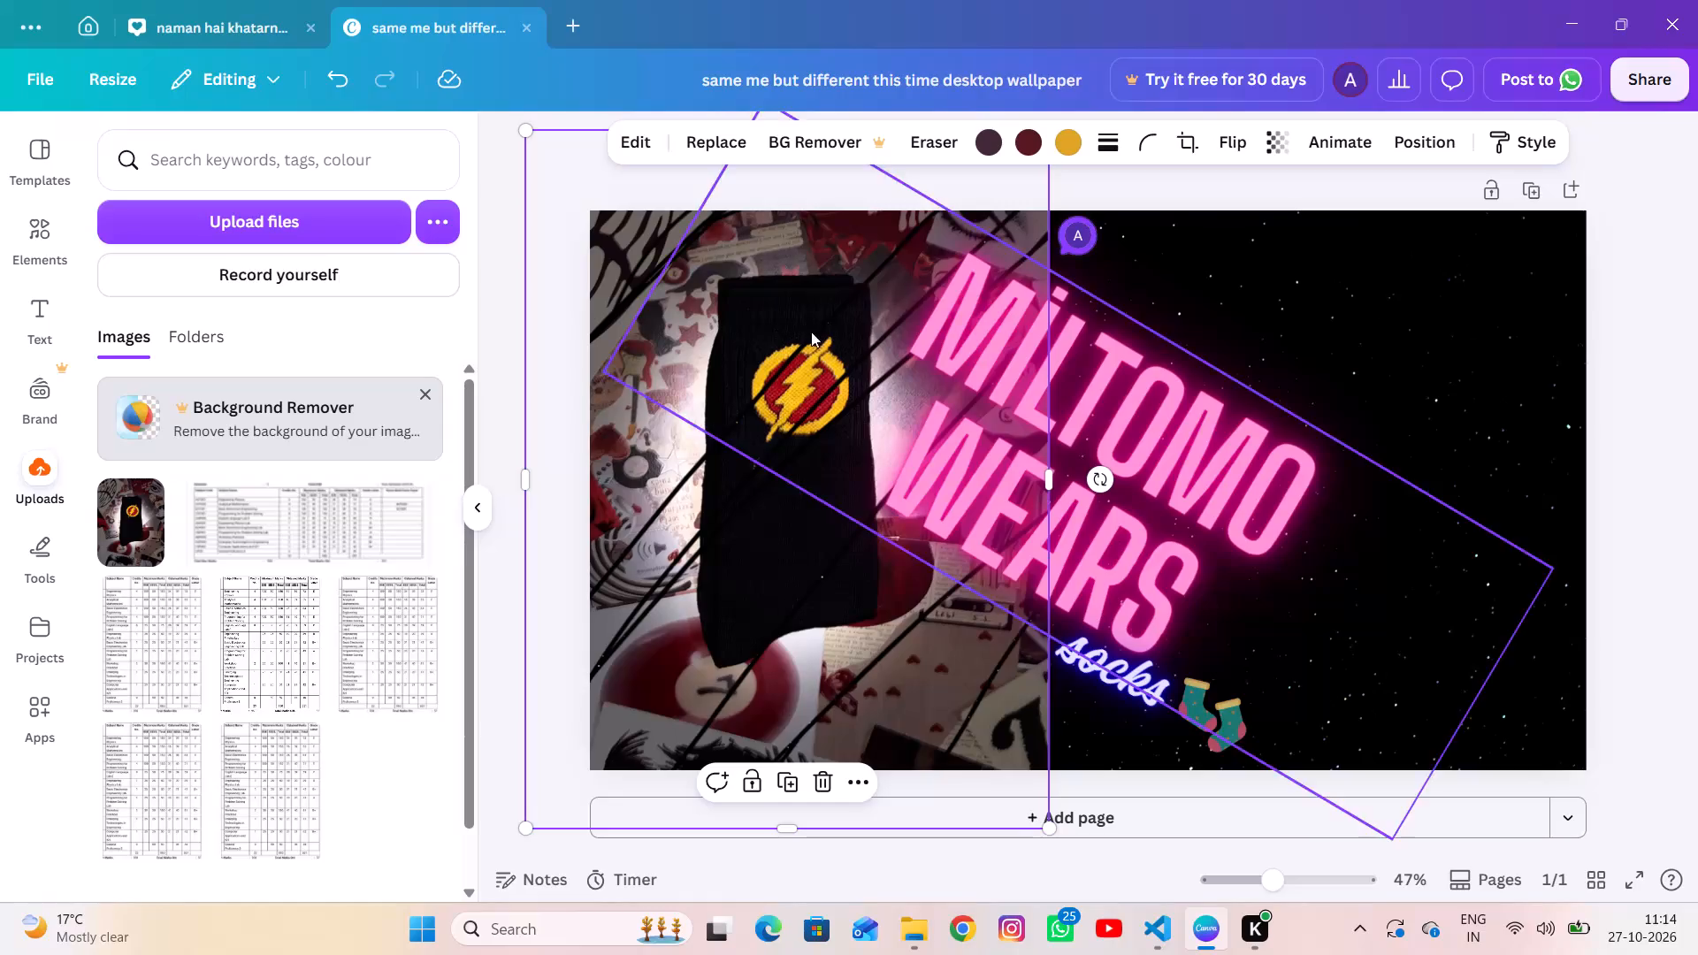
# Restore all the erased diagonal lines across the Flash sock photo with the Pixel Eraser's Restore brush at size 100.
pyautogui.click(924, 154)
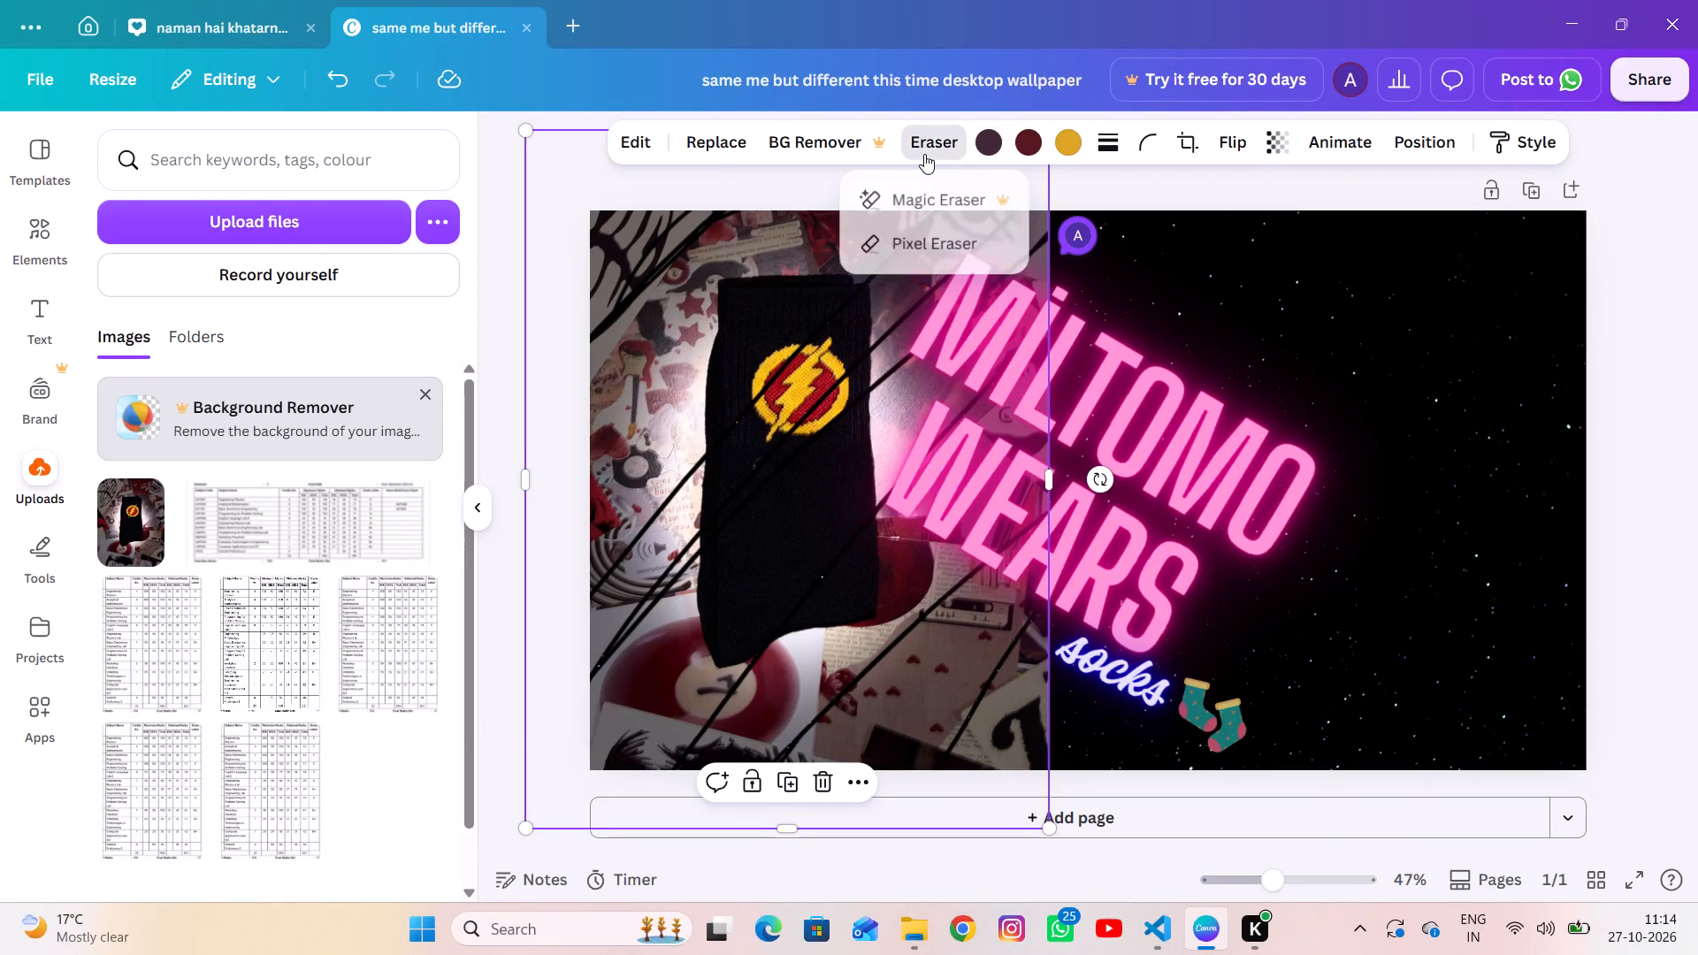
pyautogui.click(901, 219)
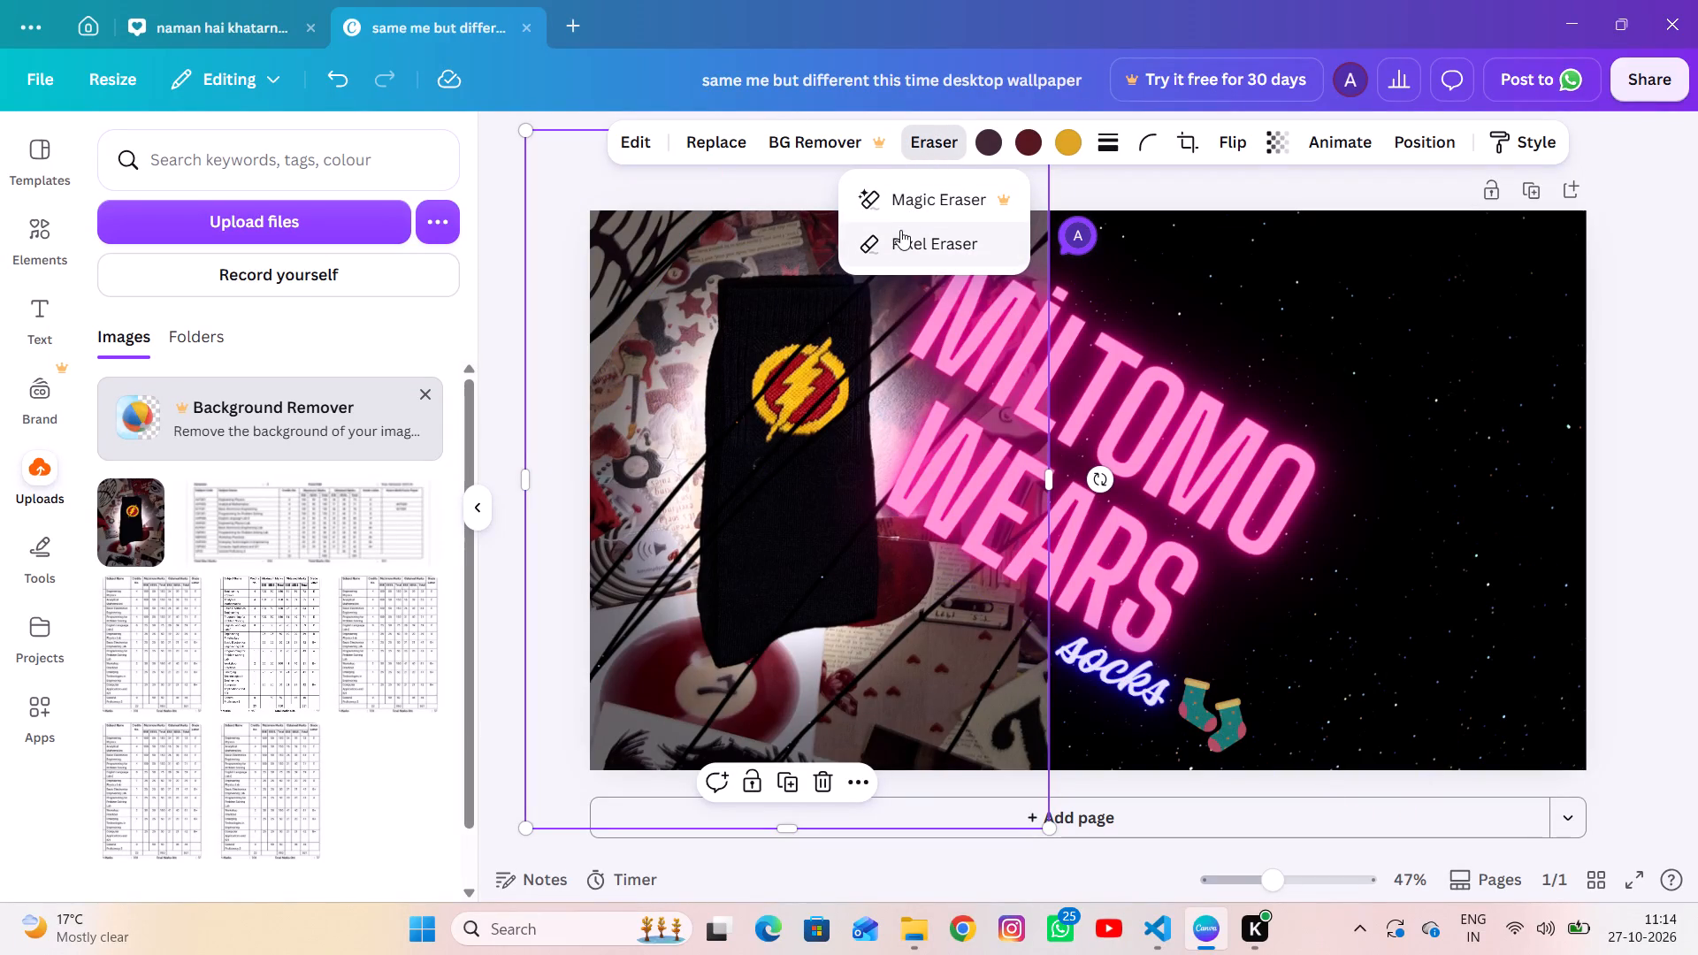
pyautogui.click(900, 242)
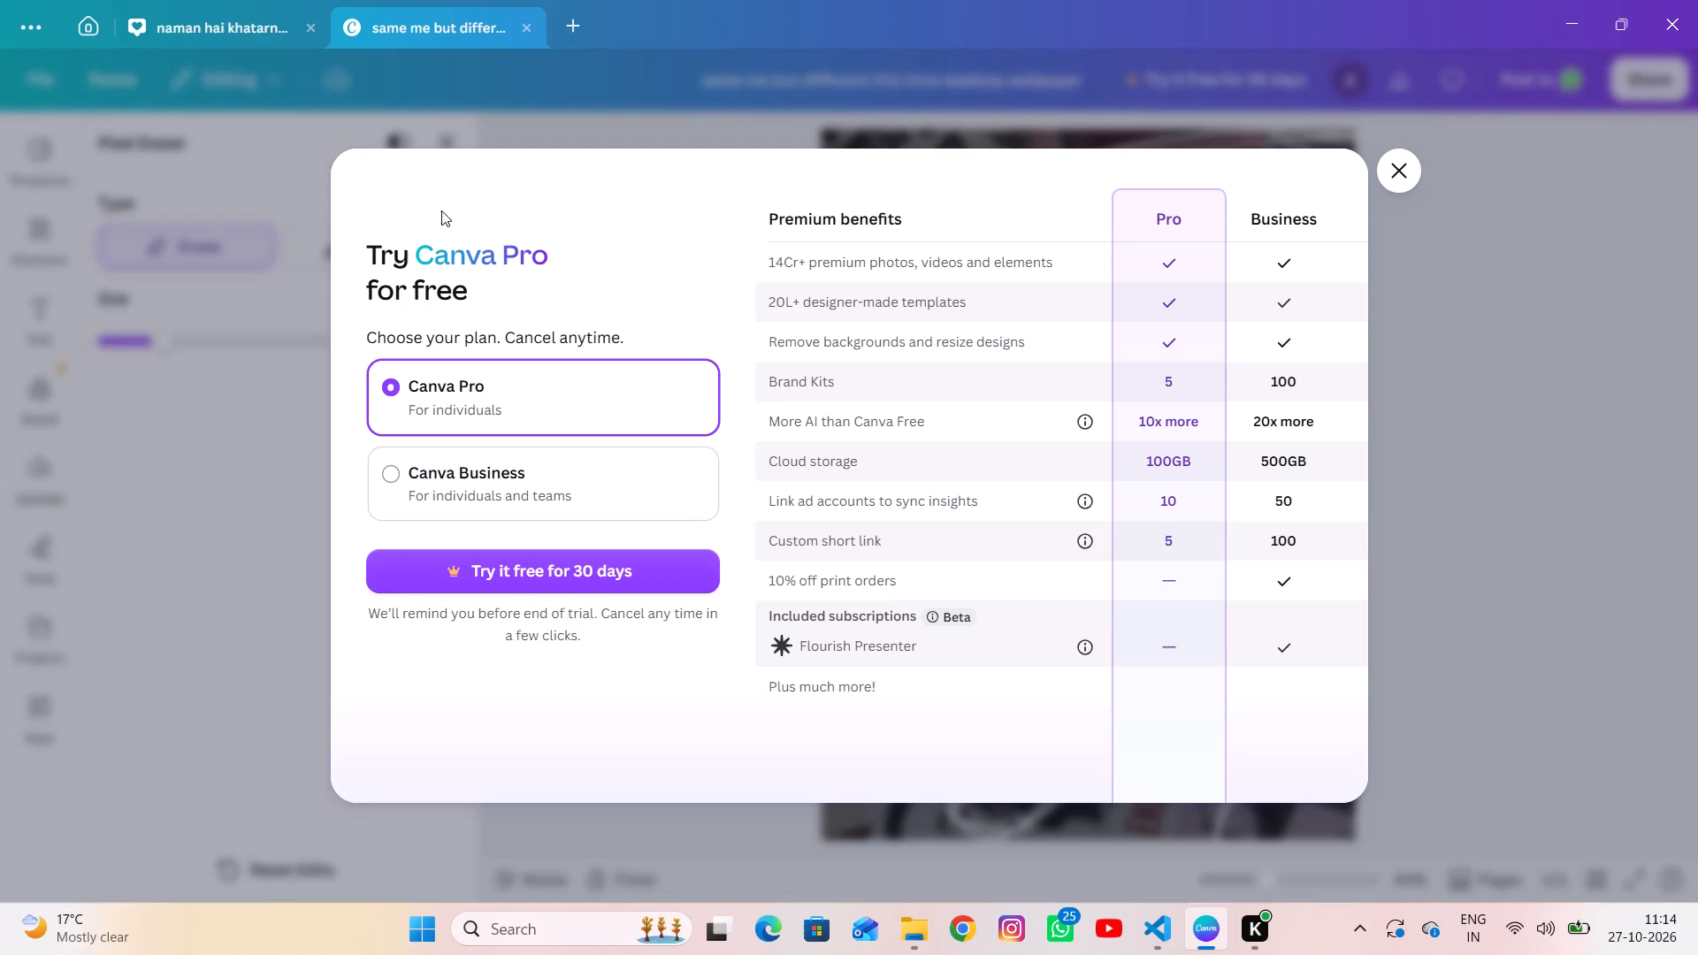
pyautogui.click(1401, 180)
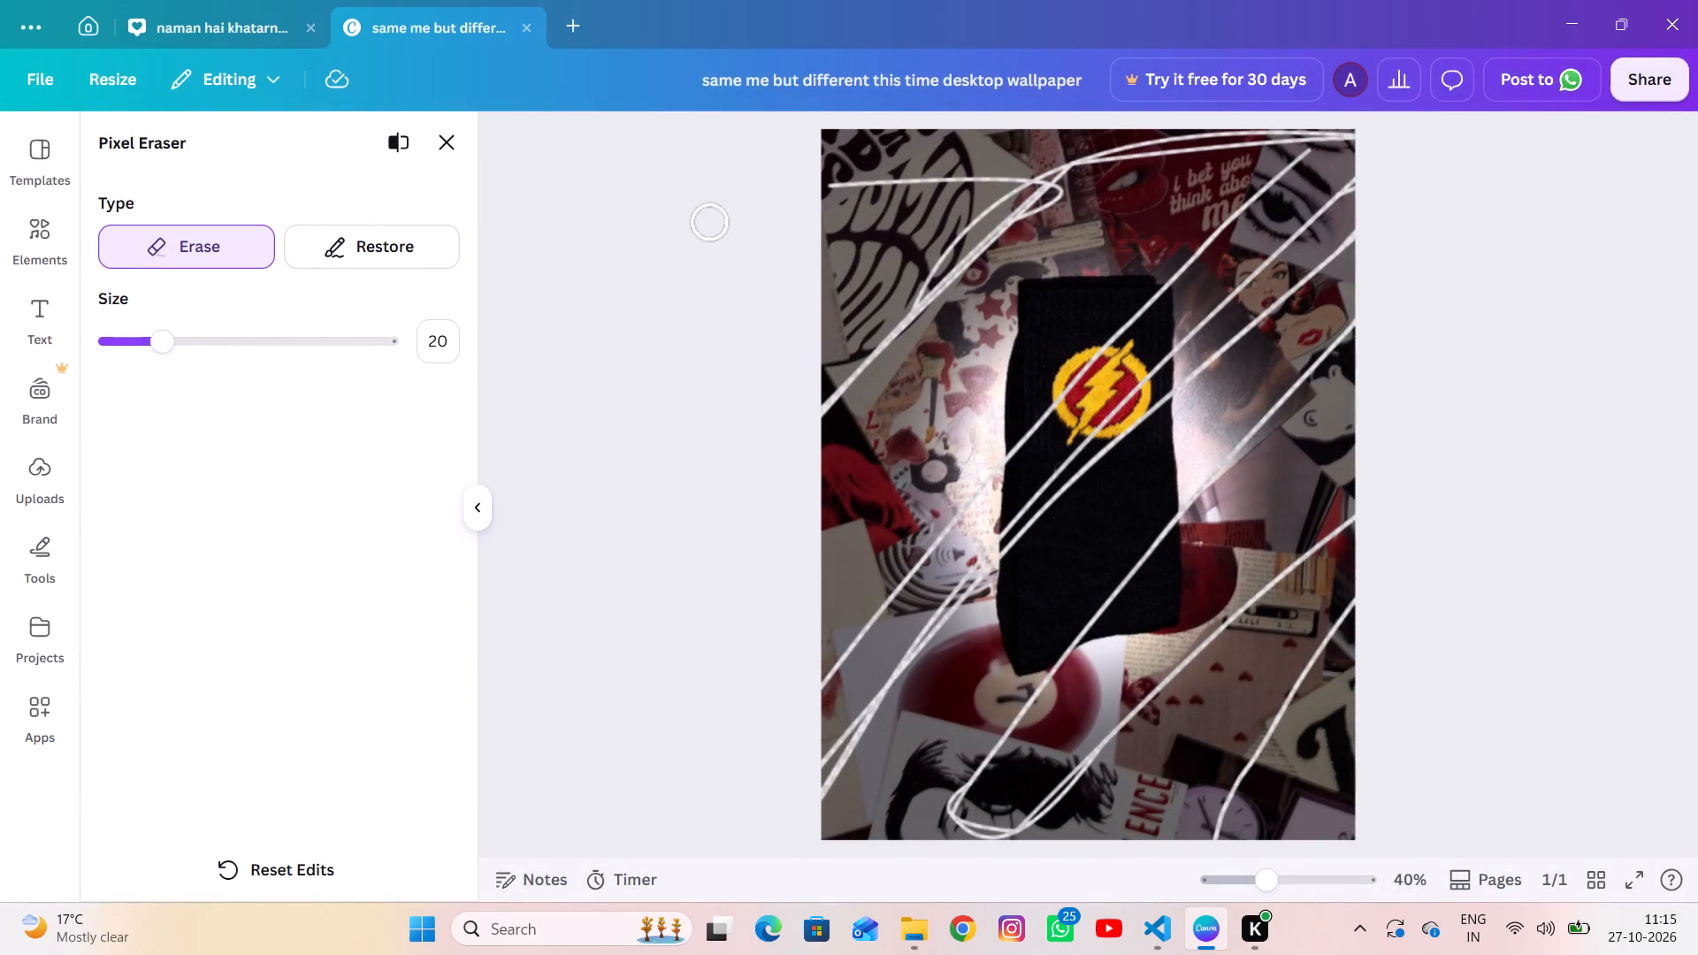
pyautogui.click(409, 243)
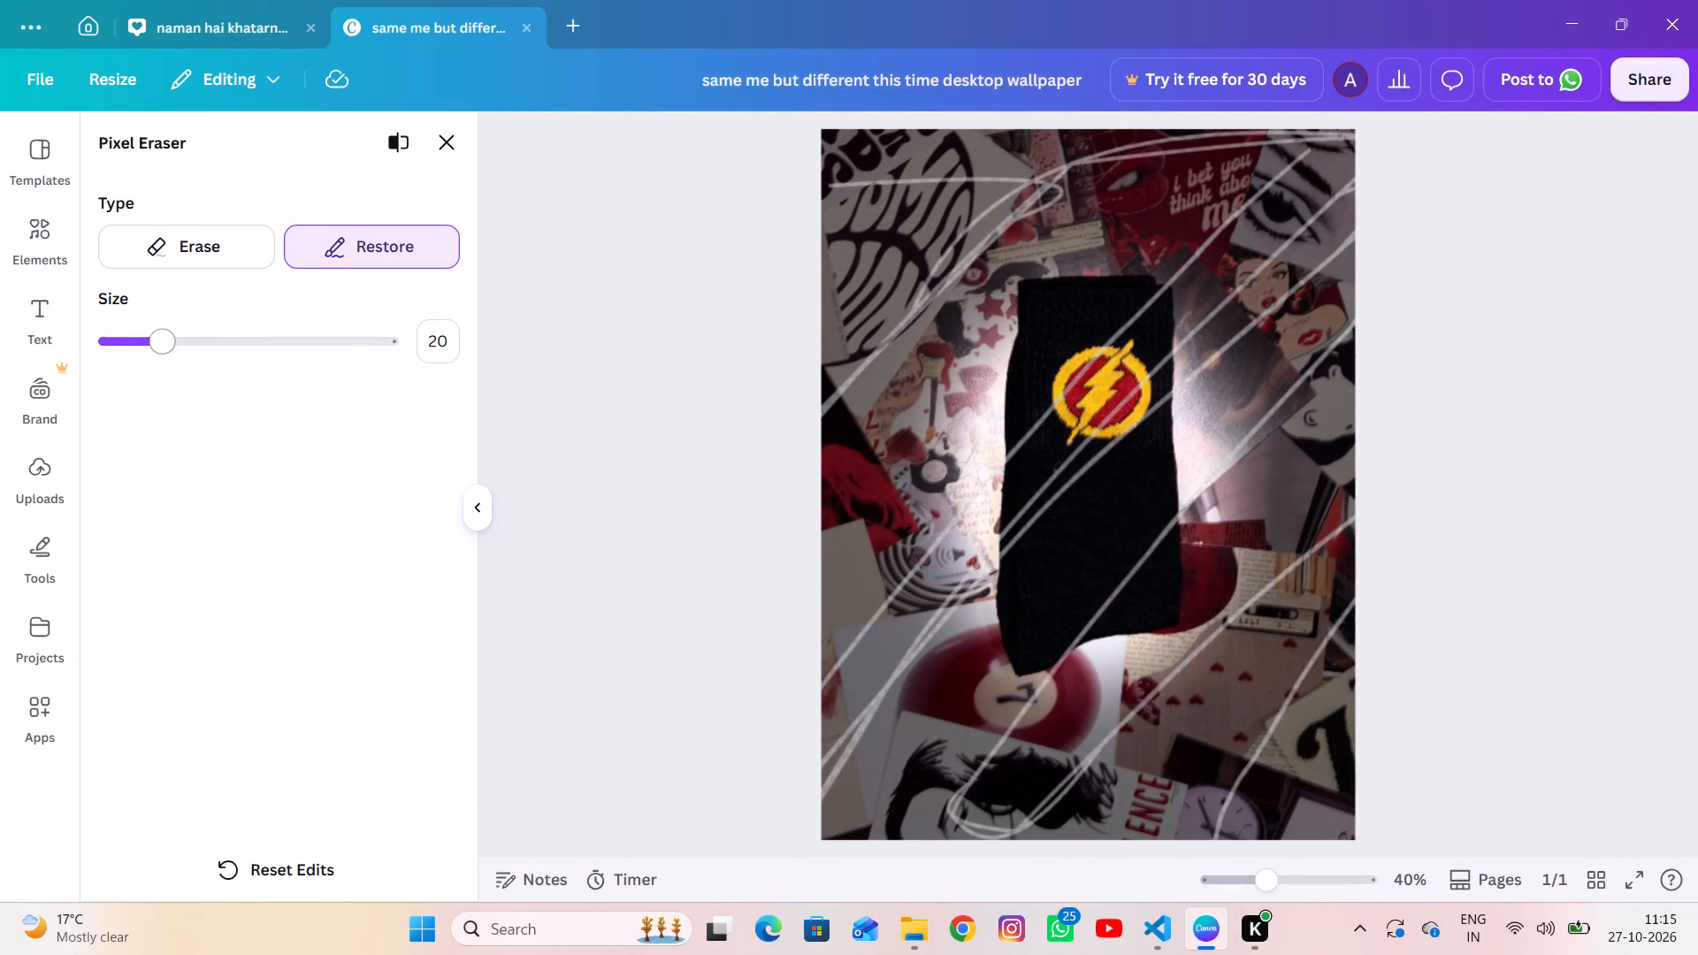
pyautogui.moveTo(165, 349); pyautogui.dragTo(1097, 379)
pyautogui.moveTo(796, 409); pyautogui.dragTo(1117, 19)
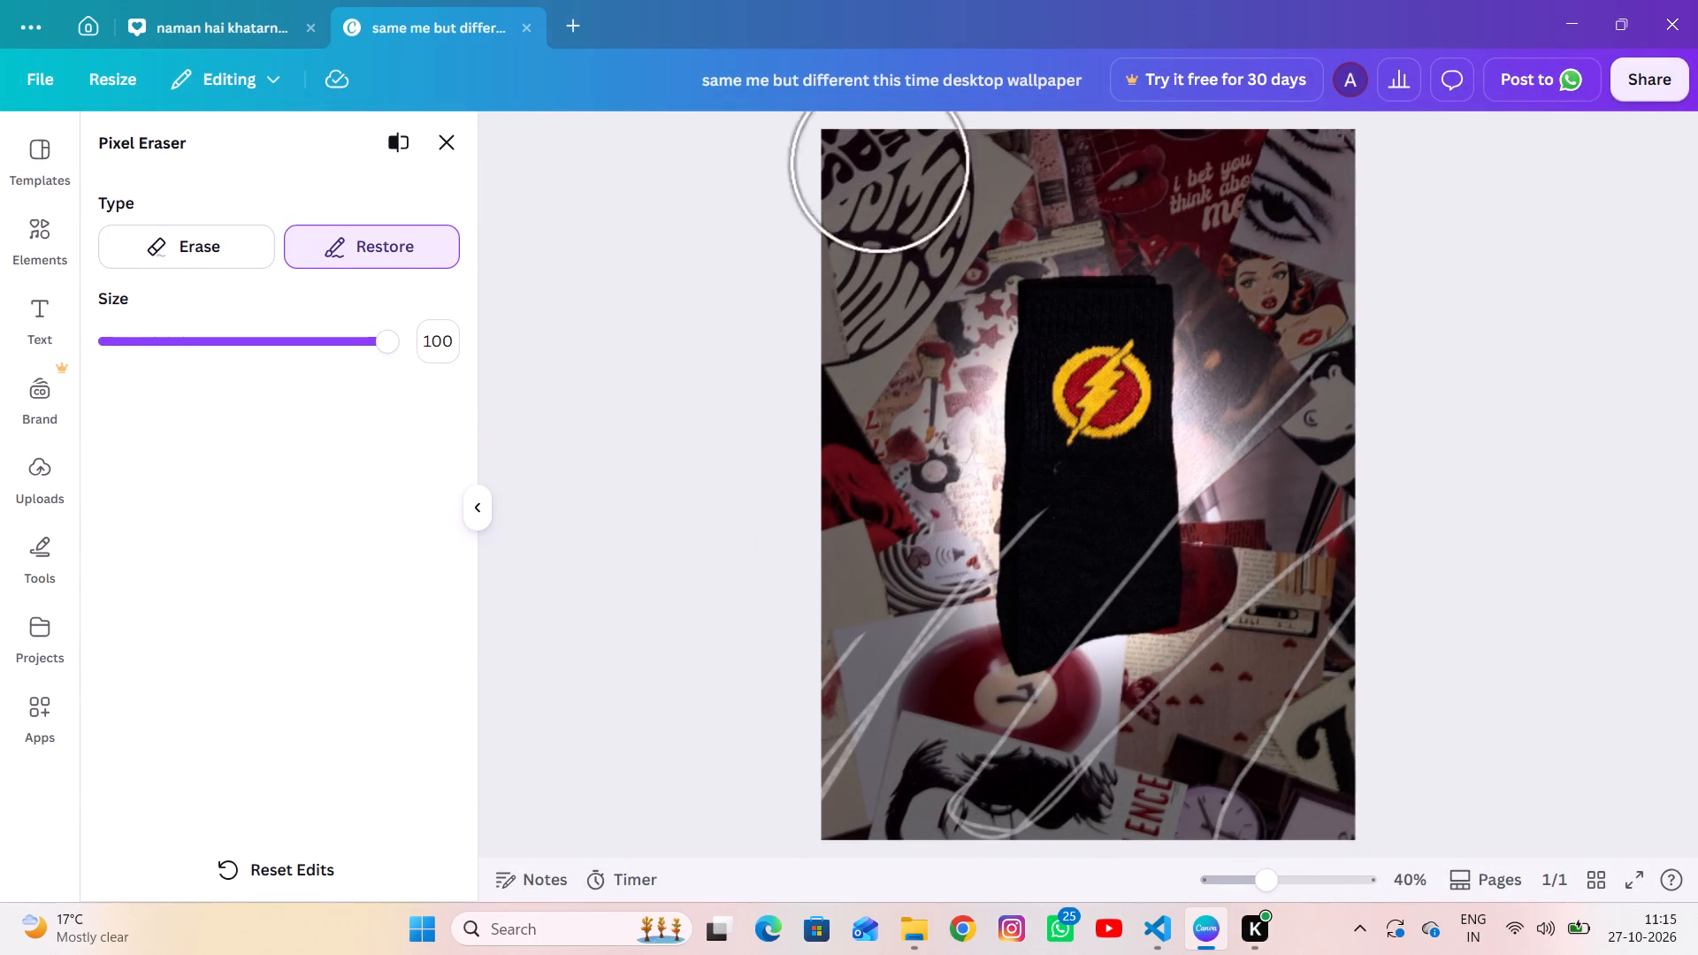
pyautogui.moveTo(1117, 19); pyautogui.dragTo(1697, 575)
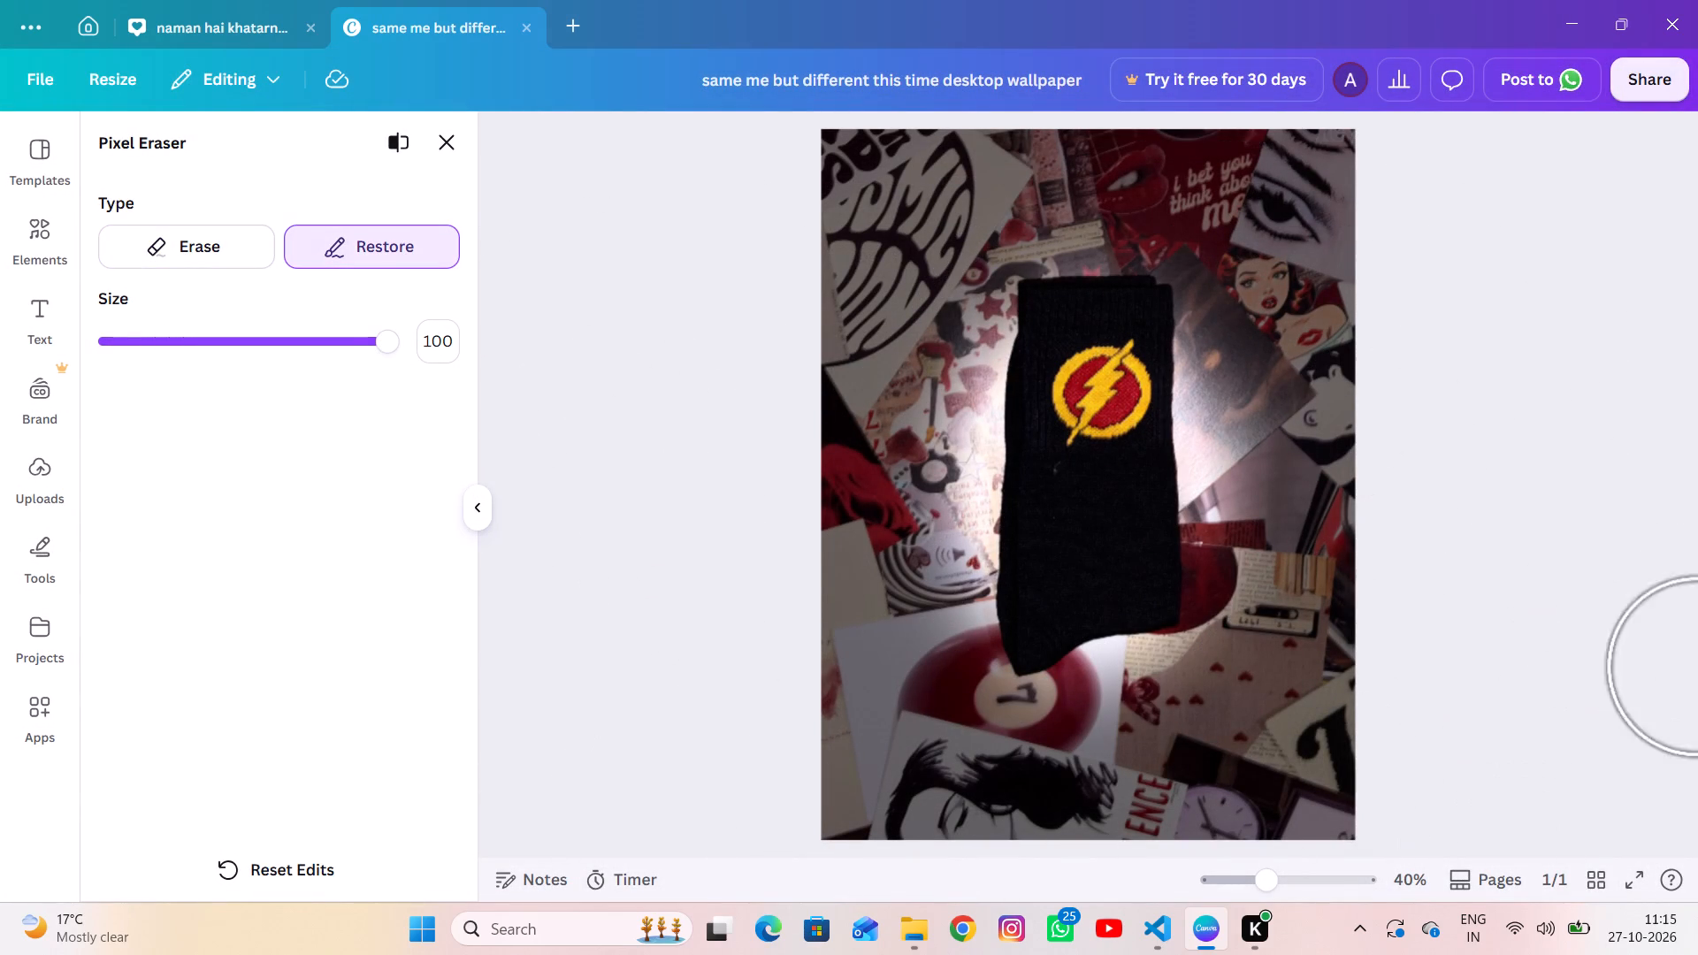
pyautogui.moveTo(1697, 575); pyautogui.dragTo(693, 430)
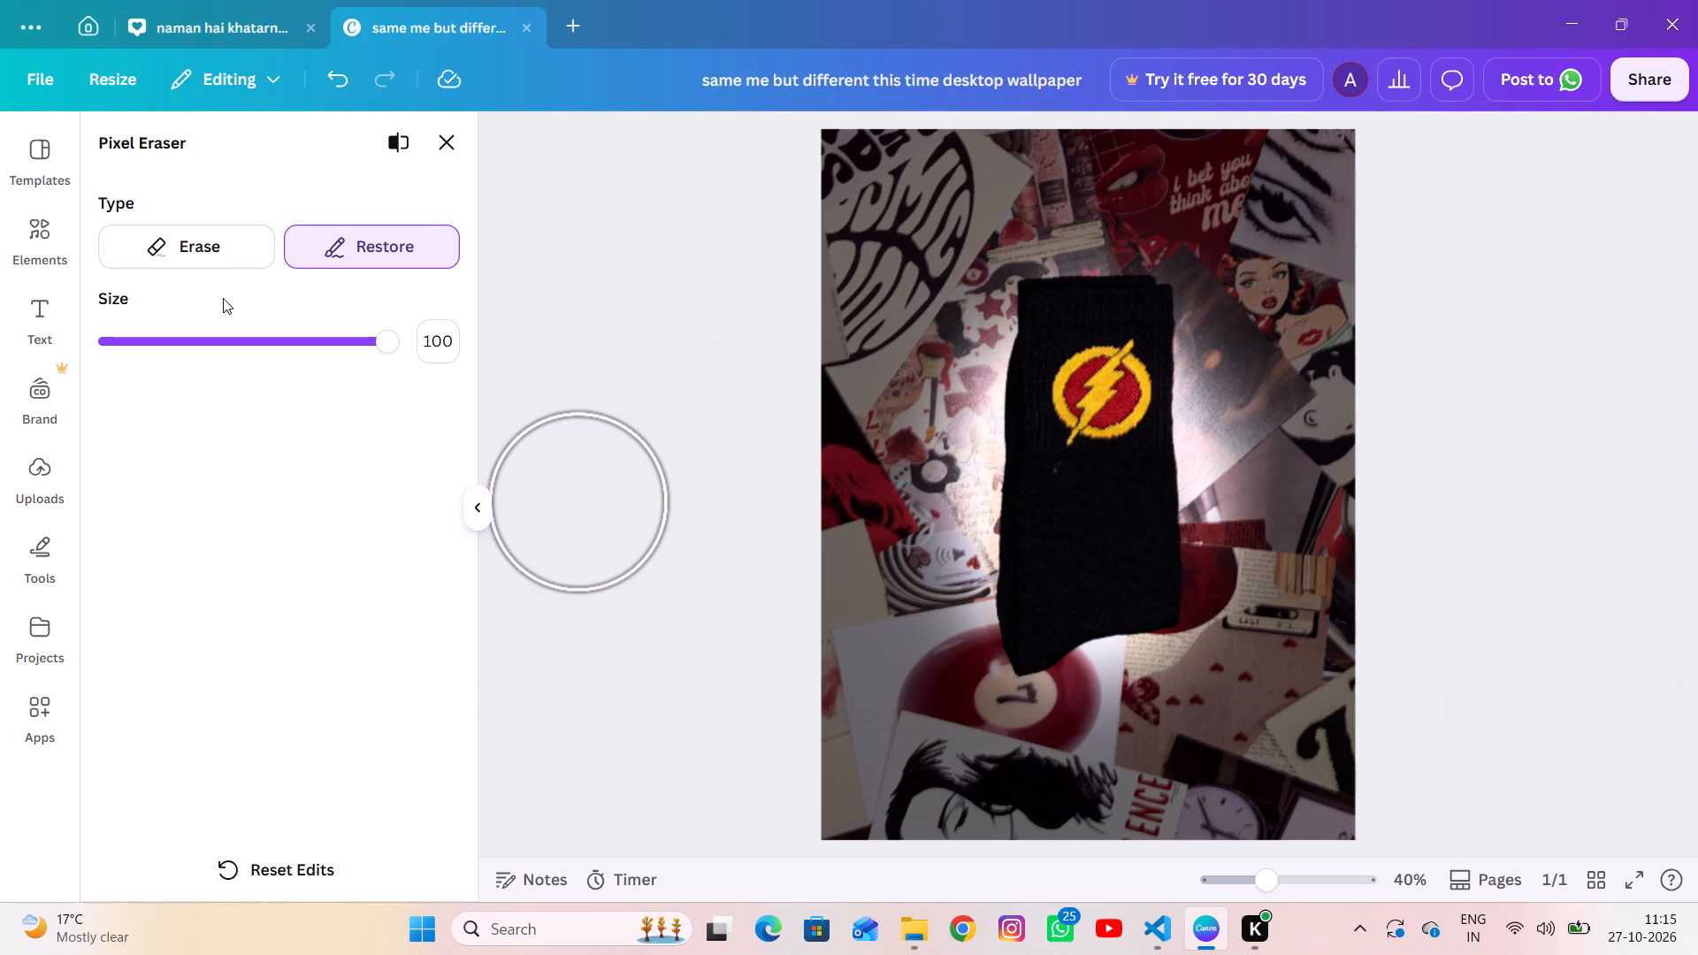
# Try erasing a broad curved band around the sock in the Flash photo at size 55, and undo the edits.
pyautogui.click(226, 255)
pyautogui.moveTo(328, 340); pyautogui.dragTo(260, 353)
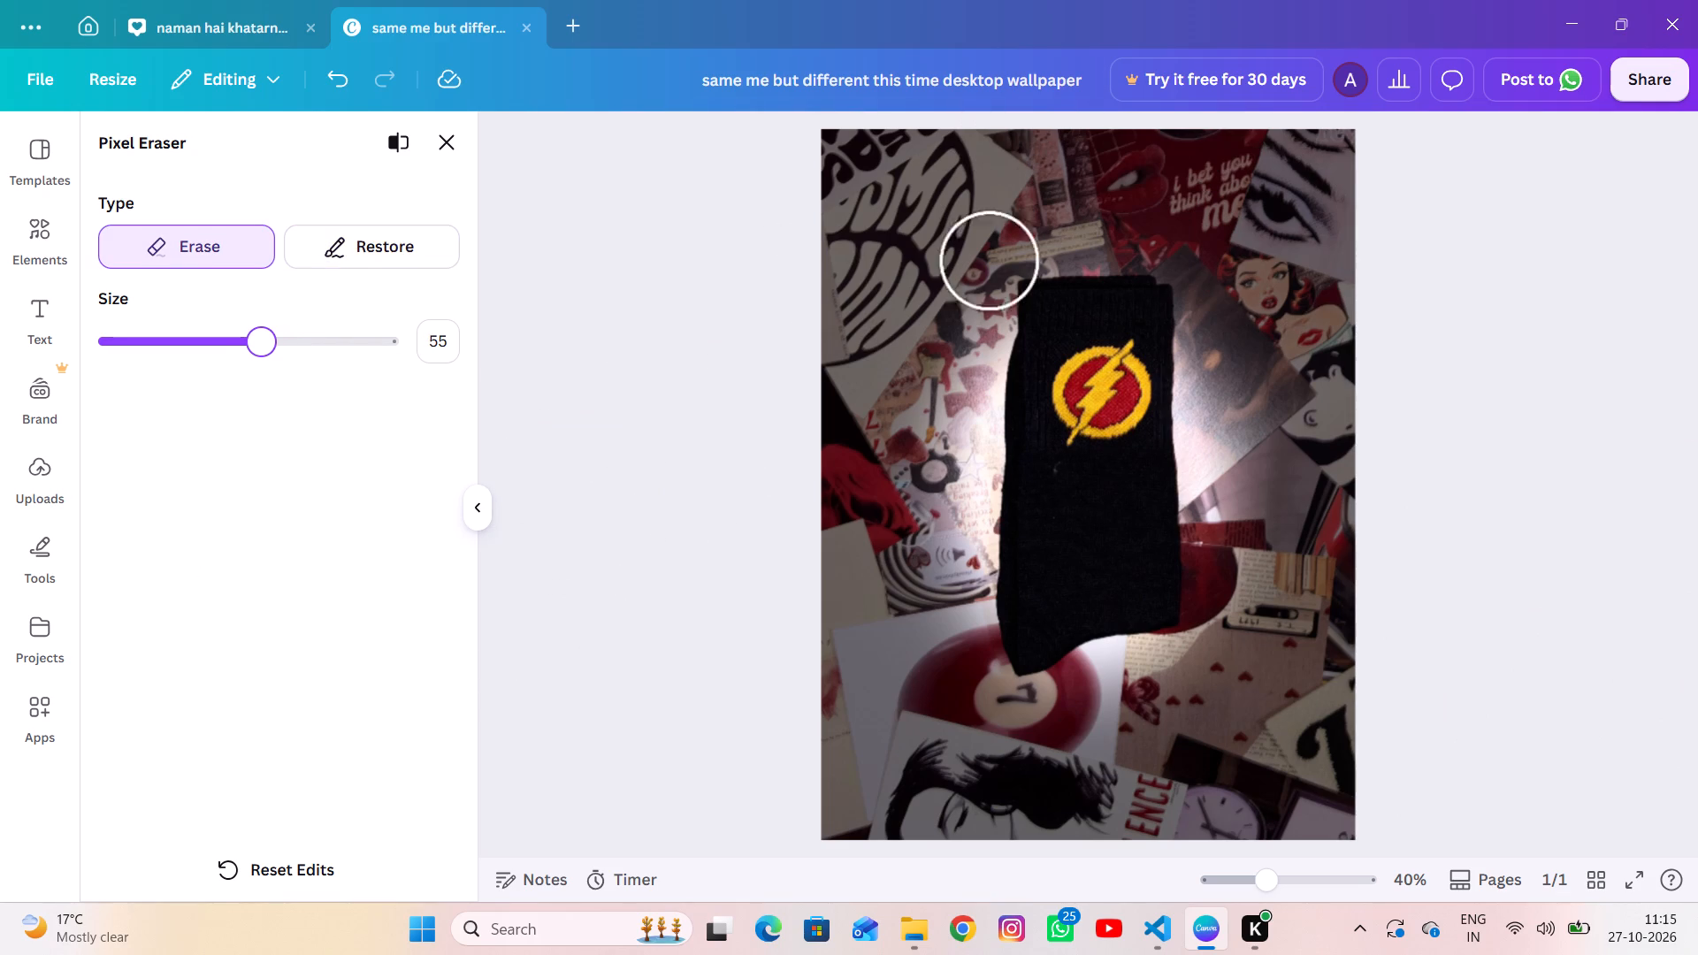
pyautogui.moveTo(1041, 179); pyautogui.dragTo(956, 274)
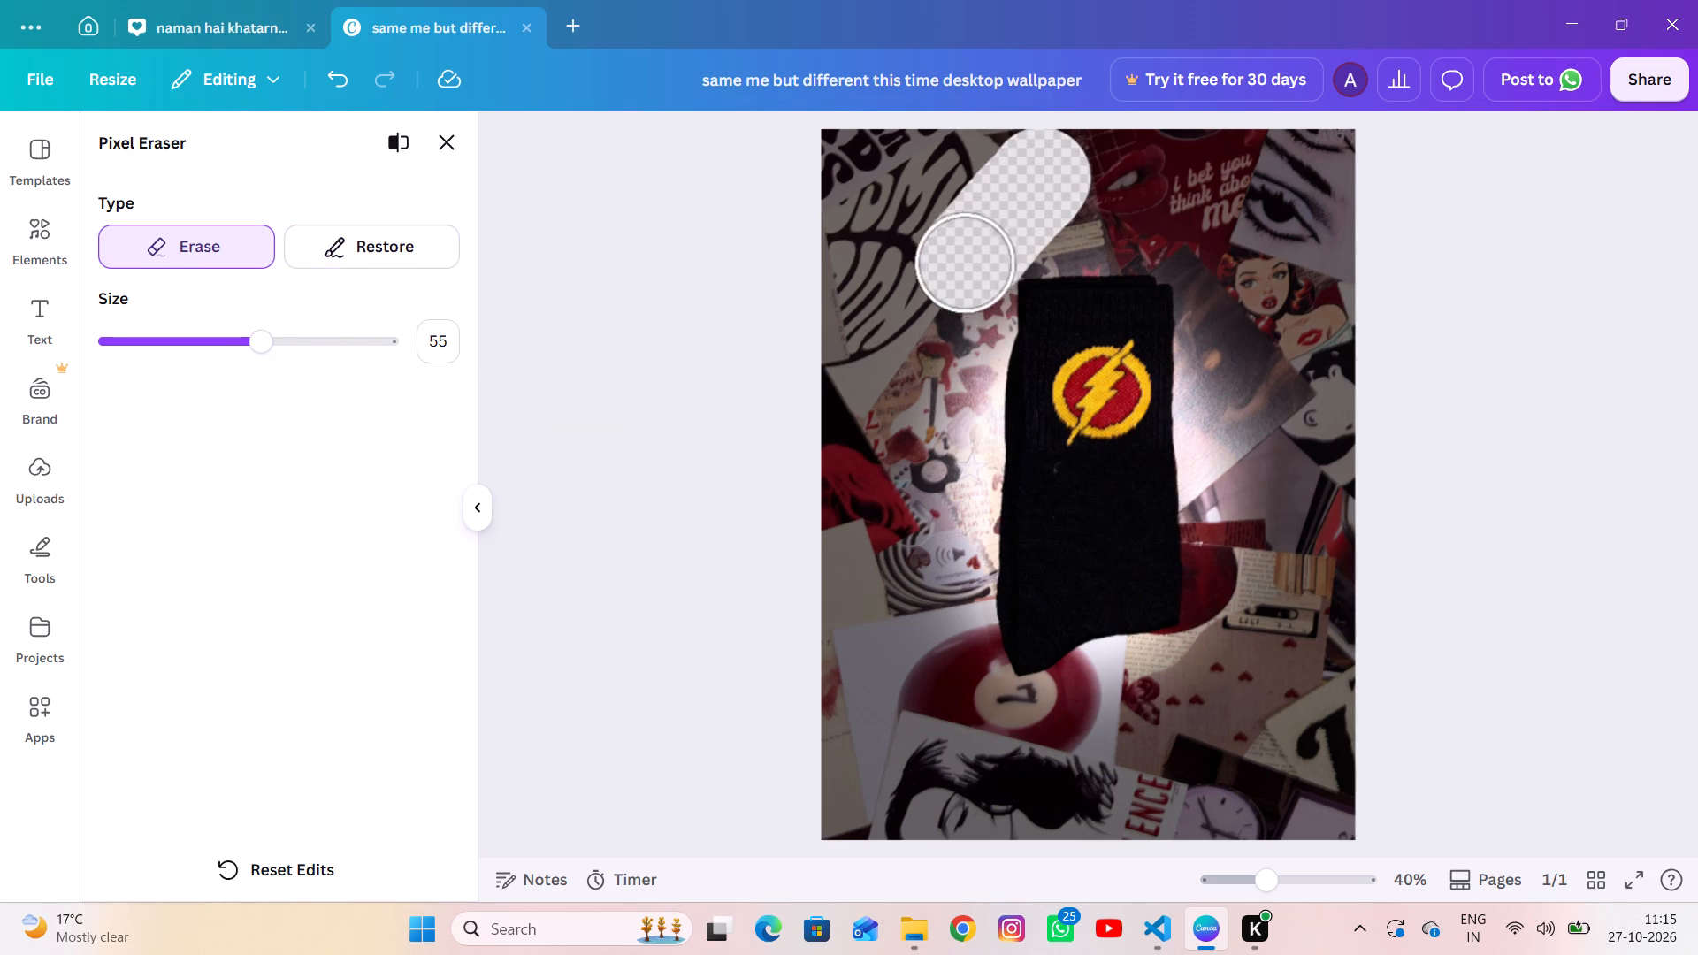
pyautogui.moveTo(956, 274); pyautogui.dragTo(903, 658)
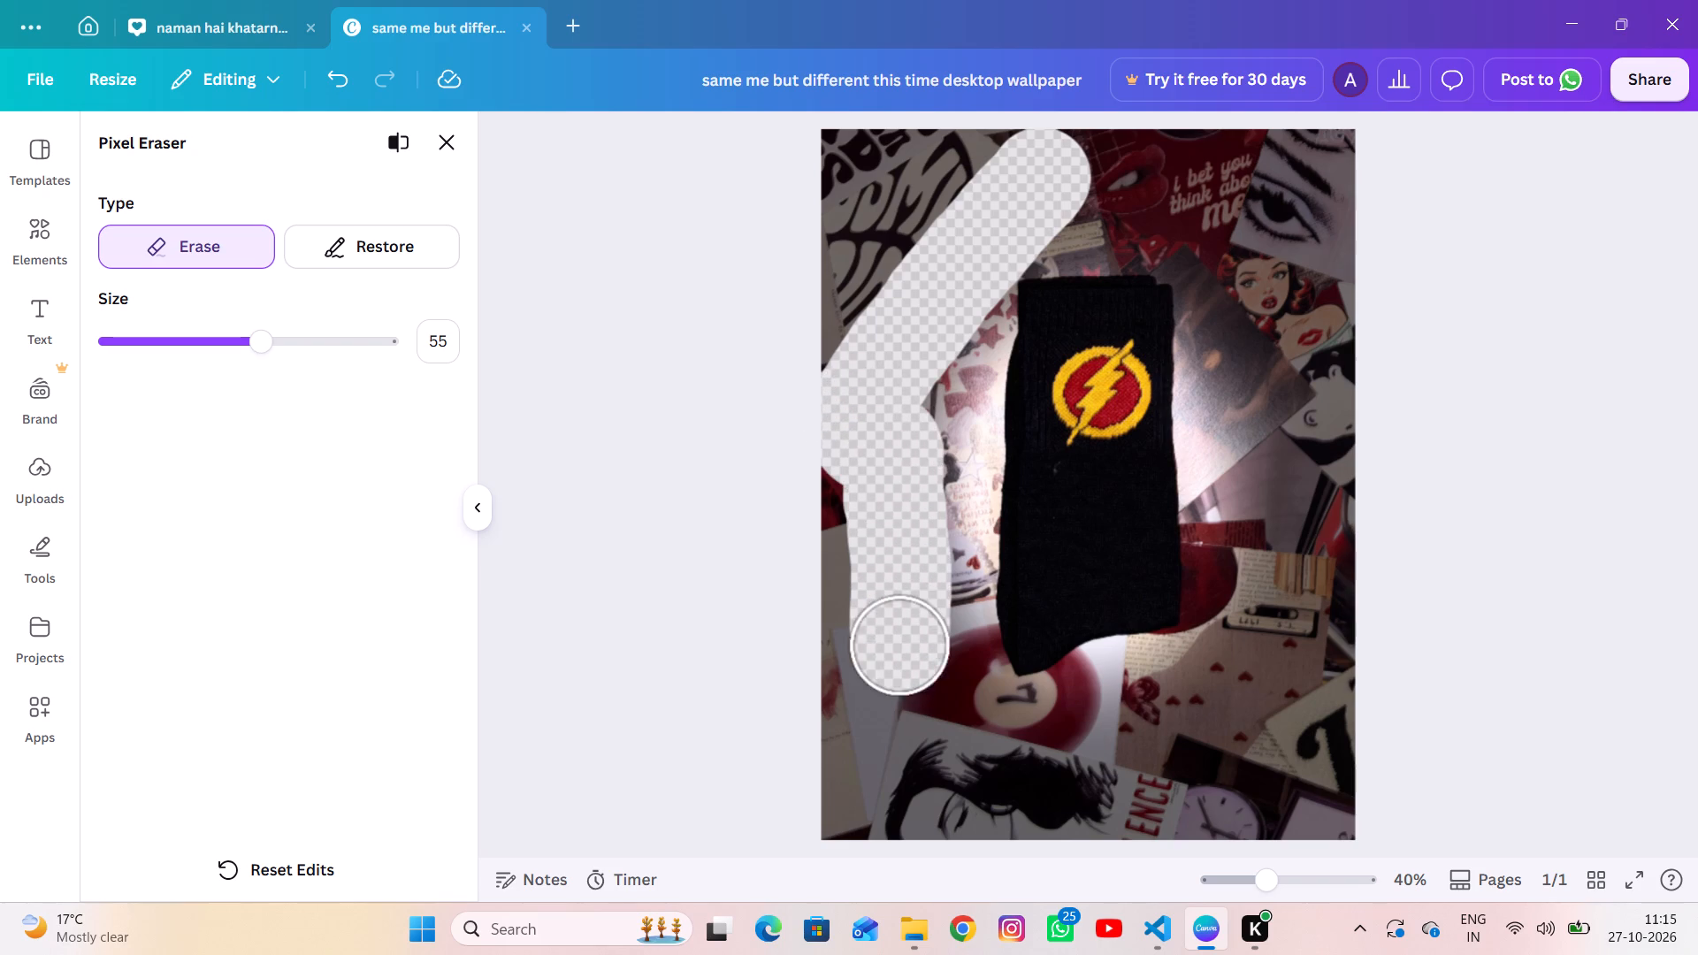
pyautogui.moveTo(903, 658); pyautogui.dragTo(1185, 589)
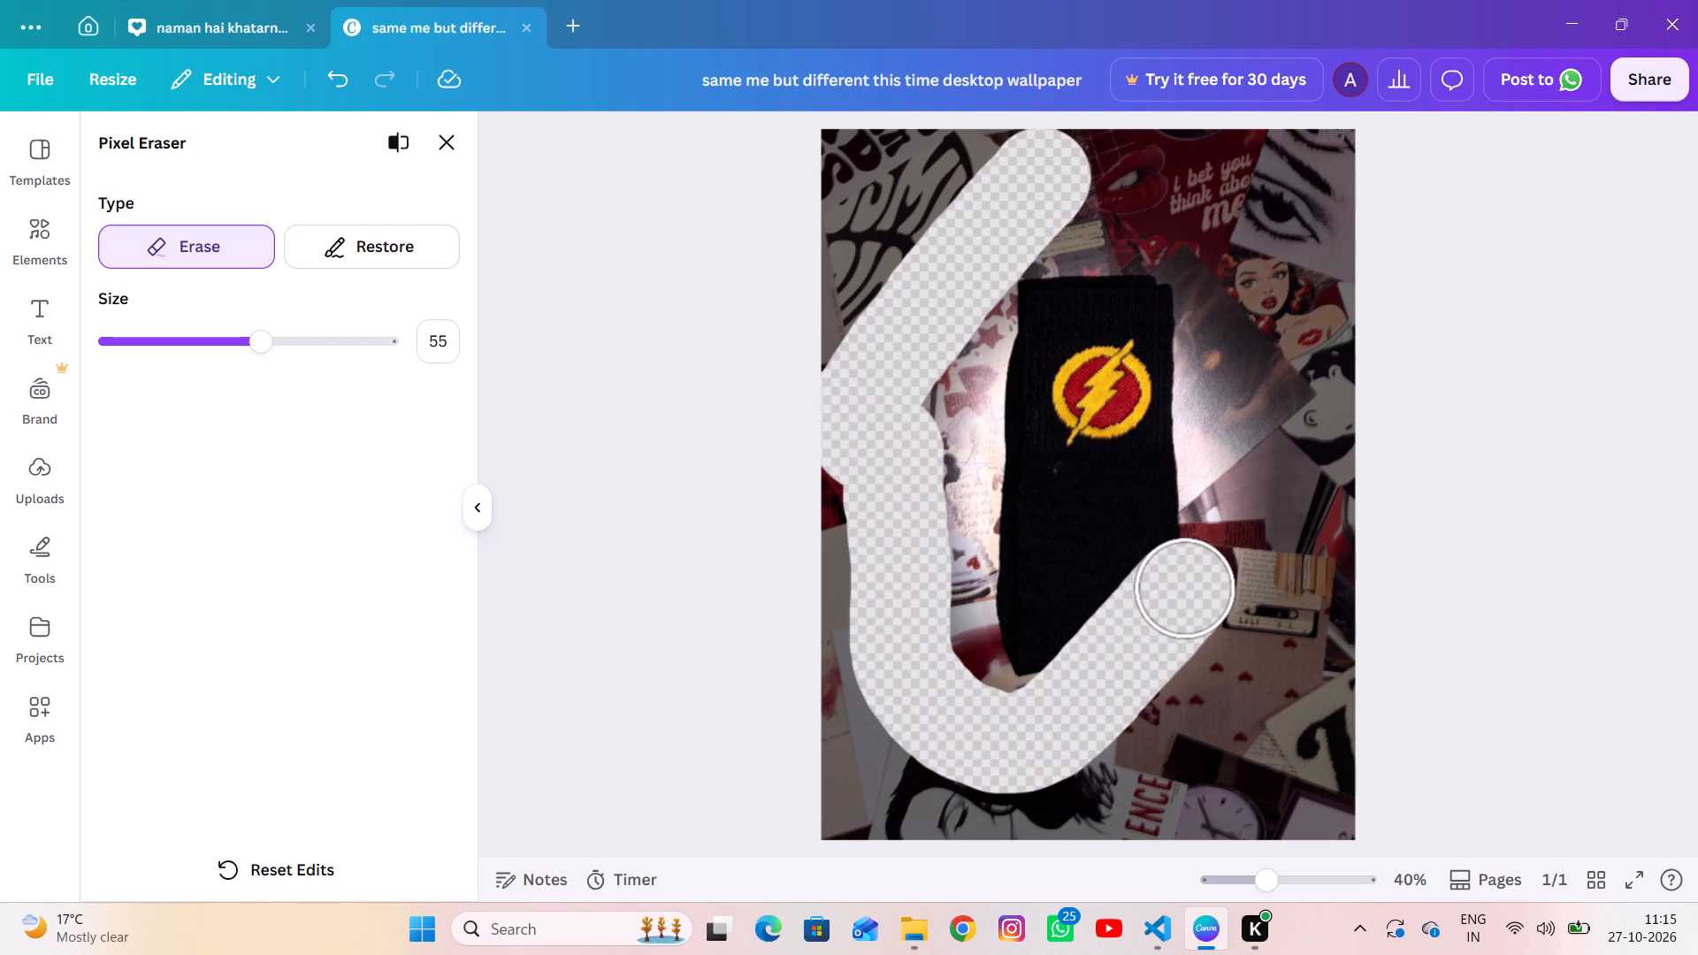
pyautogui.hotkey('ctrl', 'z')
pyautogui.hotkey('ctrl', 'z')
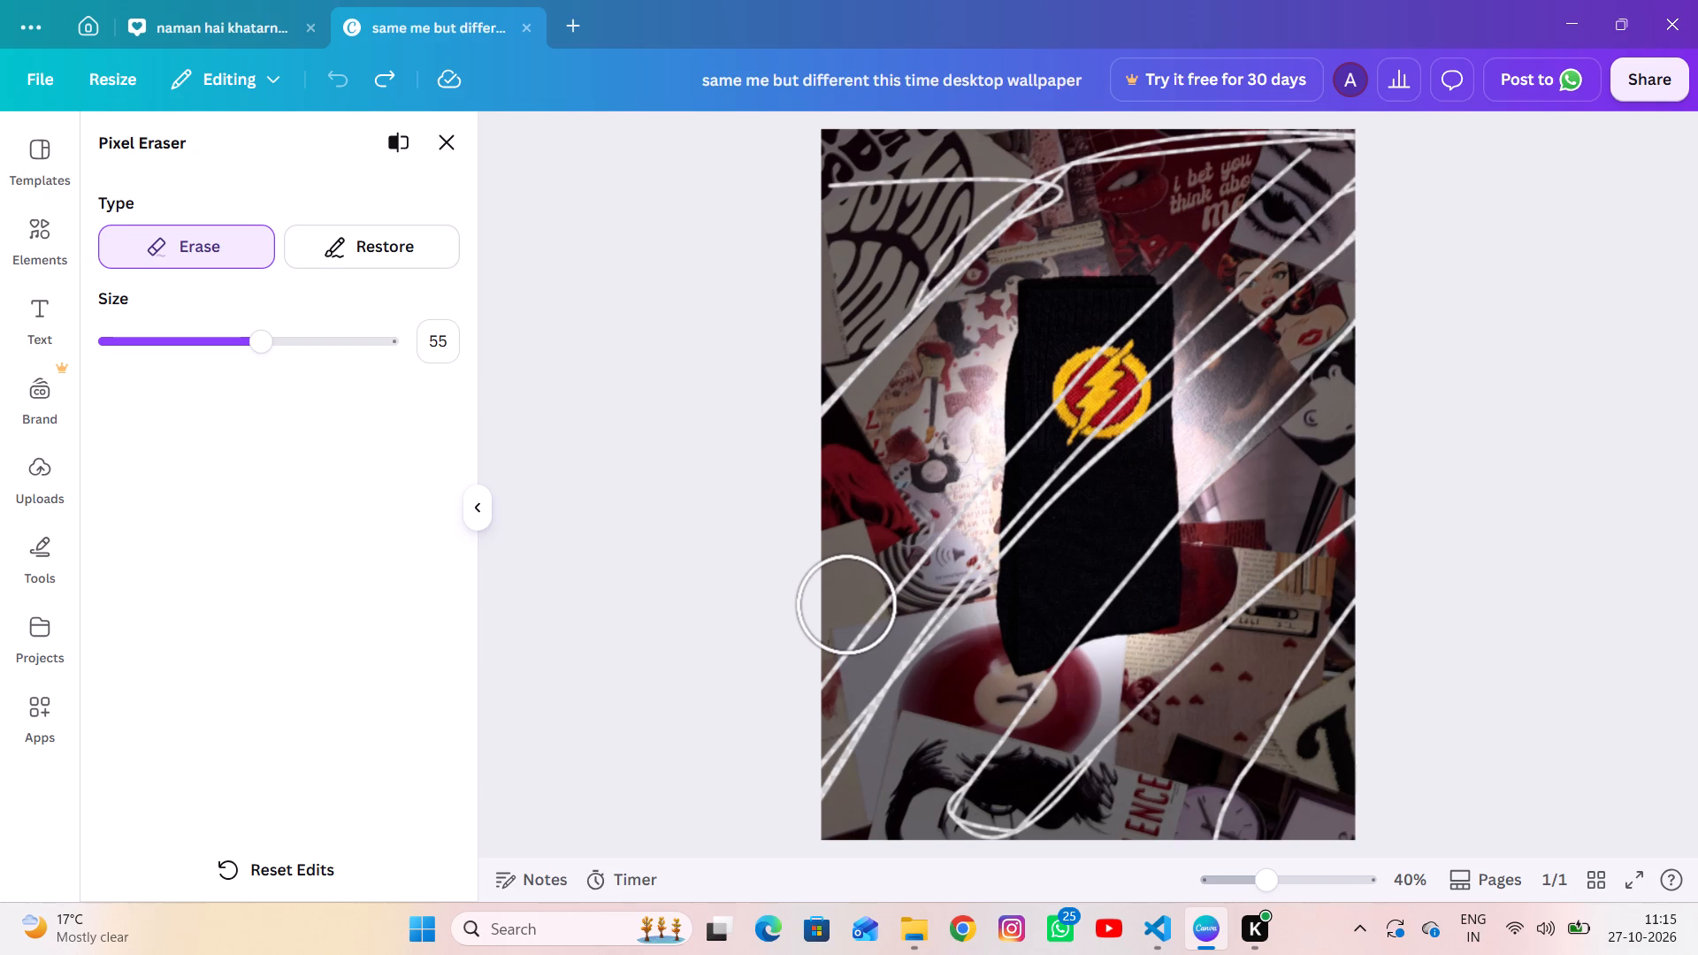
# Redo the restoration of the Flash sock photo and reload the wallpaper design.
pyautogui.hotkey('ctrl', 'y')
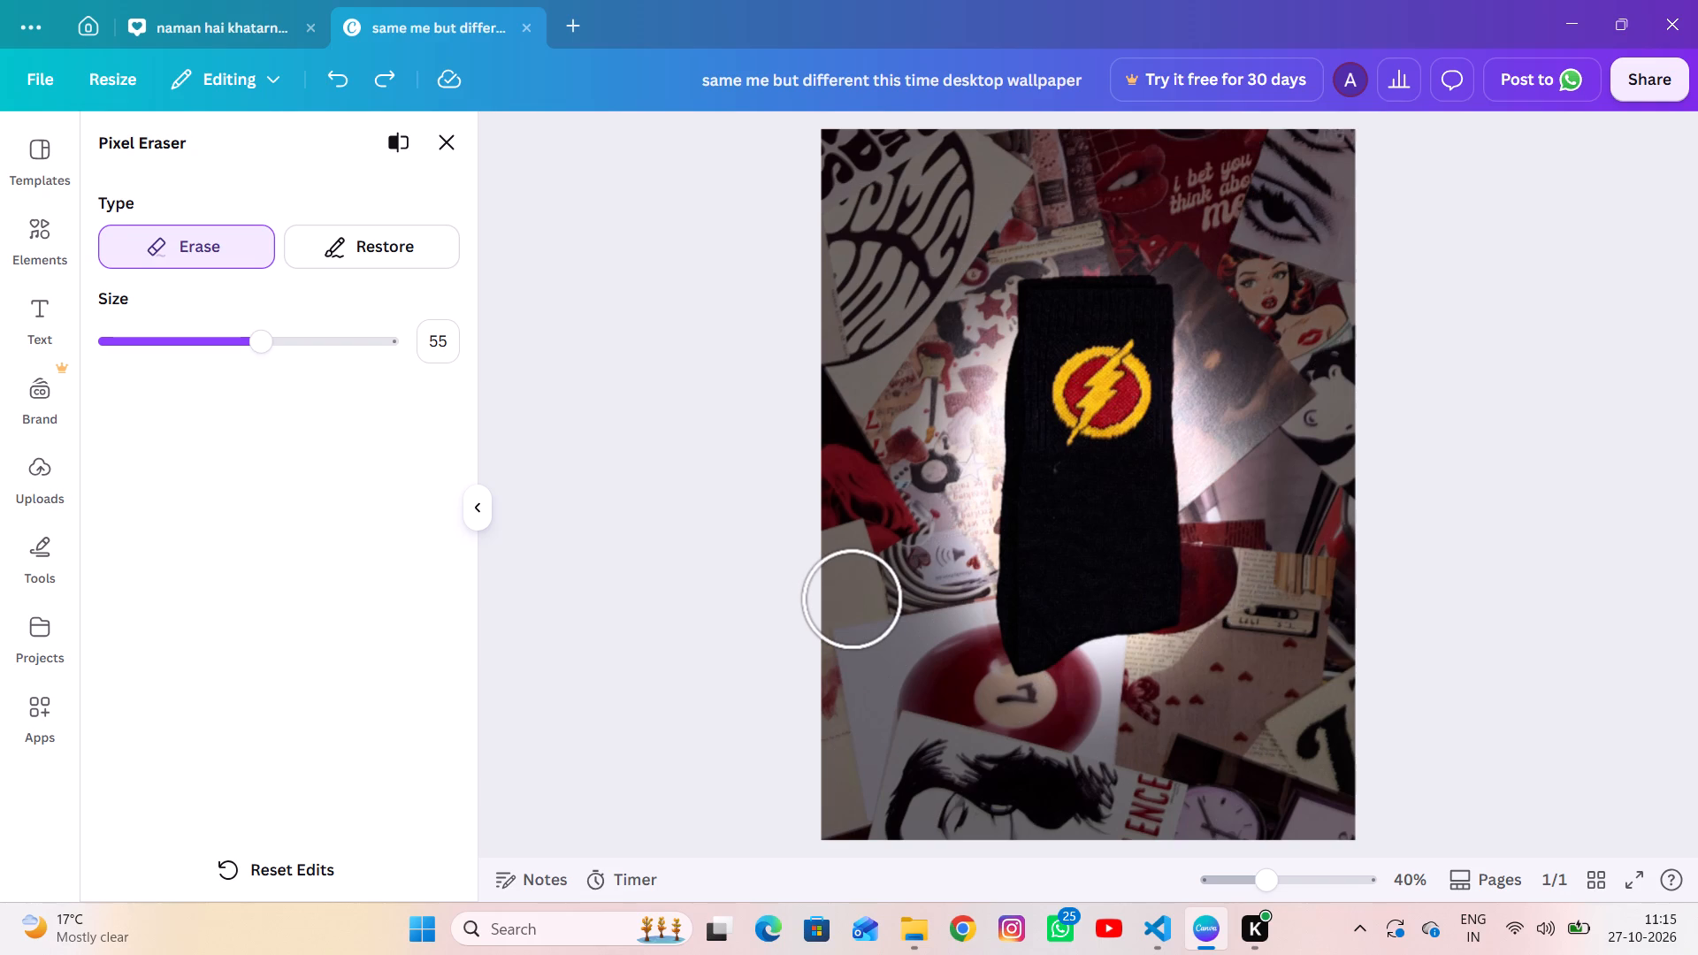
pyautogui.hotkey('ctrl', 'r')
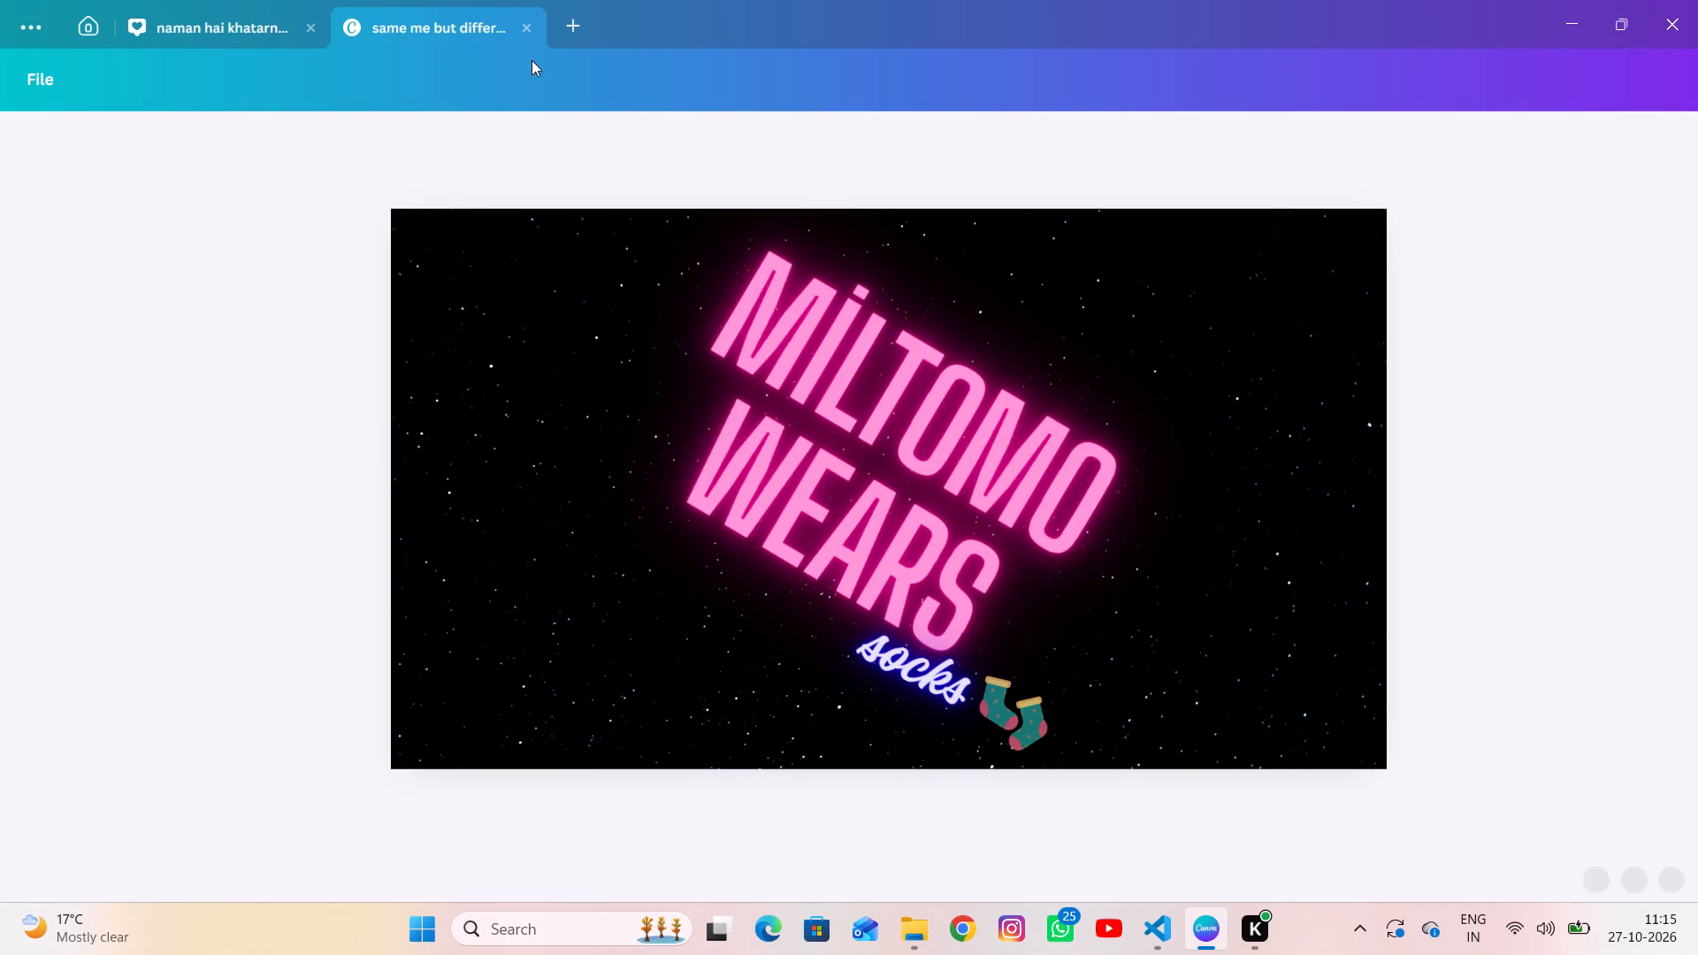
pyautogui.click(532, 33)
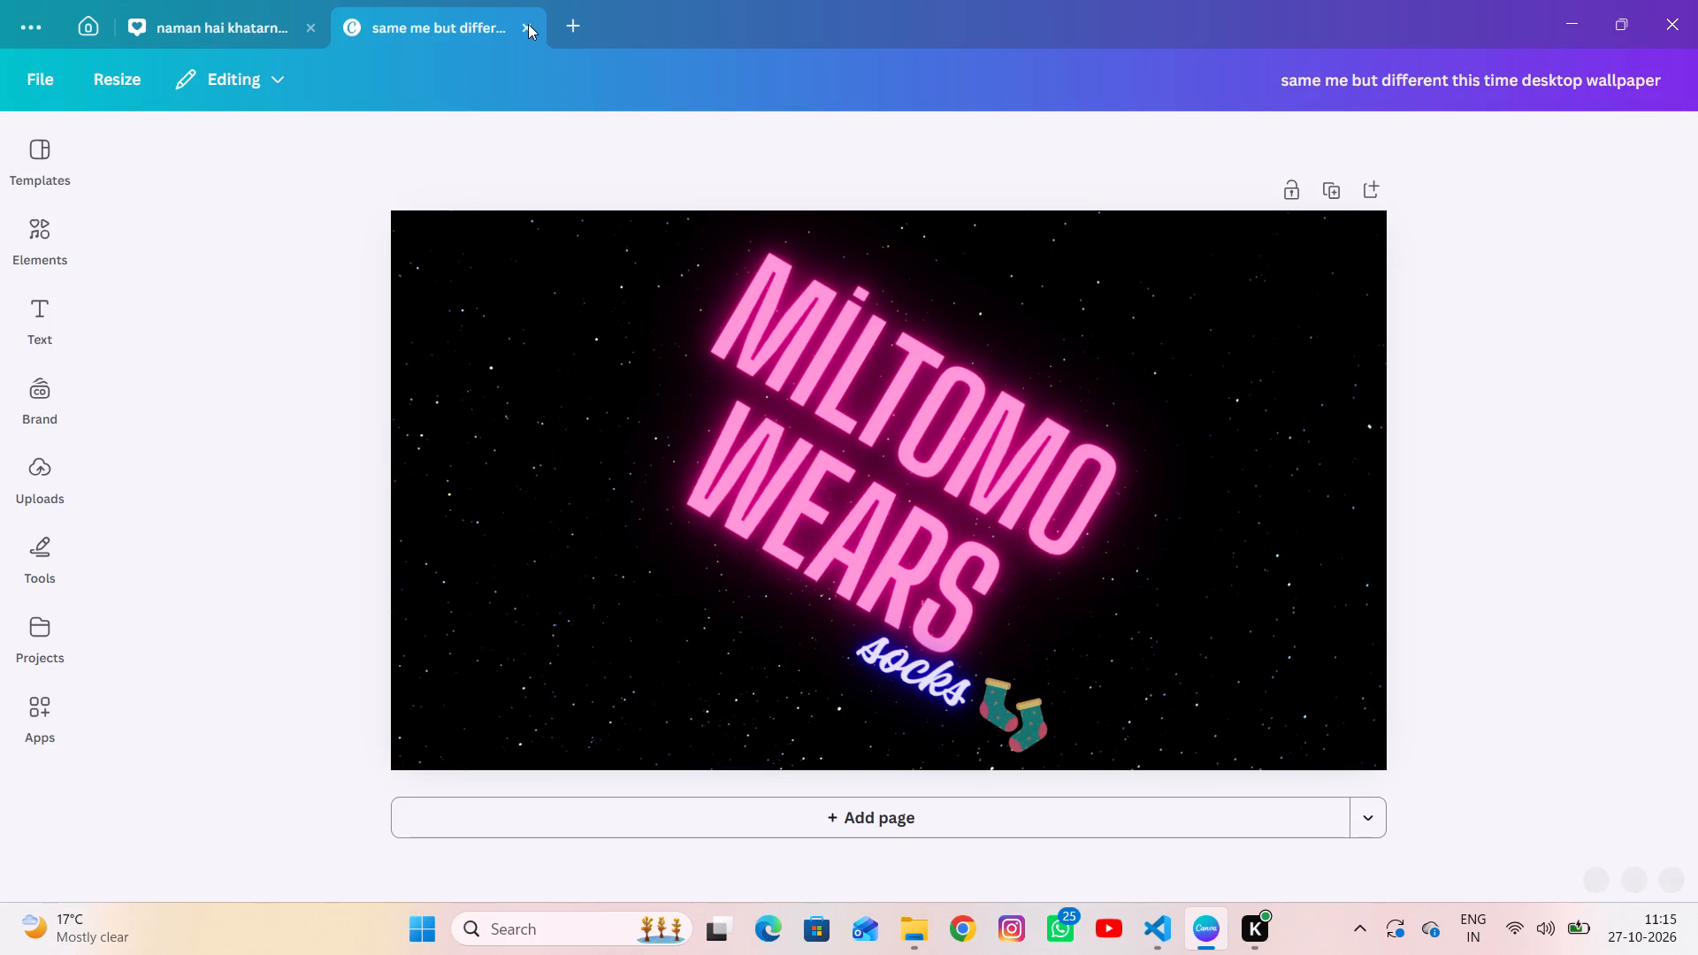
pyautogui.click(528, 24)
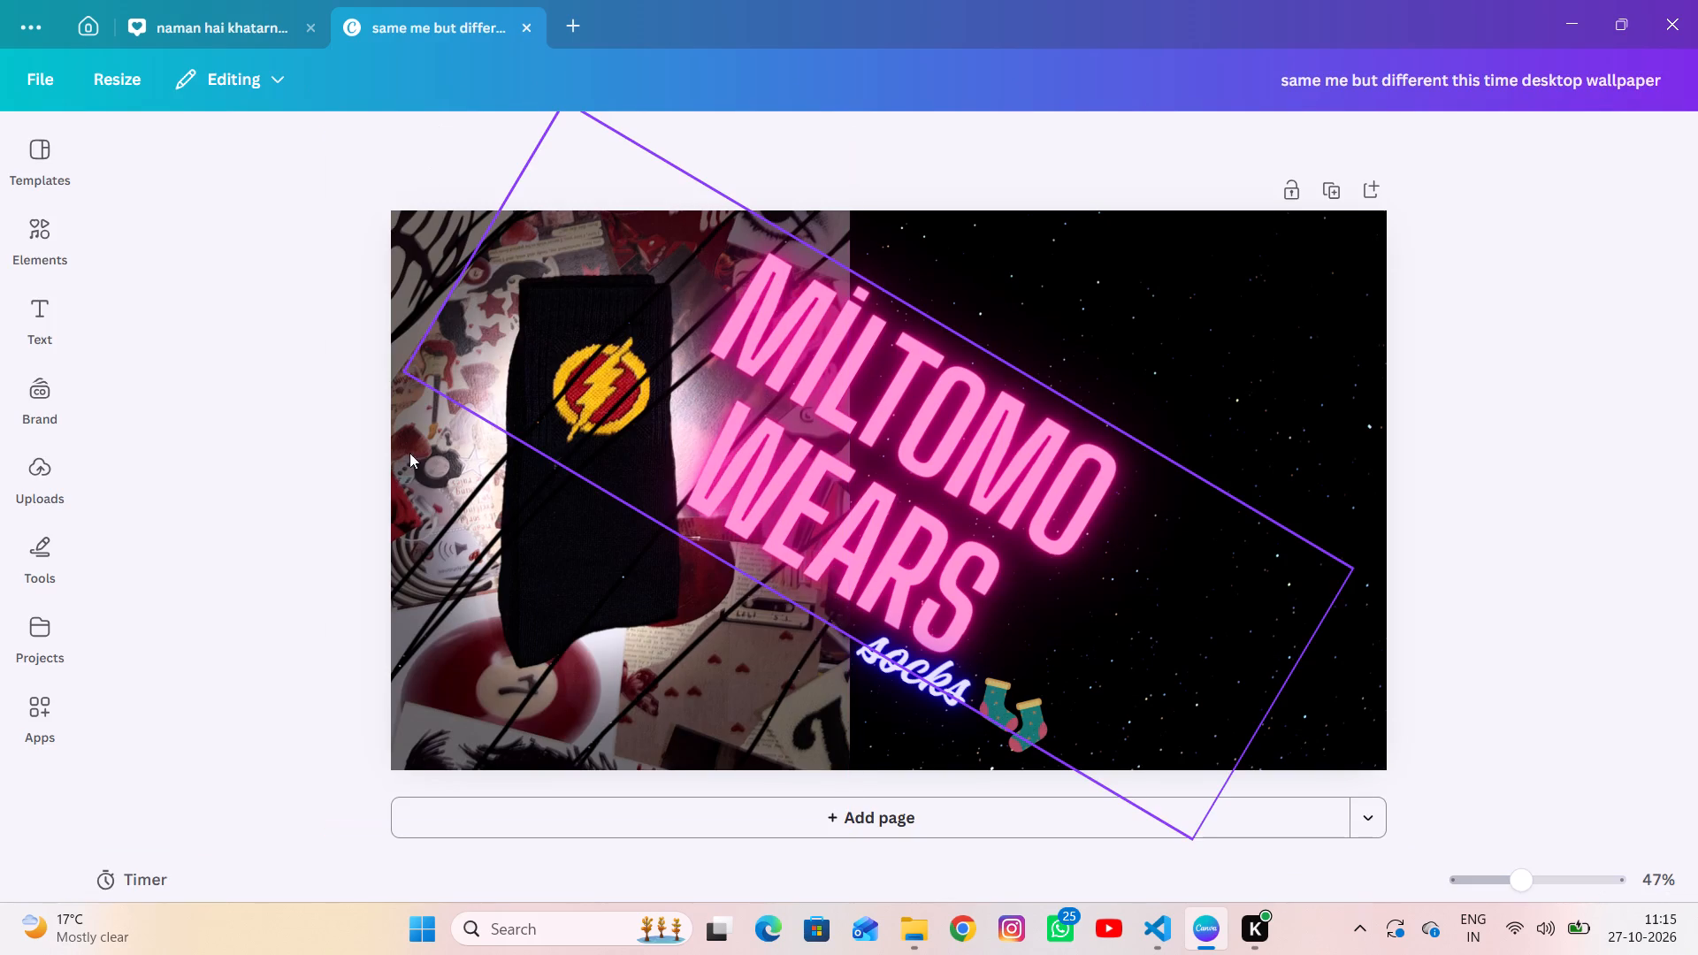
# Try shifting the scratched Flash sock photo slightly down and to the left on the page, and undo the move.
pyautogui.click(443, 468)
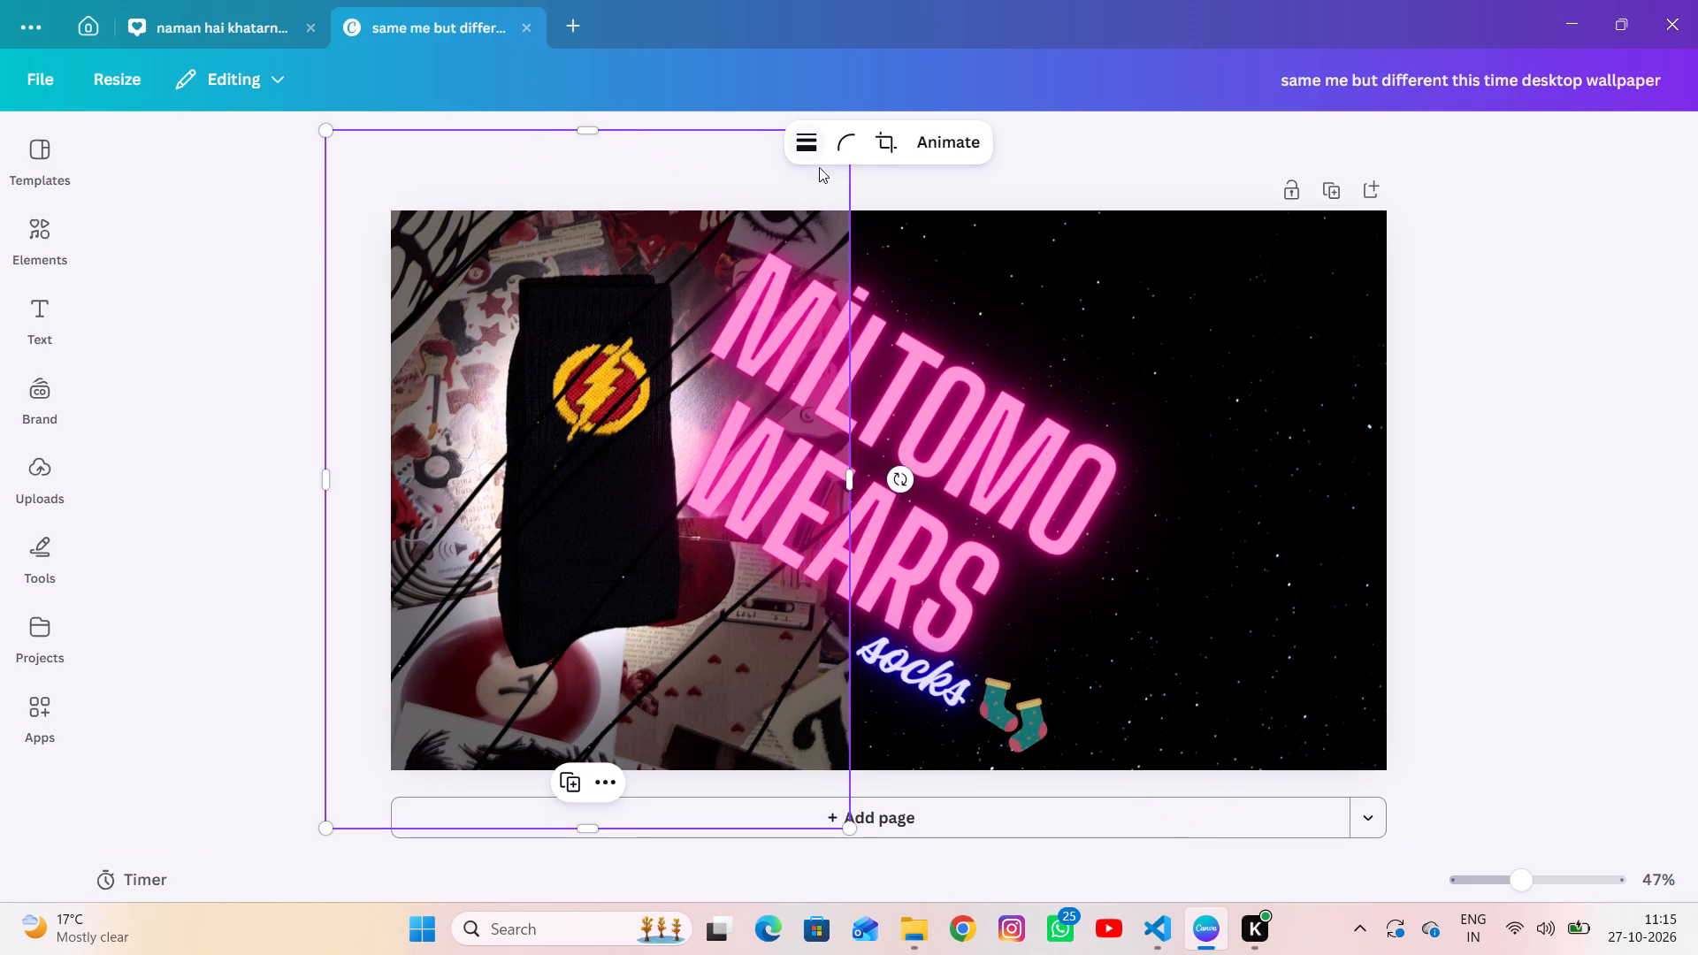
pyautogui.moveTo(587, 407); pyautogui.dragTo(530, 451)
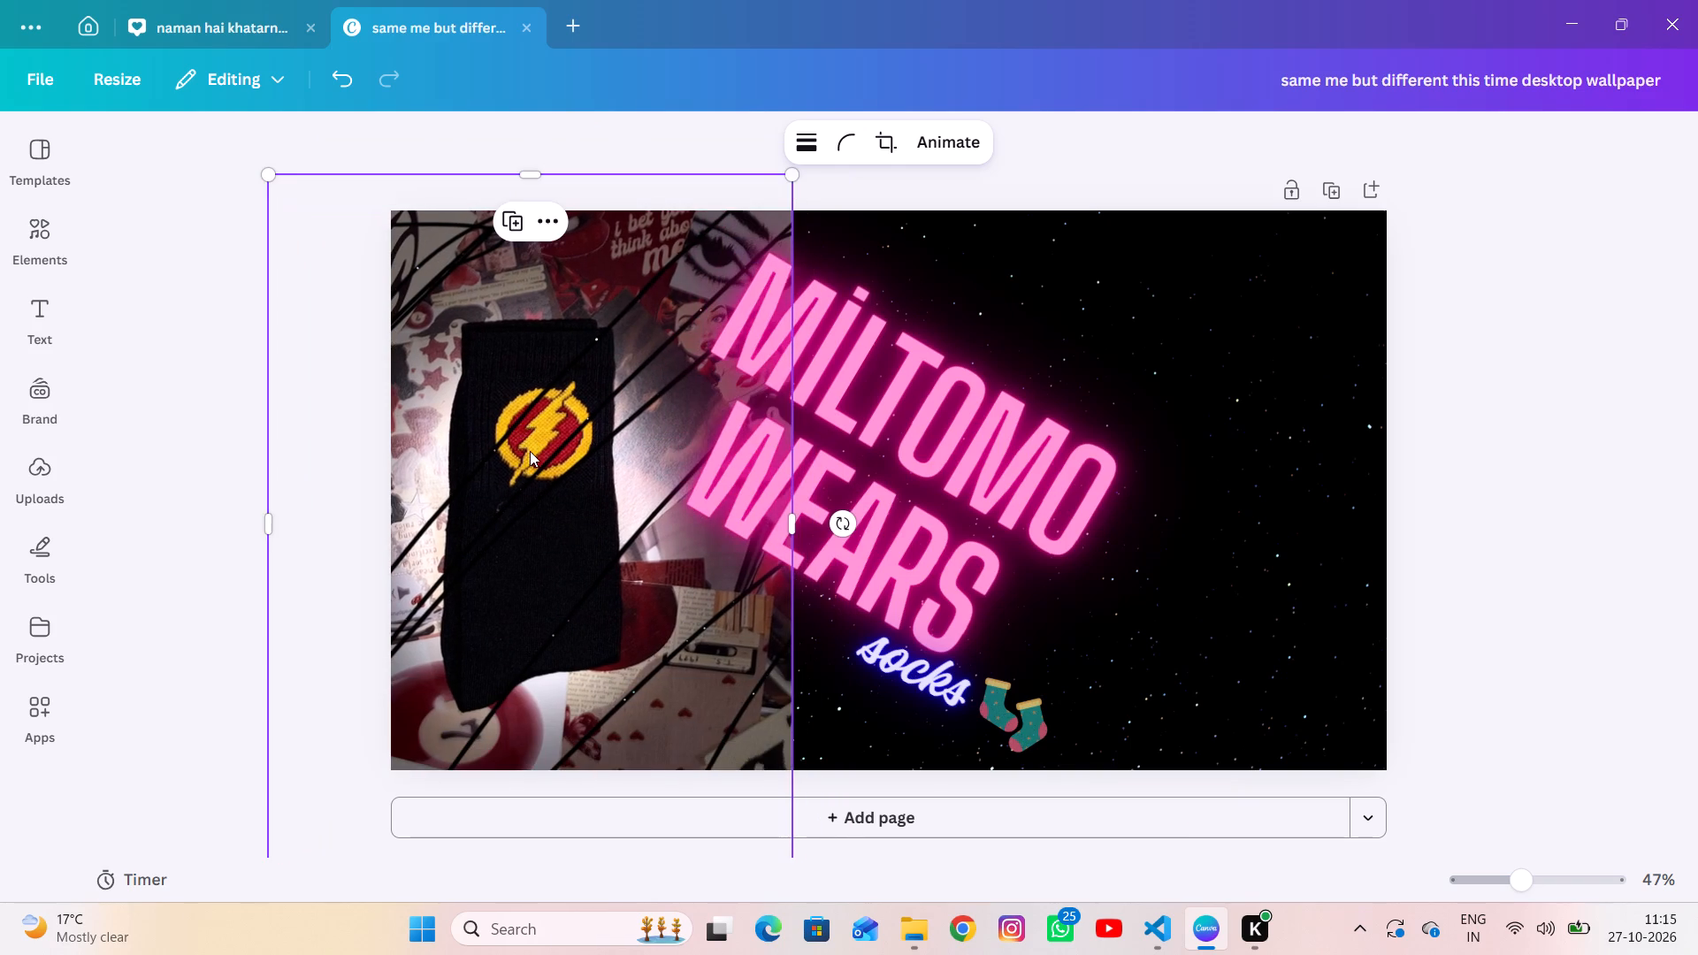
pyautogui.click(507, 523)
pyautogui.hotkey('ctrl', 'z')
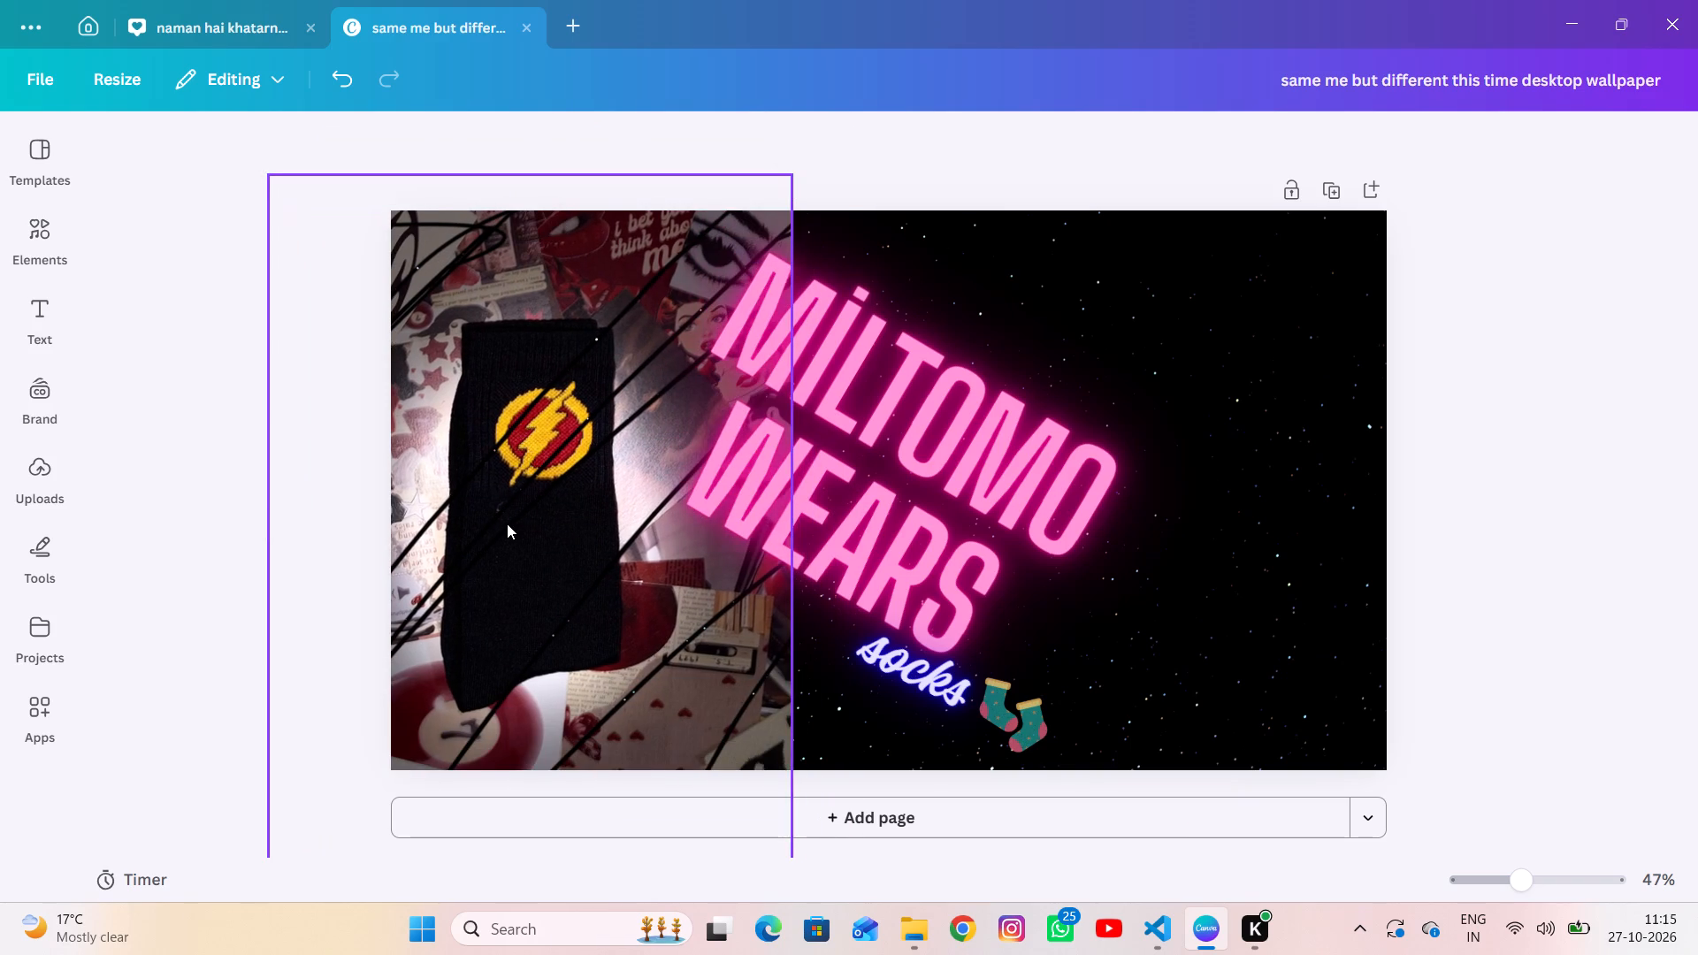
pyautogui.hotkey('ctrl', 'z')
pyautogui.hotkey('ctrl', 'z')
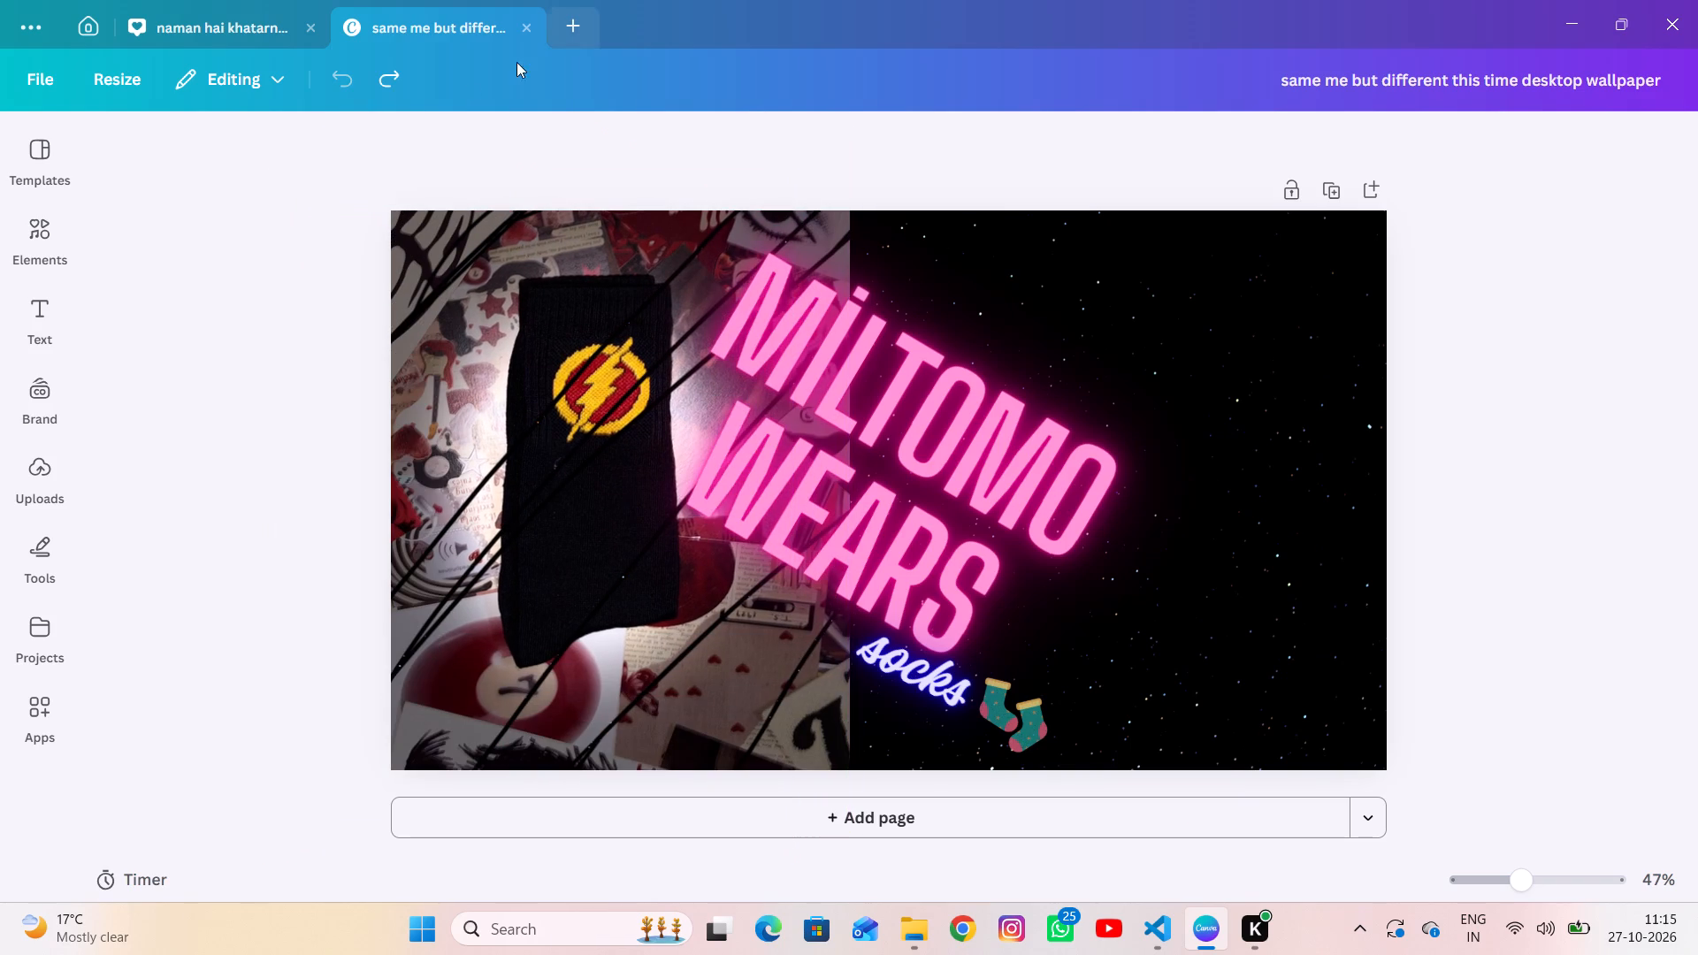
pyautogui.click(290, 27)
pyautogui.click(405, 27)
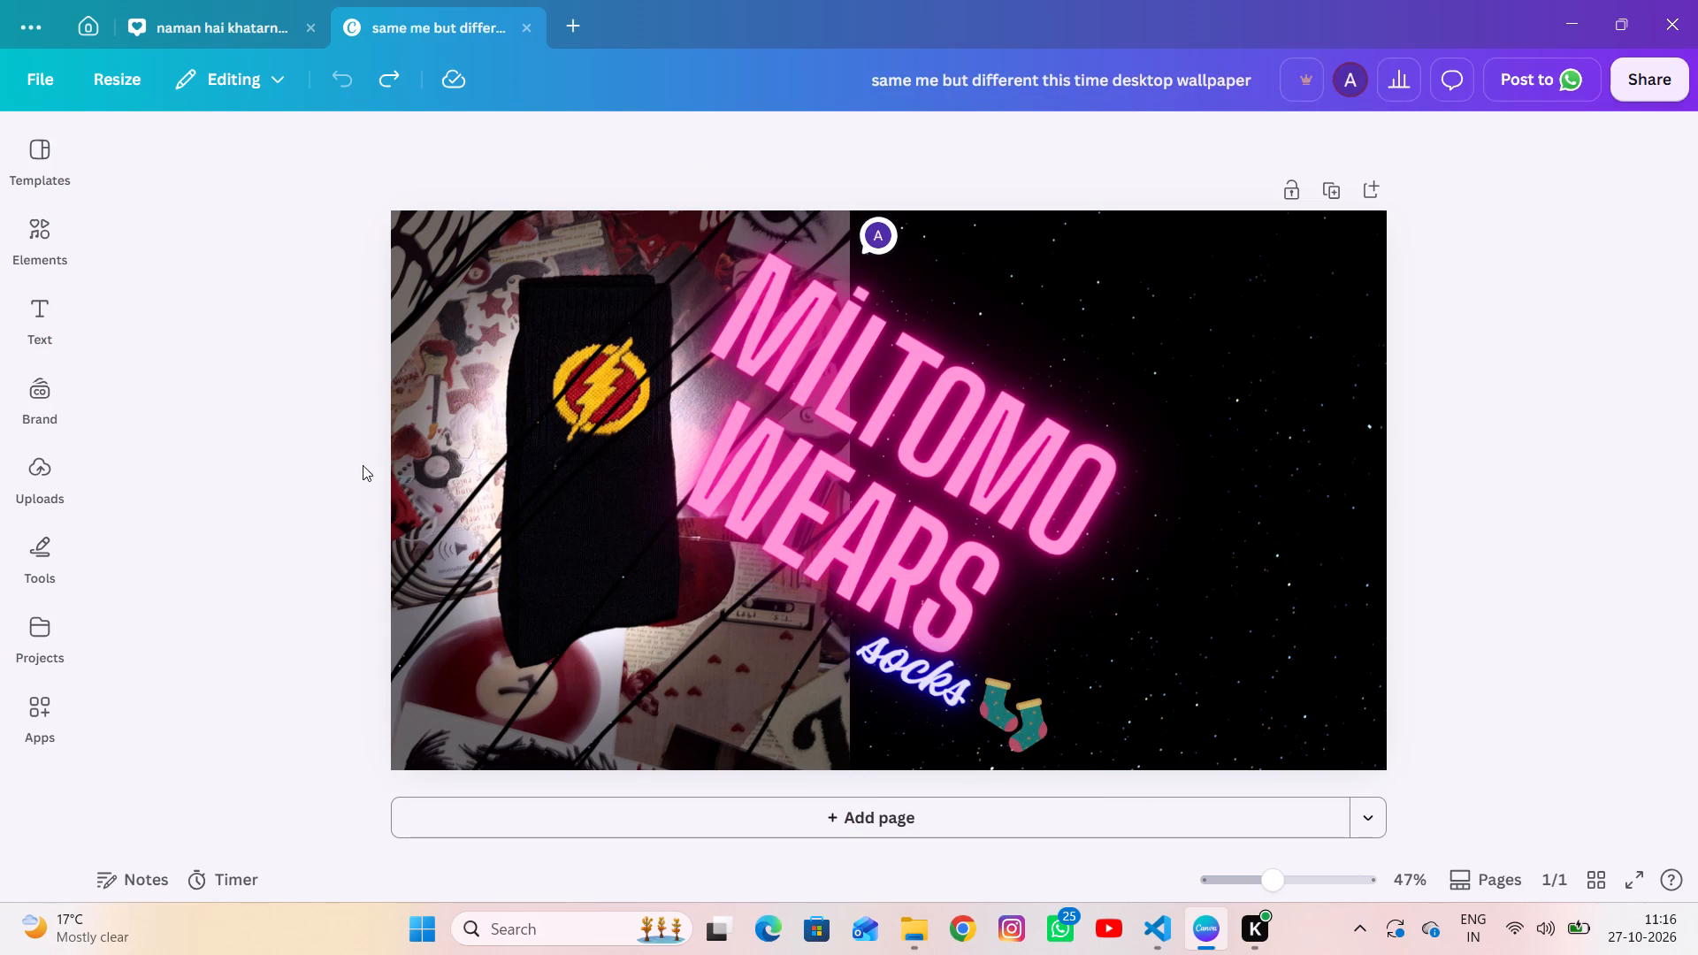
# Move the scratched Flash sock photo rightward across the page, behind the MİLTOMO WEARS lettering, and stay in the design.
pyautogui.moveTo(463, 600); pyautogui.dragTo(903, 632)
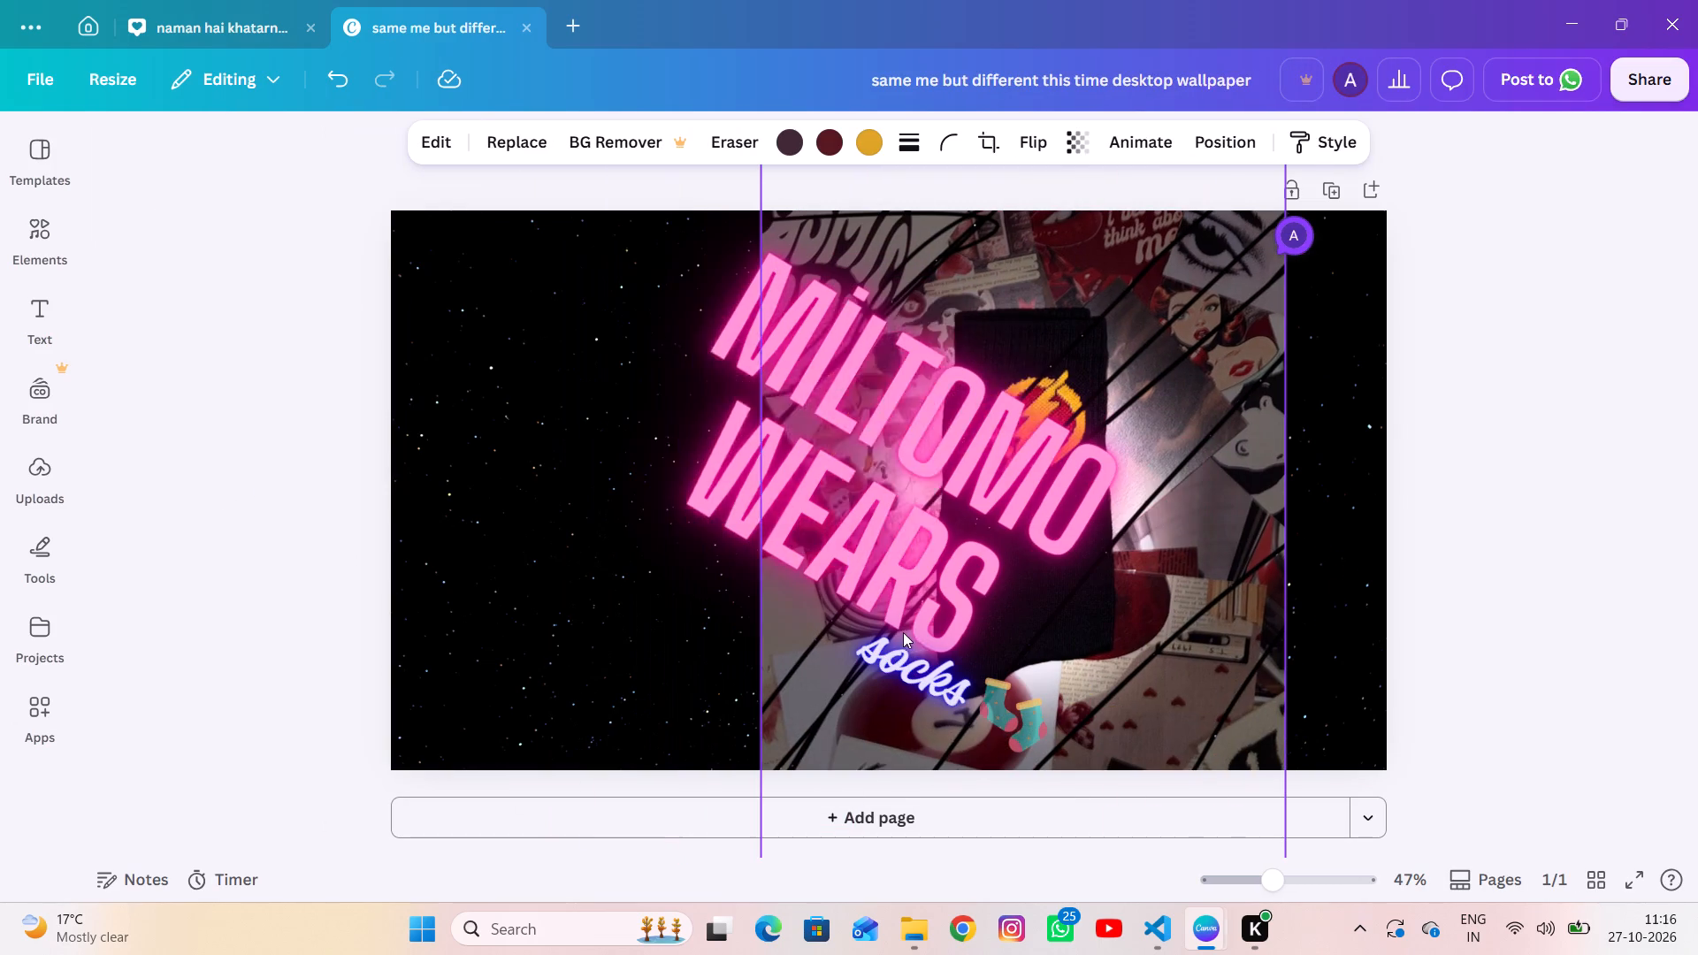
pyautogui.moveTo(903, 632); pyautogui.dragTo(957, 623)
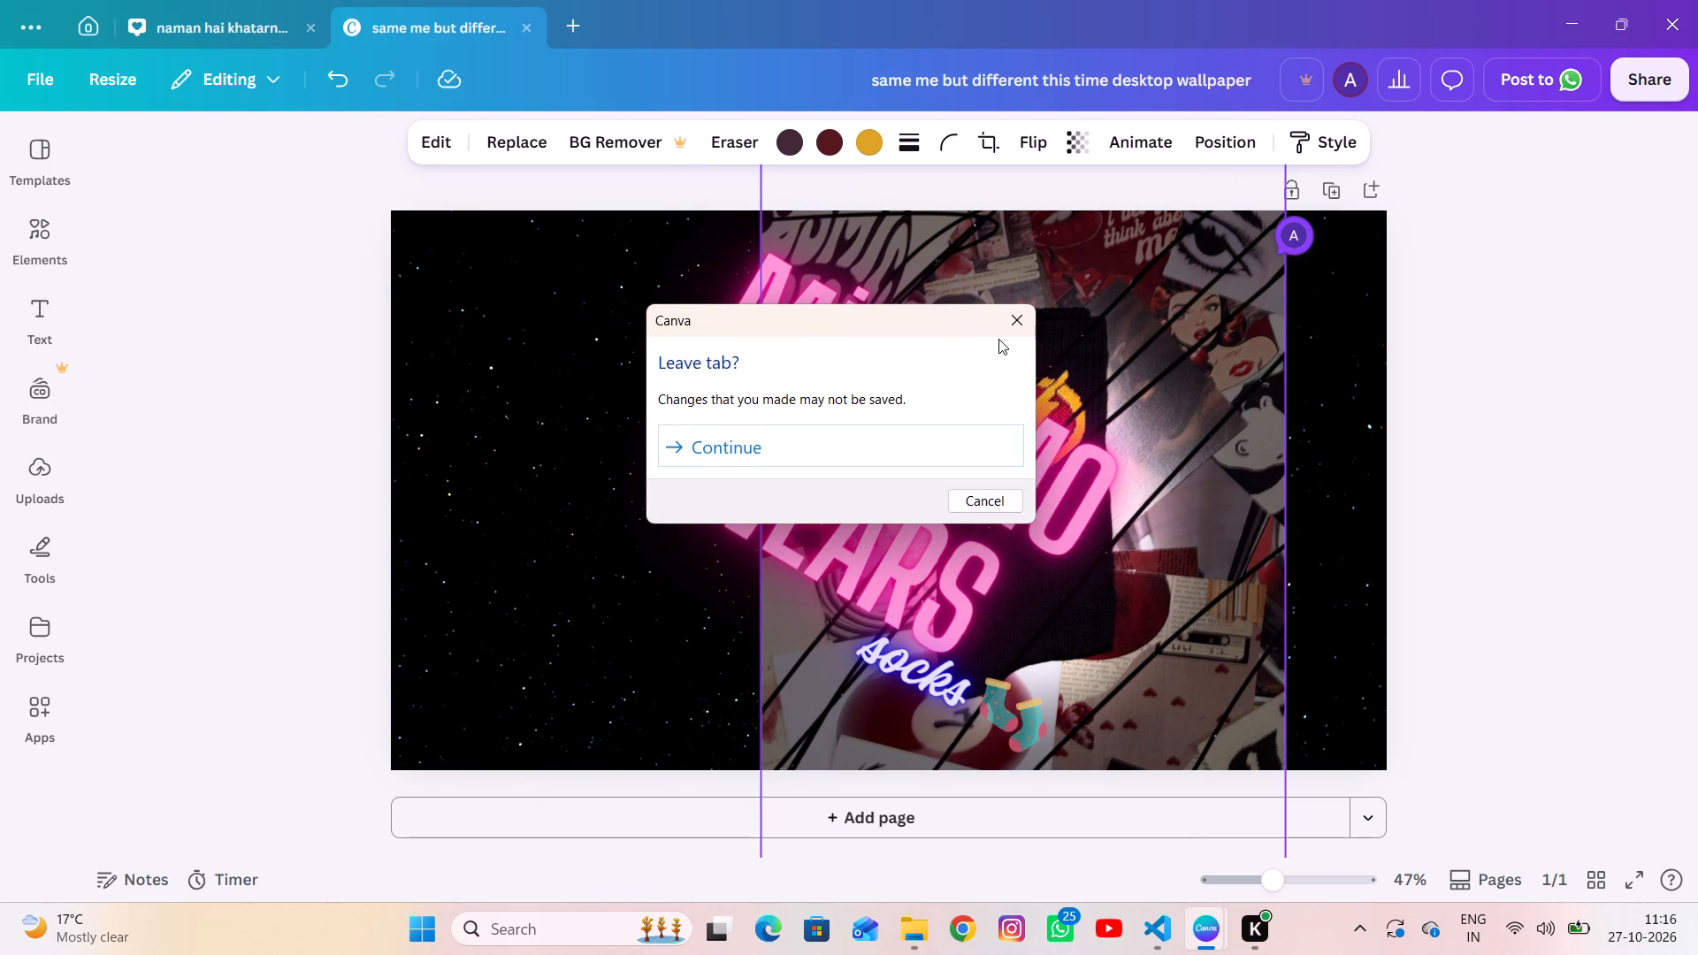
pyautogui.click(1024, 315)
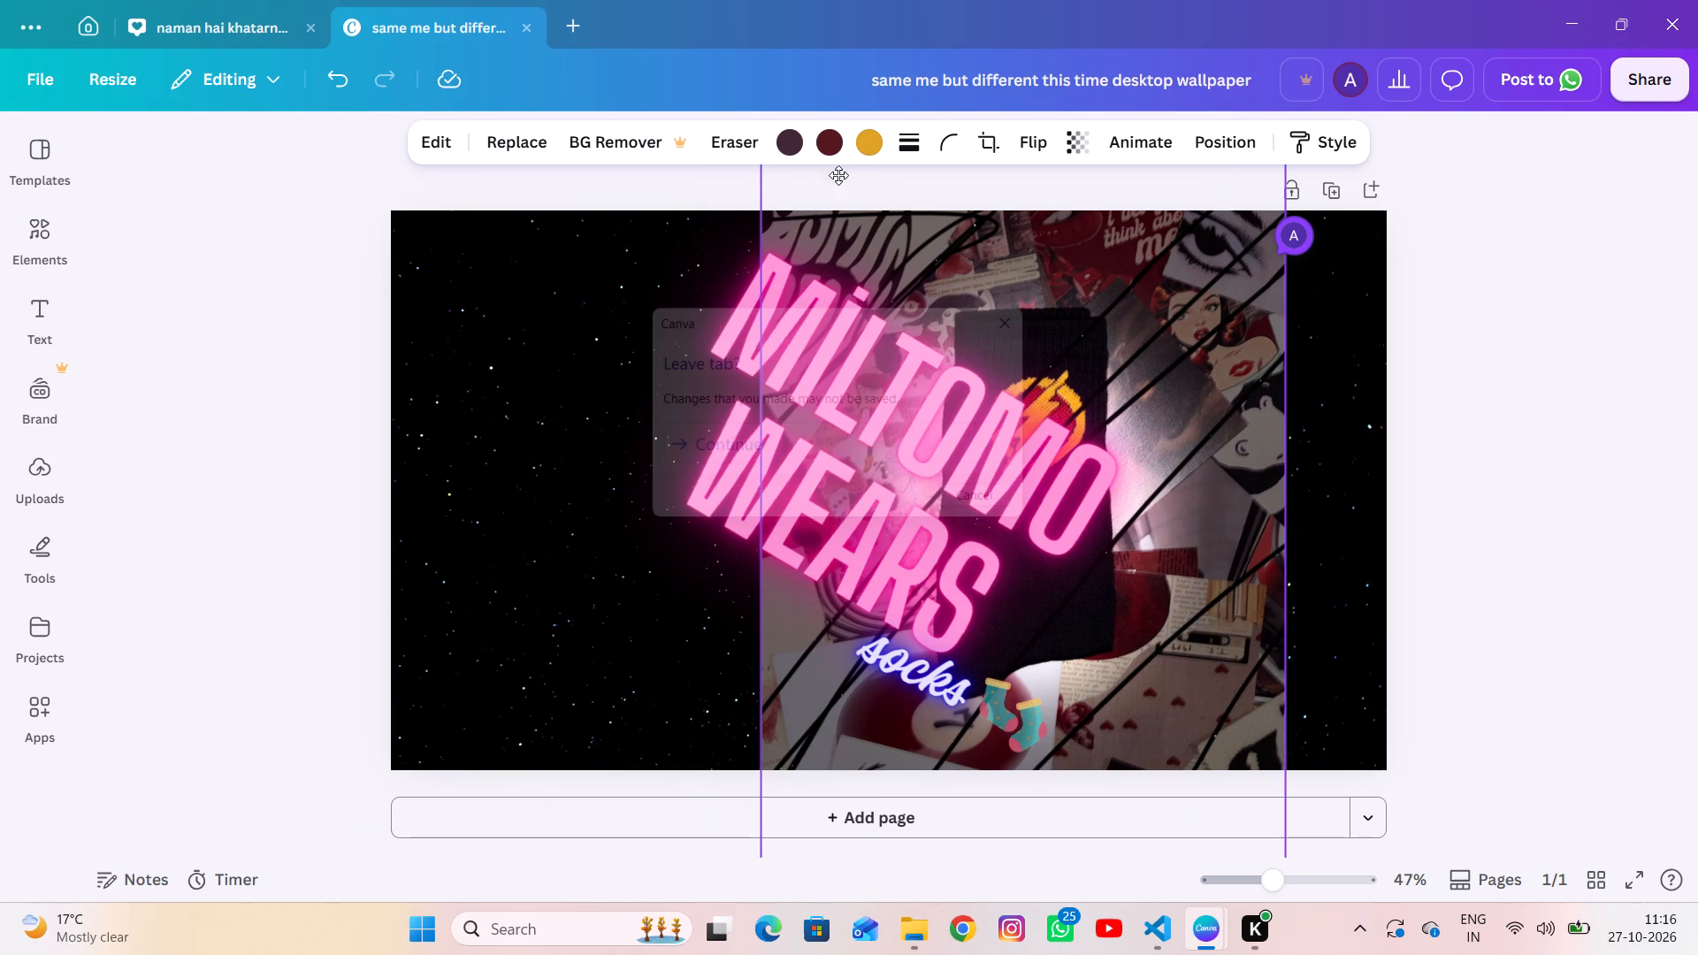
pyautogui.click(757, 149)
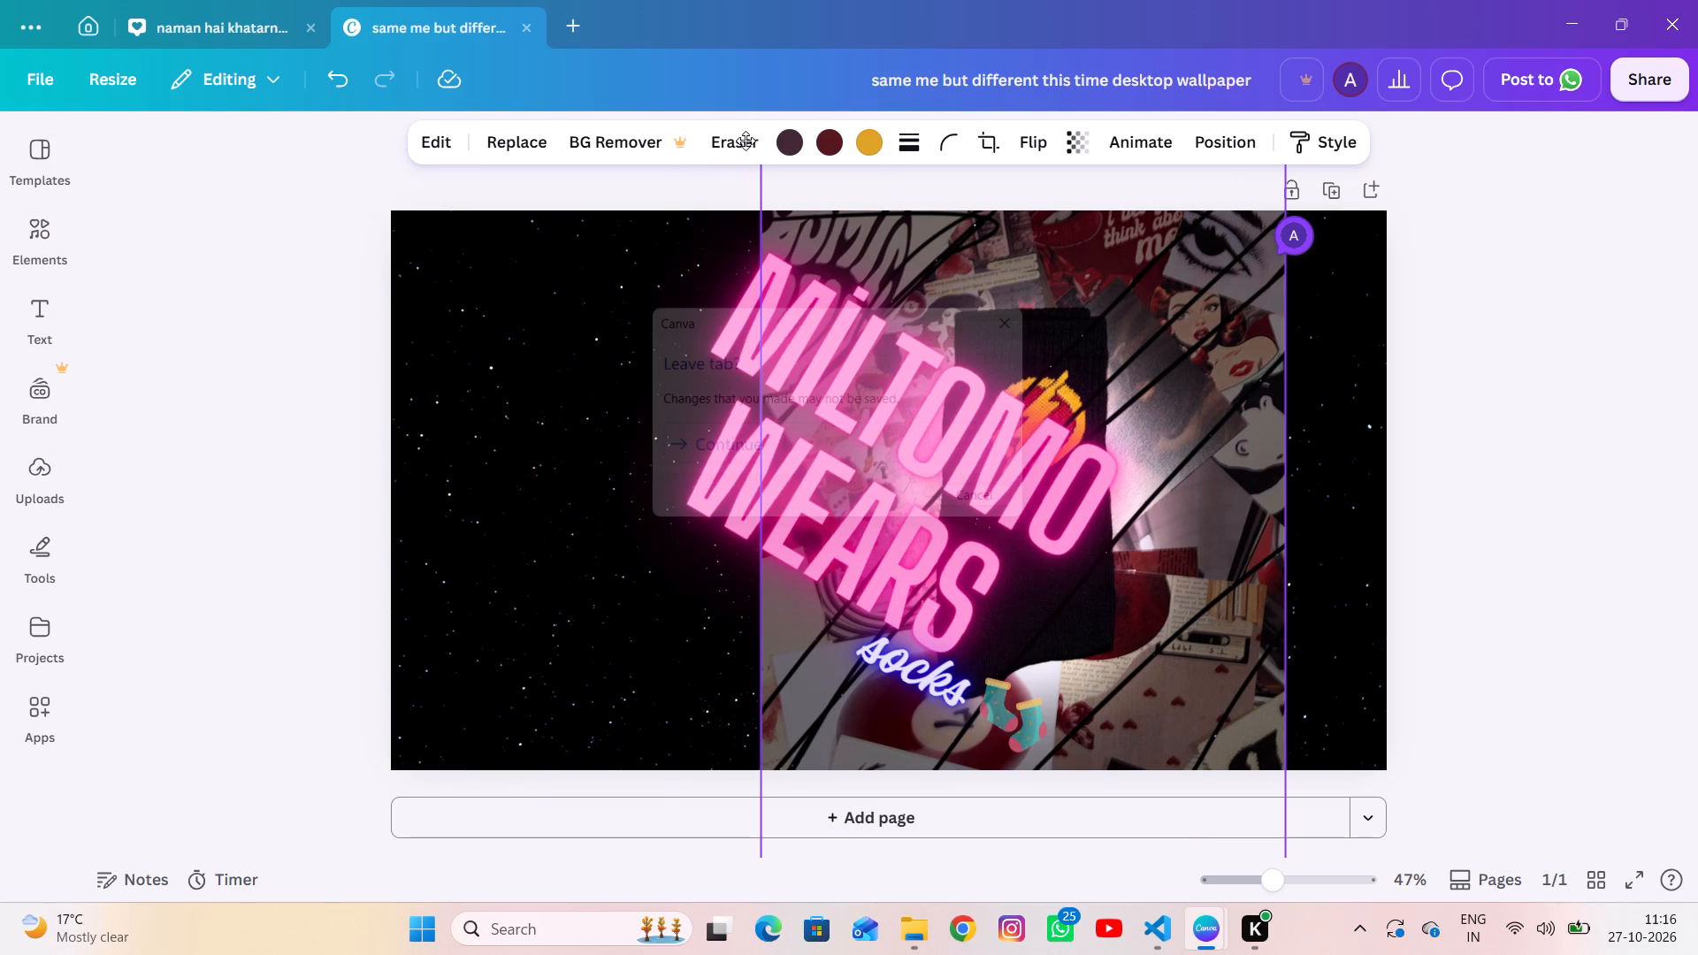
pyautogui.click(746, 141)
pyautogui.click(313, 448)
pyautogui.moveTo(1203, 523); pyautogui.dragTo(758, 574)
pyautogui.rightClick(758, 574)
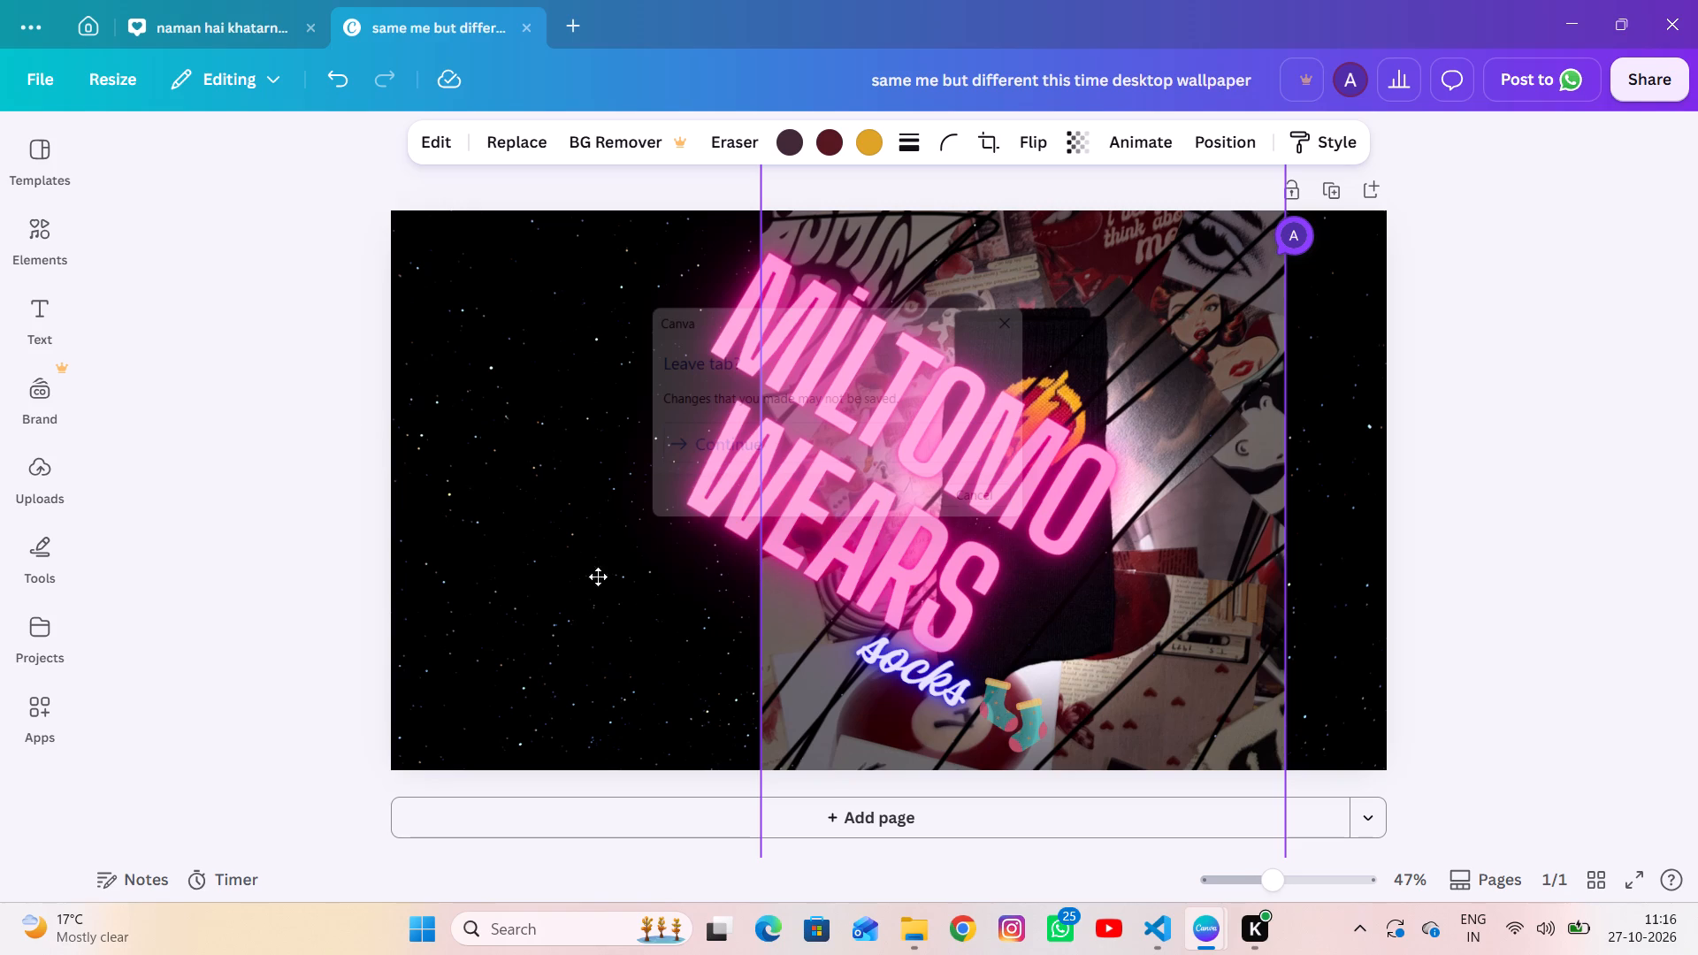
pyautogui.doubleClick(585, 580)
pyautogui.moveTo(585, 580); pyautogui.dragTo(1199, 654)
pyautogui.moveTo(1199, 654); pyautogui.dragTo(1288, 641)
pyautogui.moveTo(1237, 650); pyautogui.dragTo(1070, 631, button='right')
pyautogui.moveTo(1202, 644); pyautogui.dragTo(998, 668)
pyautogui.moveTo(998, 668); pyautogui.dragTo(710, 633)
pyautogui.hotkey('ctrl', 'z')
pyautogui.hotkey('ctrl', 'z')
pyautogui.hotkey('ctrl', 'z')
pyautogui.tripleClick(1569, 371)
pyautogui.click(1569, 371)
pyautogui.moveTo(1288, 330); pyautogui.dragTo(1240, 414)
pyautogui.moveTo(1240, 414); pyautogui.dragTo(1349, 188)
# Try to save the starry wallpaper design with the repositioned Flash sock photo.
pyautogui.hotkey('ctrl', 's')
pyautogui.hotkey('ctrl', 's')
pyautogui.hotkey('ctrl', 's')
pyautogui.hotkey('ctrl', 's')
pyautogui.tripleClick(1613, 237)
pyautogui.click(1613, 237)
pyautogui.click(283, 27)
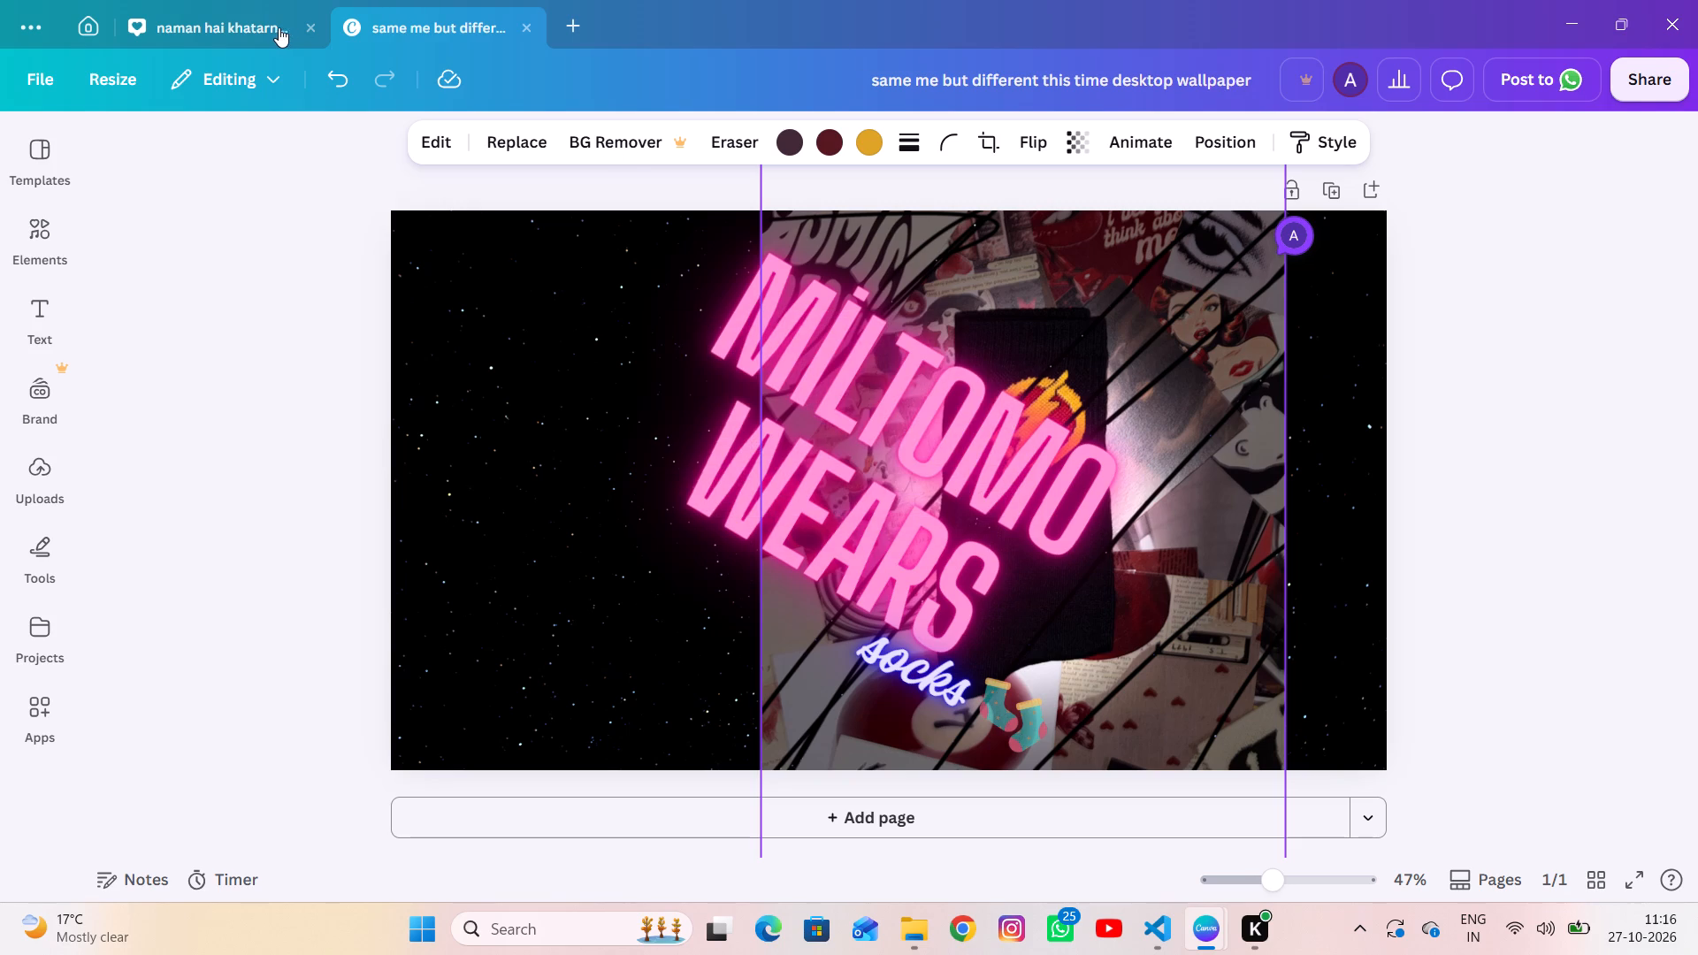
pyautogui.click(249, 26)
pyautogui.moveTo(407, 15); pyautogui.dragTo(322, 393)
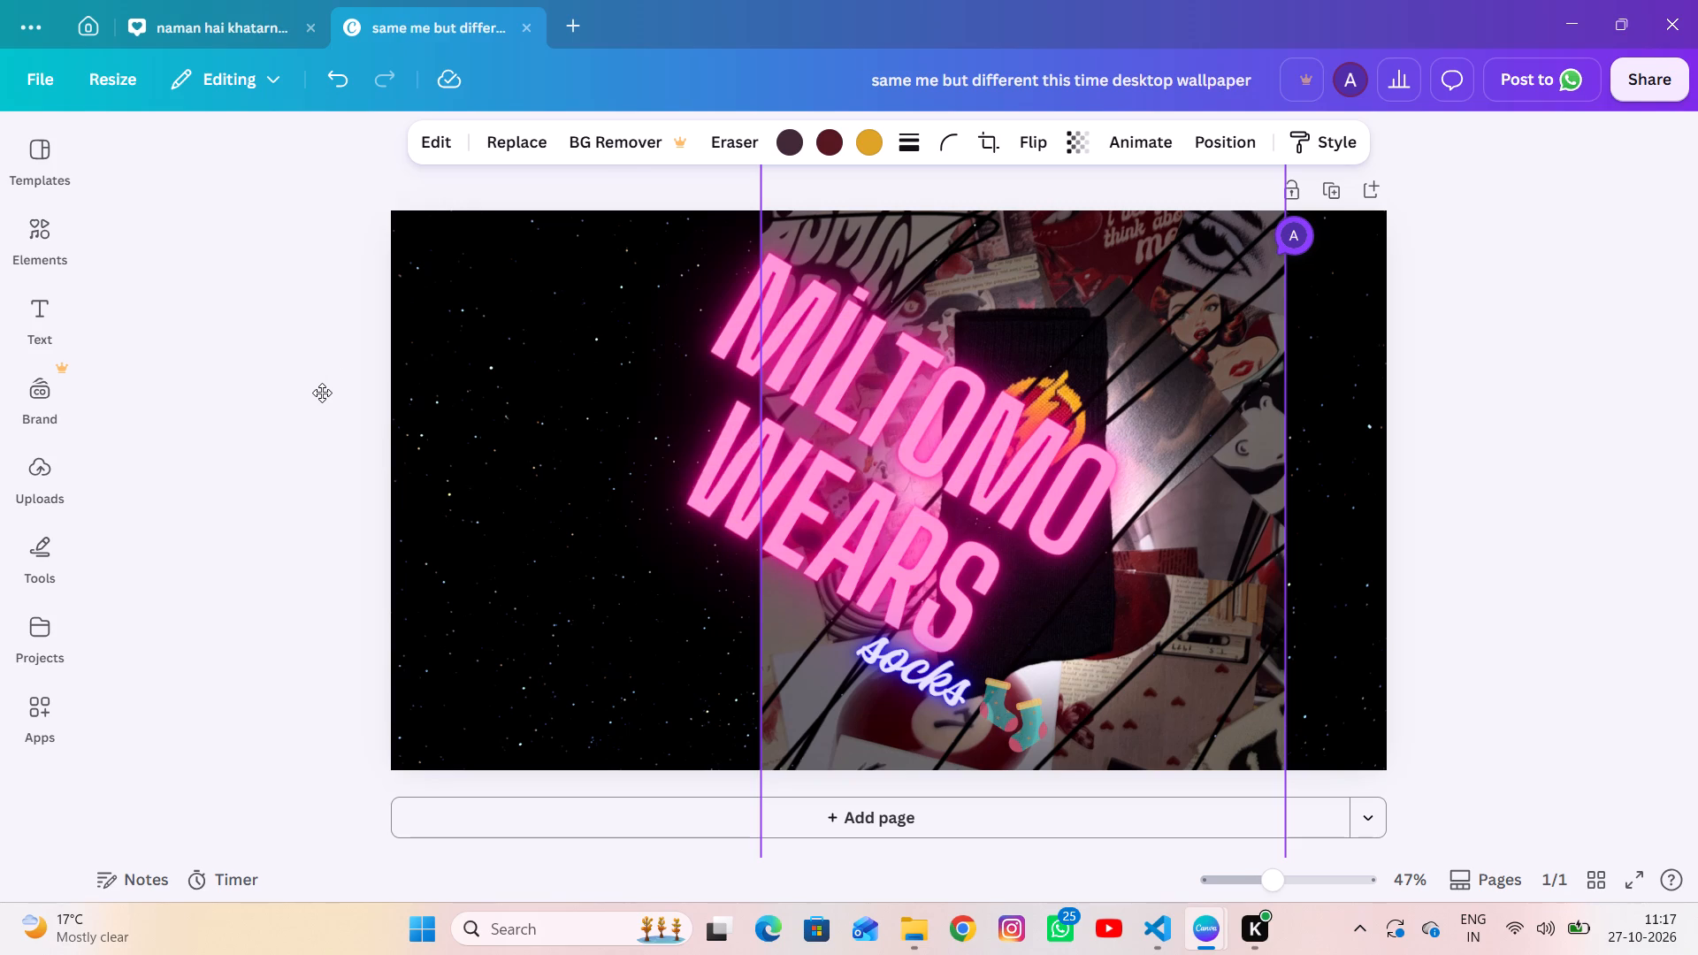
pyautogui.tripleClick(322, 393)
# Close the Canva window containing the wallpaper design and dismiss the leave-tab dialog without choosing to continue.
pyautogui.hotkey('alt', 'F4')
pyautogui.click(1666, 27)
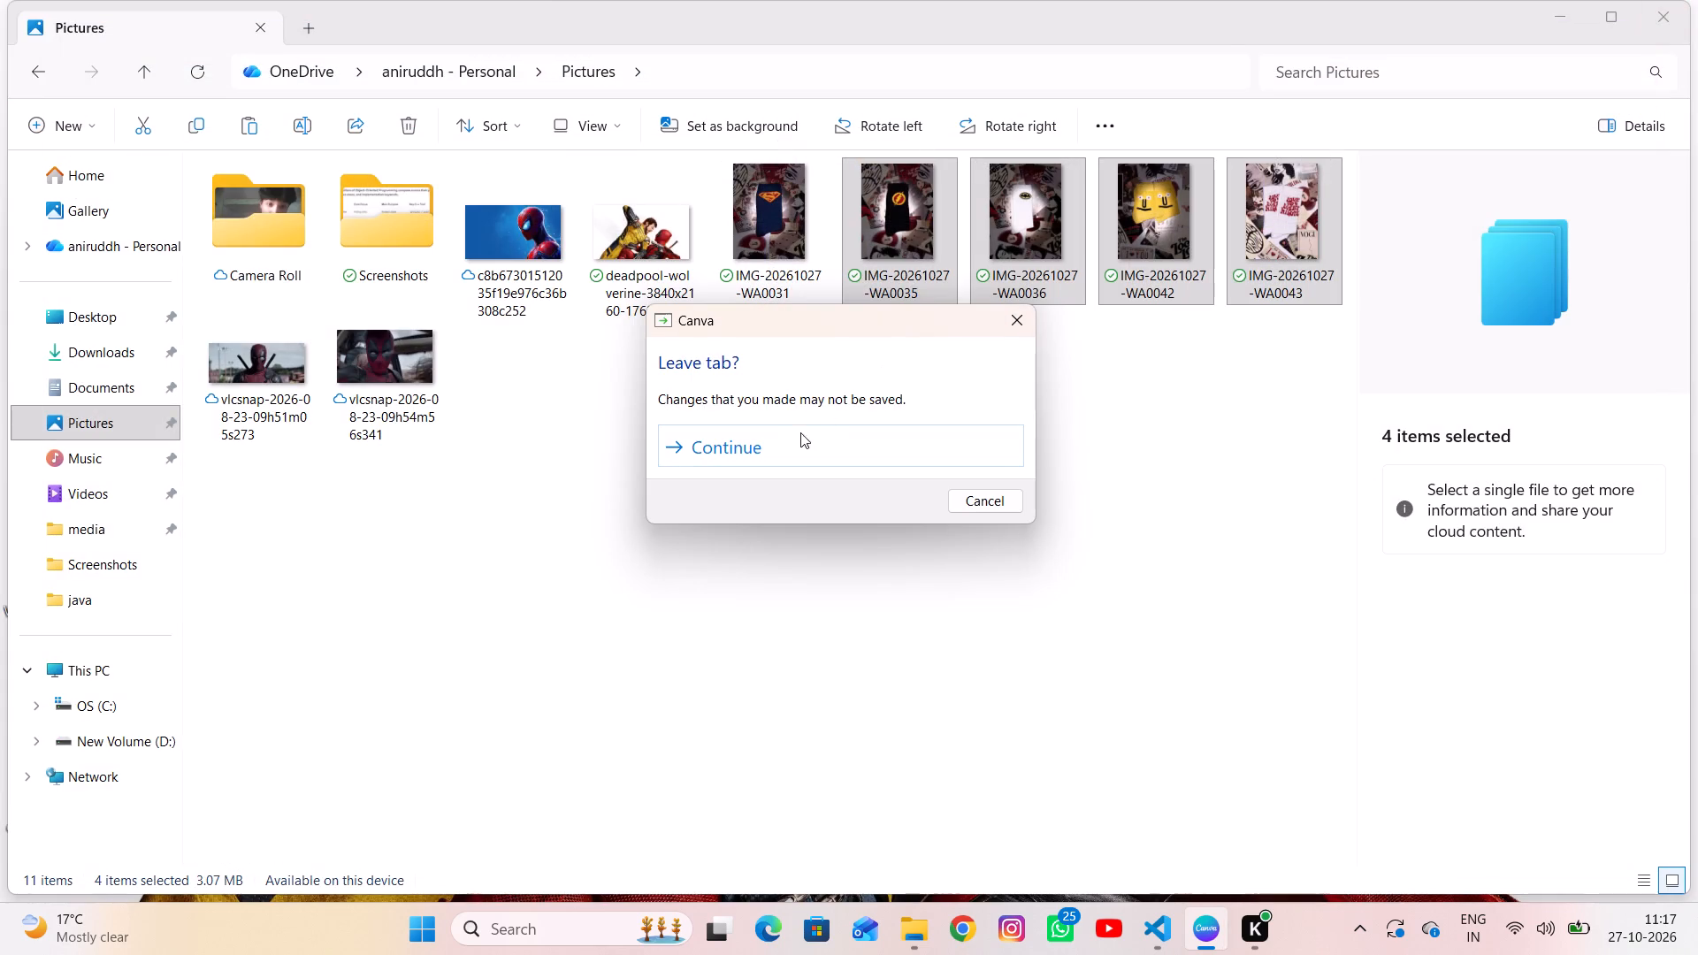
pyautogui.click(1029, 311)
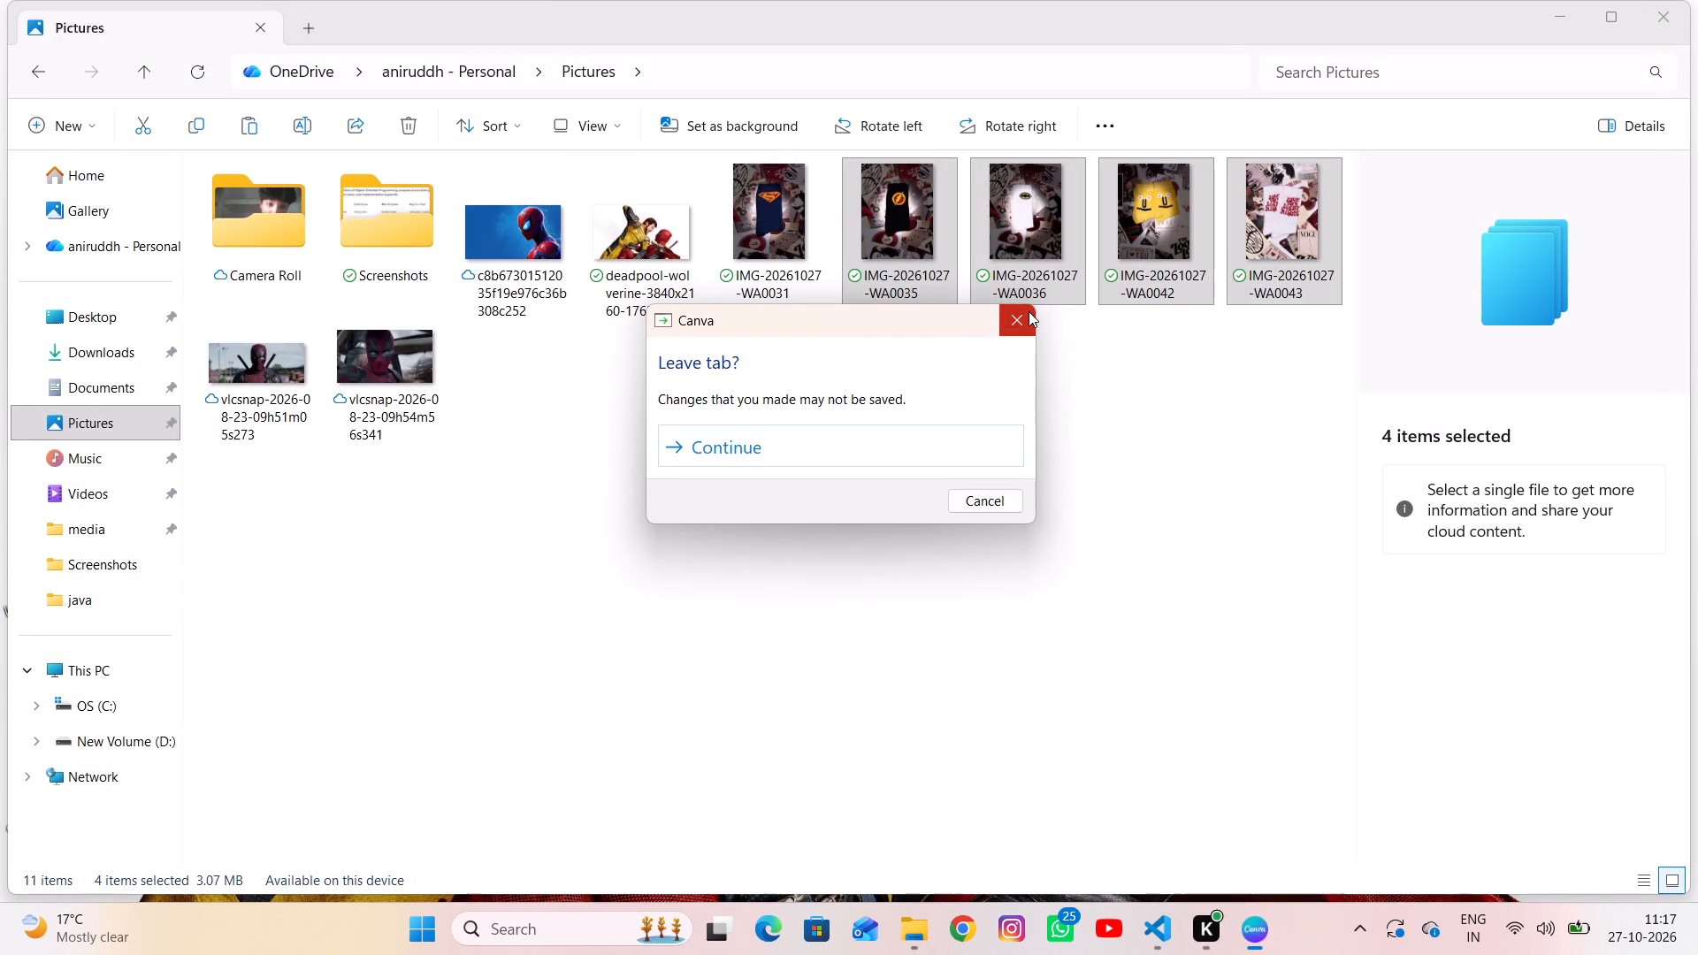
pyautogui.click(1029, 311)
pyautogui.click(1029, 311)
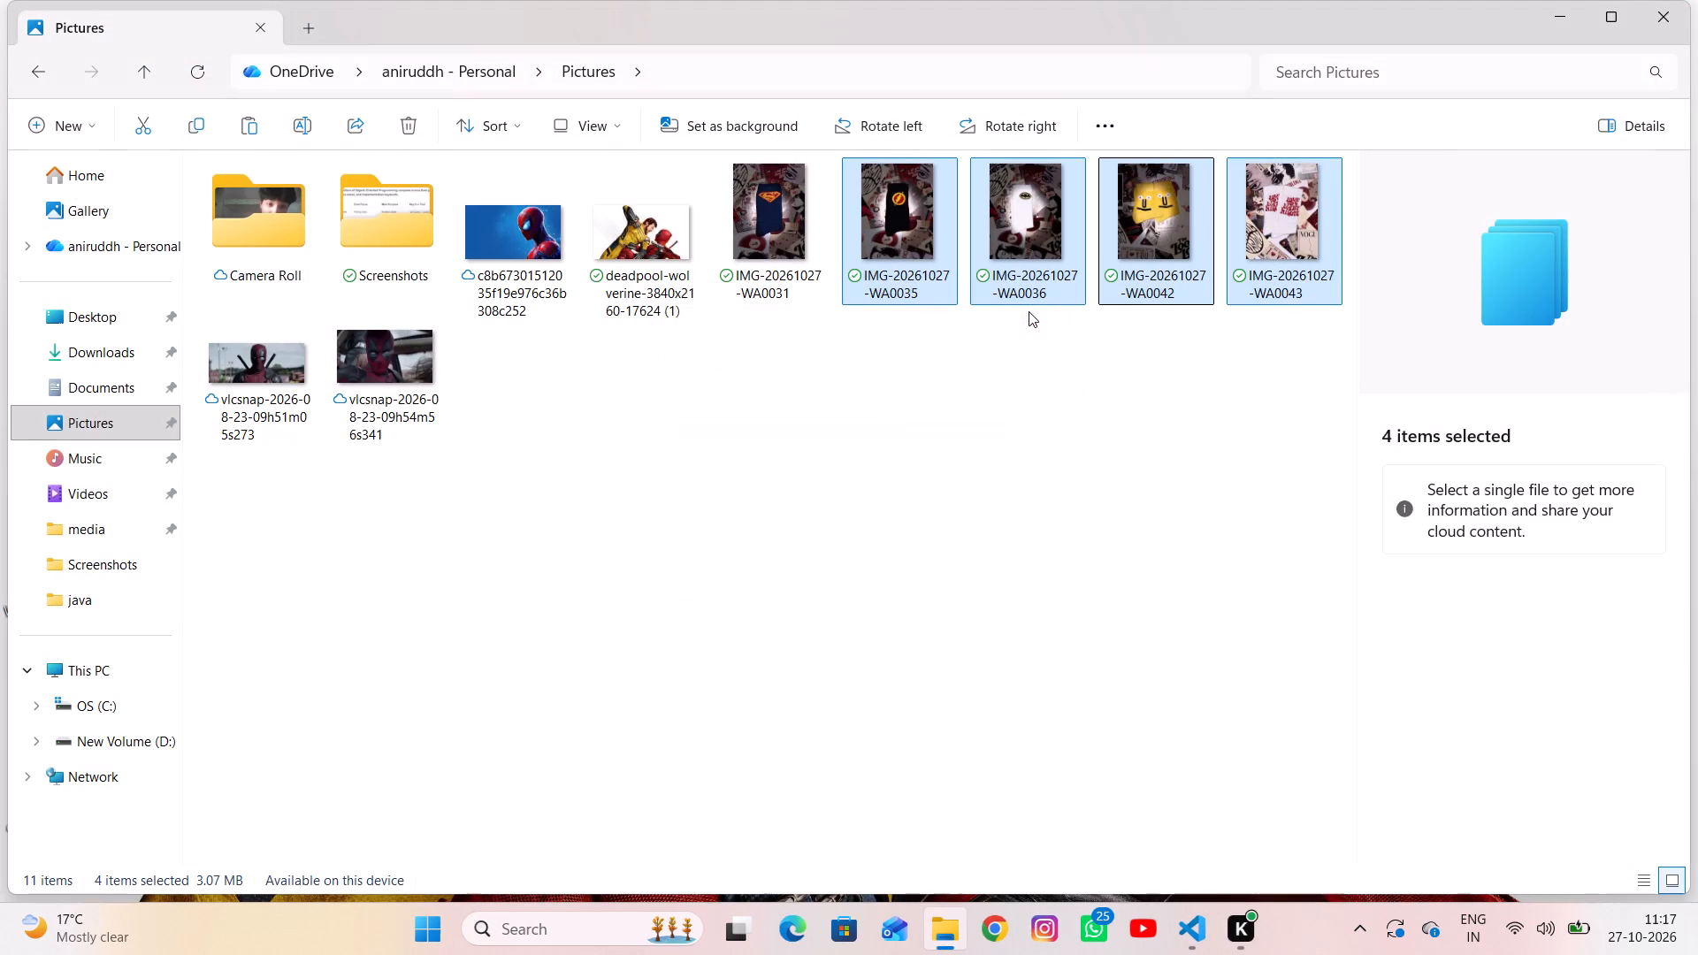
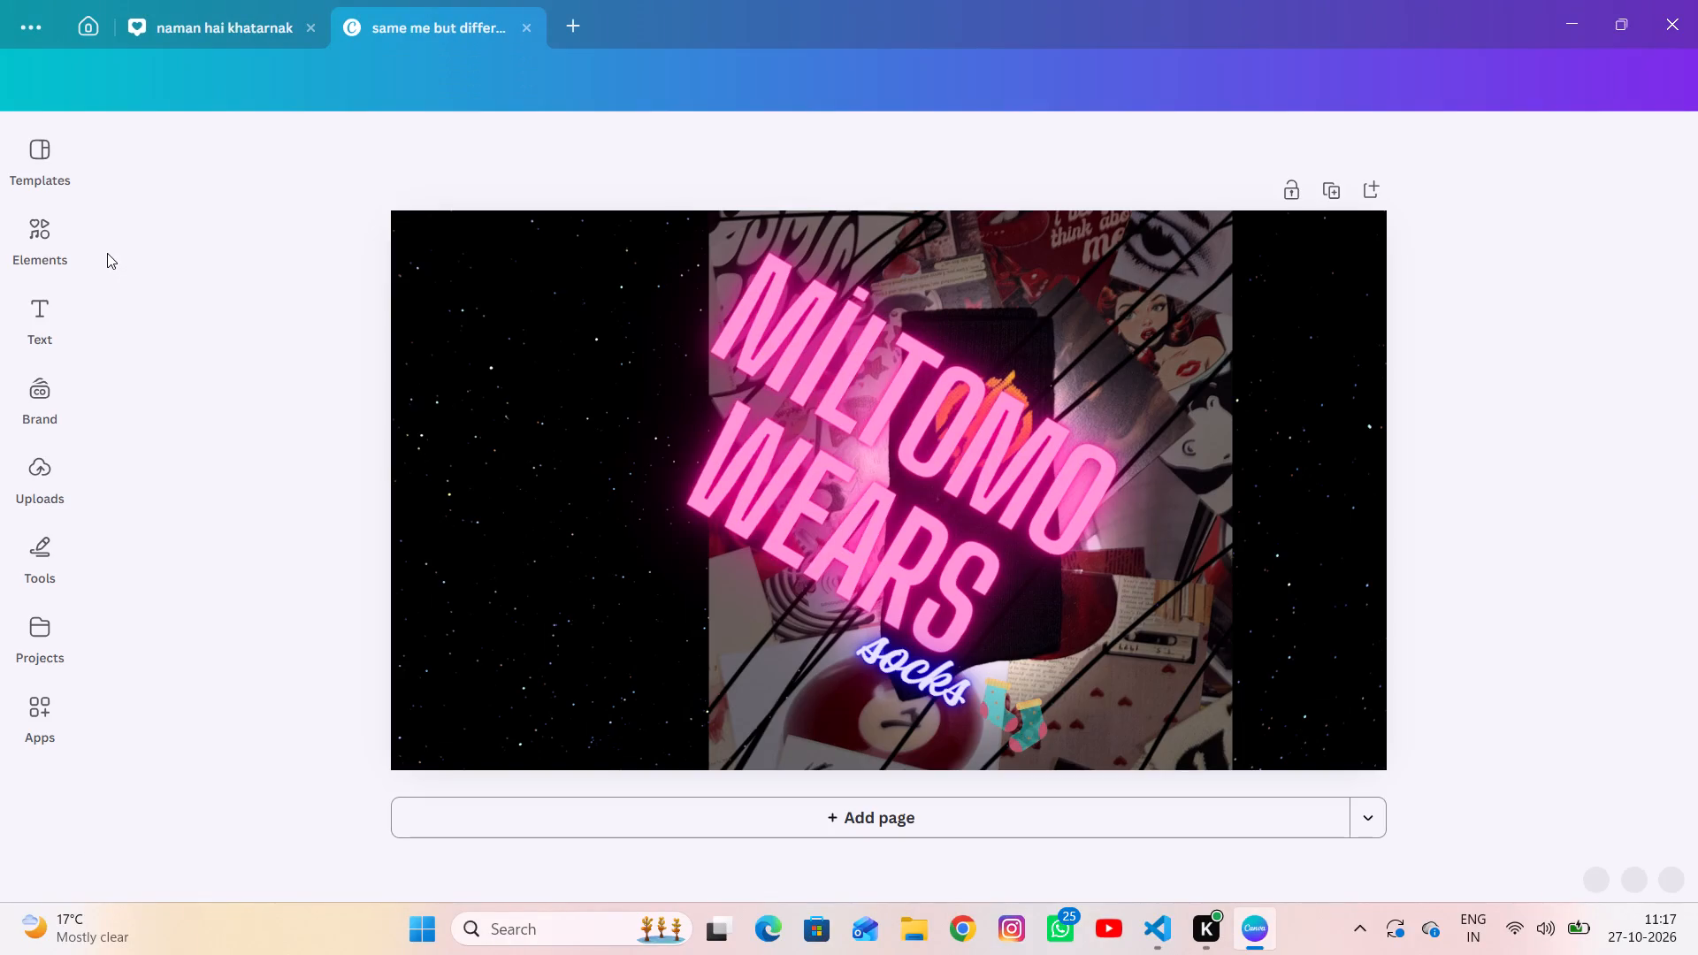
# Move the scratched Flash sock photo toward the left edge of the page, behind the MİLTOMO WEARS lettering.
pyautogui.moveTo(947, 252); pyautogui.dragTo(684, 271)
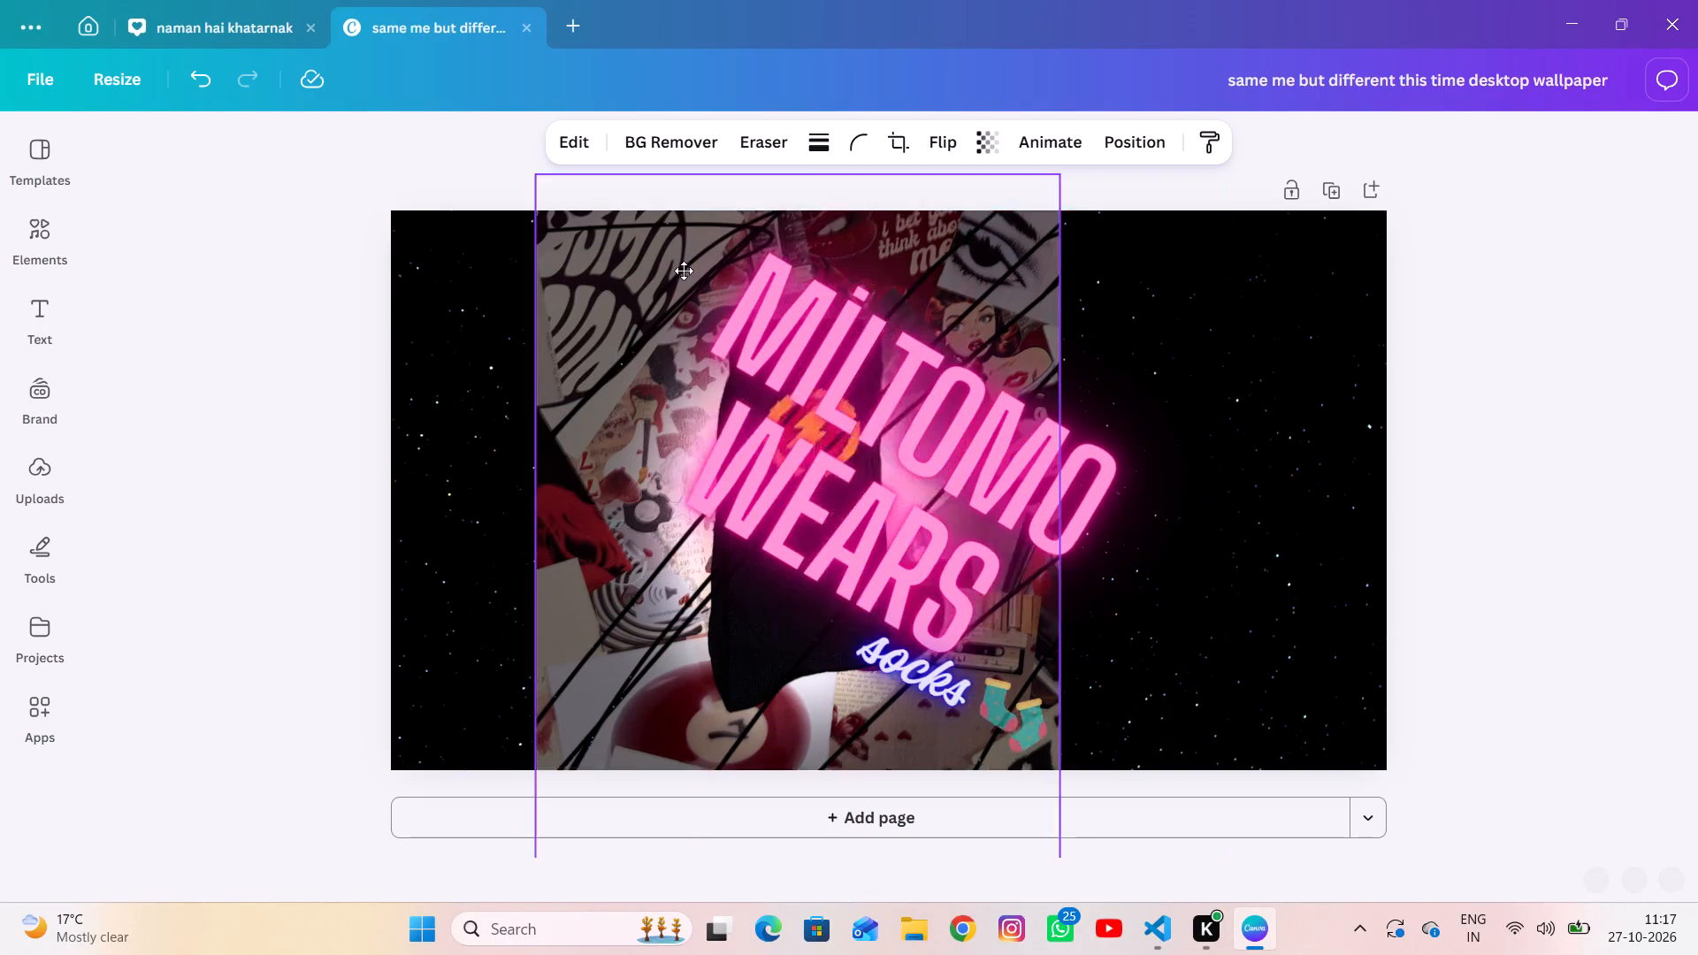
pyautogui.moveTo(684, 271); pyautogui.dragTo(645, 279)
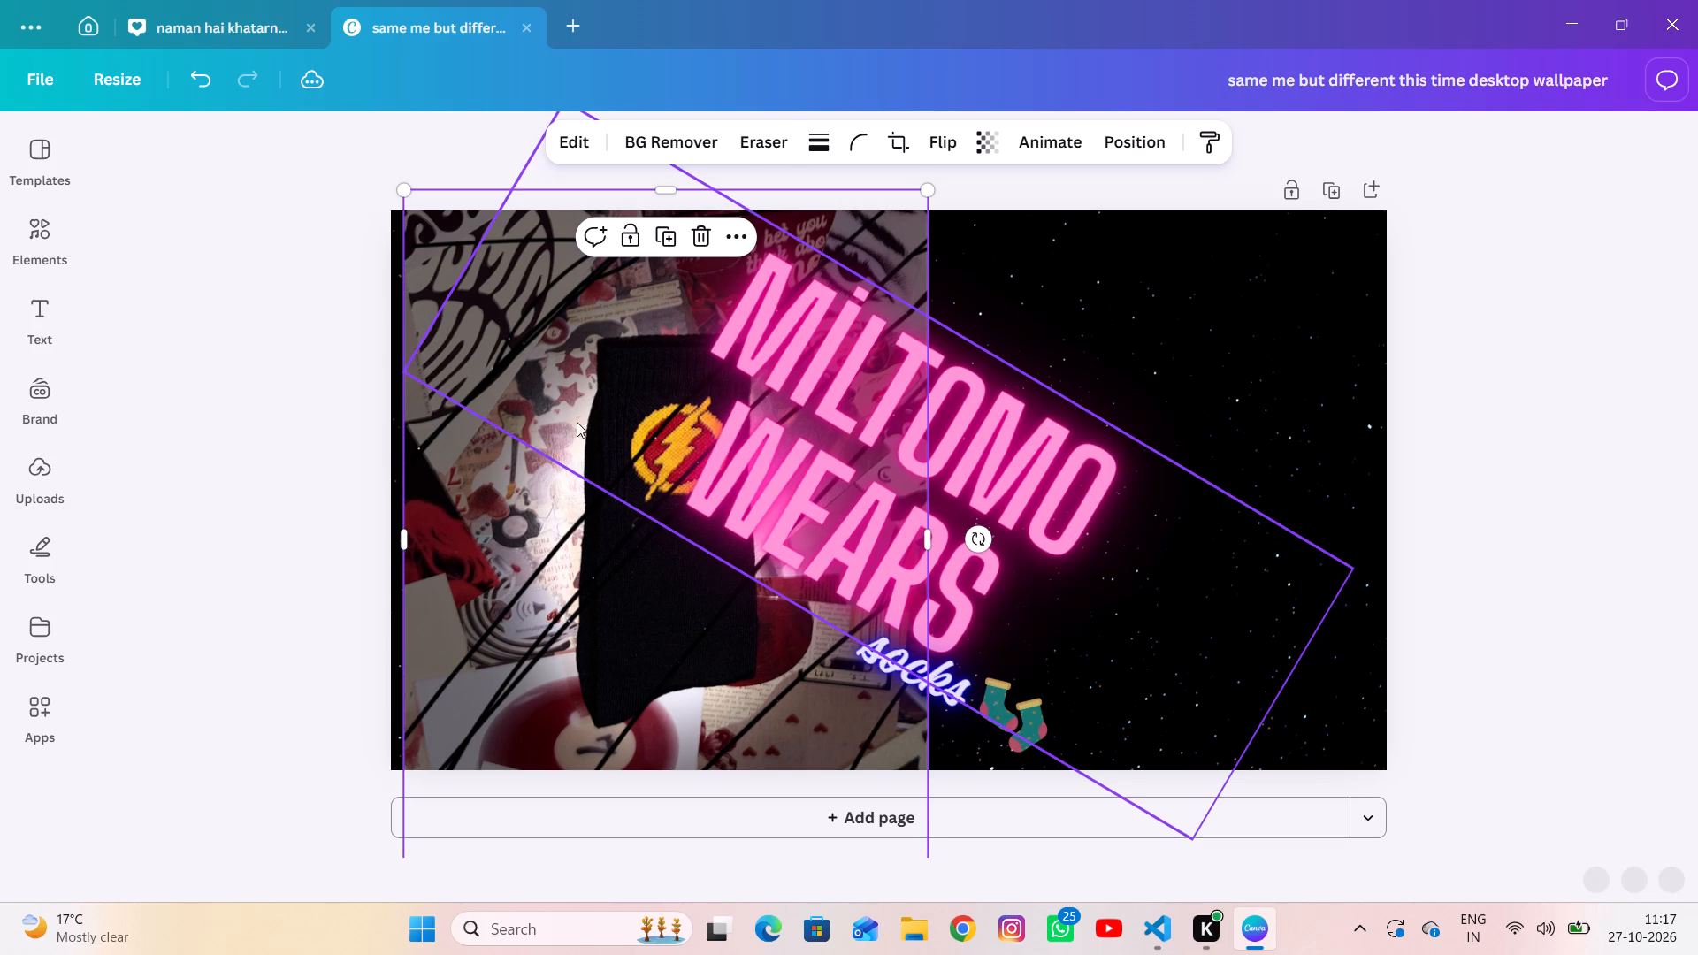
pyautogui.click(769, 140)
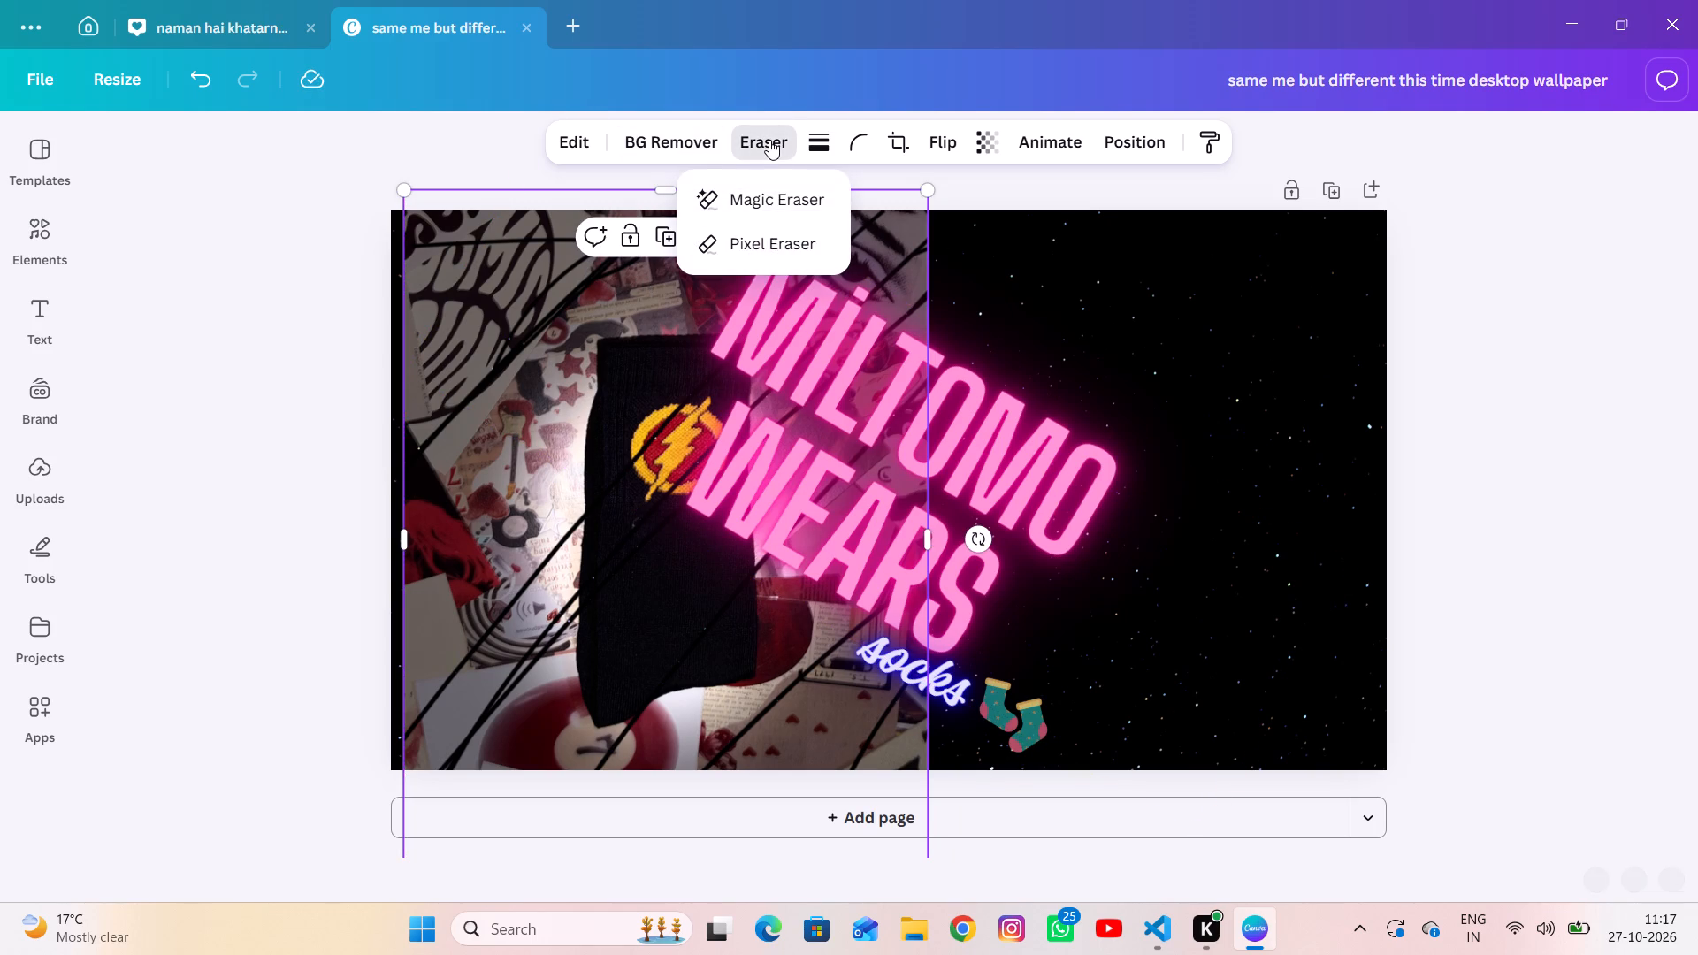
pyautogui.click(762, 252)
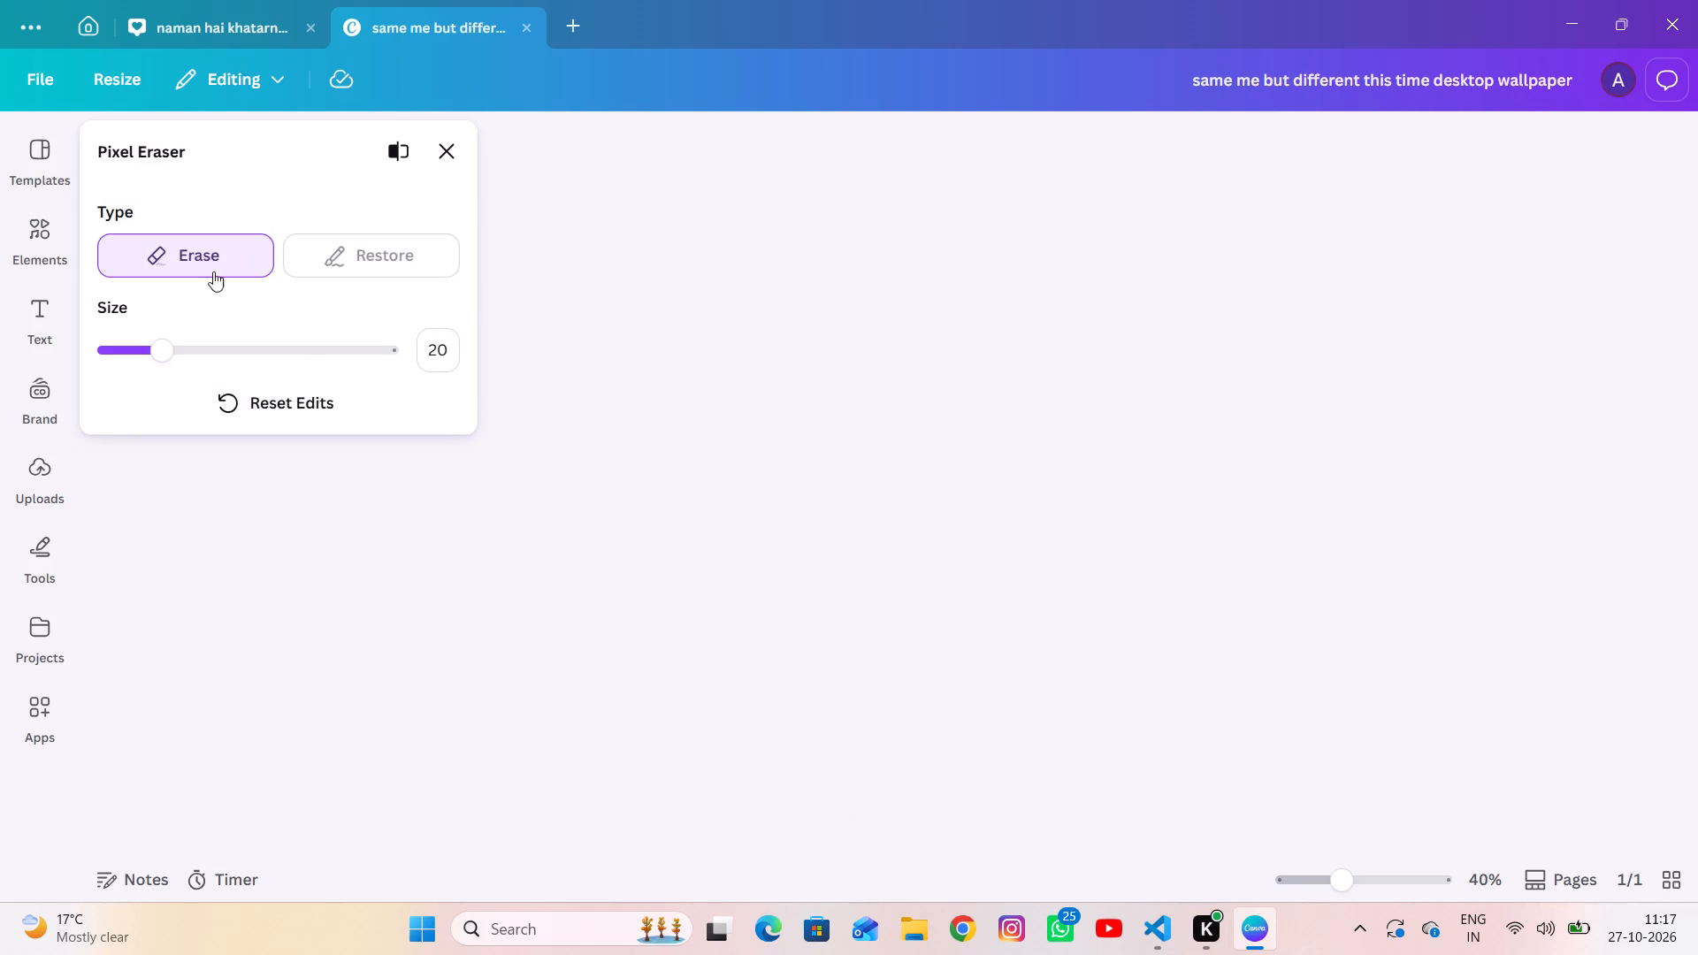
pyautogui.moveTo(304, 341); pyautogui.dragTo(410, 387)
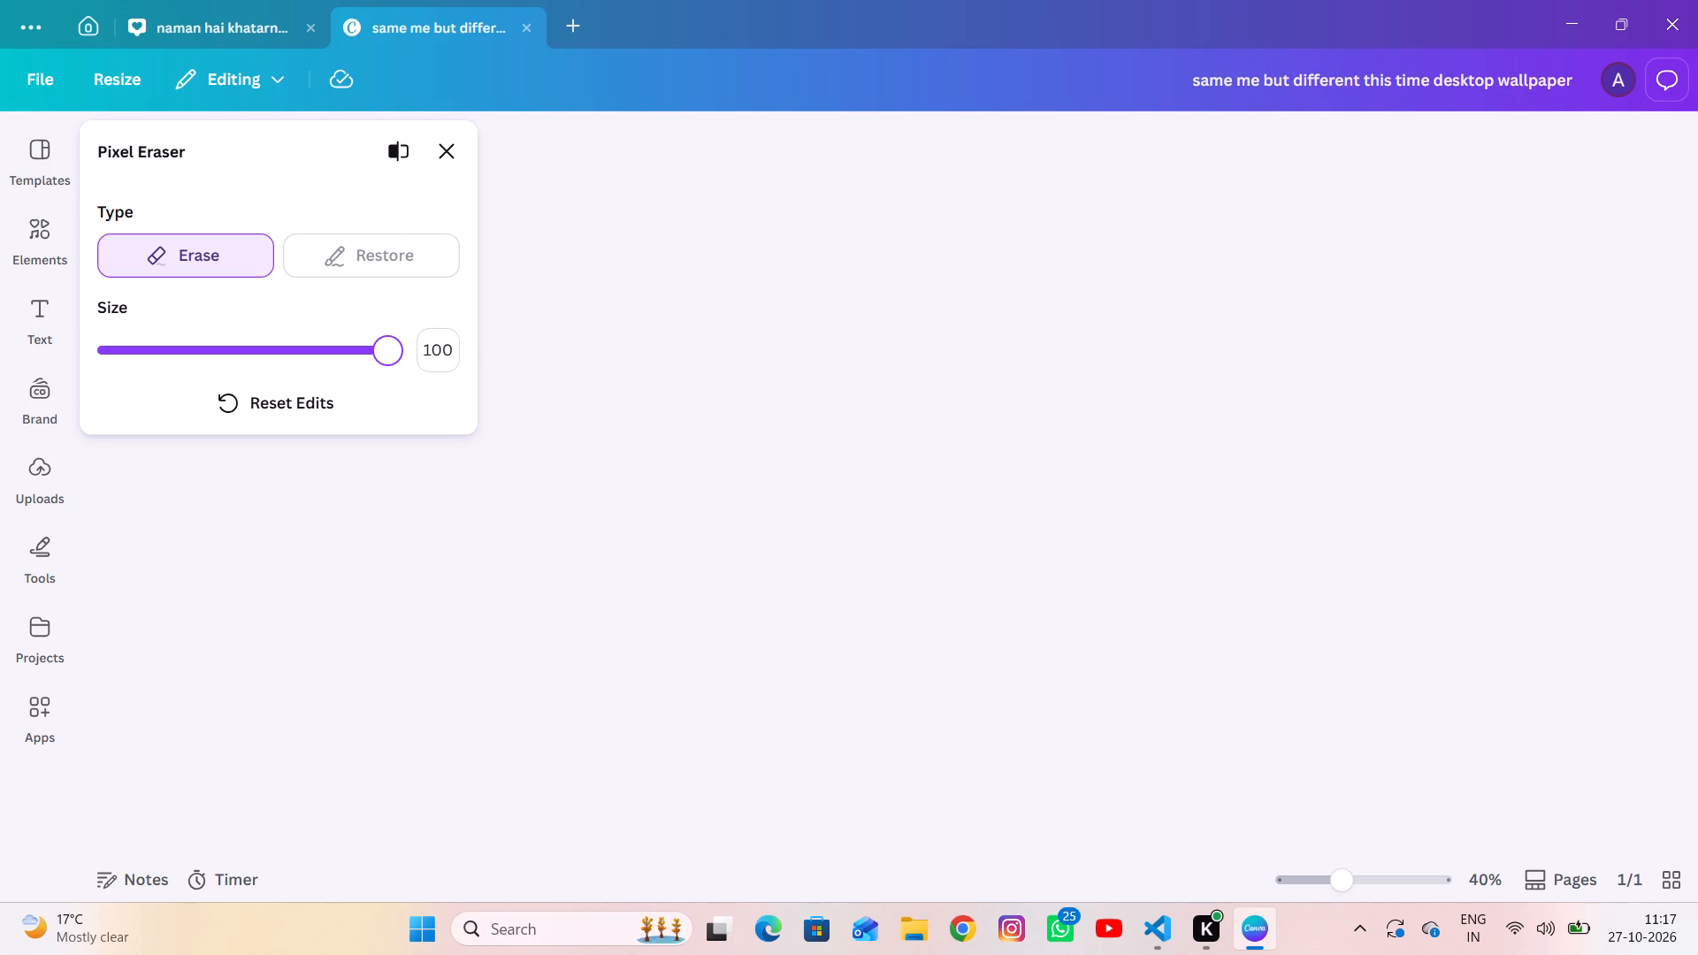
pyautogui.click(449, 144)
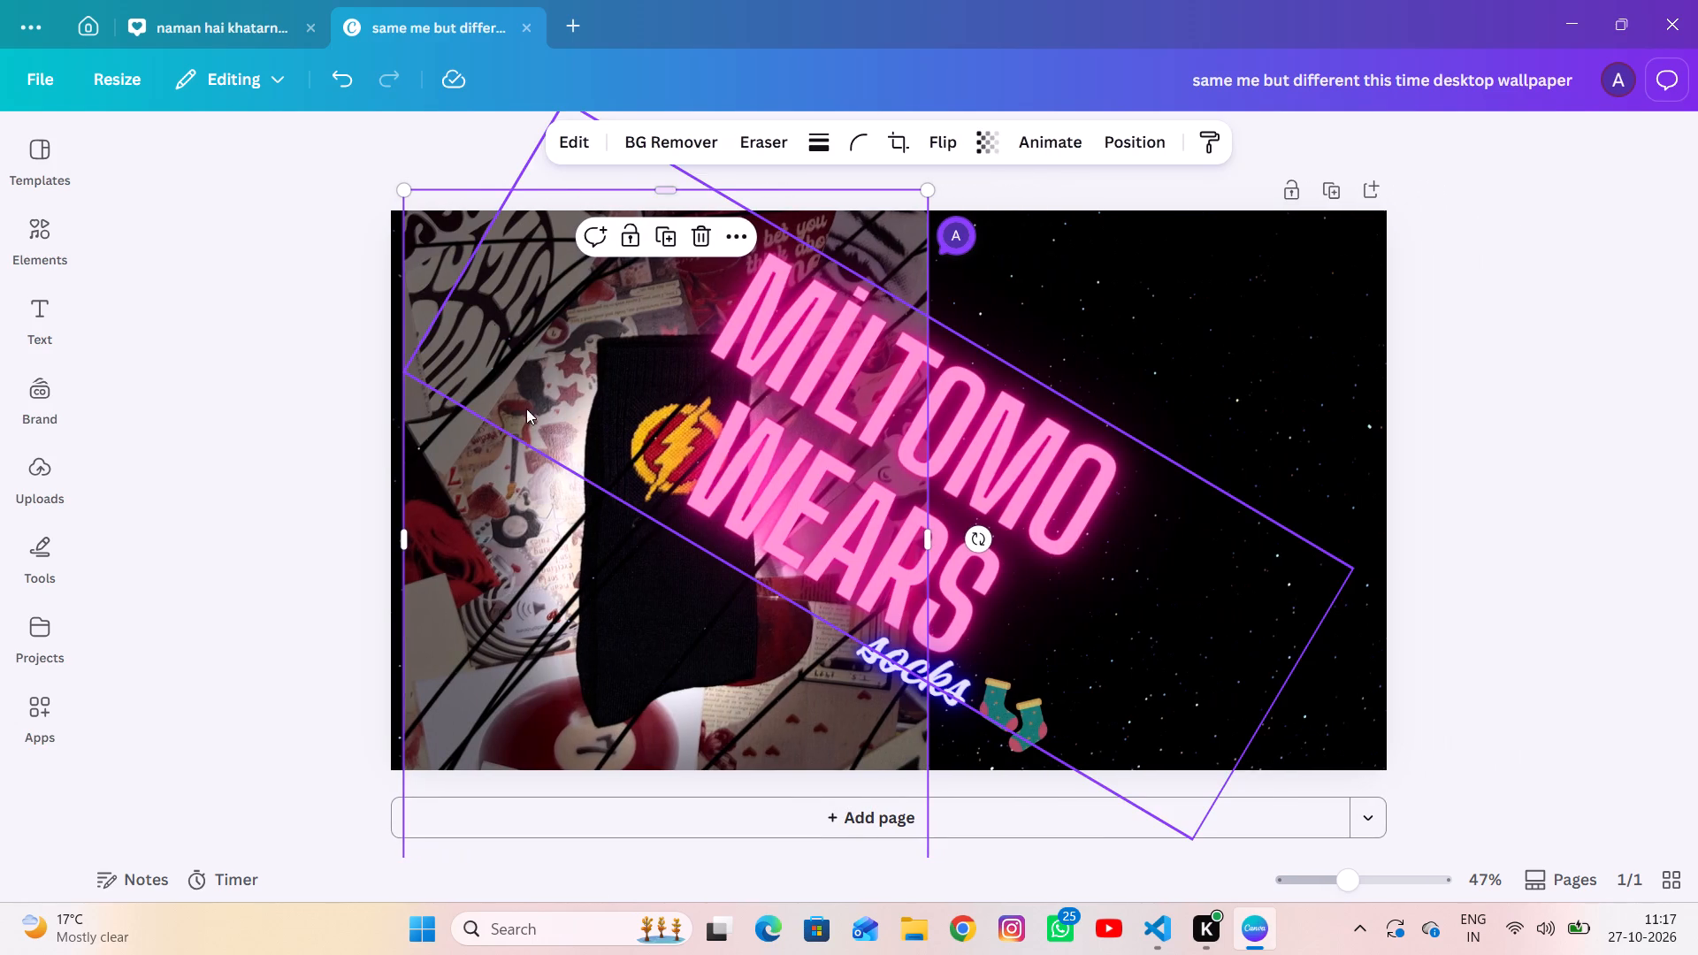
# Delete the scratched Flash sock photo from the starry wallpaper page.
pyautogui.scroll(1, 506, 474)
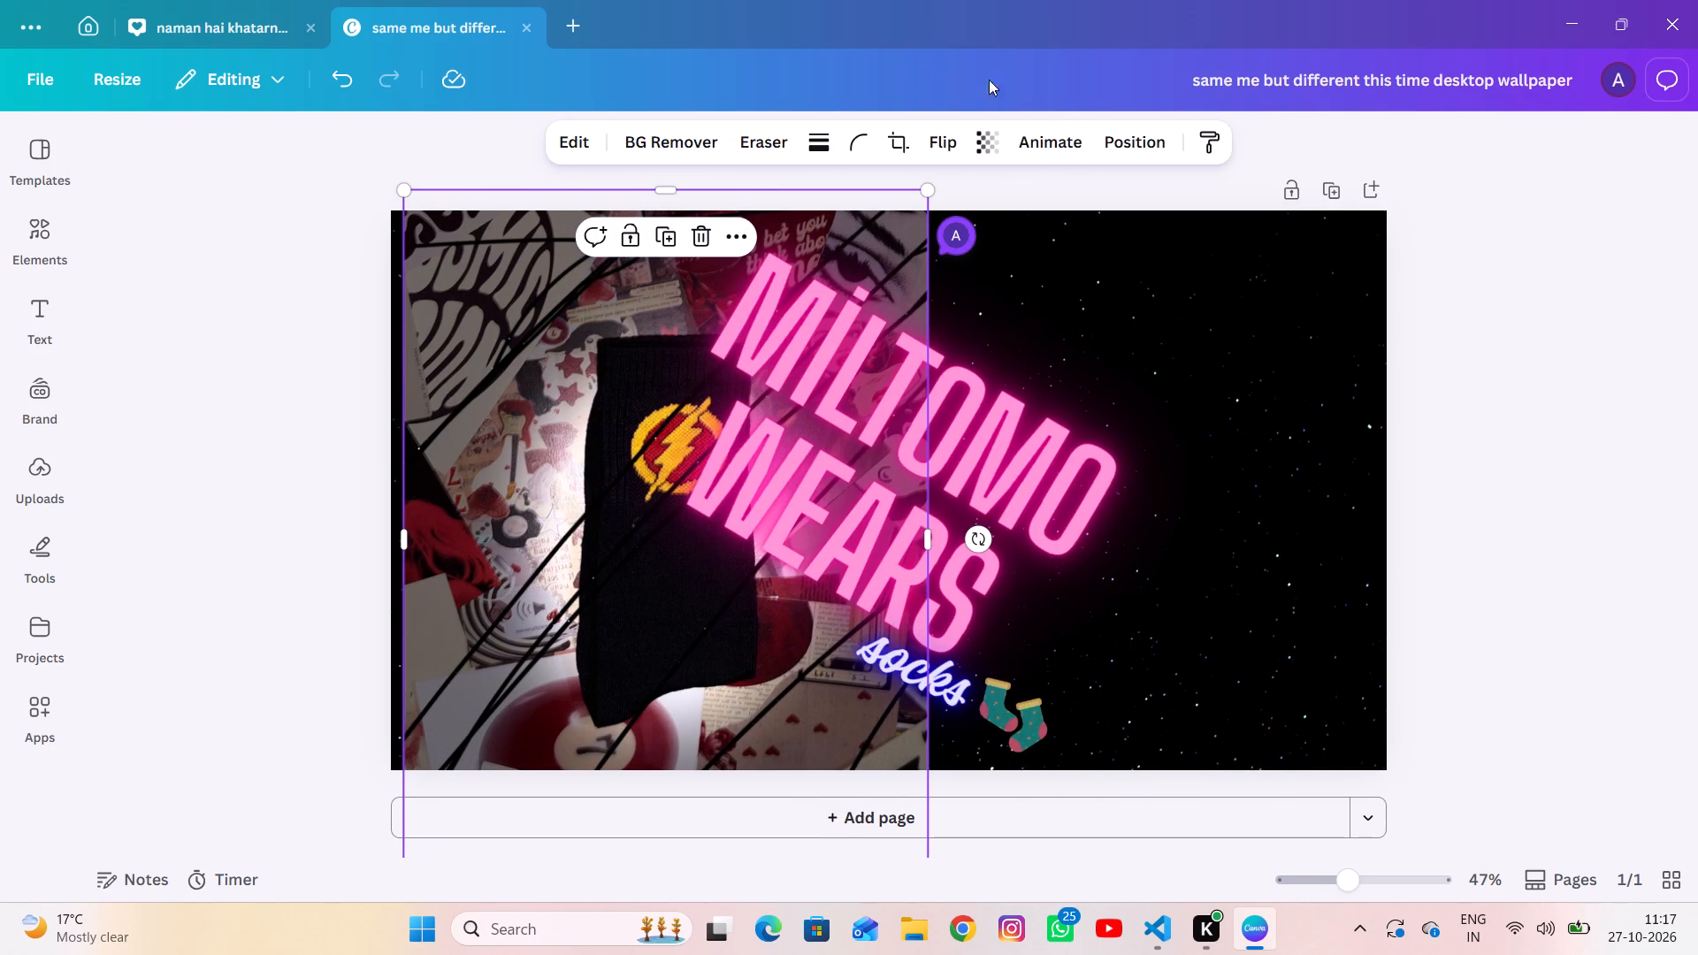
pyautogui.click(704, 237)
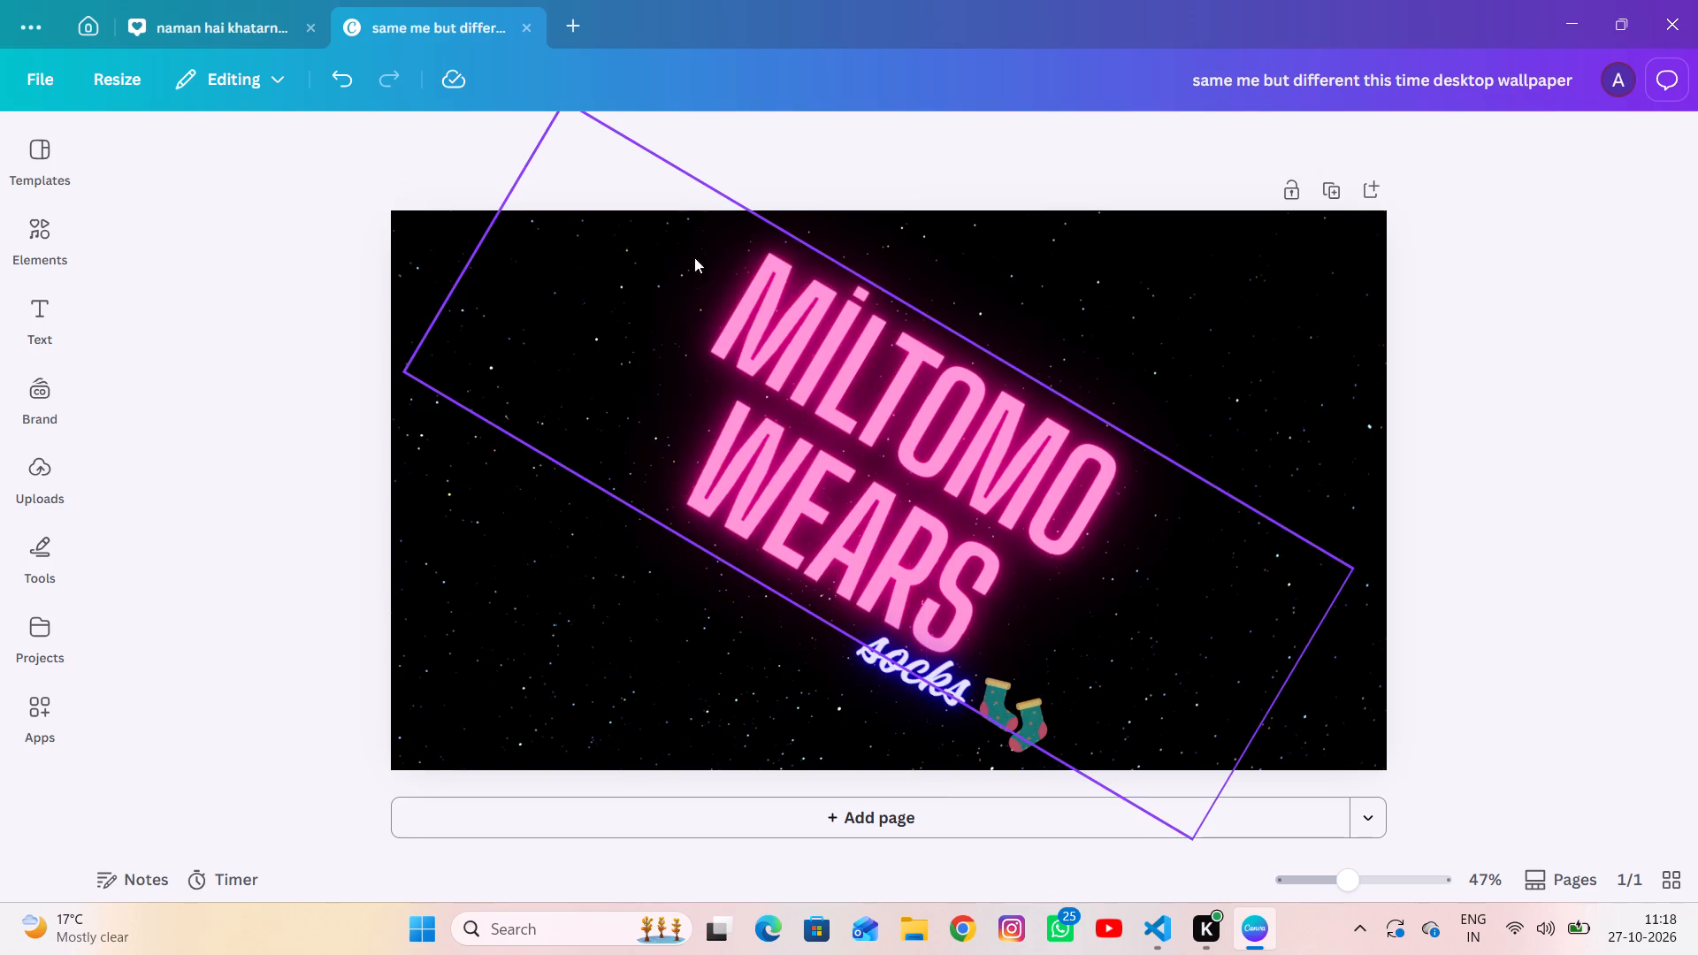
pyautogui.click(340, 497)
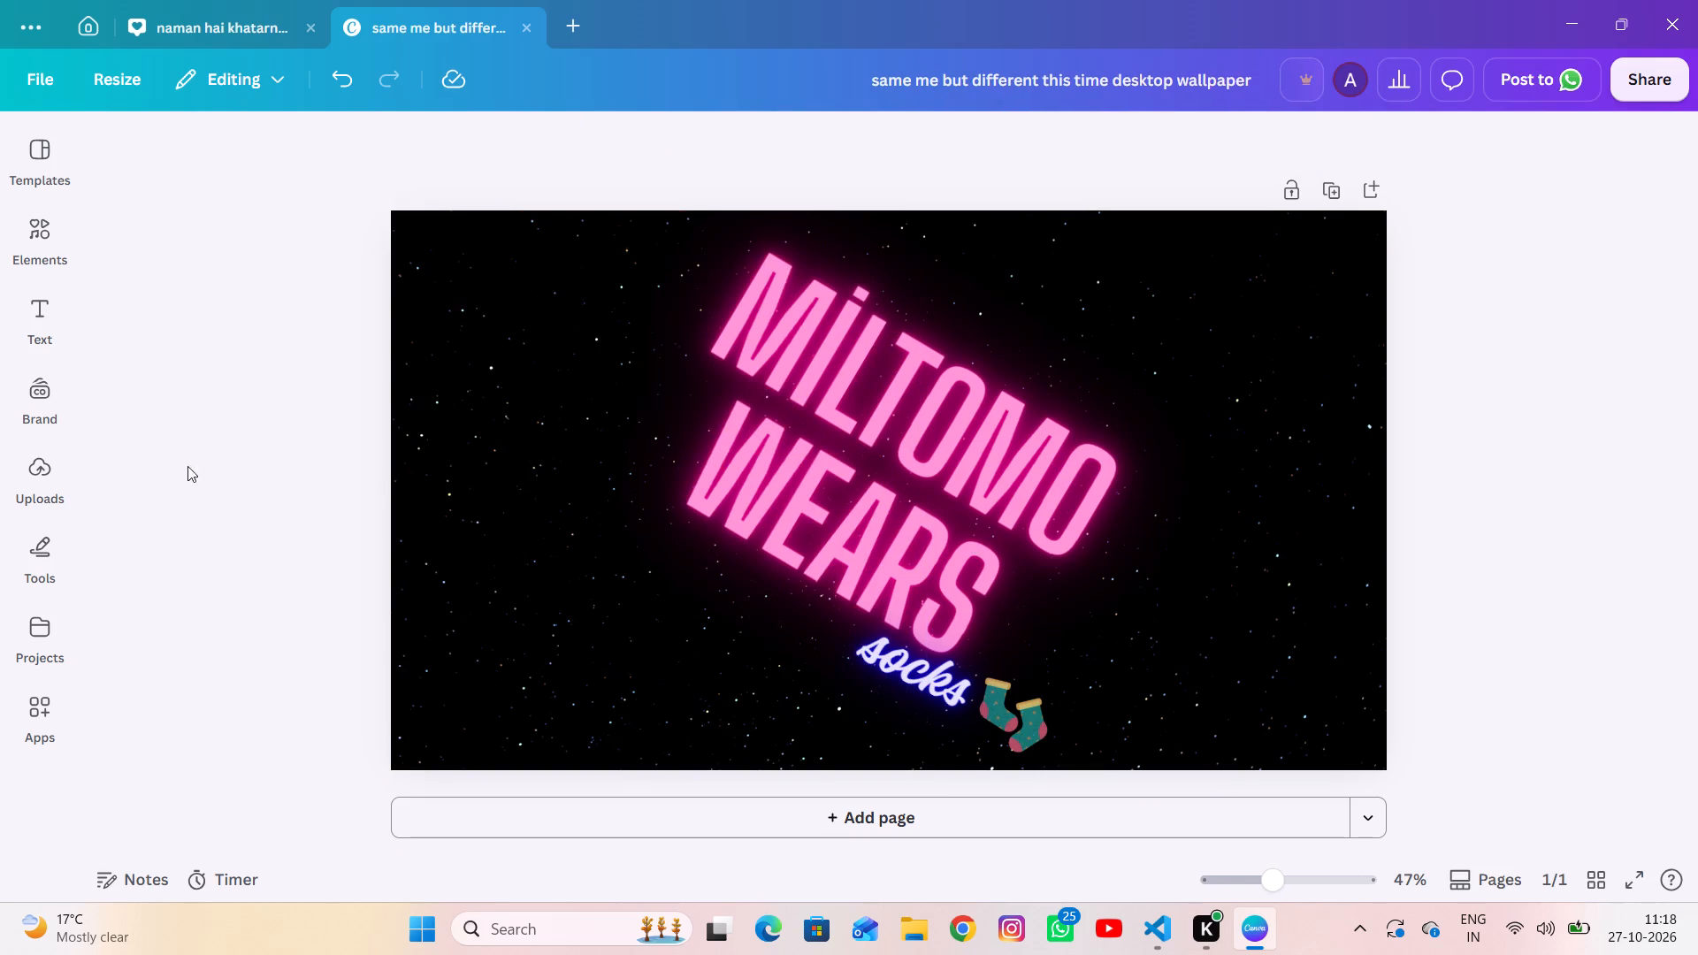
# Upload the Superman sock photo IMG-20261027-WA0031 from the Pictures folder.
pyautogui.click(29, 172)
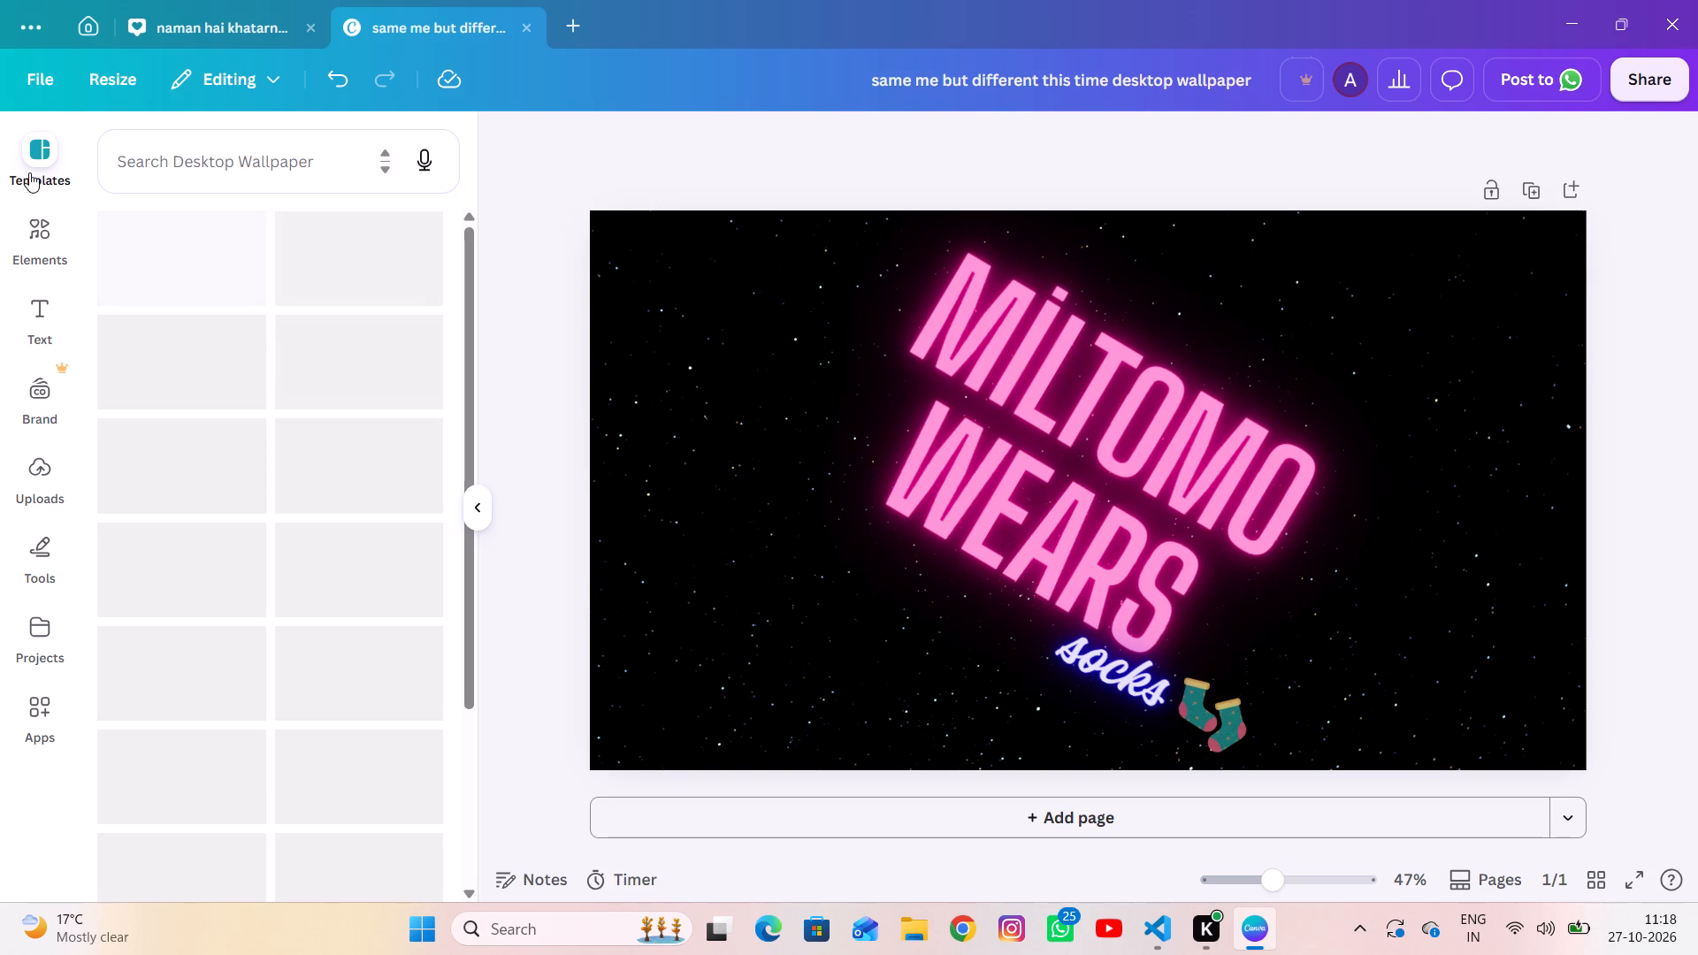
pyautogui.click(42, 495)
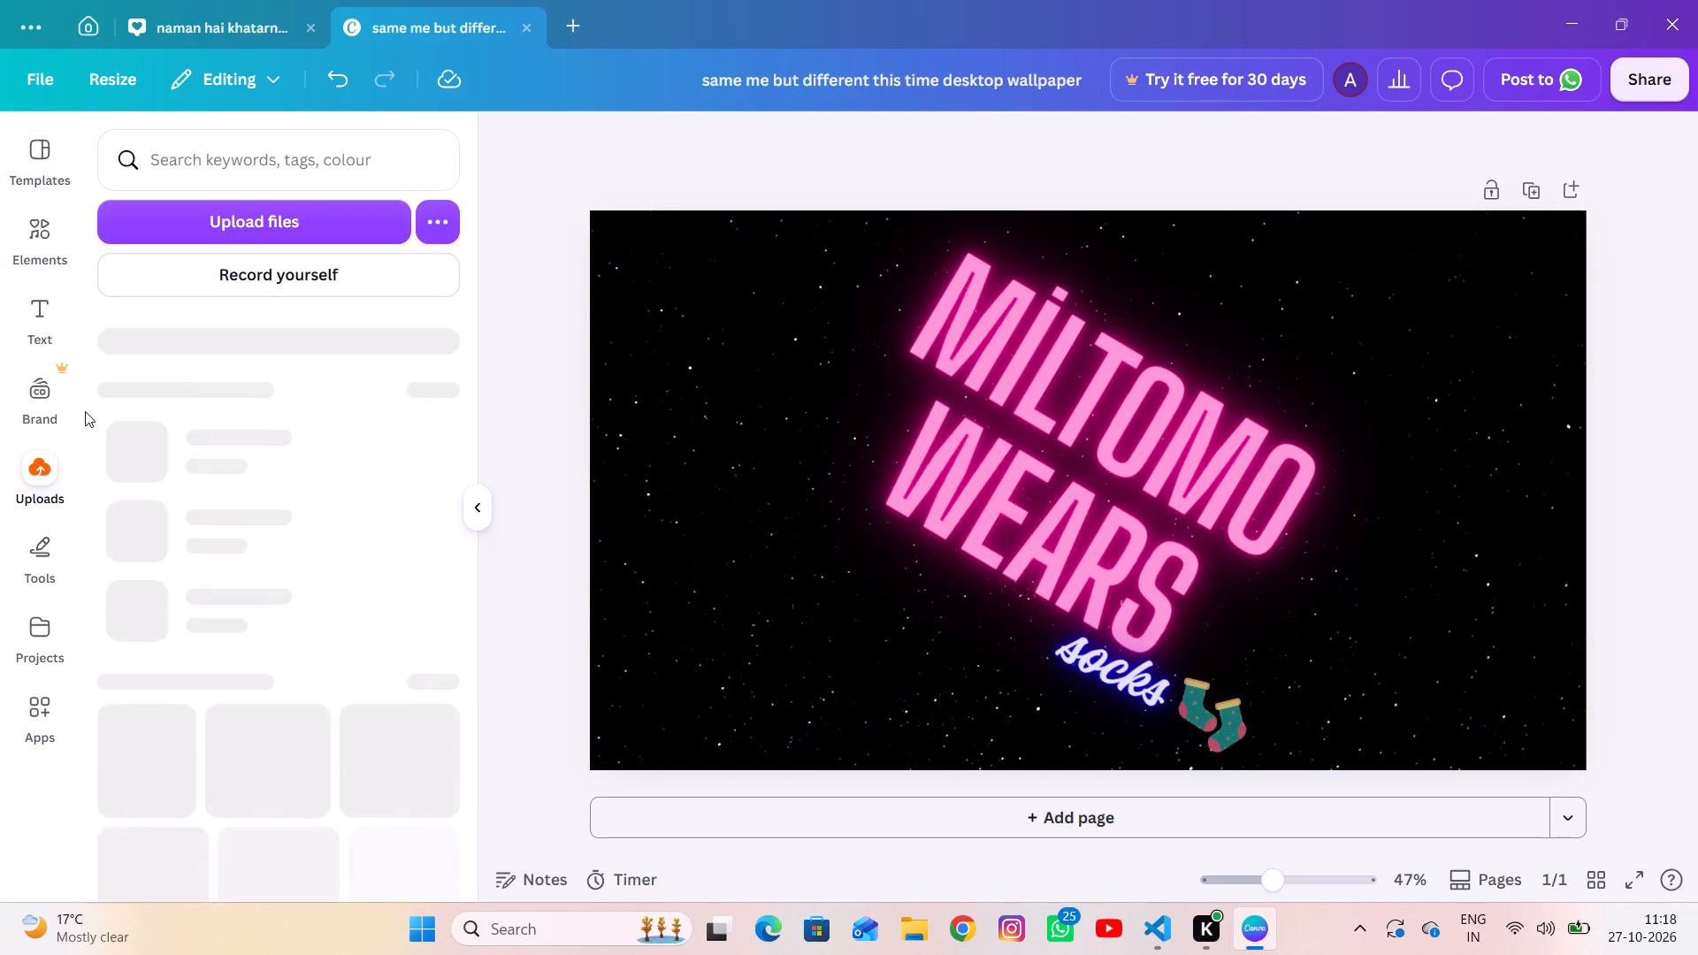
pyautogui.click(274, 212)
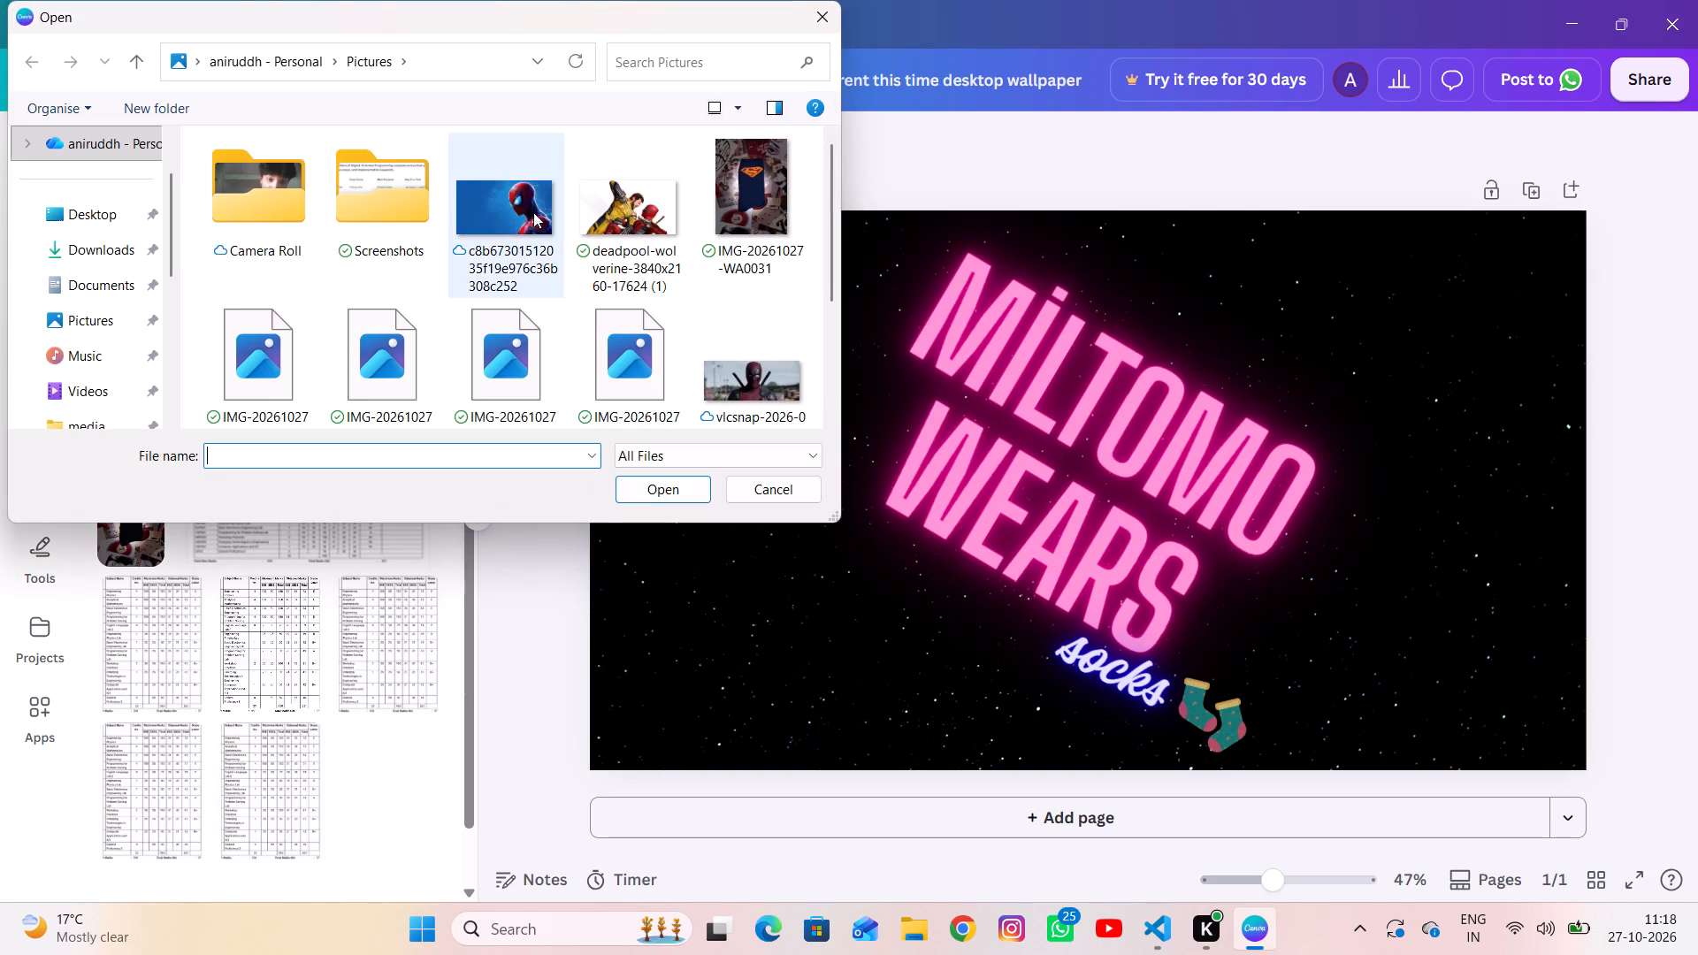
pyautogui.click(743, 195)
pyautogui.click(743, 195)
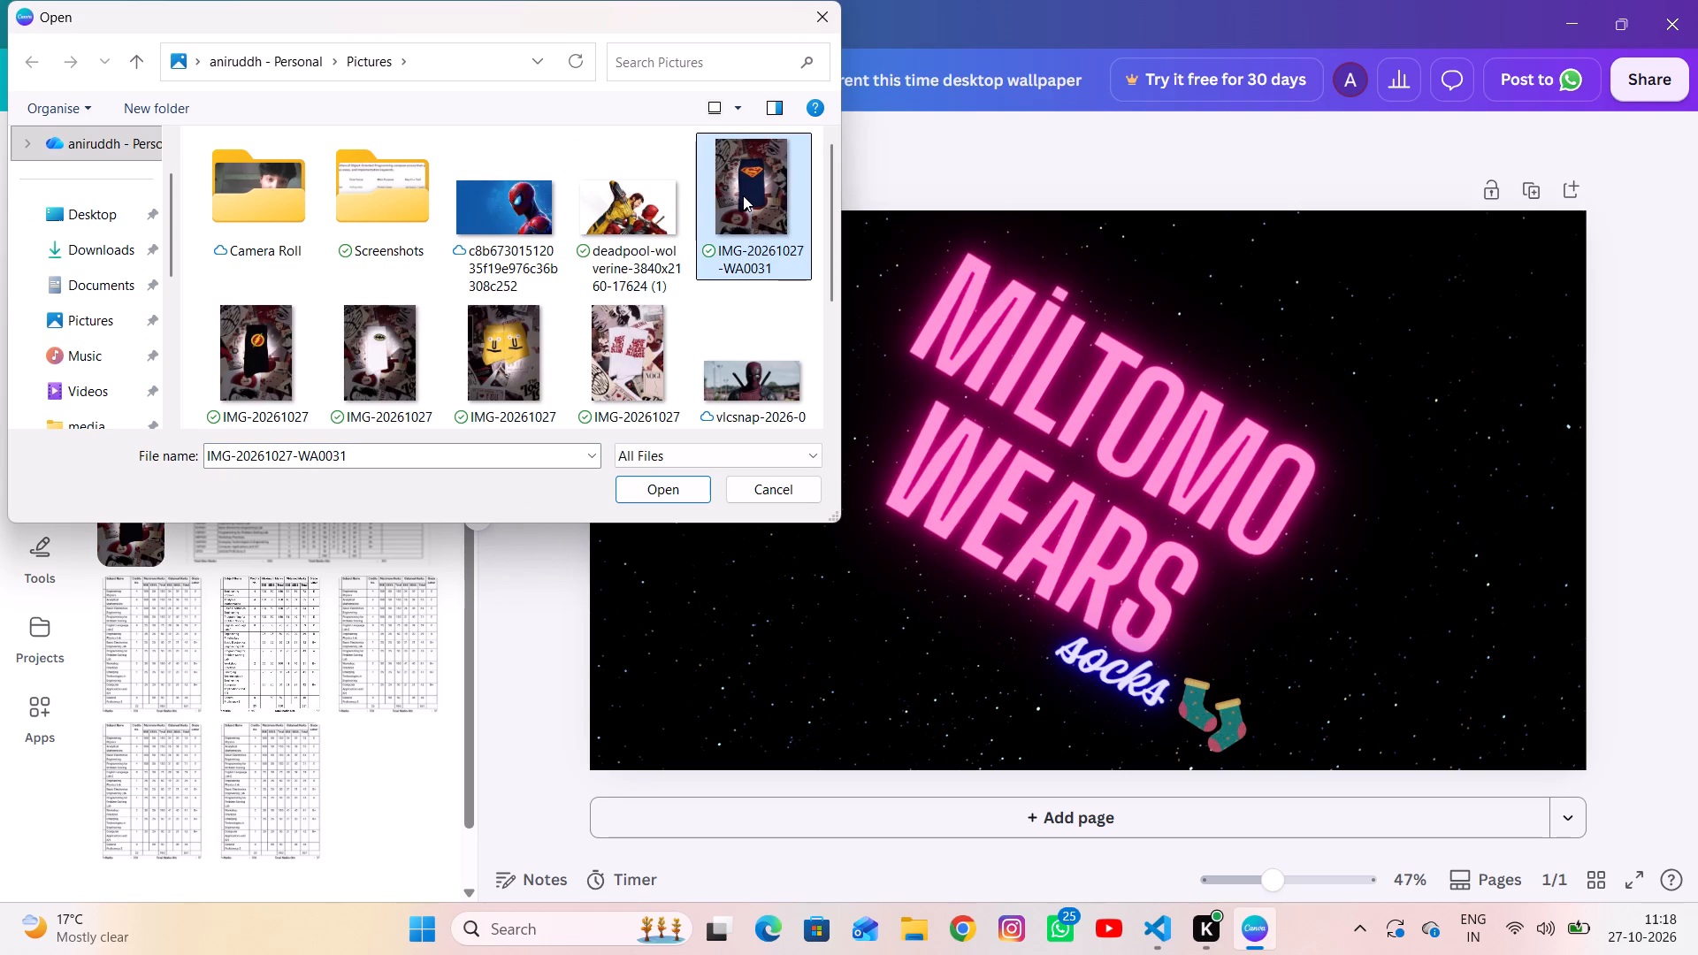
pyautogui.click(636, 497)
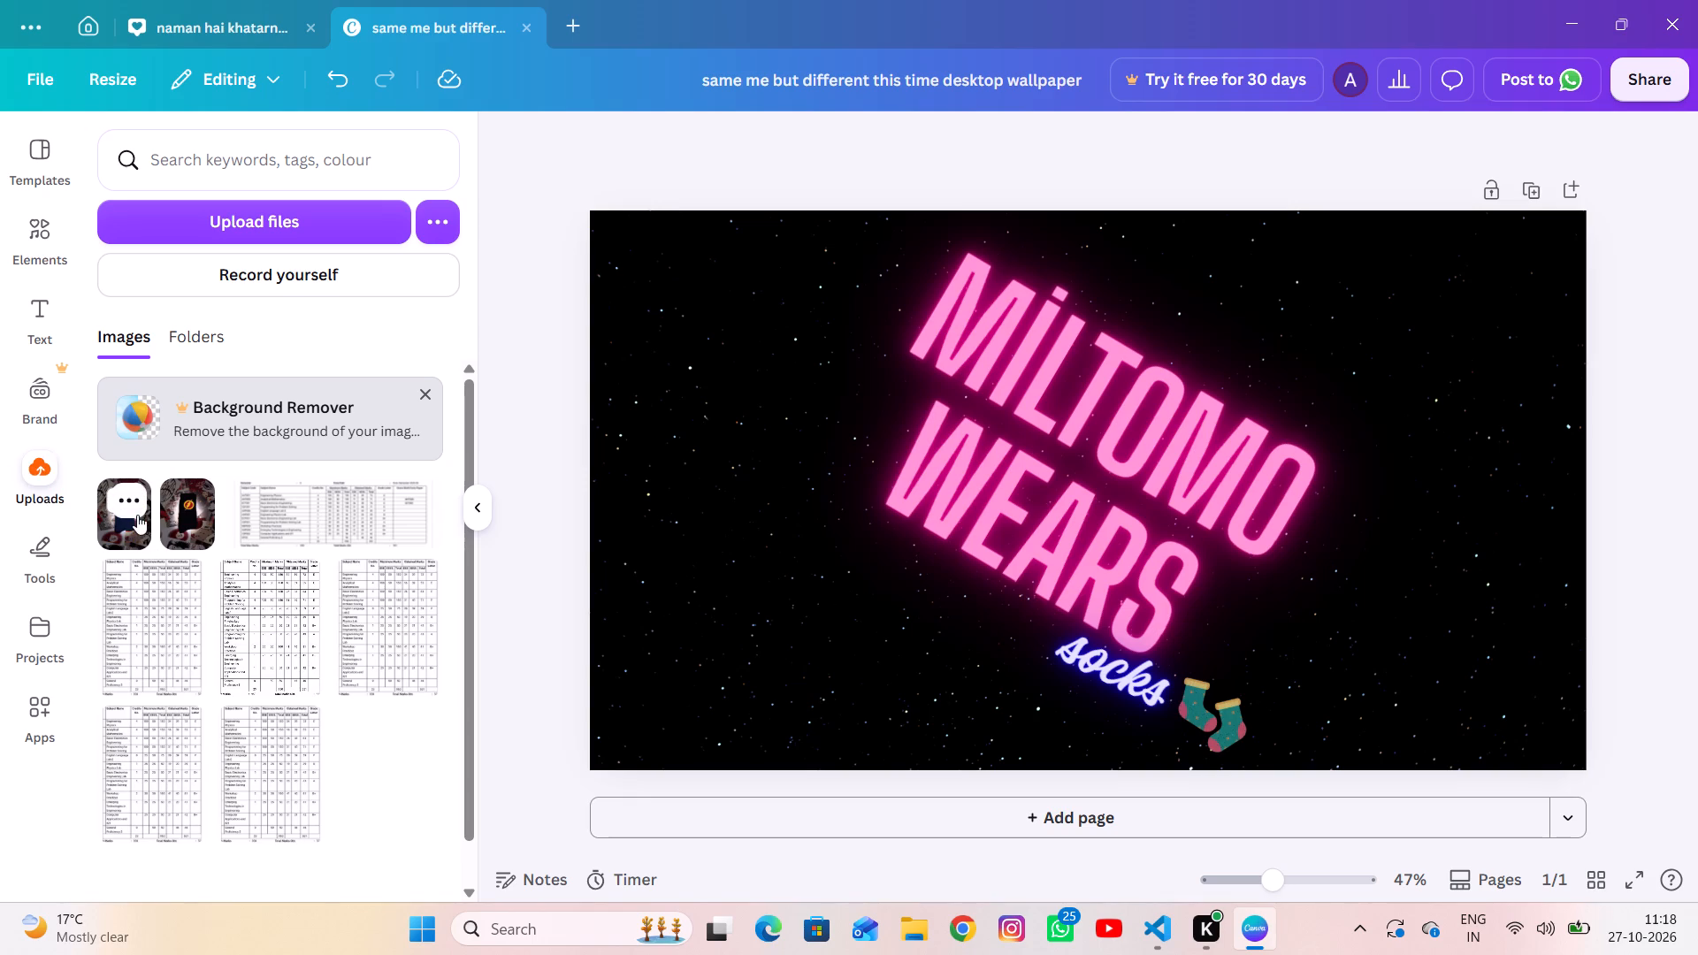
# Add the Superman sock photo to the page, move it left of the lettering, and crop both sides closer to the sock.
pyautogui.click(134, 525)
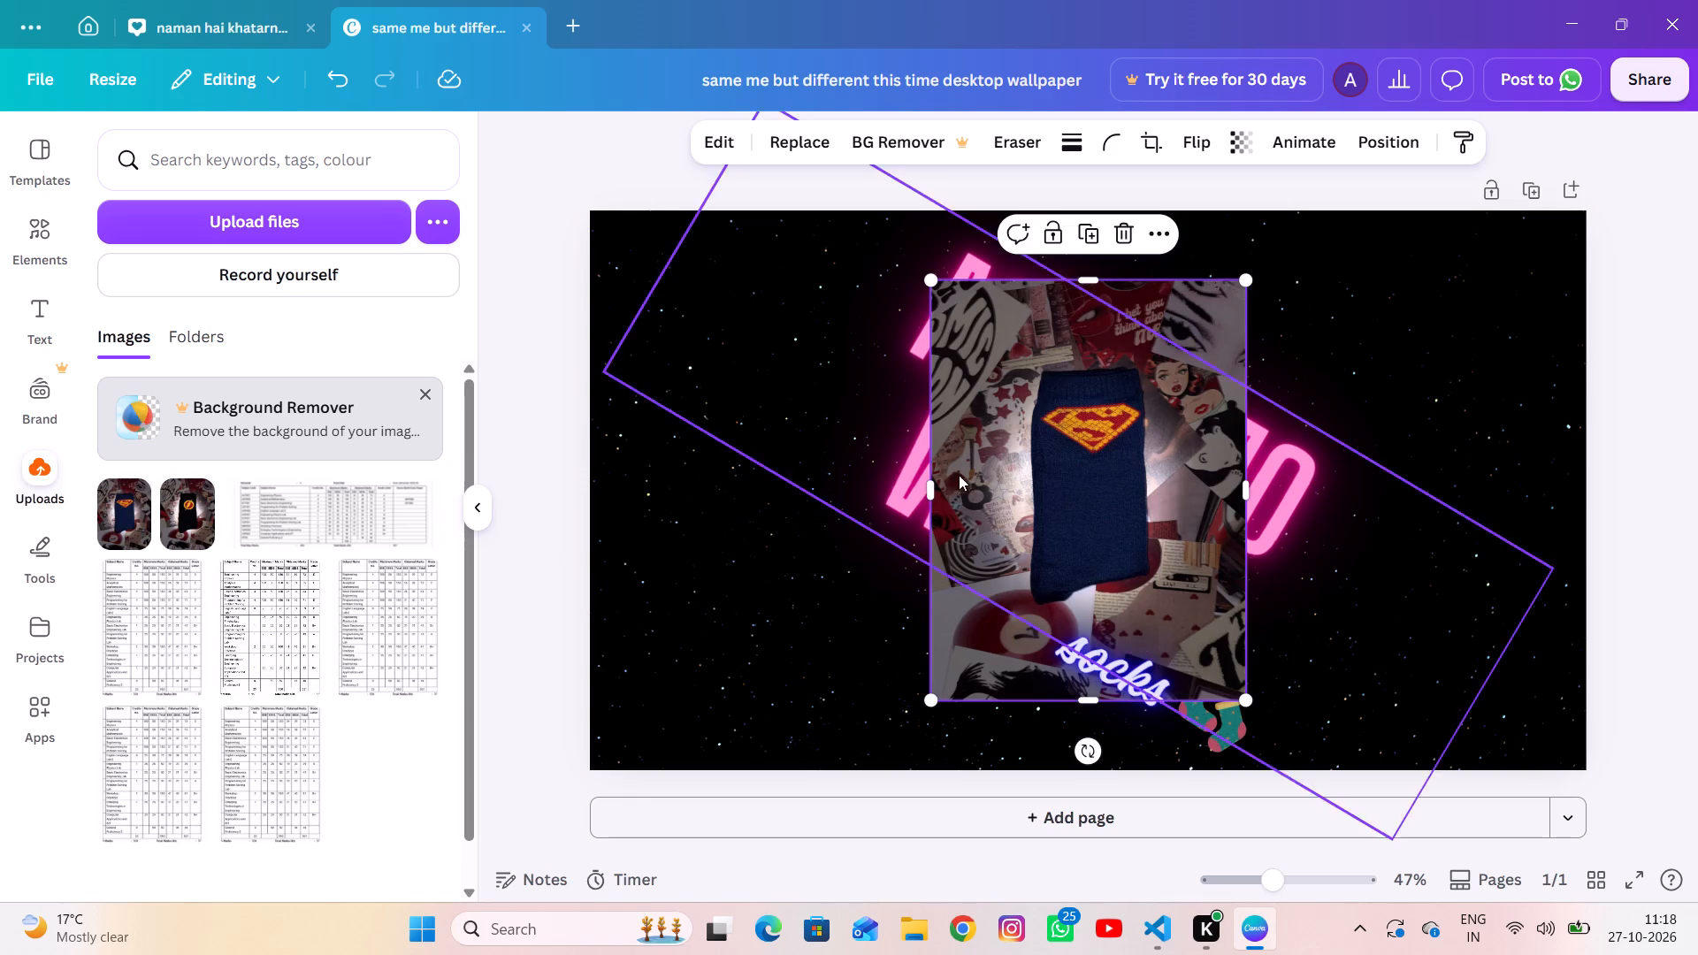
pyautogui.moveTo(991, 672); pyautogui.dragTo(746, 676)
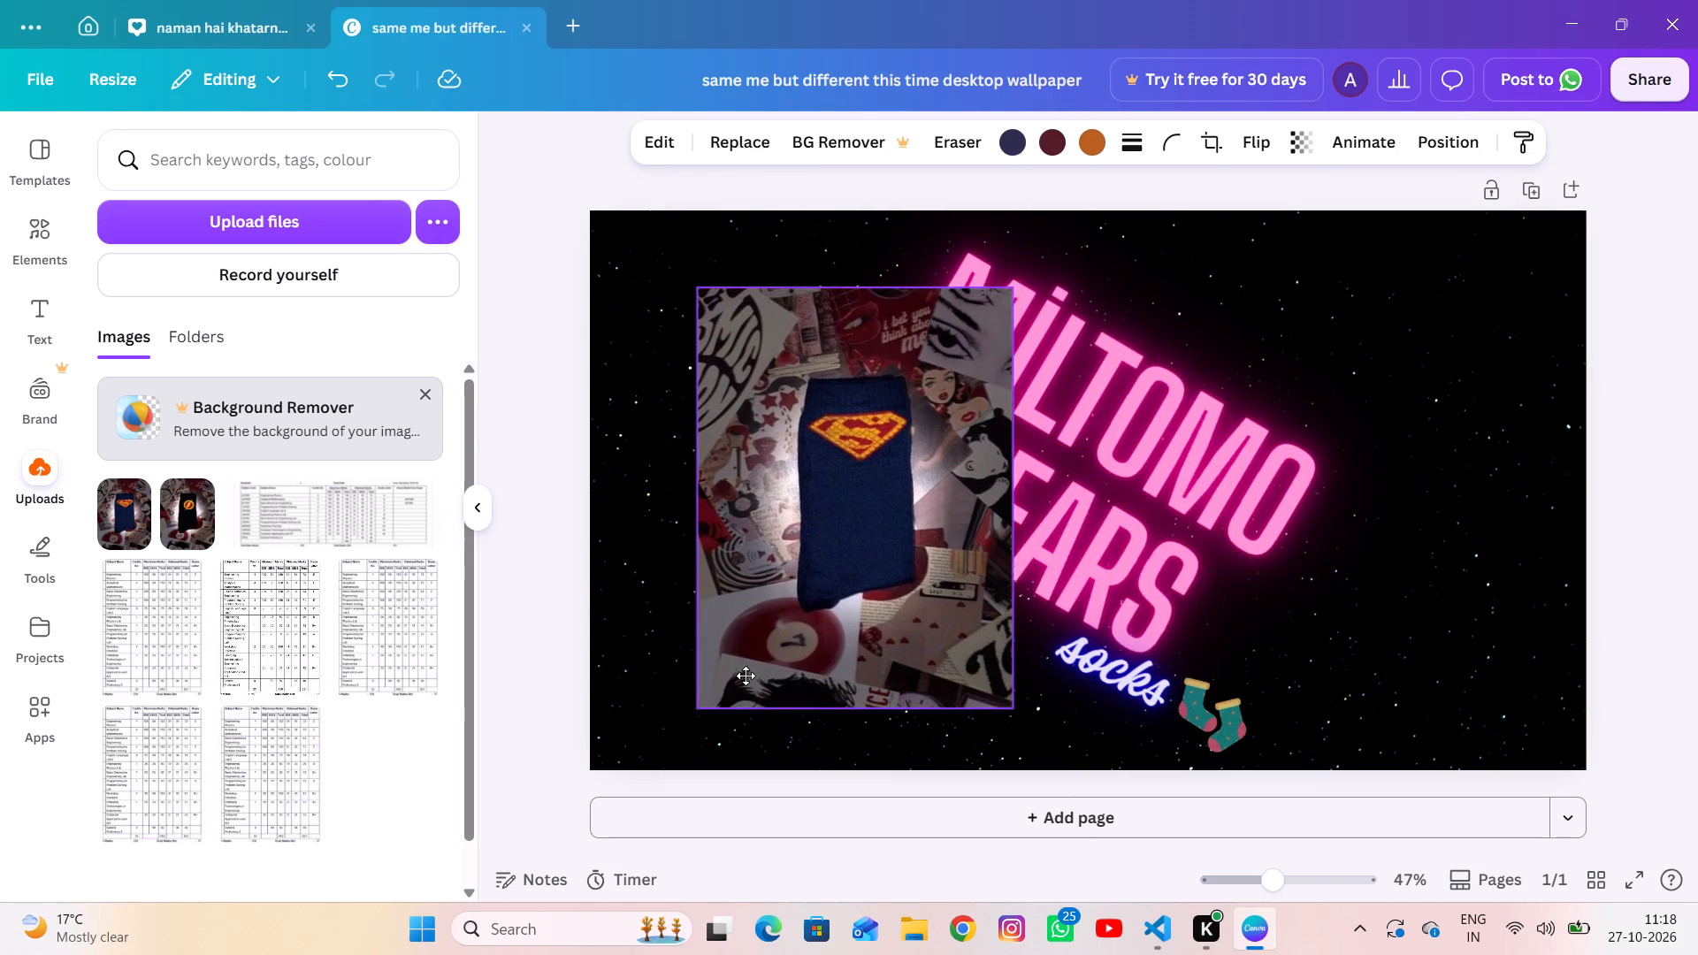
pyautogui.moveTo(746, 676); pyautogui.dragTo(669, 675)
pyautogui.moveTo(924, 492); pyautogui.dragTo(838, 512)
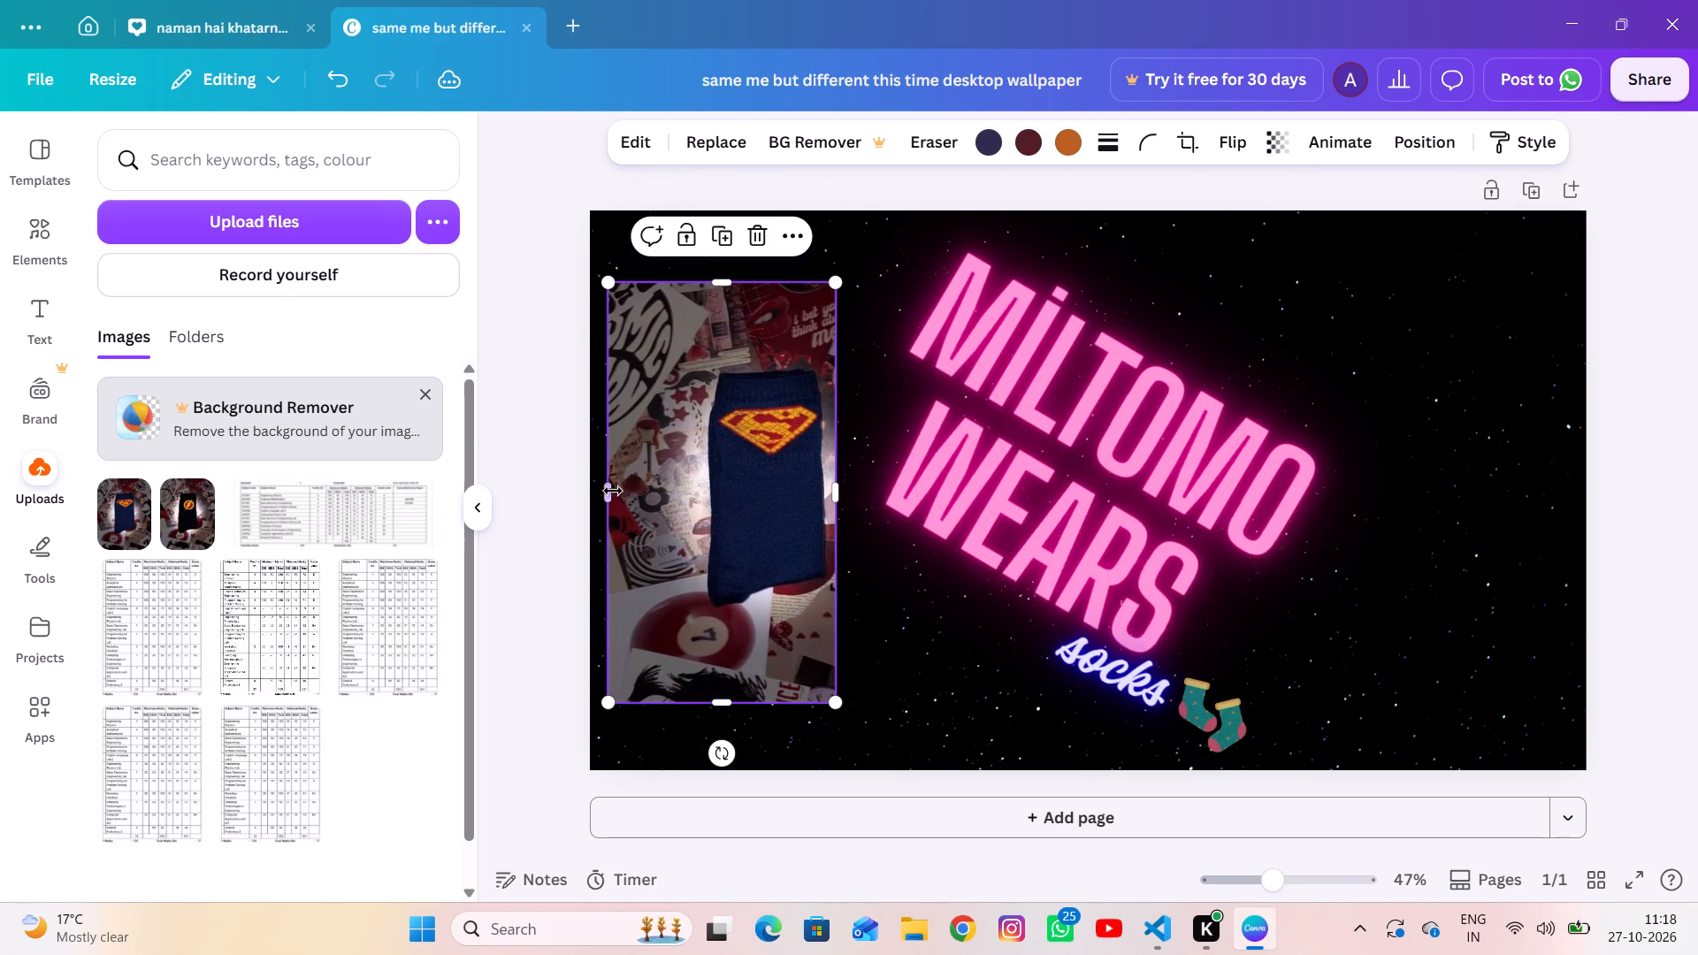
pyautogui.moveTo(606, 490); pyautogui.dragTo(671, 510)
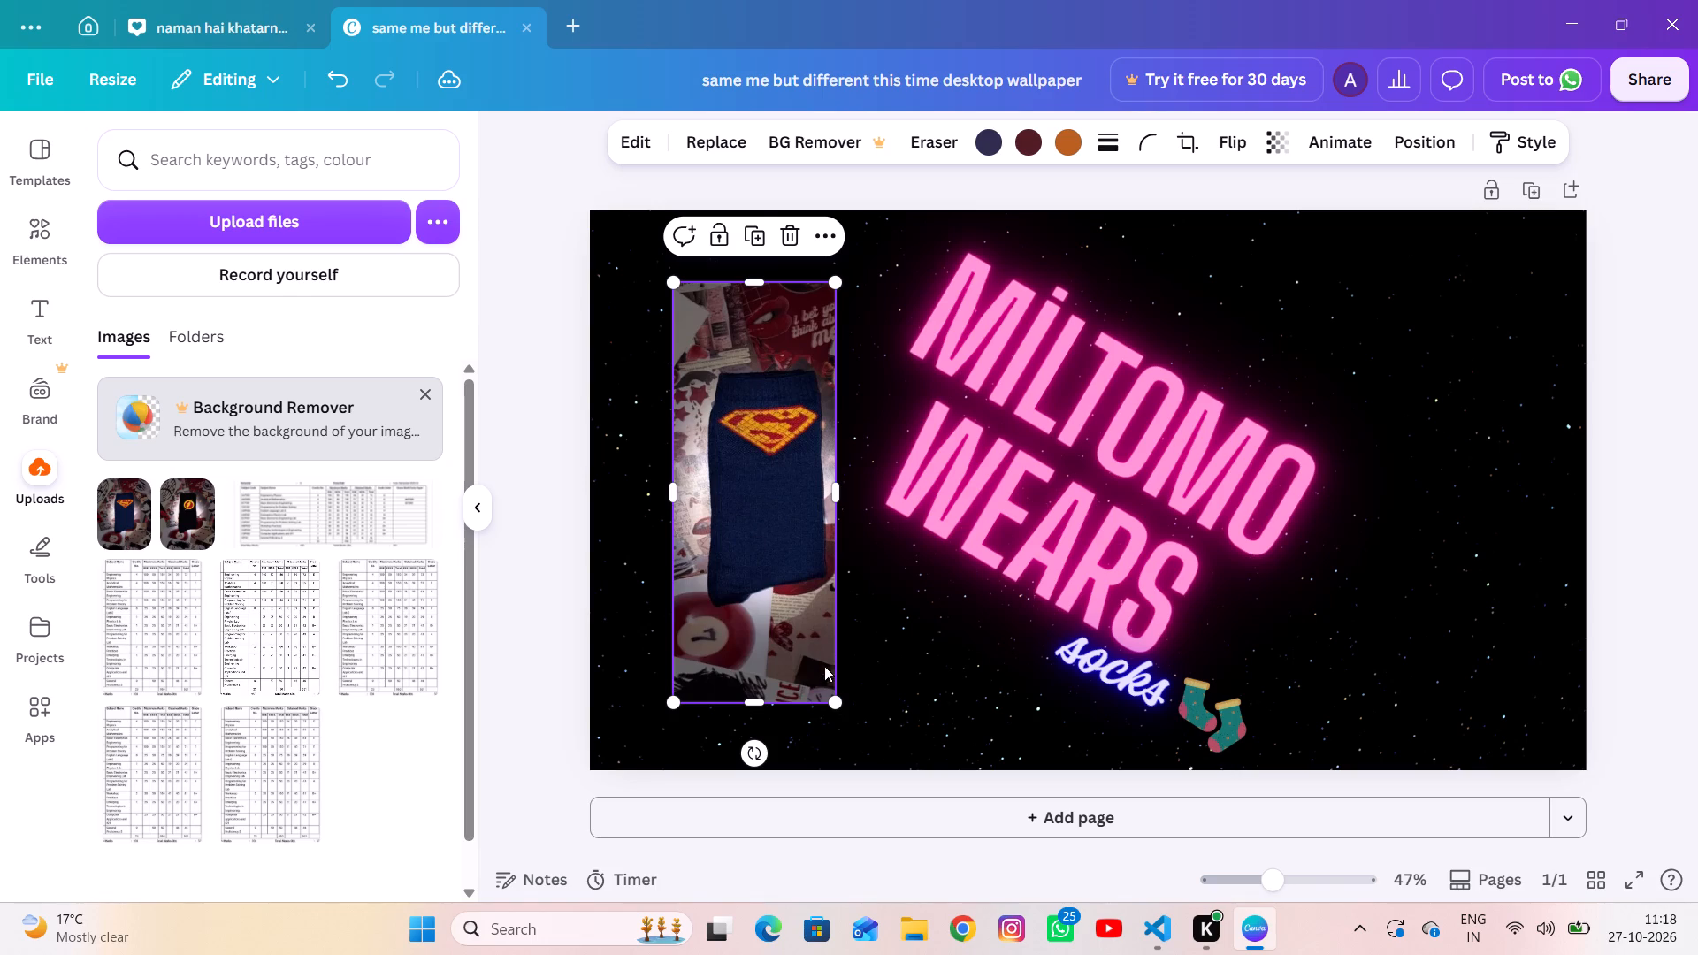
# Enlarge the cropped Superman sock photo to the full page height, flush with the page's left edge, and widen it slightly.
pyautogui.moveTo(831, 710); pyautogui.dragTo(870, 753)
pyautogui.moveTo(784, 610); pyautogui.dragTo(708, 536)
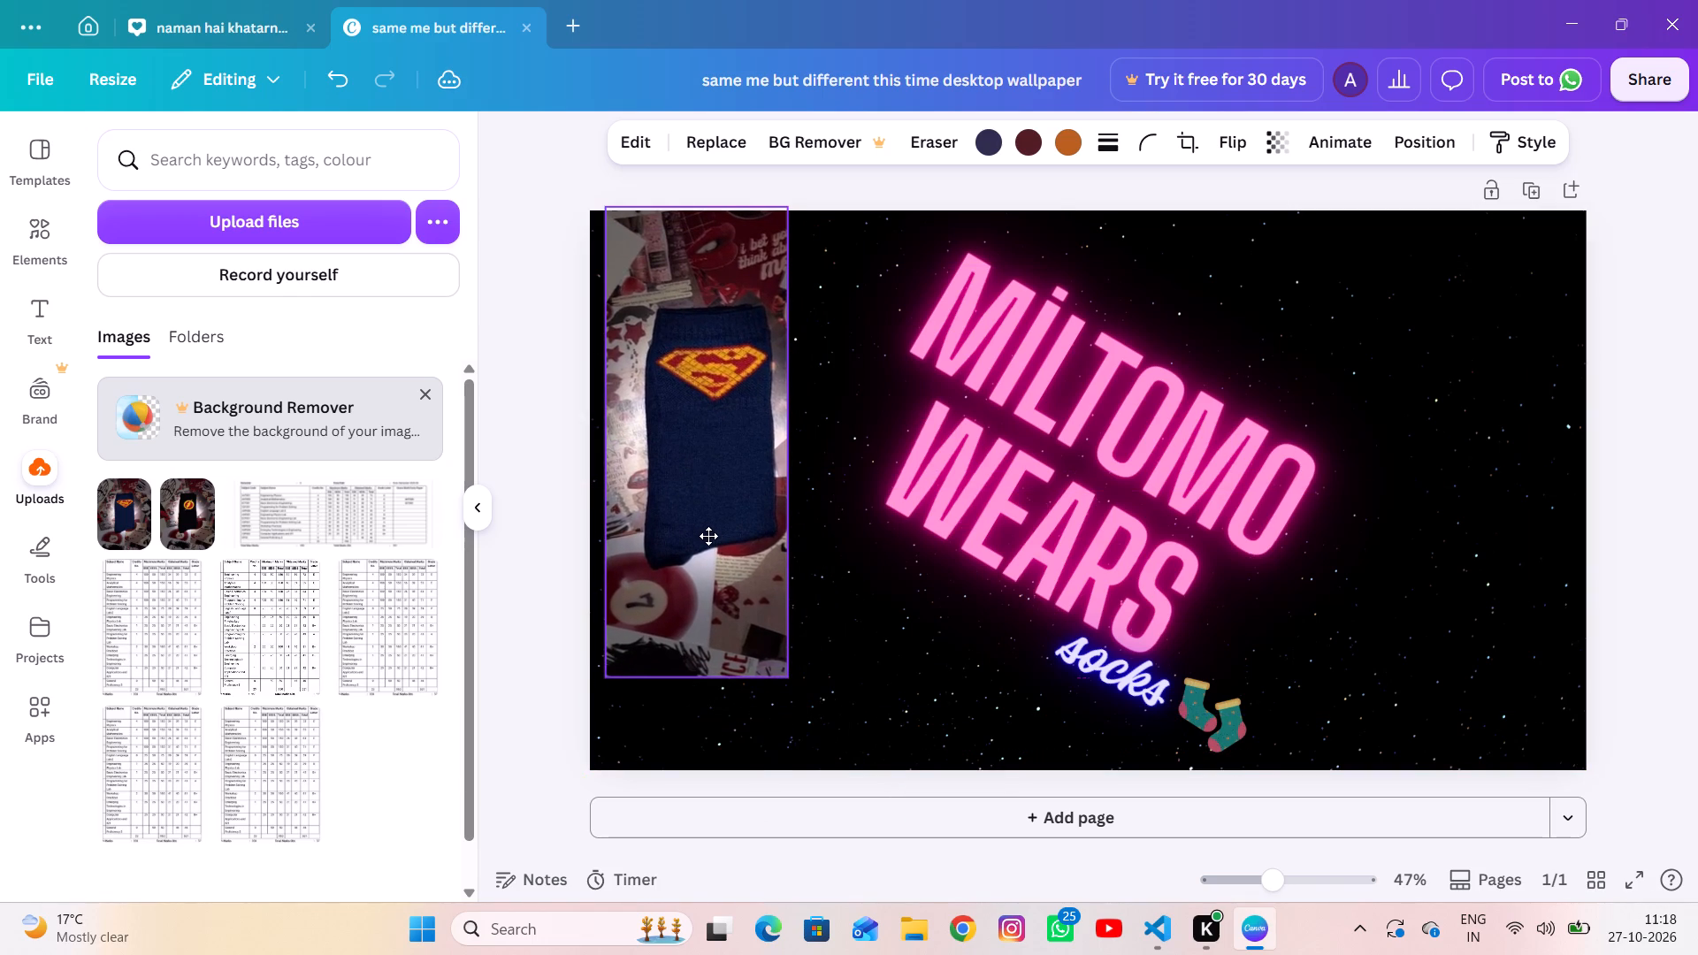
pyautogui.moveTo(708, 536); pyautogui.dragTo(694, 539)
pyautogui.moveTo(770, 681); pyautogui.dragTo(800, 770)
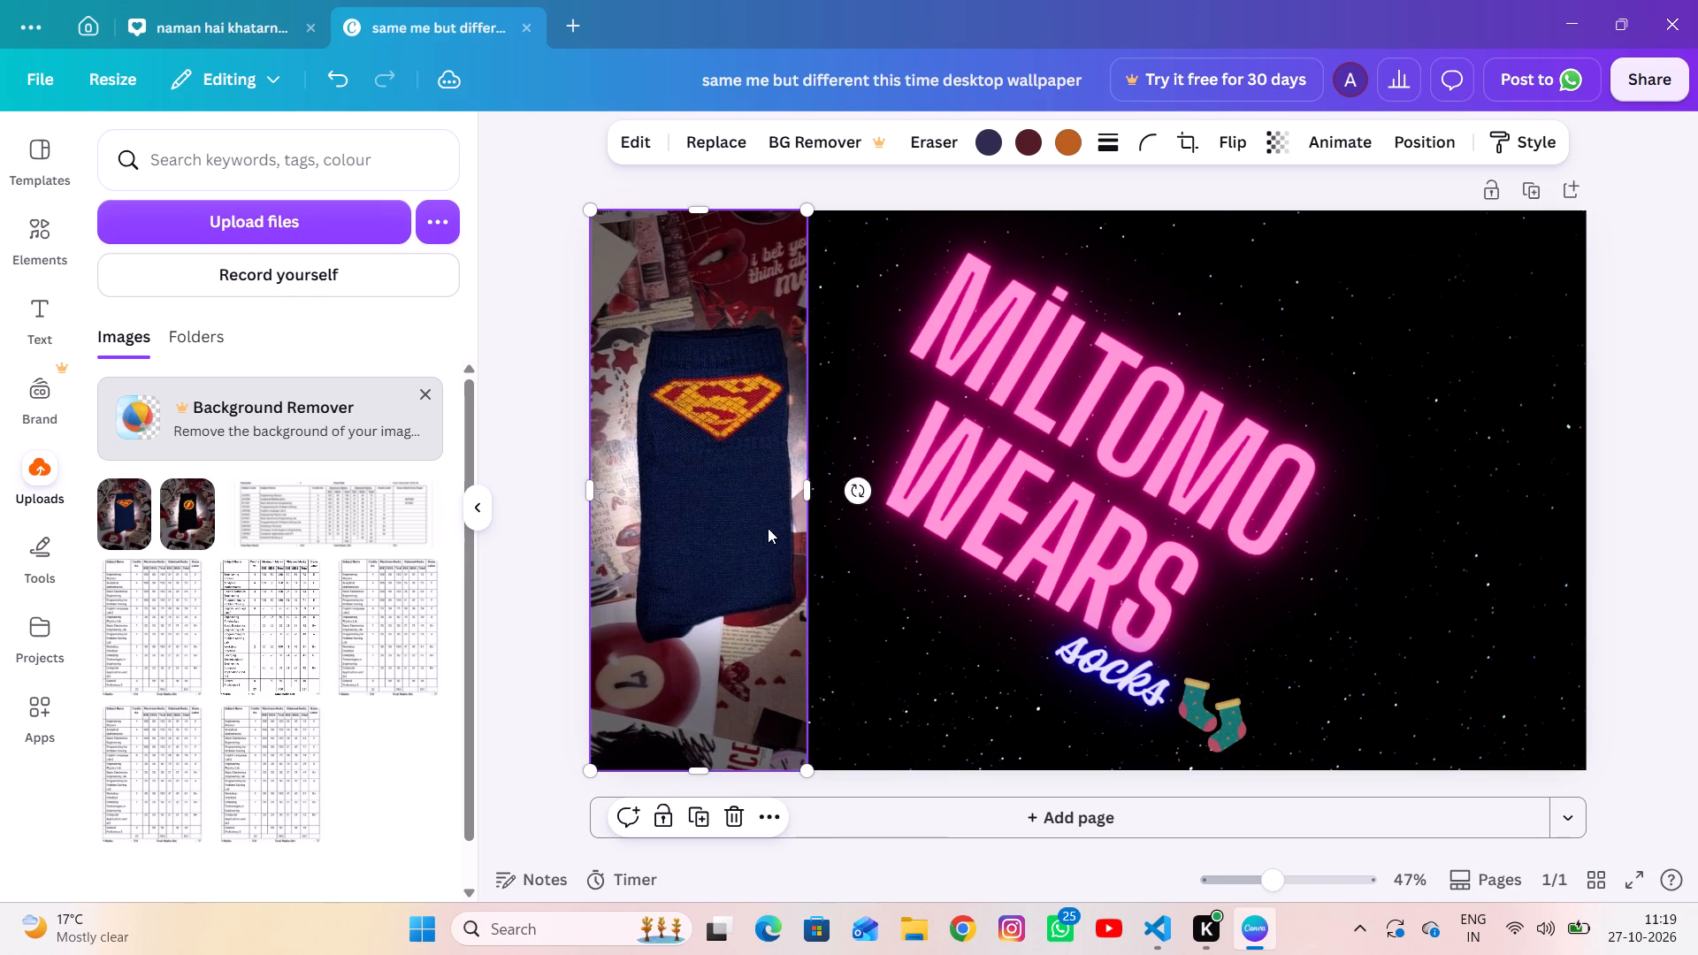
pyautogui.moveTo(807, 490); pyautogui.dragTo(822, 493)
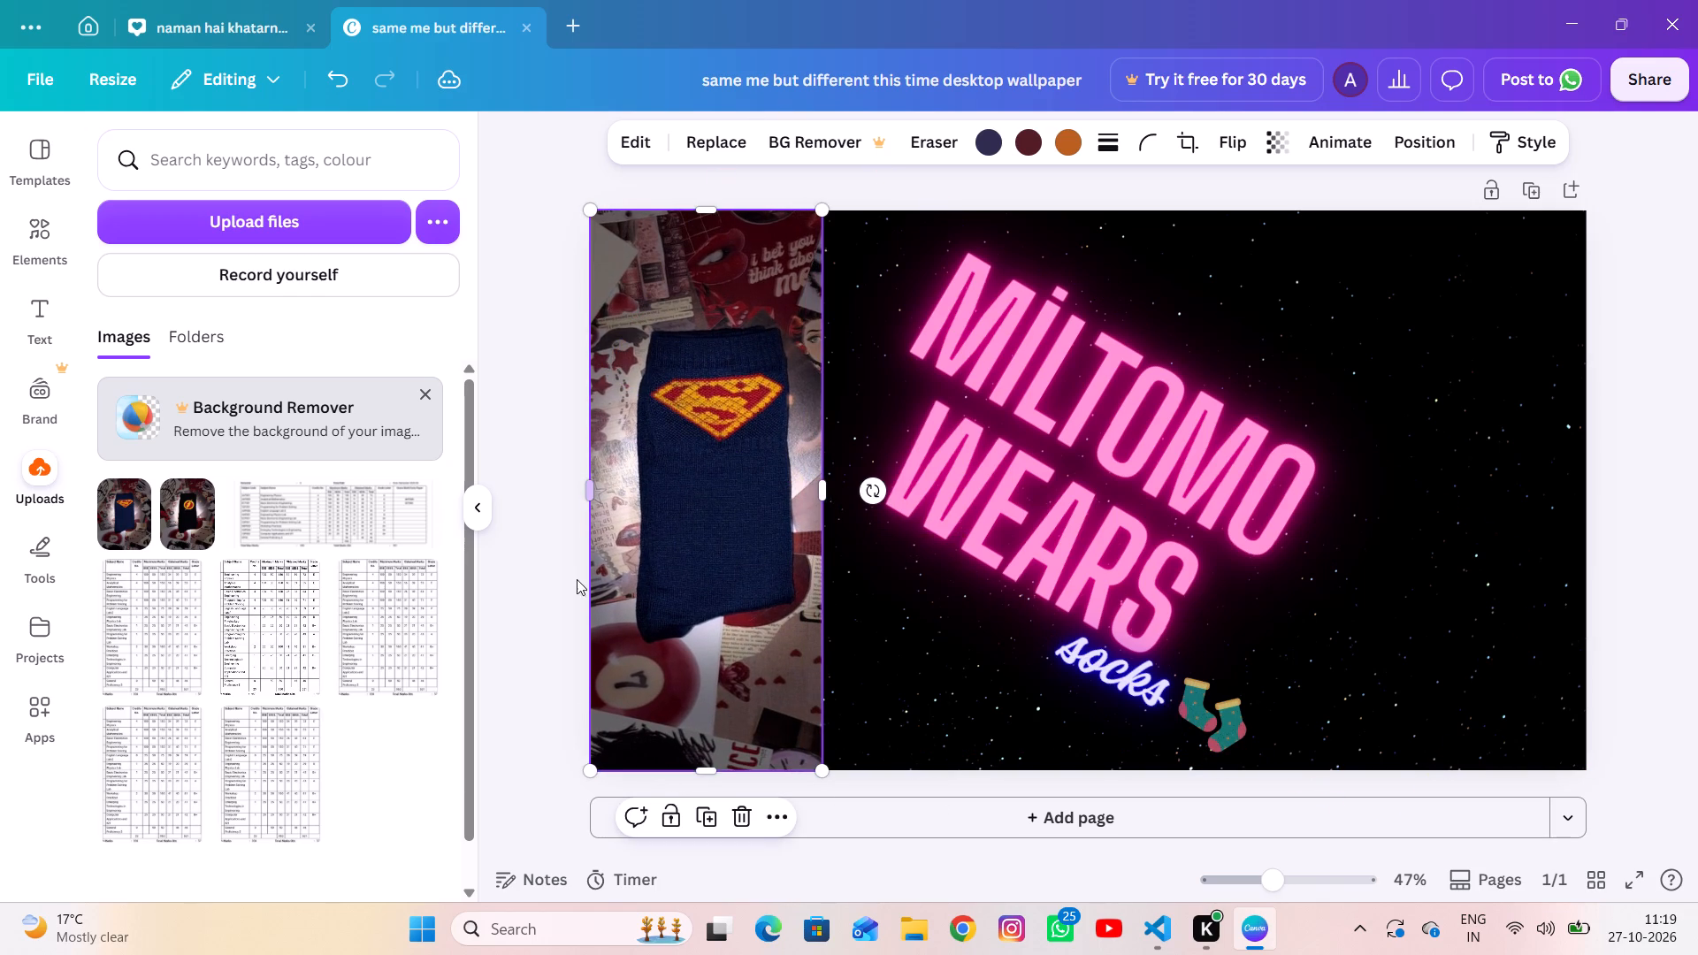
pyautogui.click(566, 584)
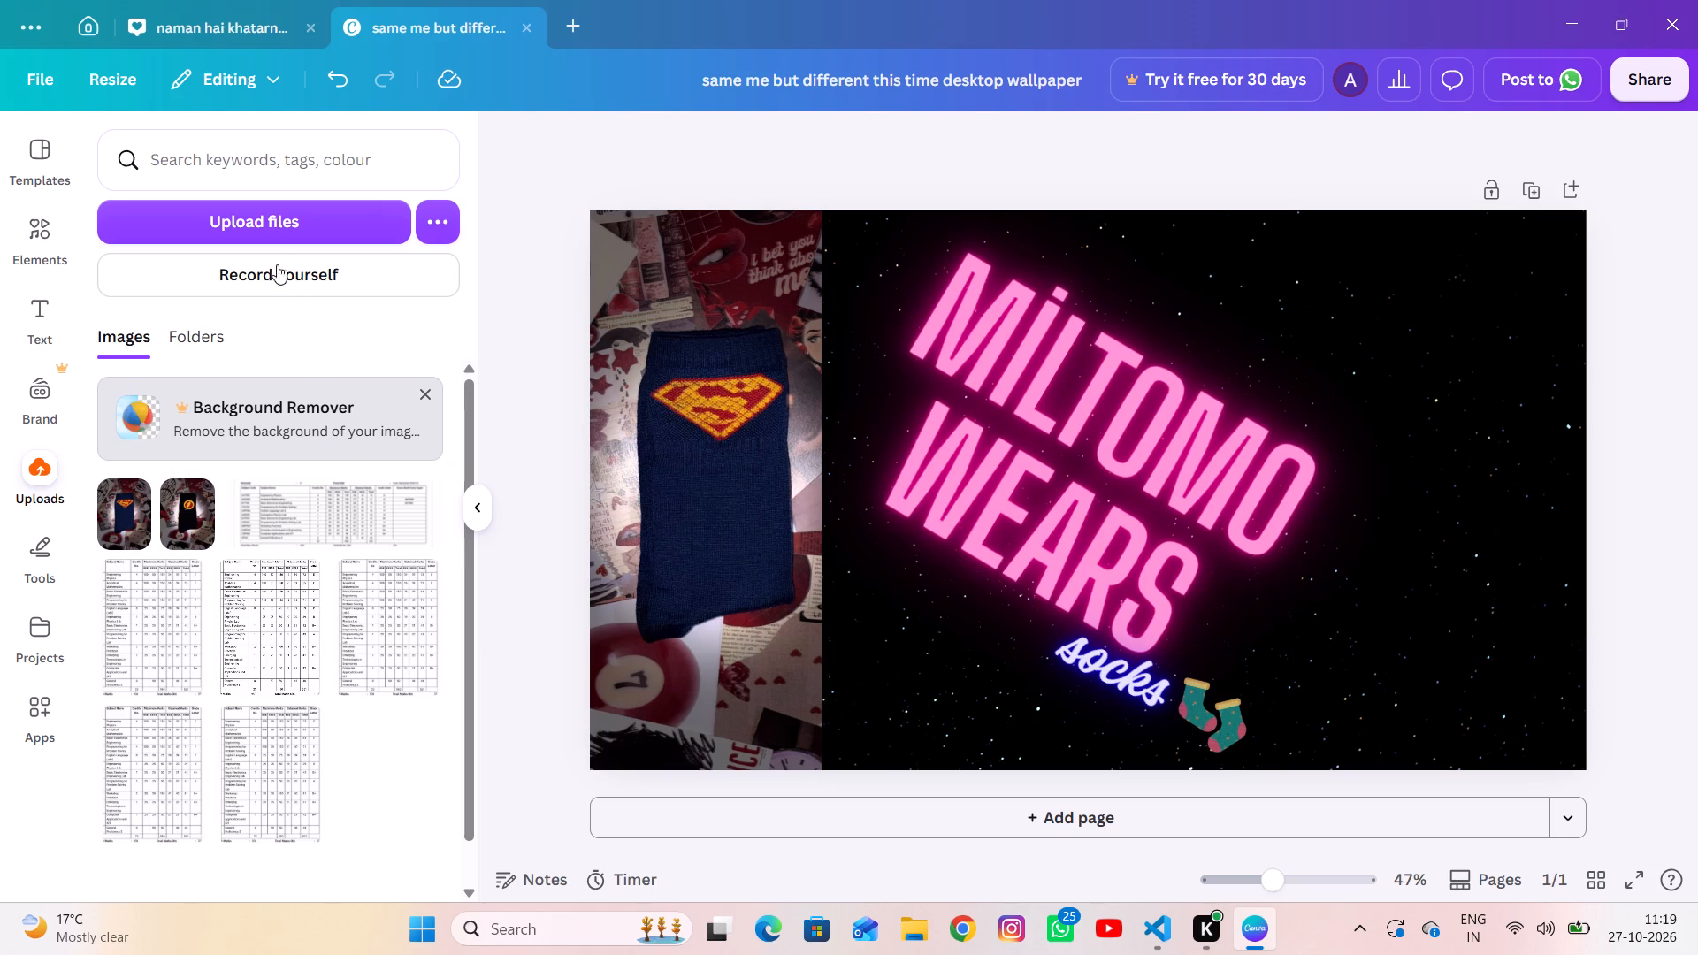
# Upload the white Batman sock photo IMG-20261027-WA0036 from the Pictures folder.
pyautogui.click(279, 223)
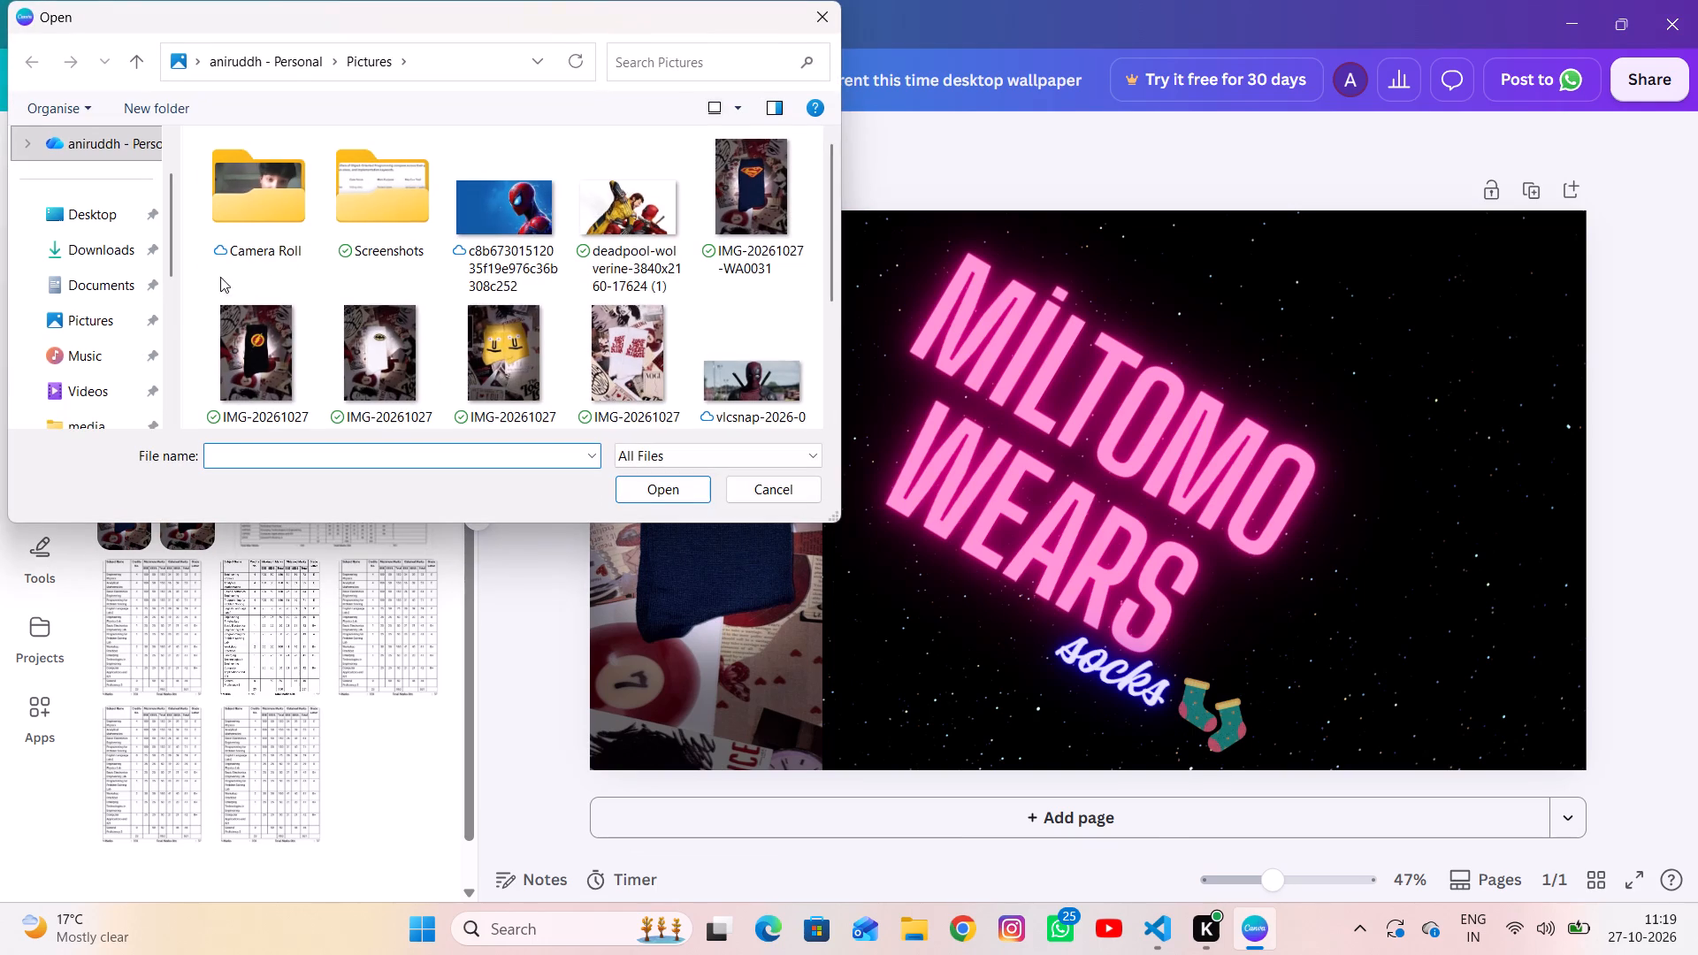
pyautogui.click(381, 345)
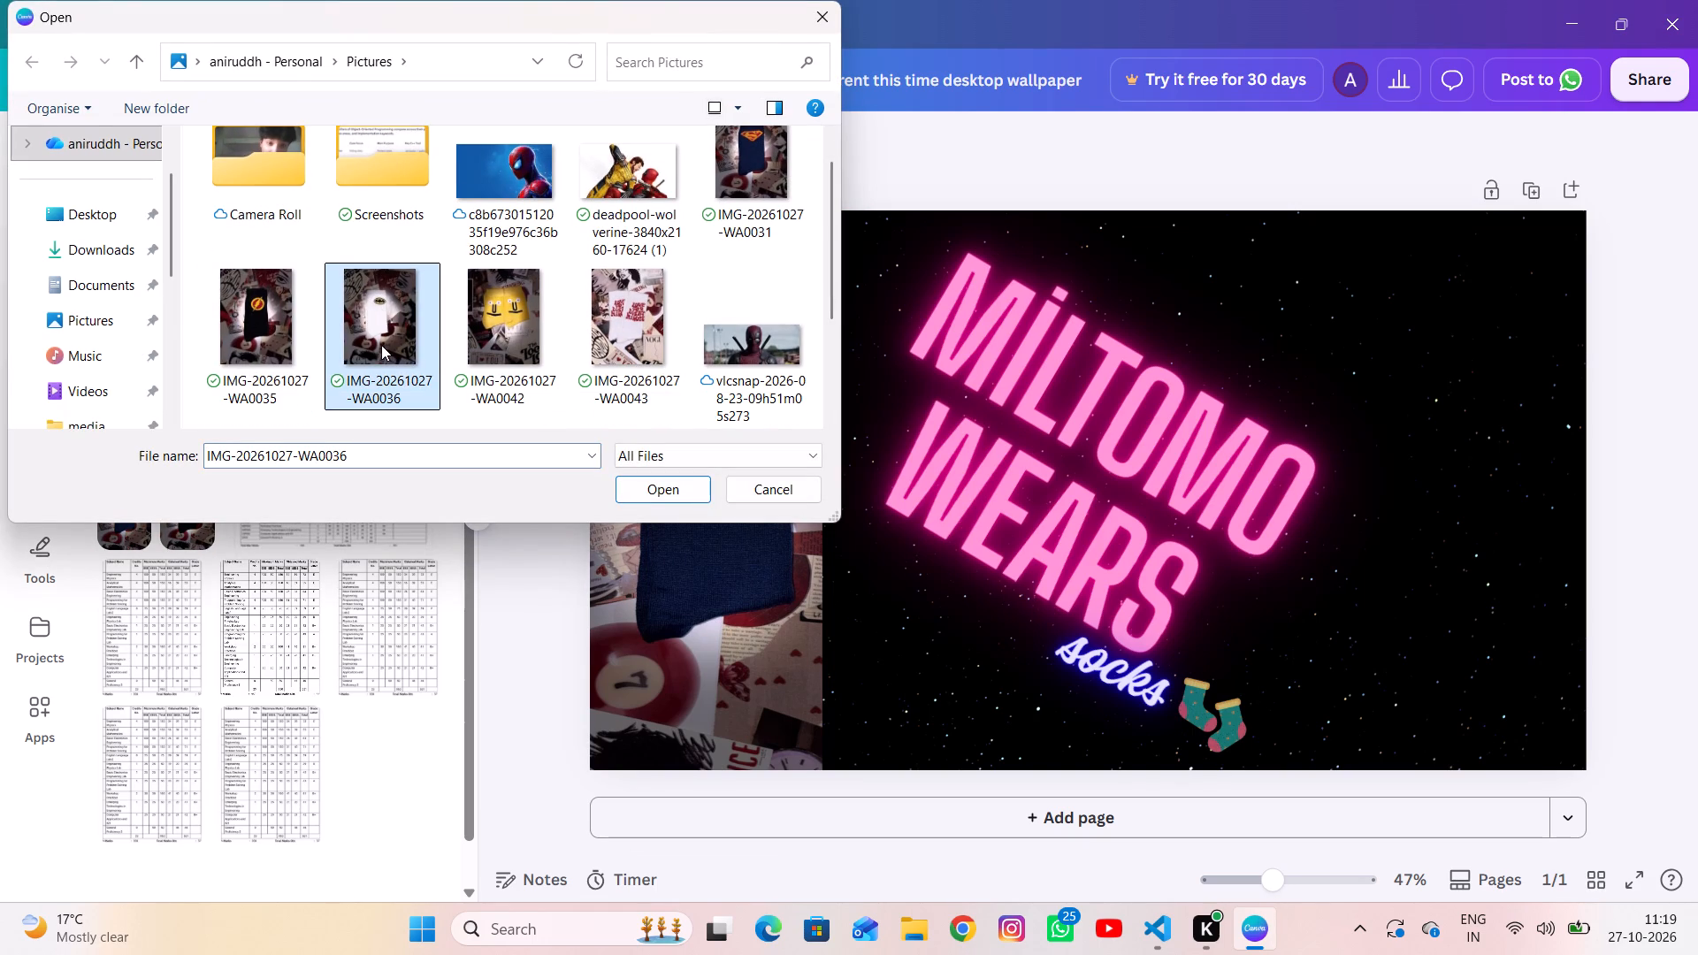
pyautogui.click(640, 486)
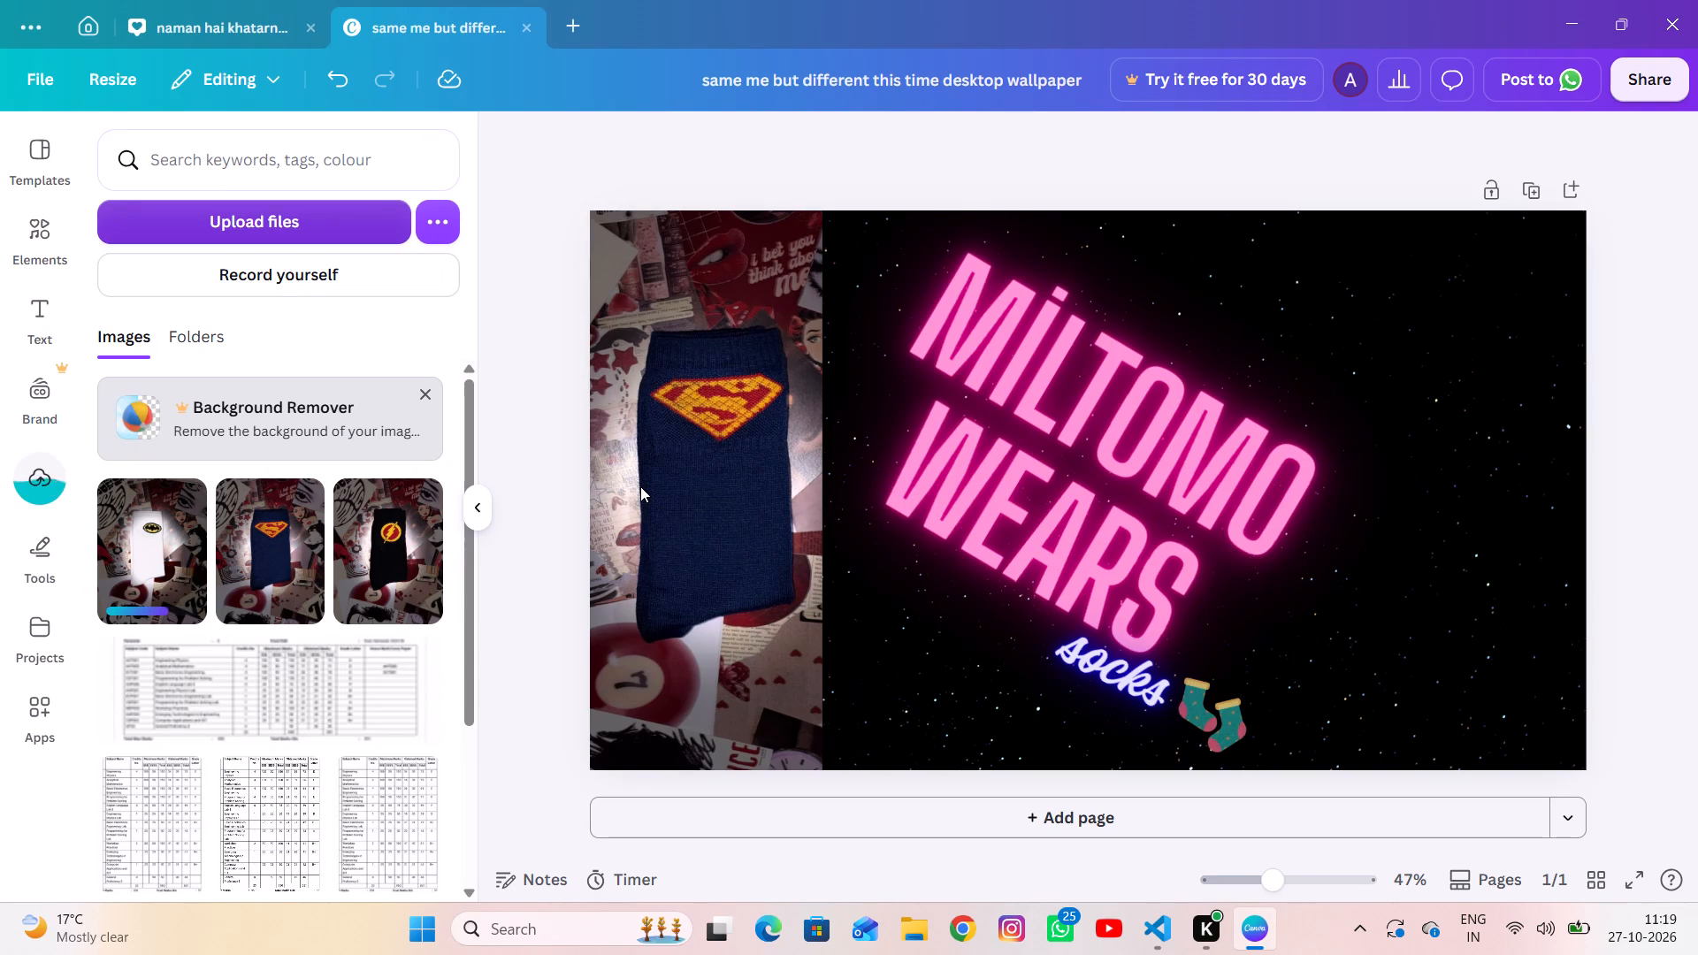
# Add the Batman sock photo to the page and layer it behind the MİLTOMO WEARS lettering.
pyautogui.click(149, 552)
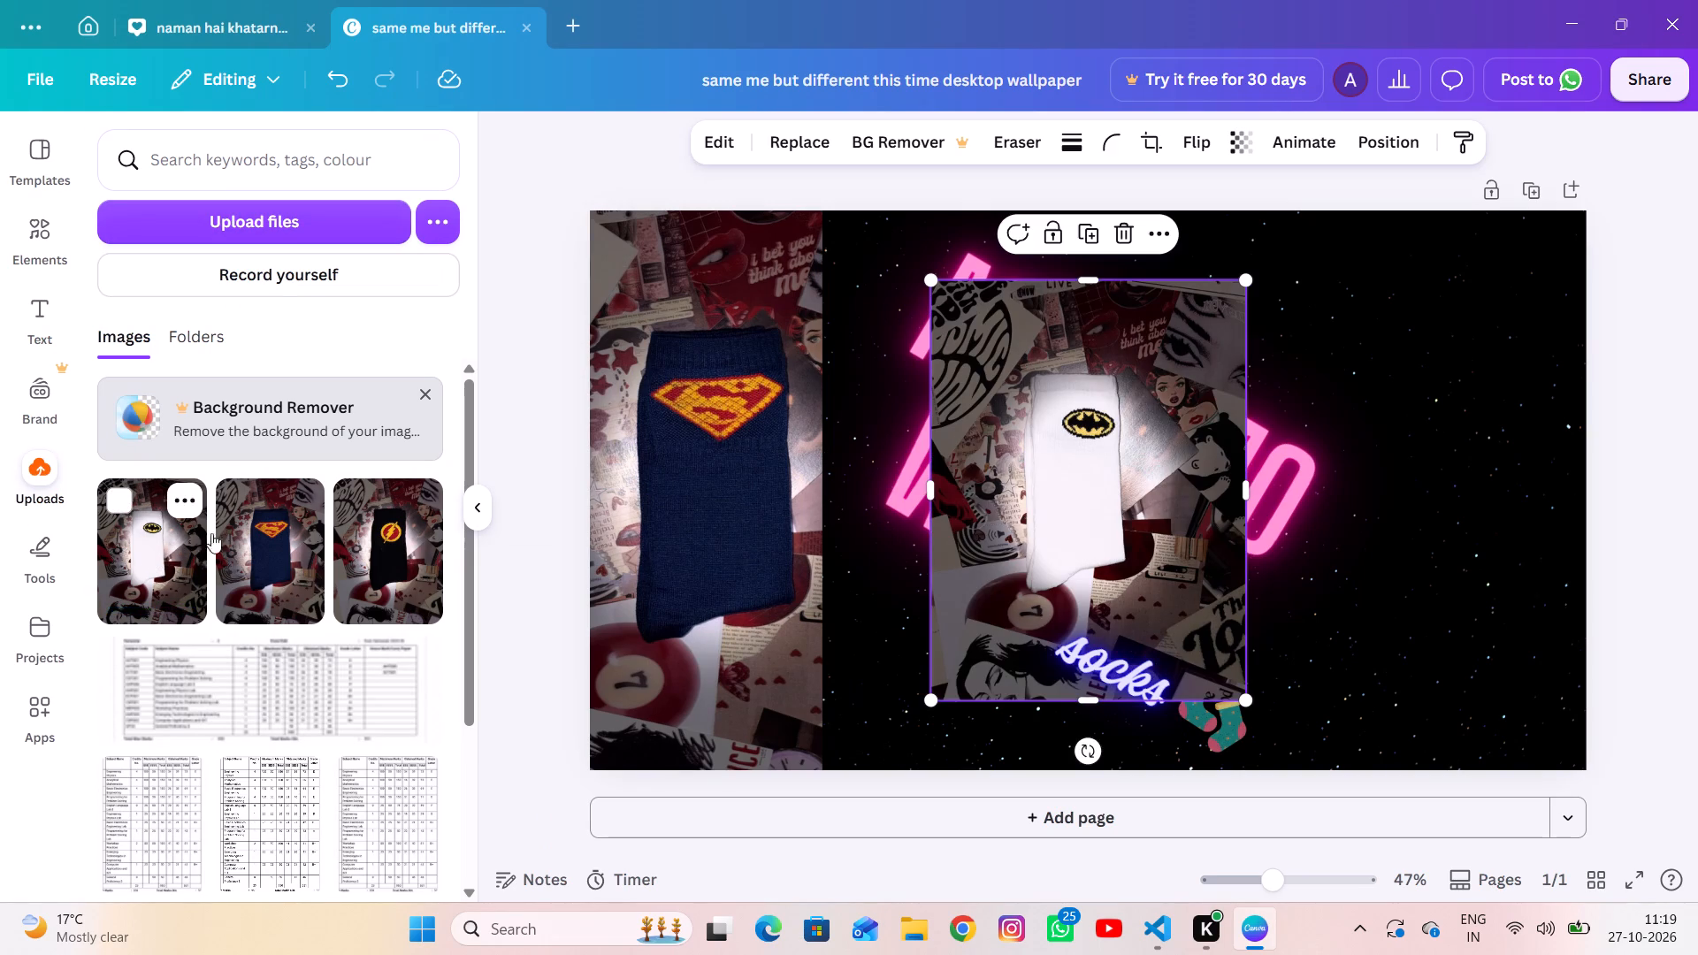
pyautogui.click(1155, 236)
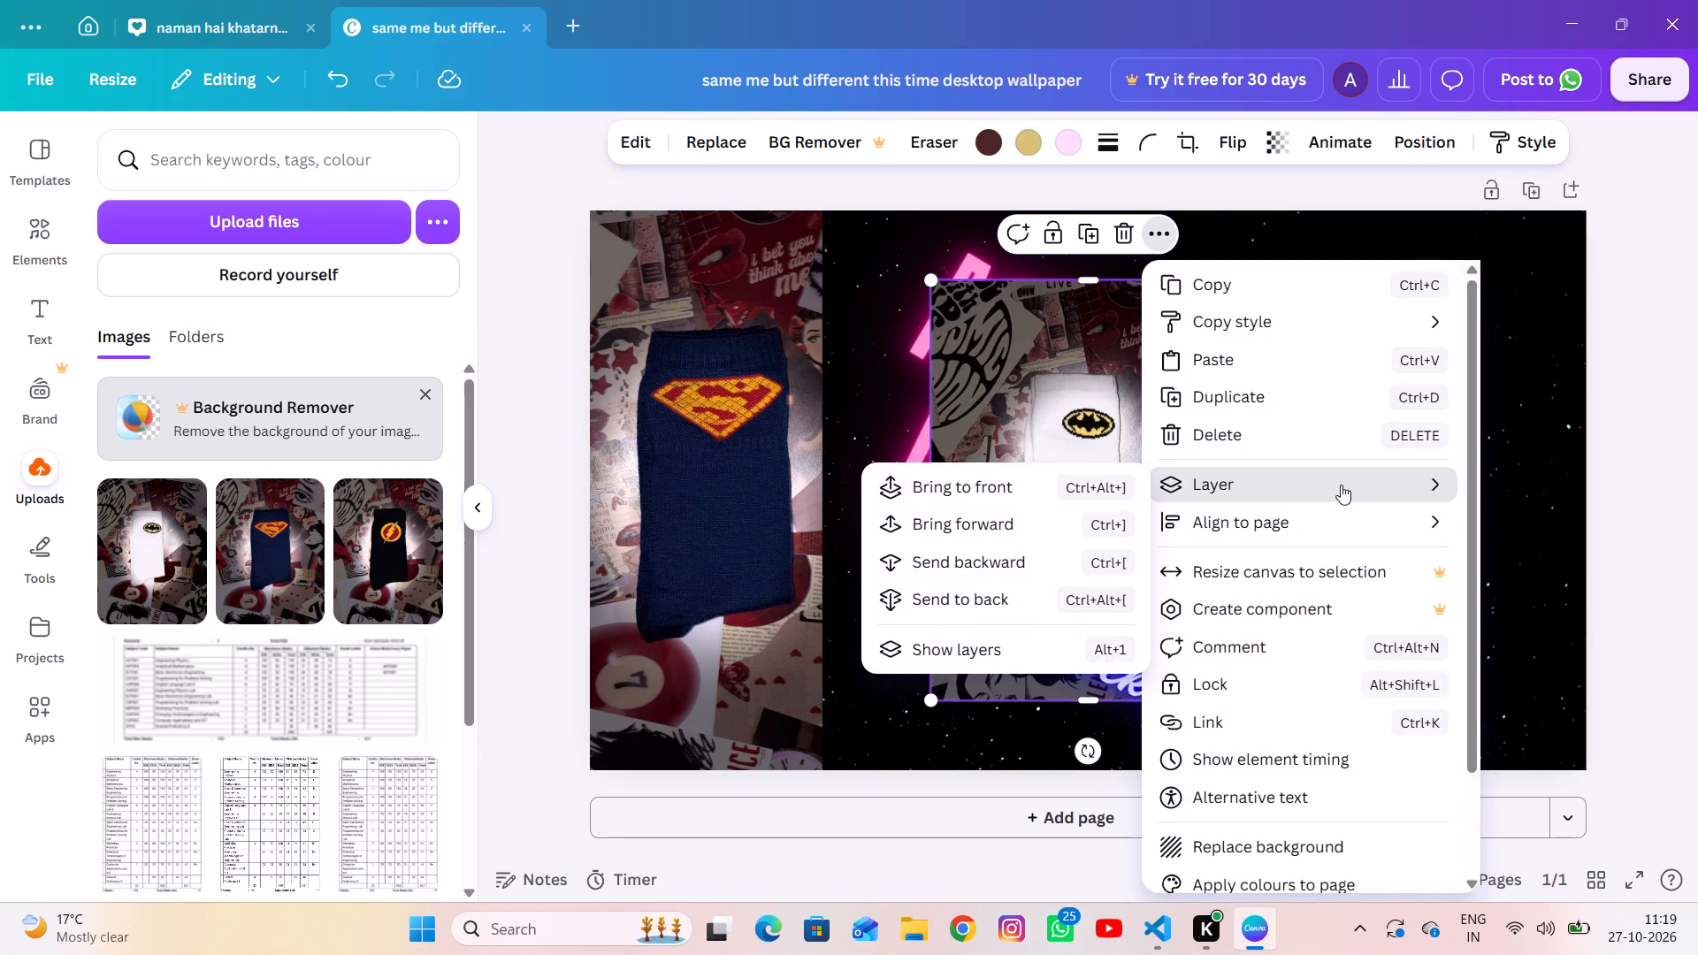
pyautogui.click(1023, 601)
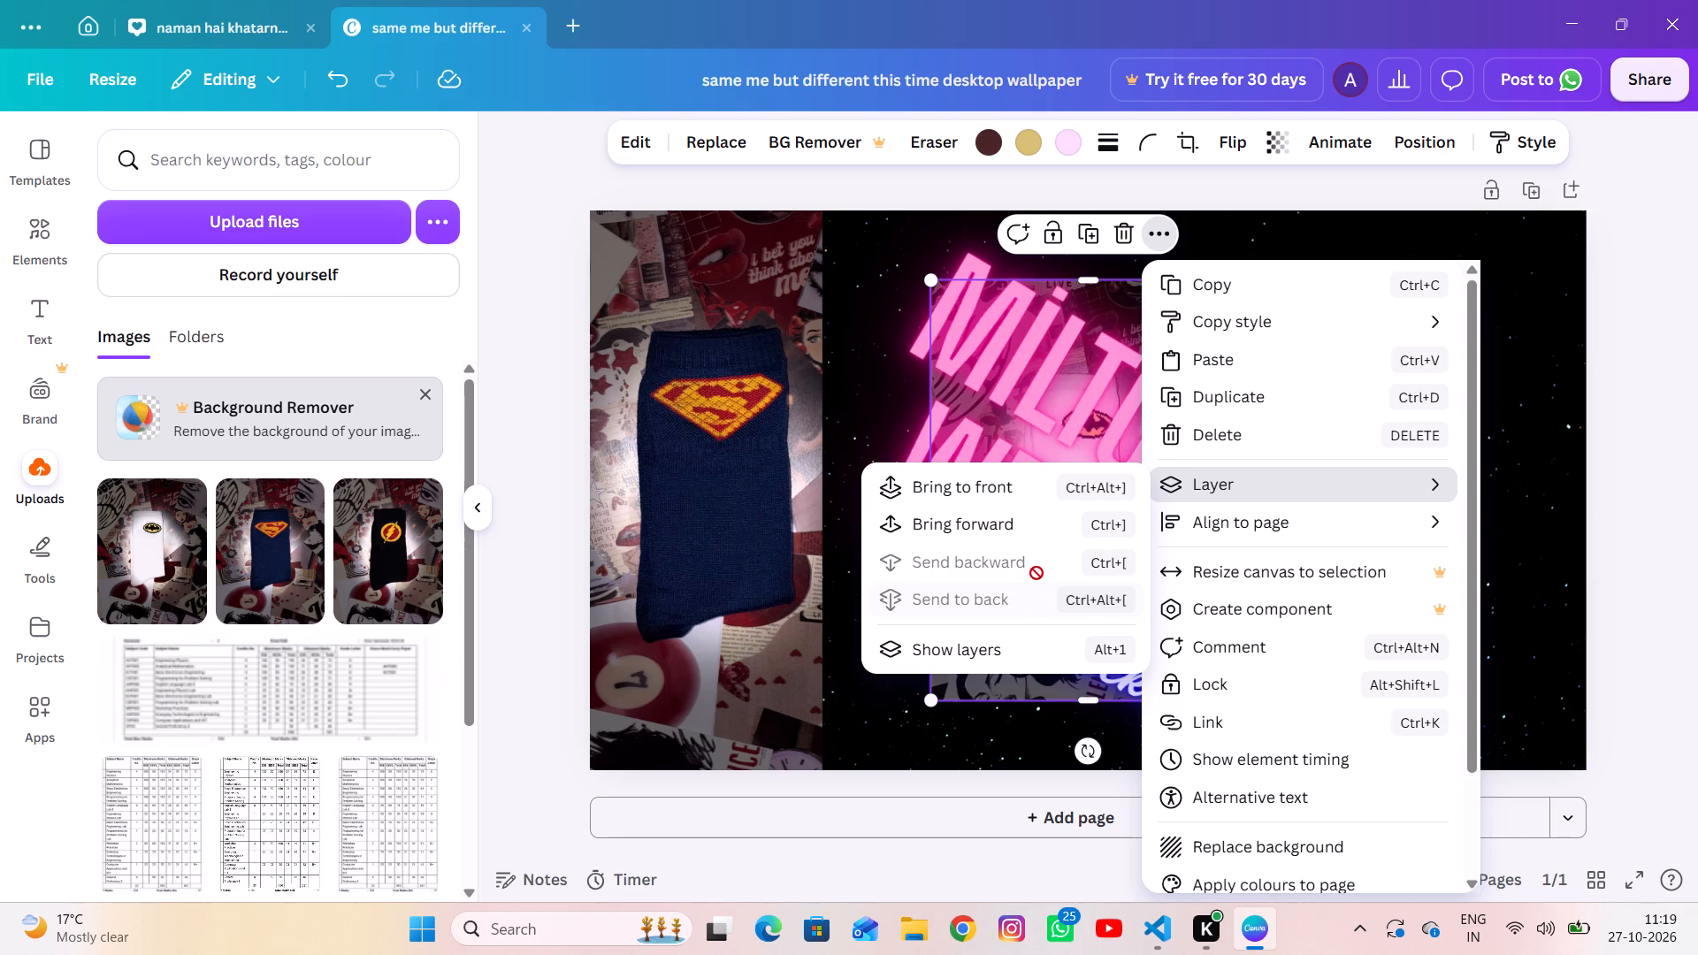
pyautogui.click(1037, 533)
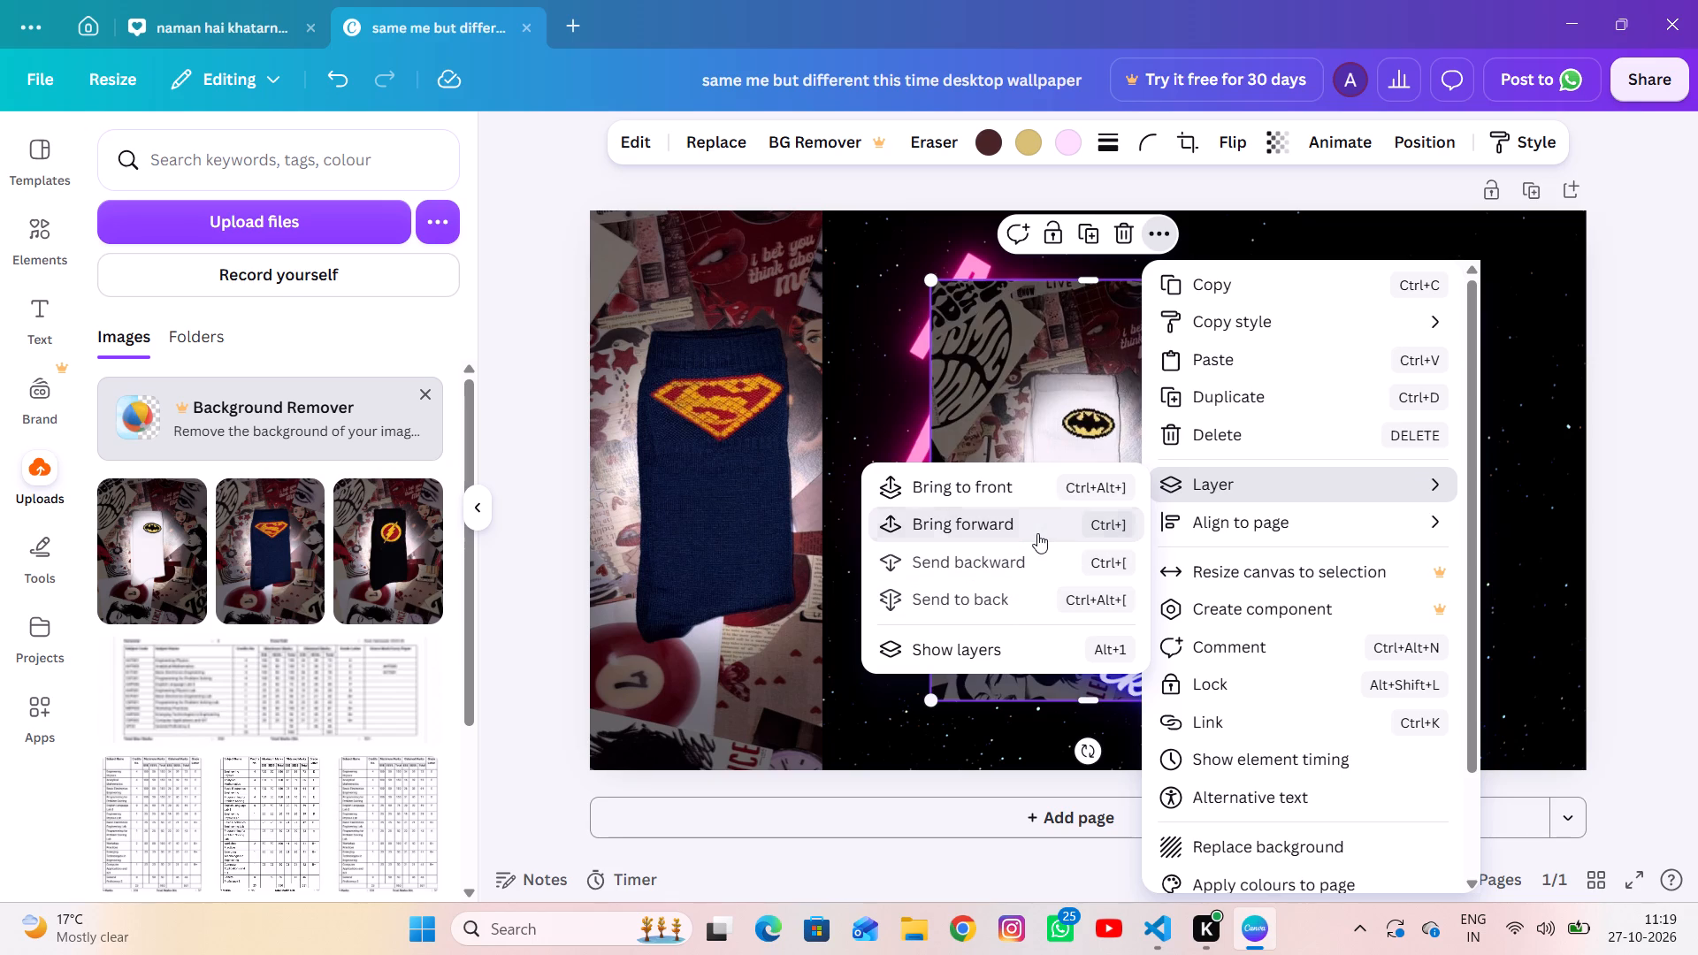
pyautogui.click(1027, 566)
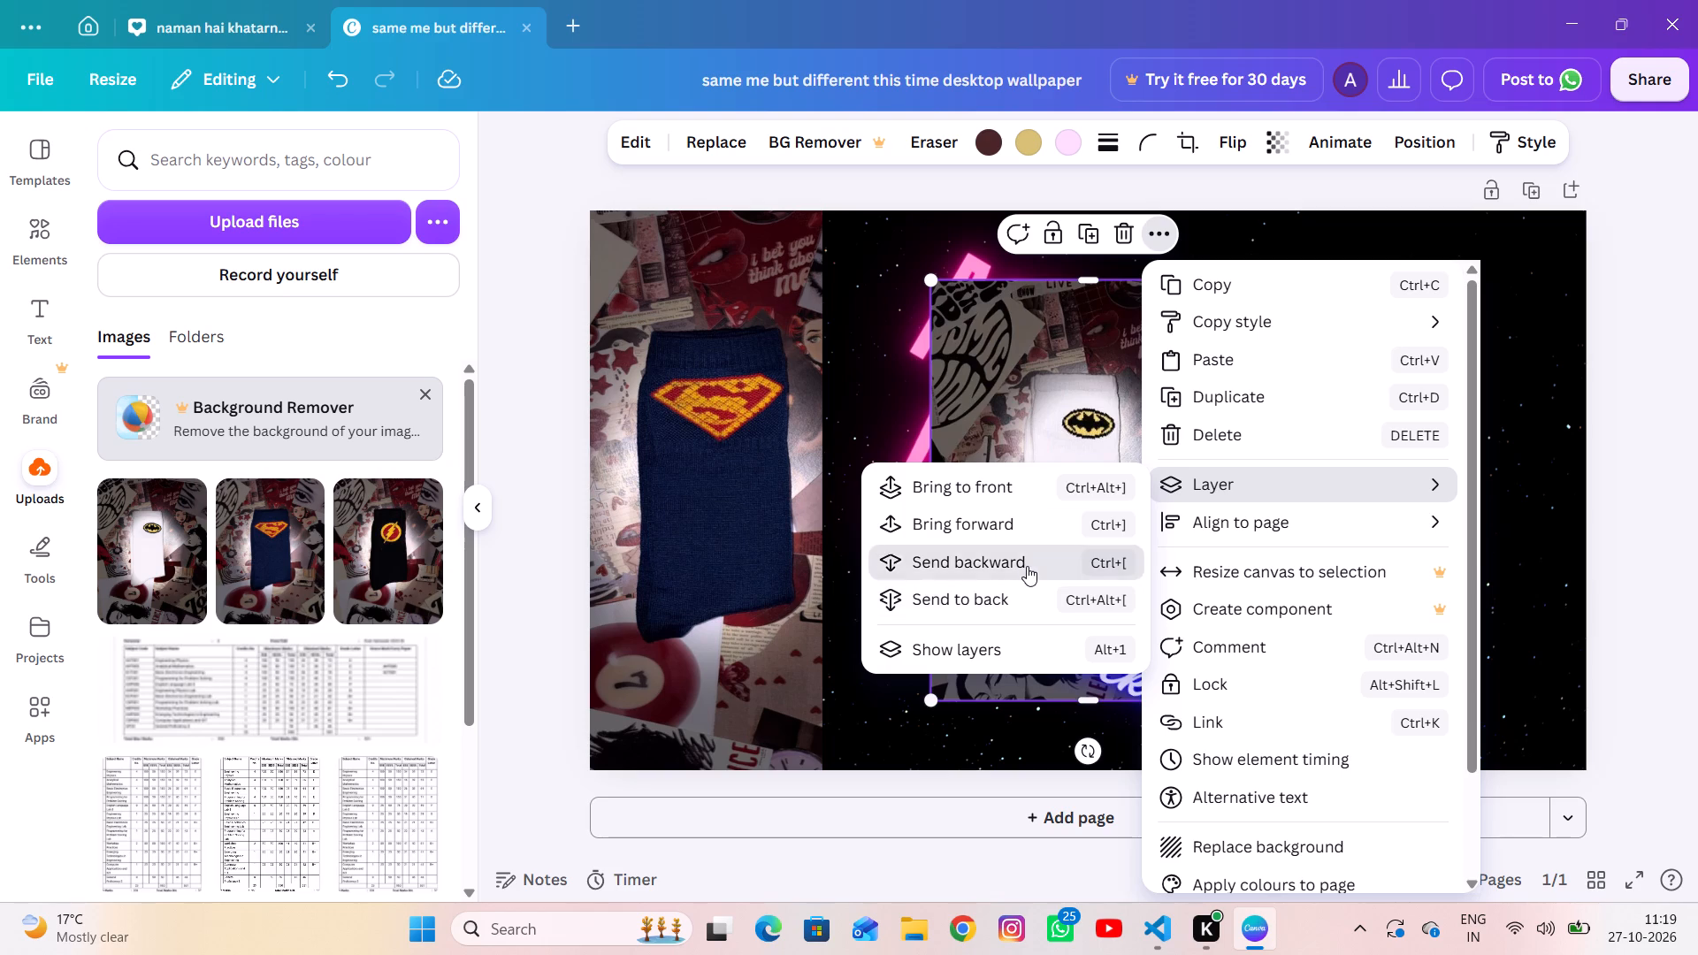
pyautogui.click(860, 694)
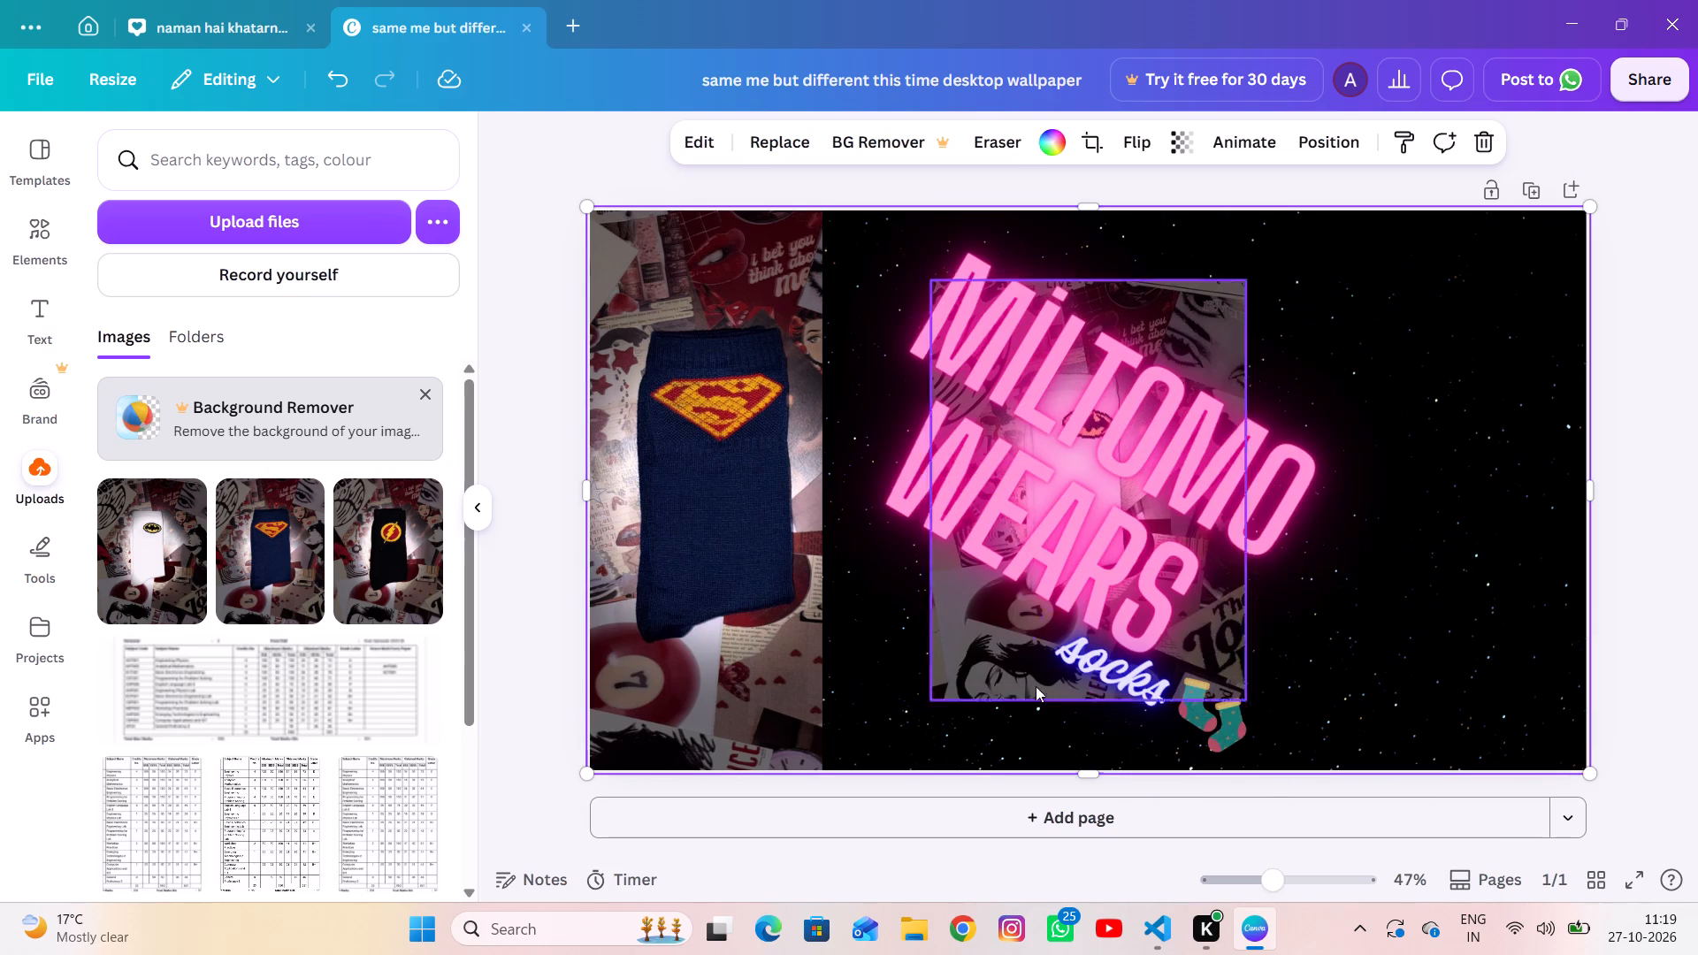
# Move the Batman sock photo over the Superman photo, enlarge it, and crop both sides closer to the sock.
pyautogui.moveTo(1005, 691); pyautogui.dragTo(899, 684)
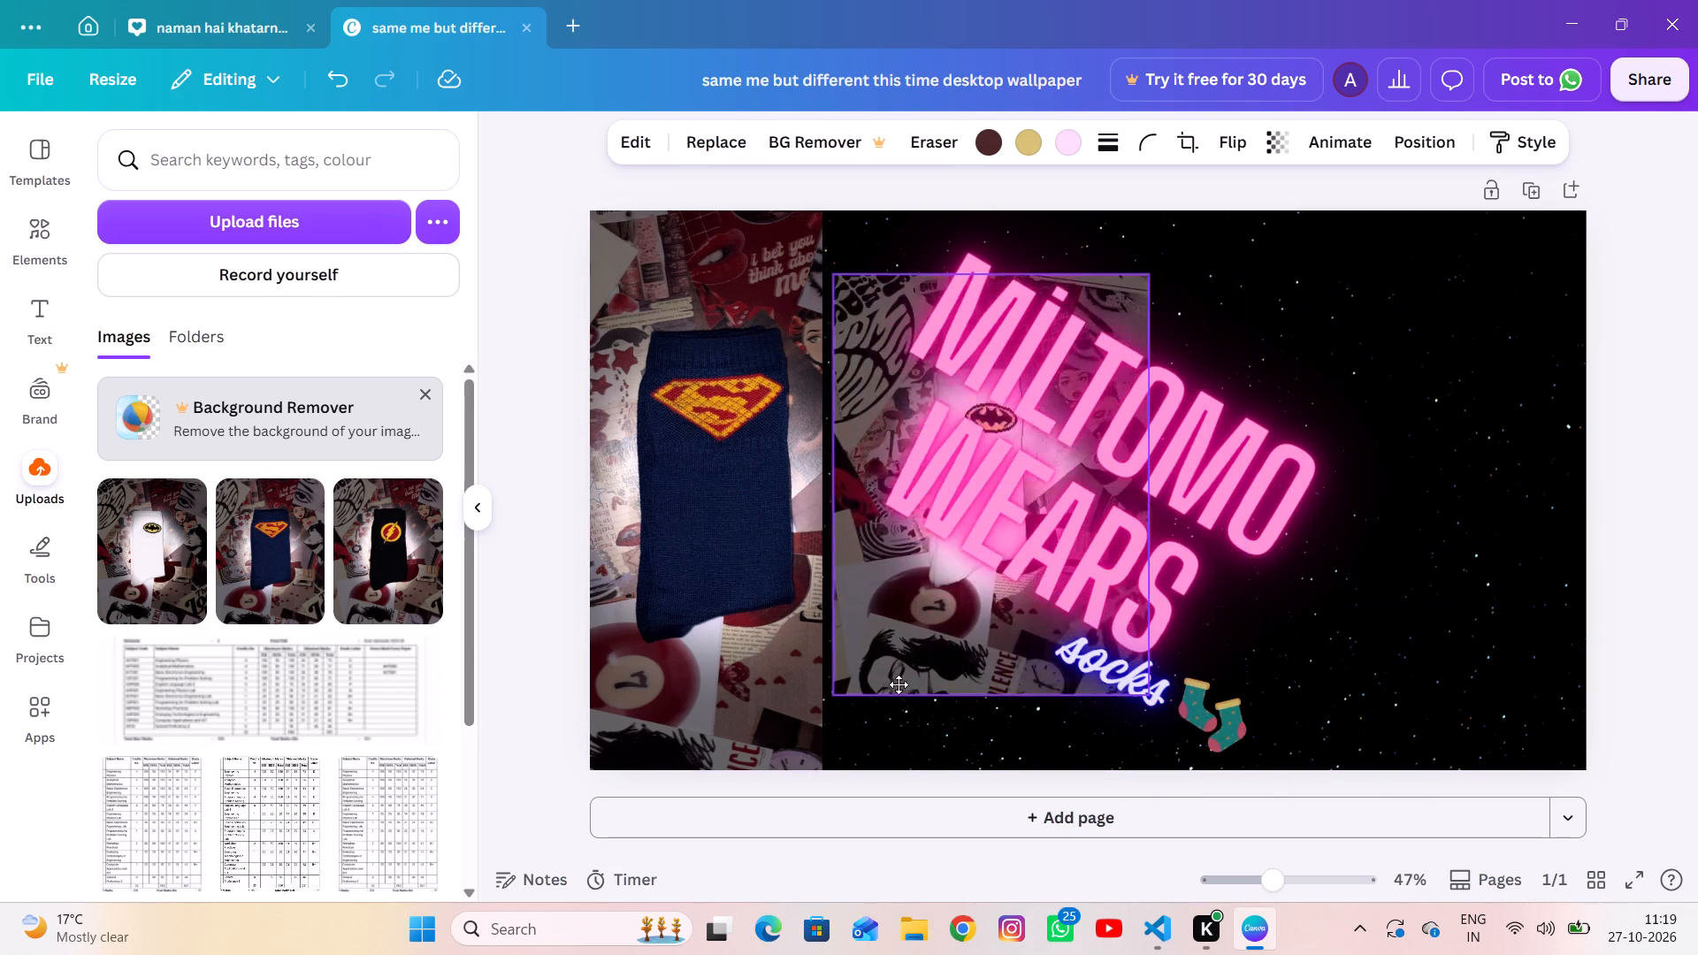
pyautogui.moveTo(899, 684); pyautogui.dragTo(715, 711)
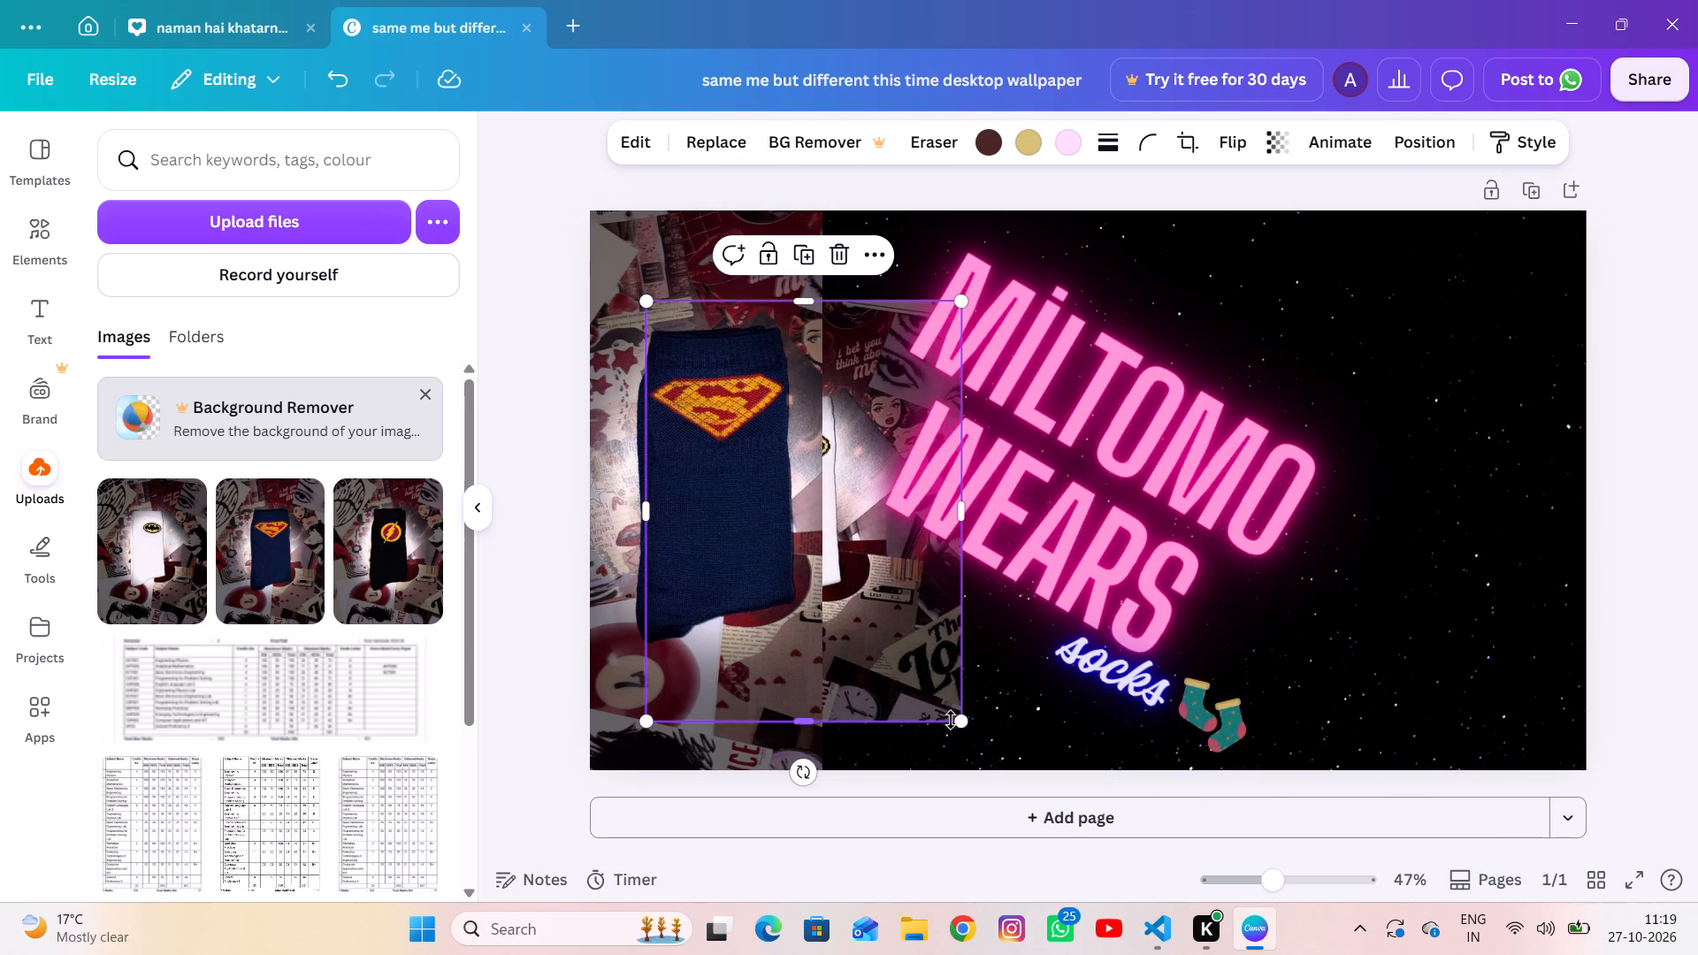
pyautogui.moveTo(965, 725); pyautogui.dragTo(1030, 795)
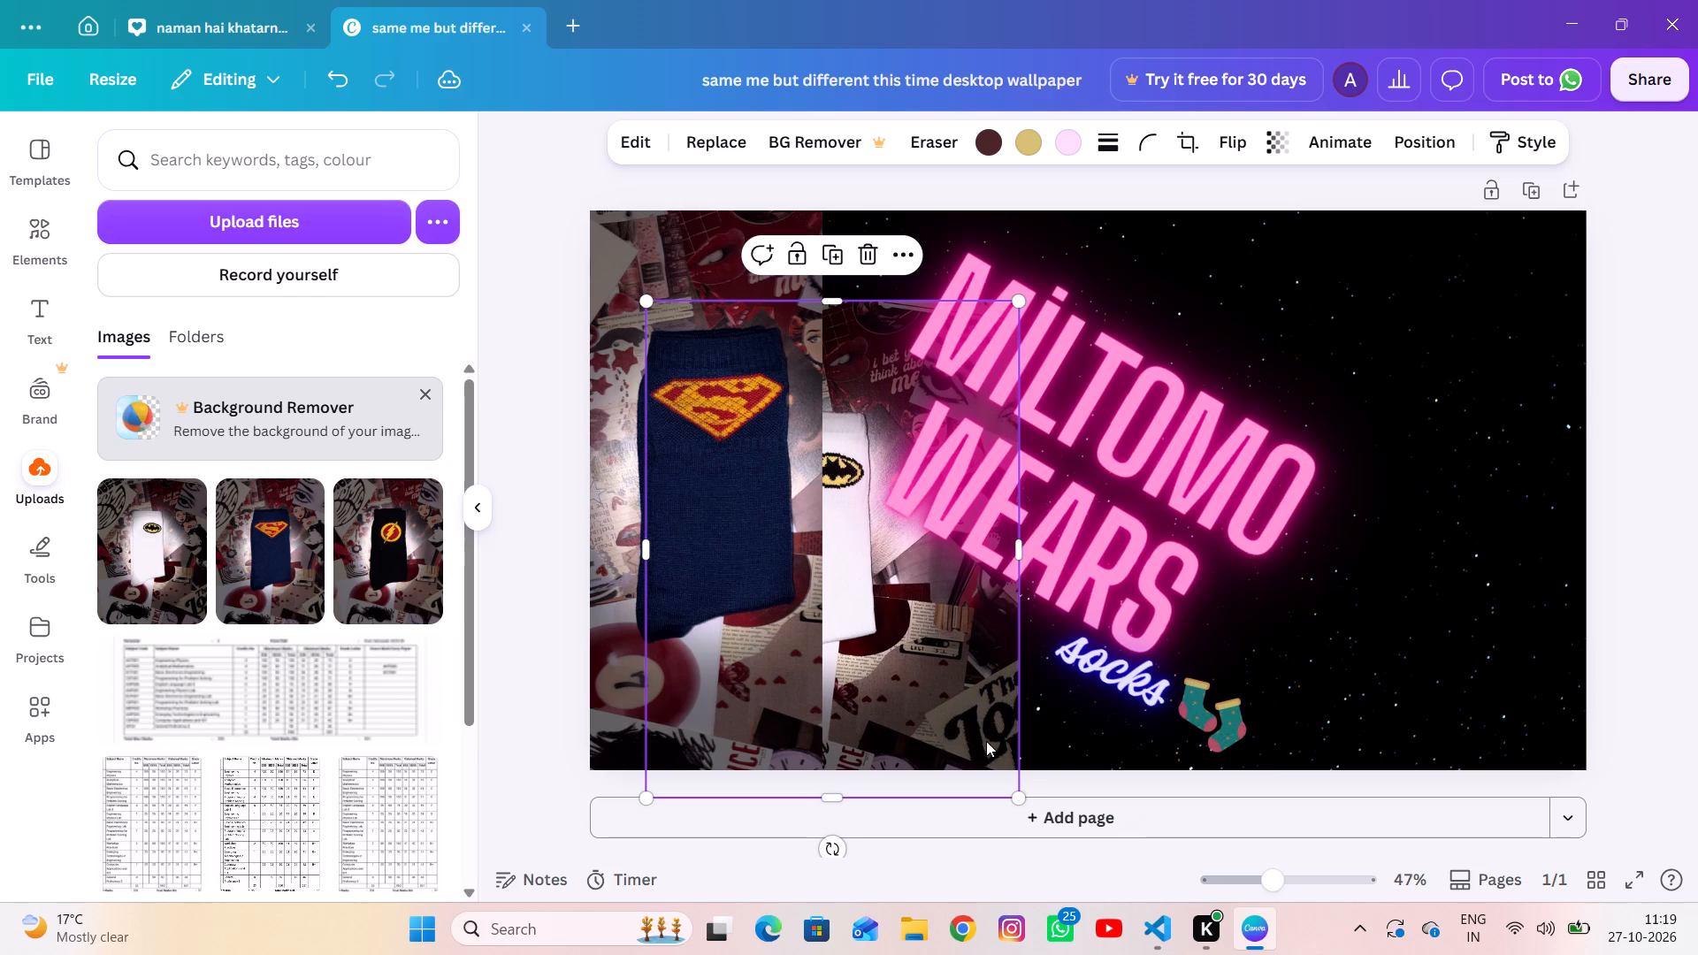
pyautogui.moveTo(1012, 552); pyautogui.dragTo(942, 588)
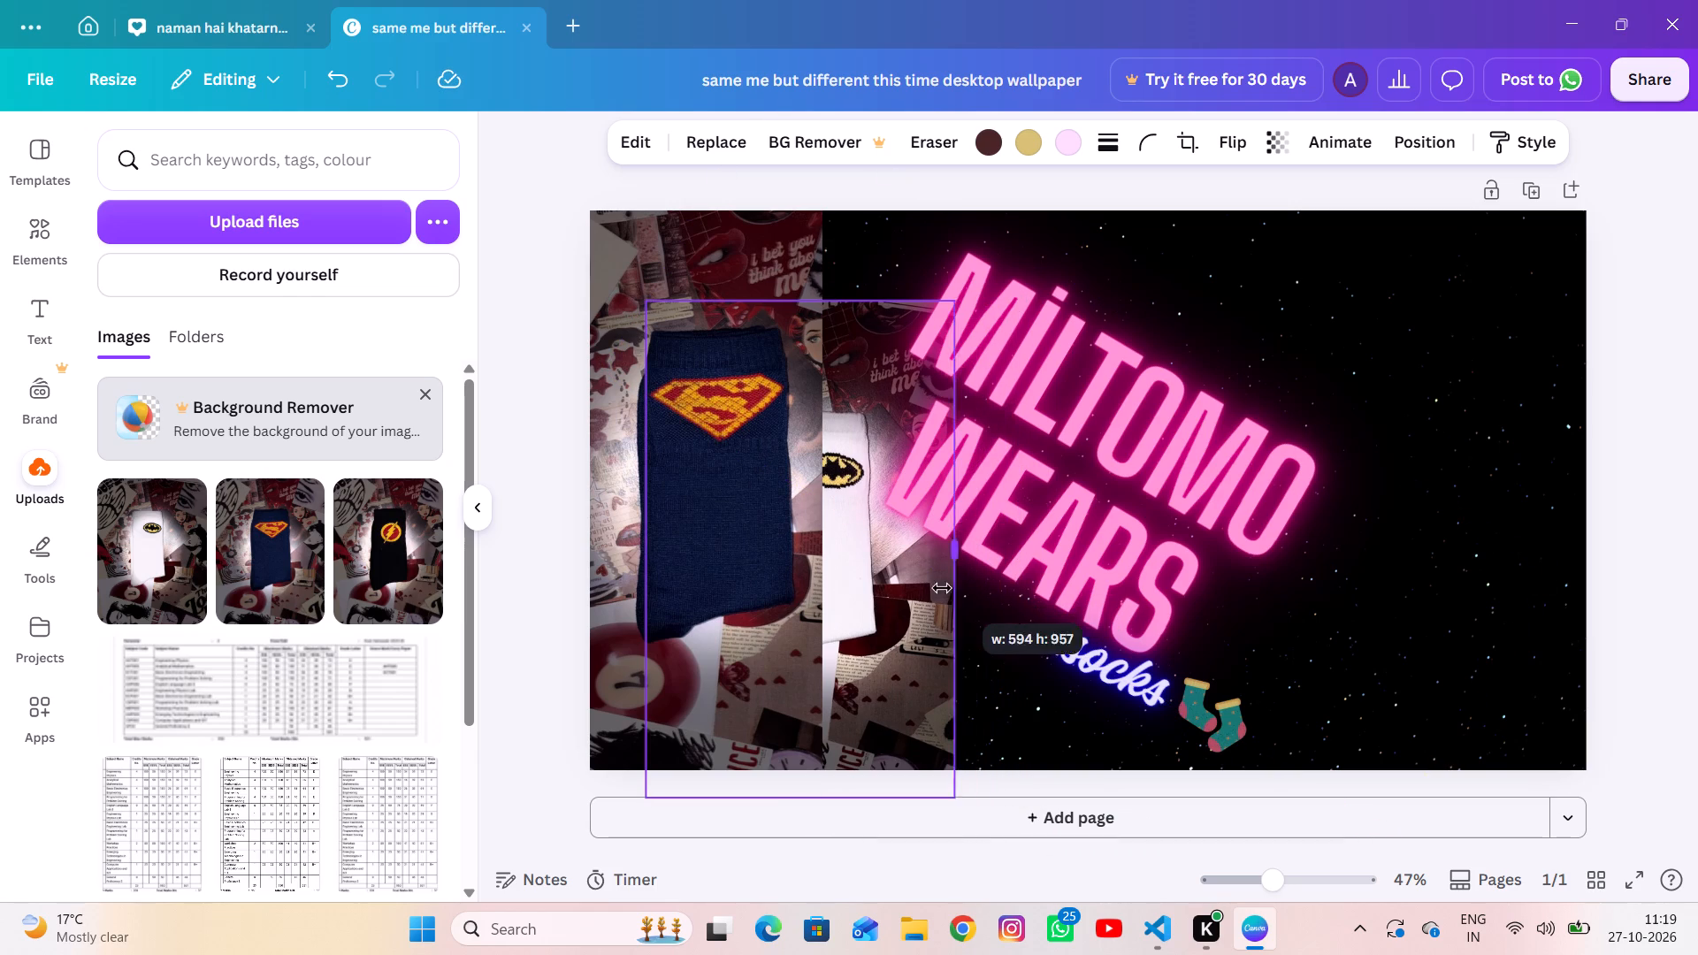
pyautogui.moveTo(942, 588); pyautogui.dragTo(920, 600)
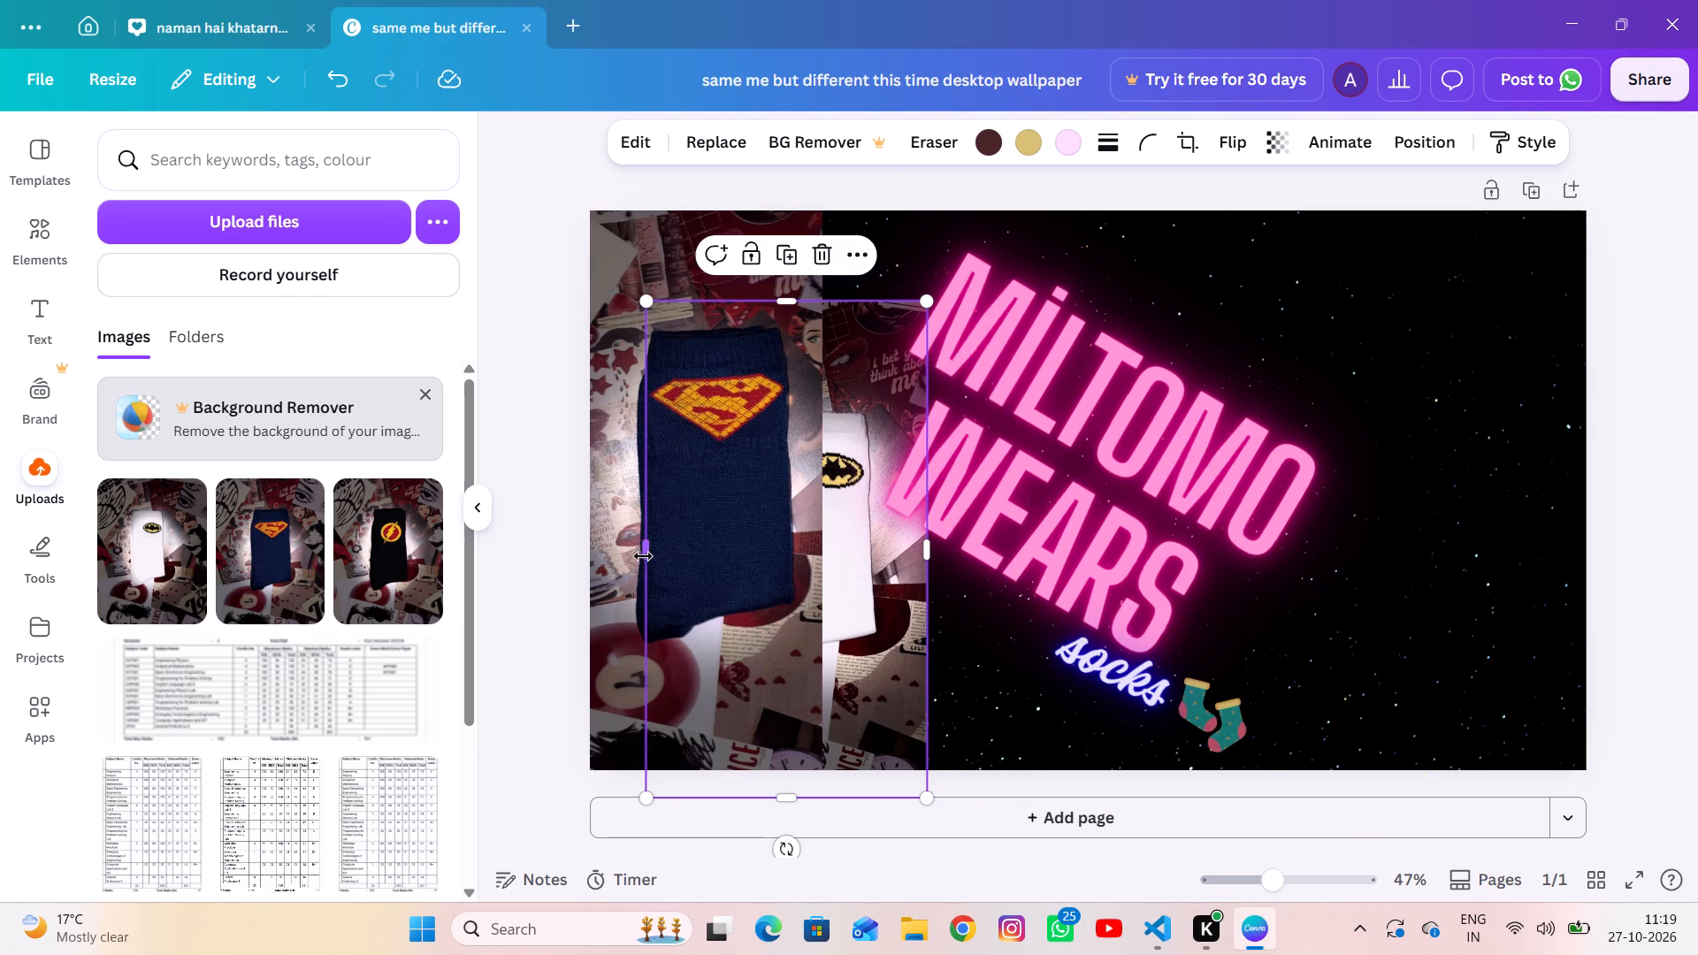
pyautogui.moveTo(646, 554); pyautogui.dragTo(723, 571)
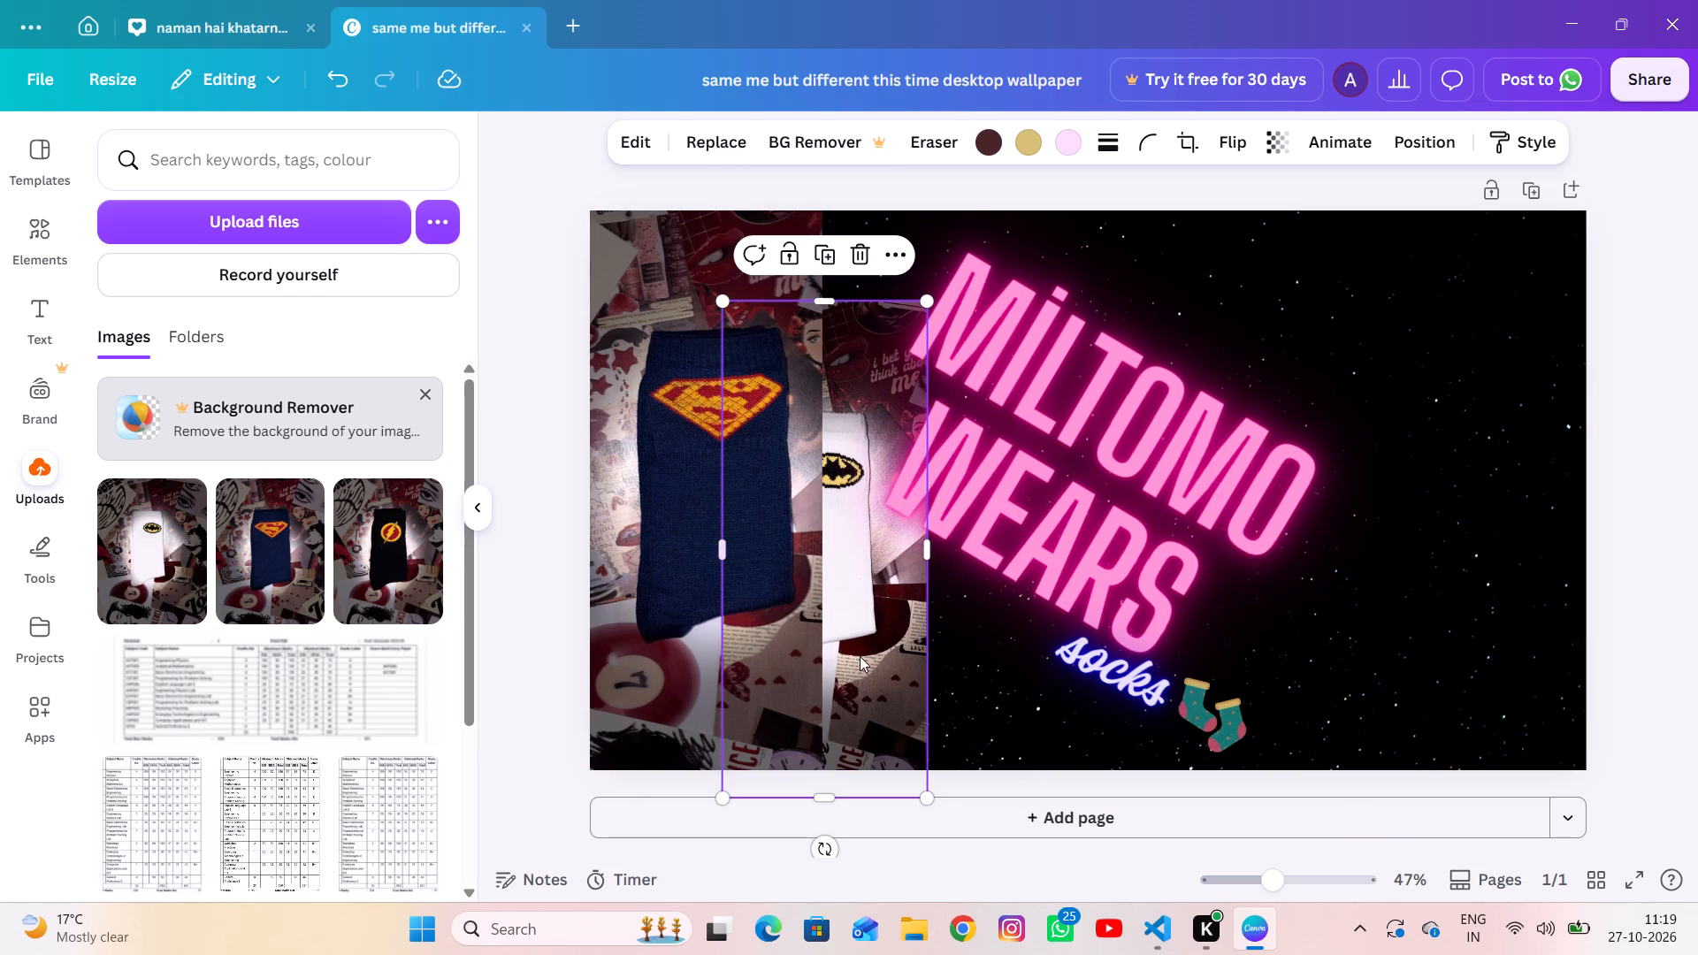
# Place the cropped Batman photo against the Superman photo at the page's top edge and enlarge it to full page height, 445 × 1,080.
pyautogui.moveTo(860, 656); pyautogui.dragTo(961, 559)
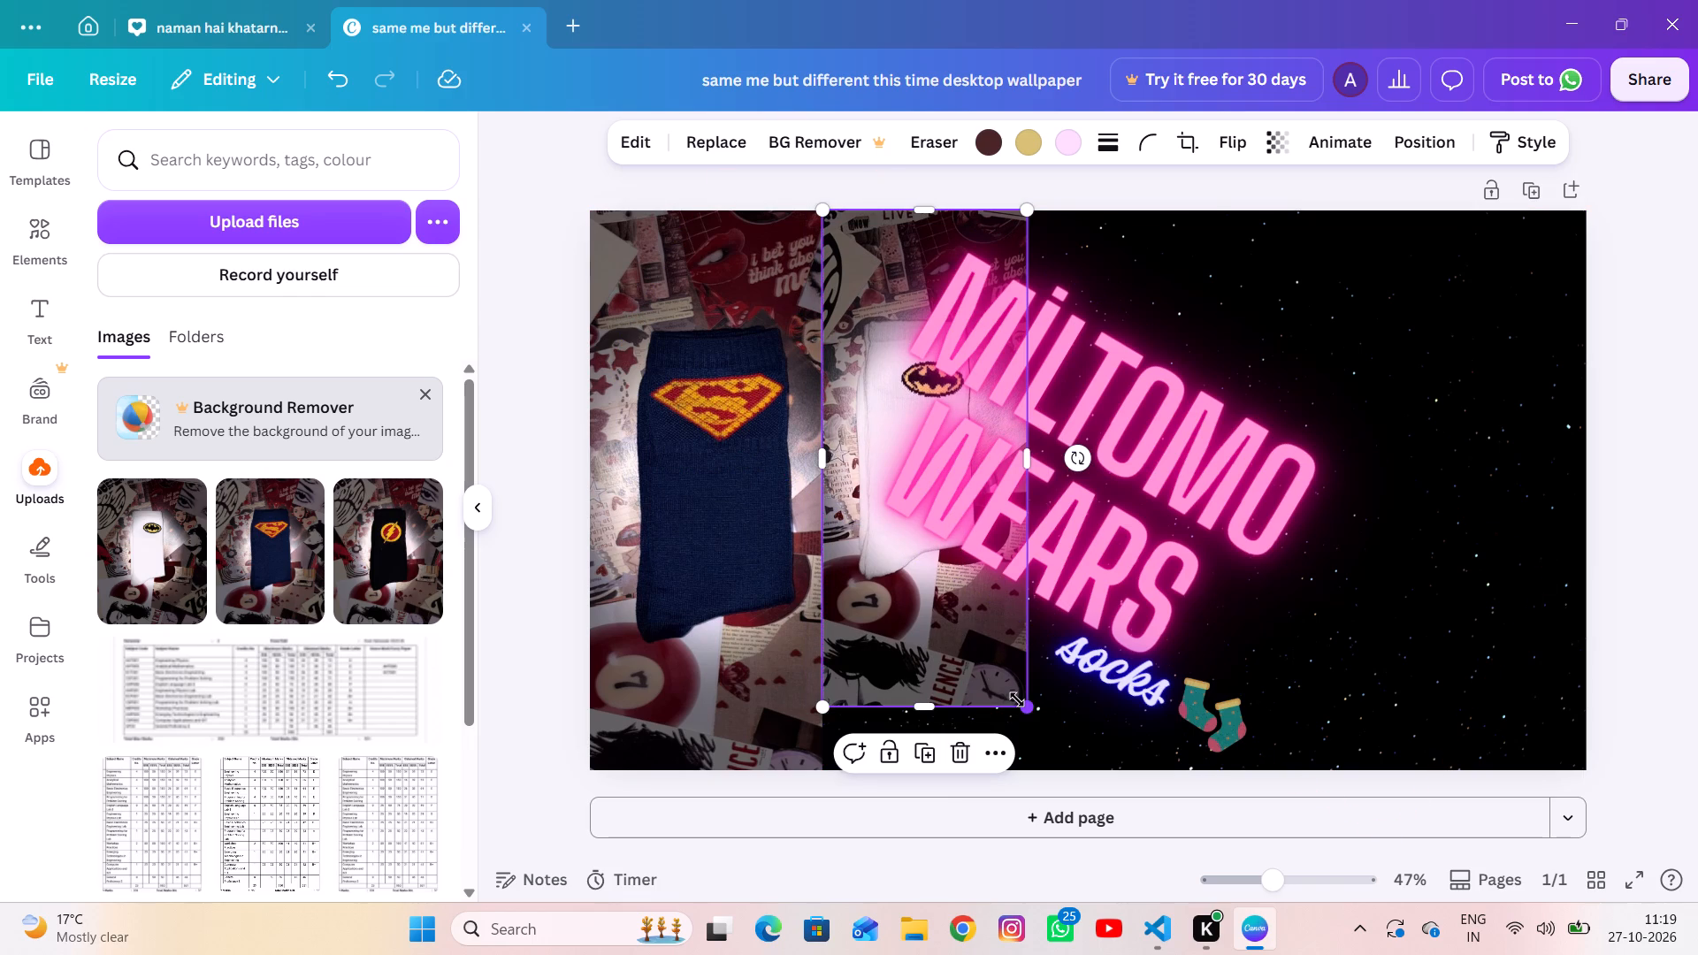
pyautogui.moveTo(1030, 714); pyautogui.dragTo(1063, 782)
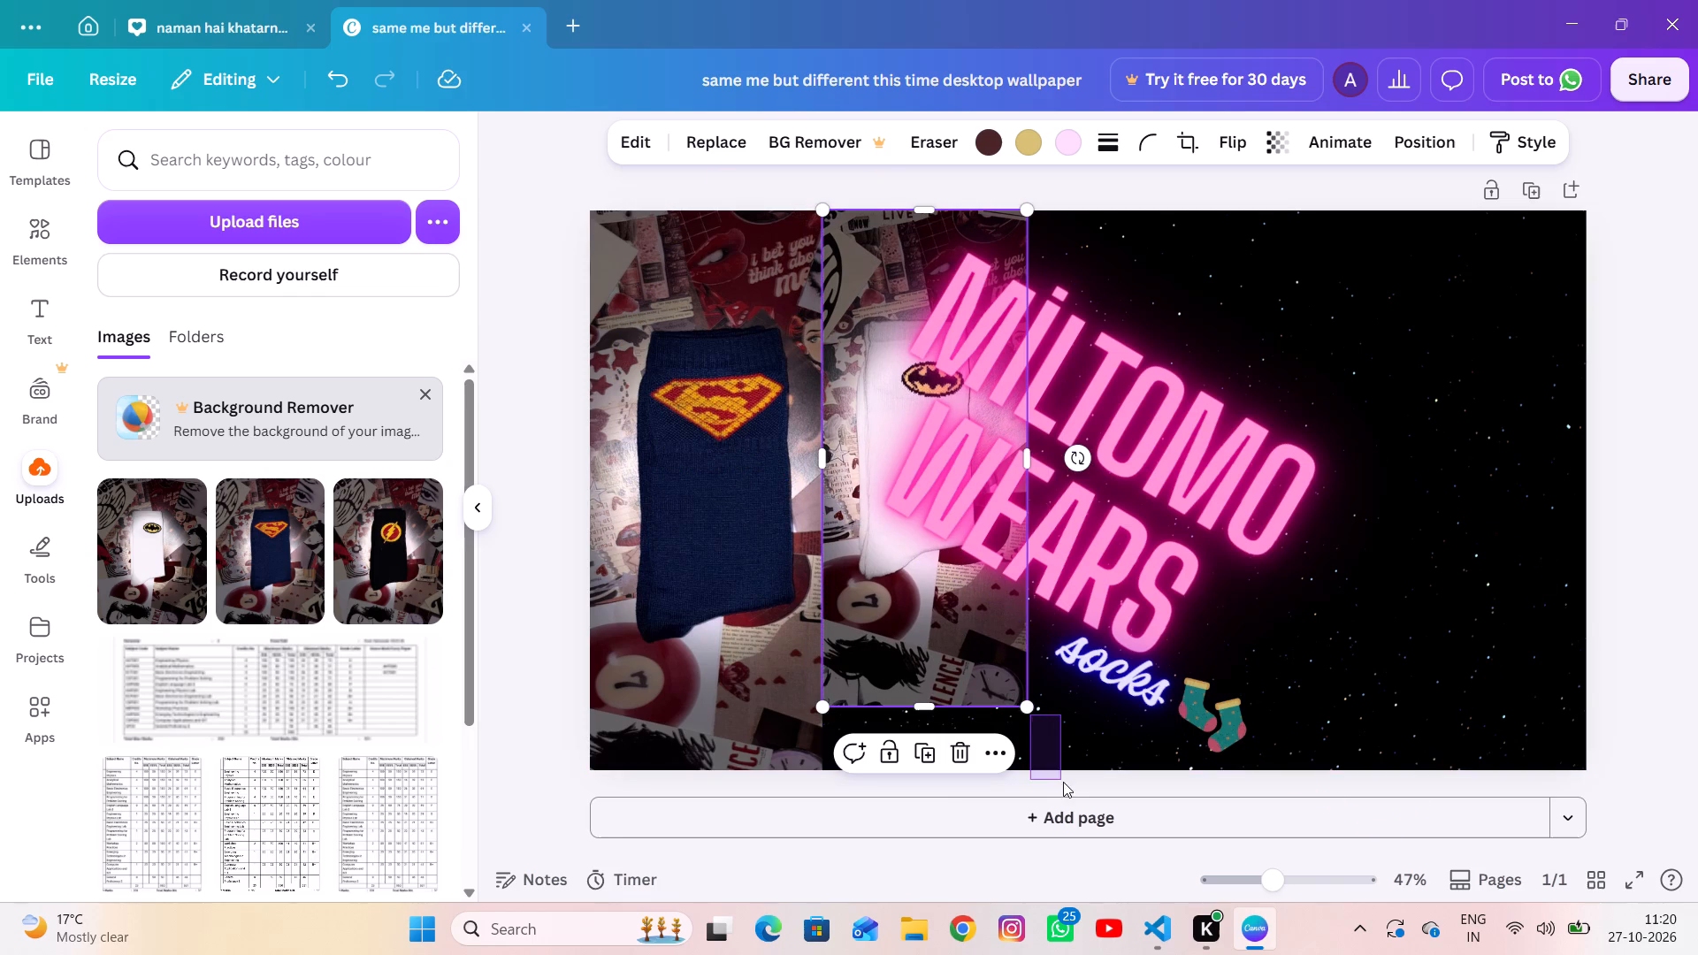
pyautogui.moveTo(1063, 782); pyautogui.dragTo(1049, 766)
pyautogui.click(983, 684)
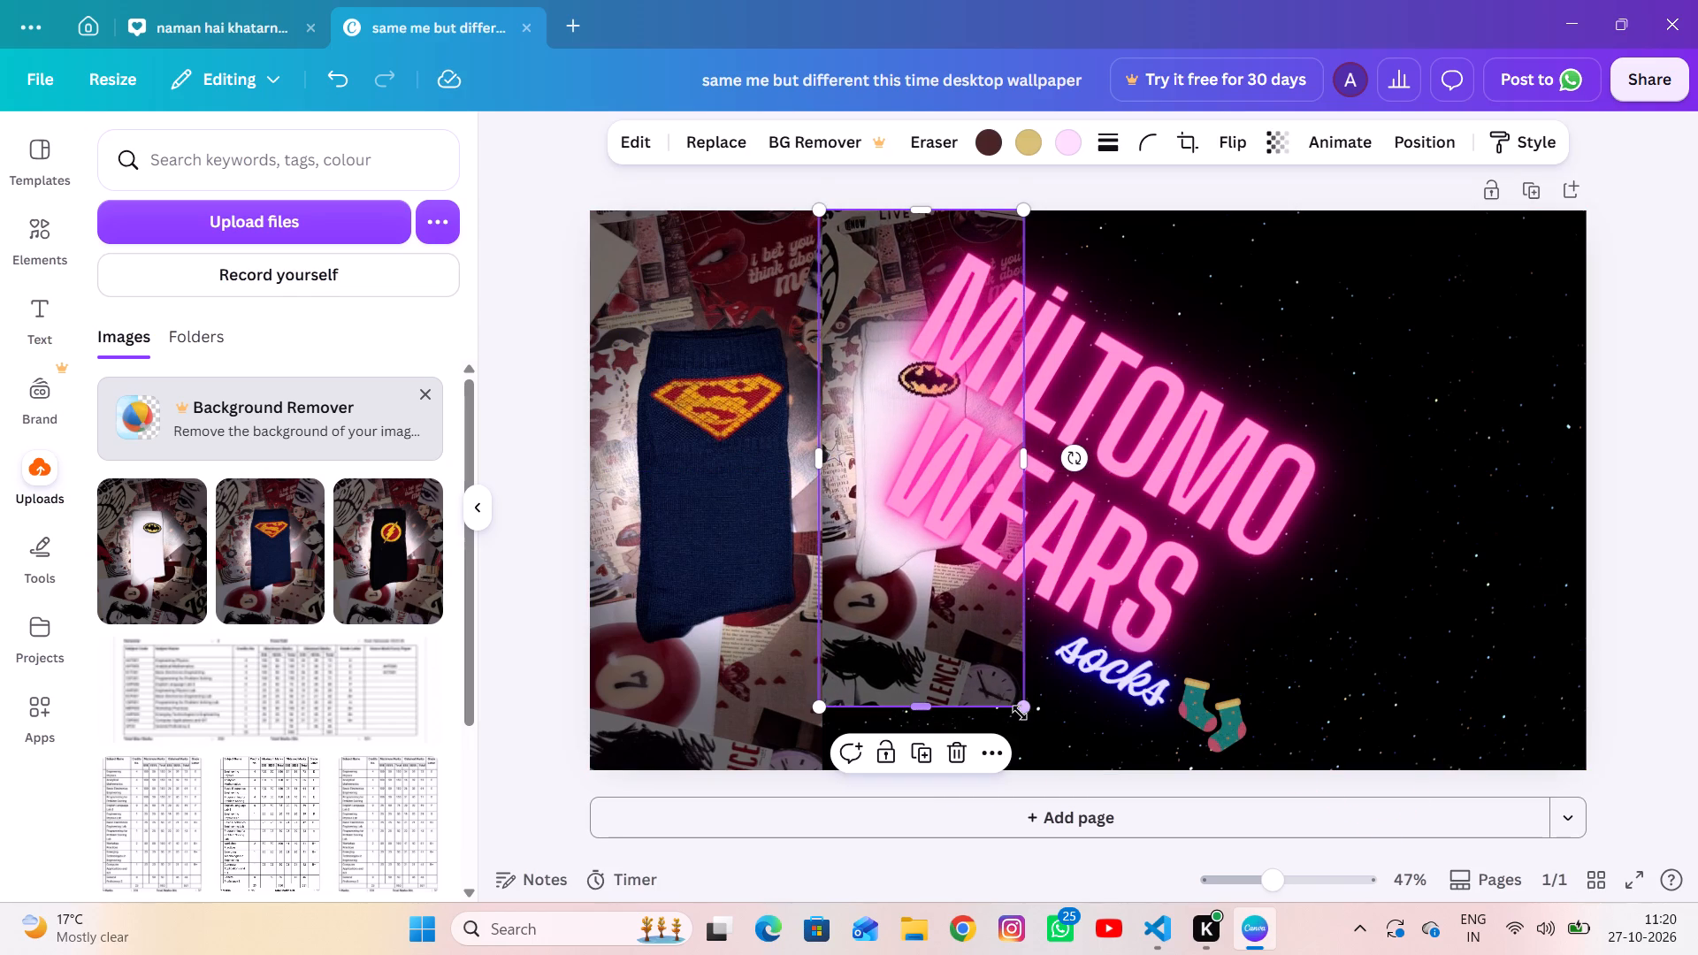
pyautogui.moveTo(1024, 713); pyautogui.dragTo(1065, 773)
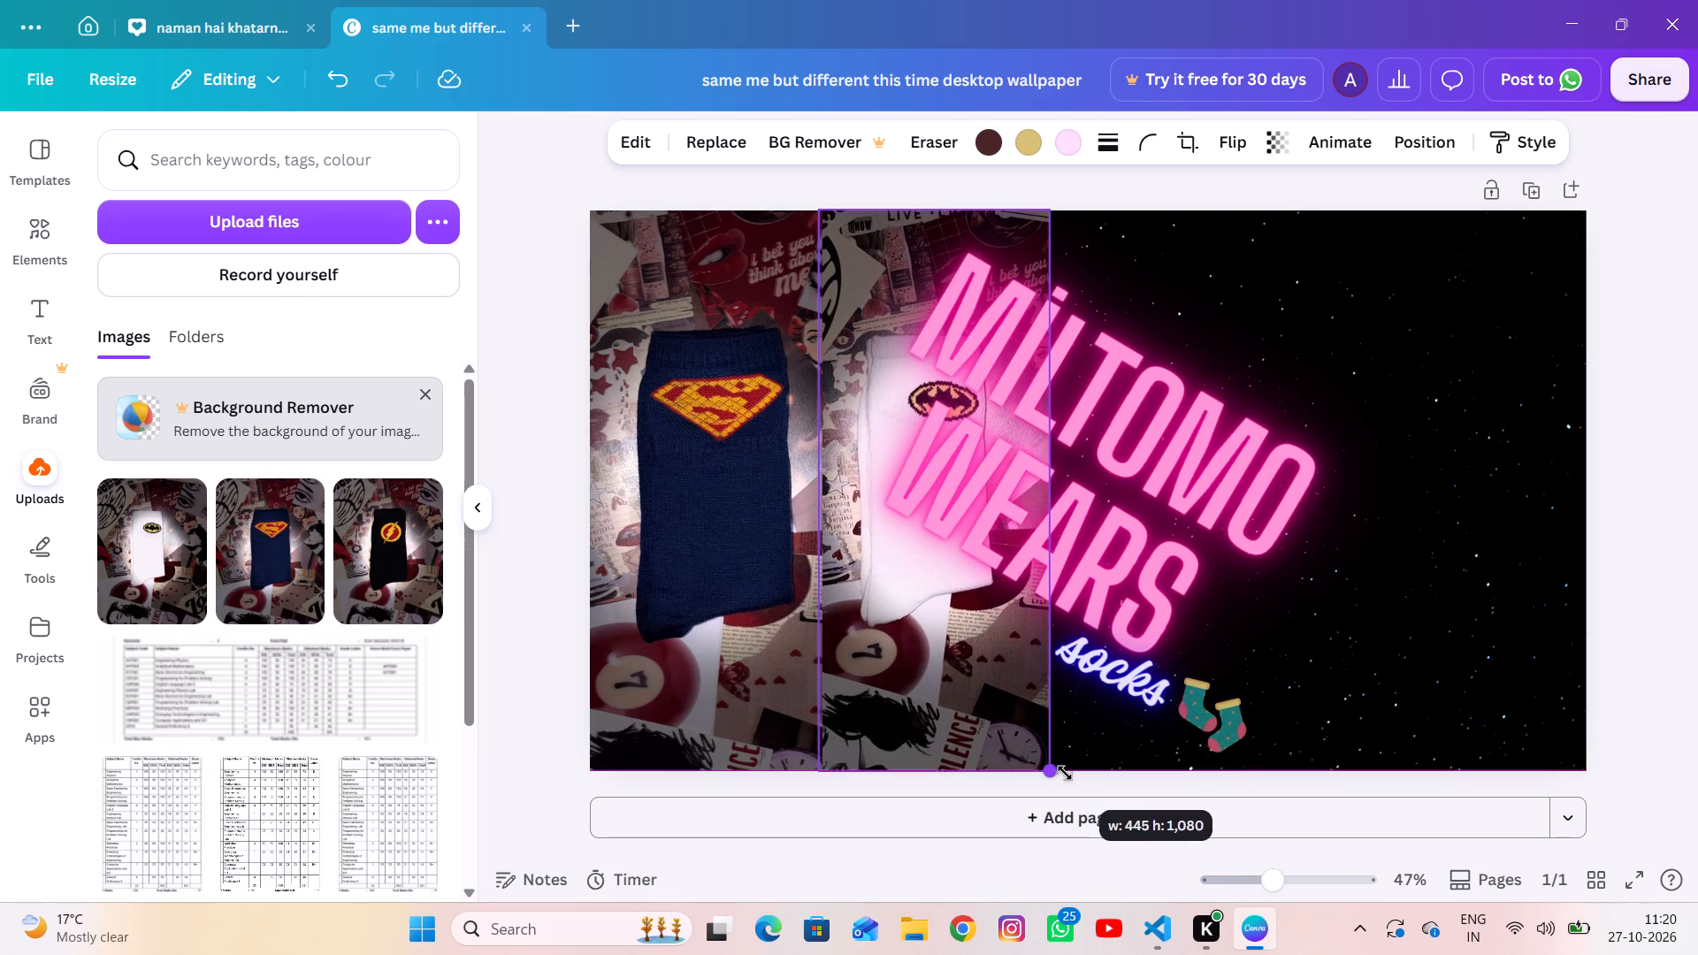
pyautogui.moveTo(1065, 773); pyautogui.dragTo(1065, 774)
pyautogui.click(1433, 441)
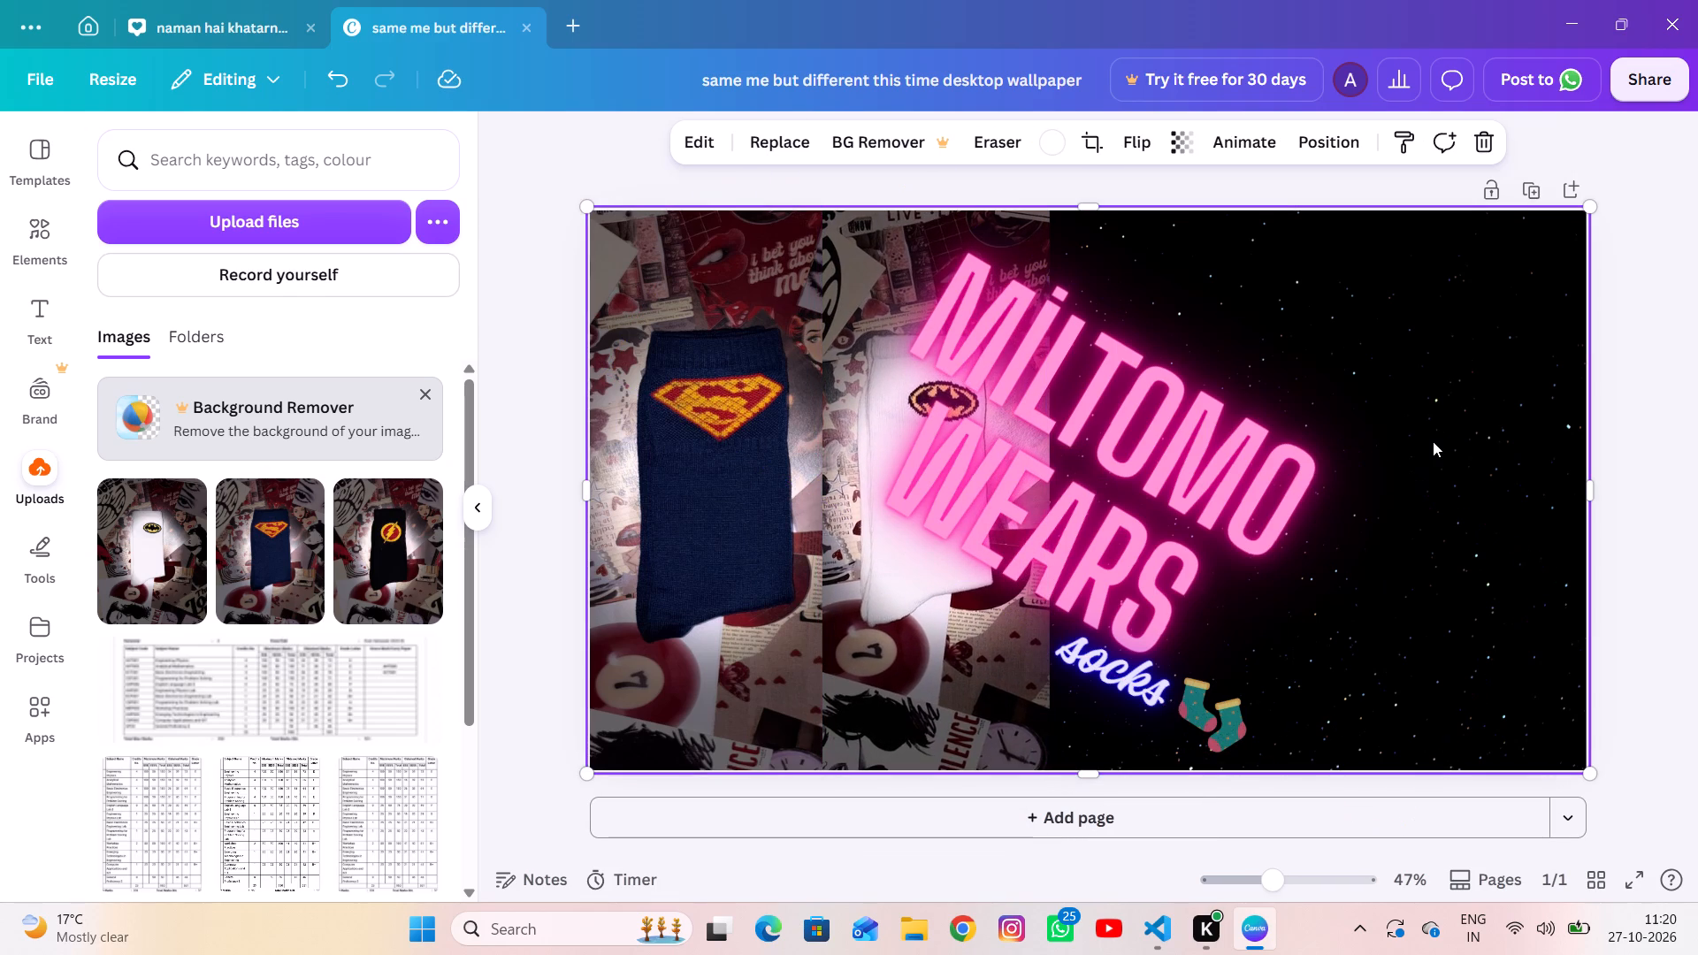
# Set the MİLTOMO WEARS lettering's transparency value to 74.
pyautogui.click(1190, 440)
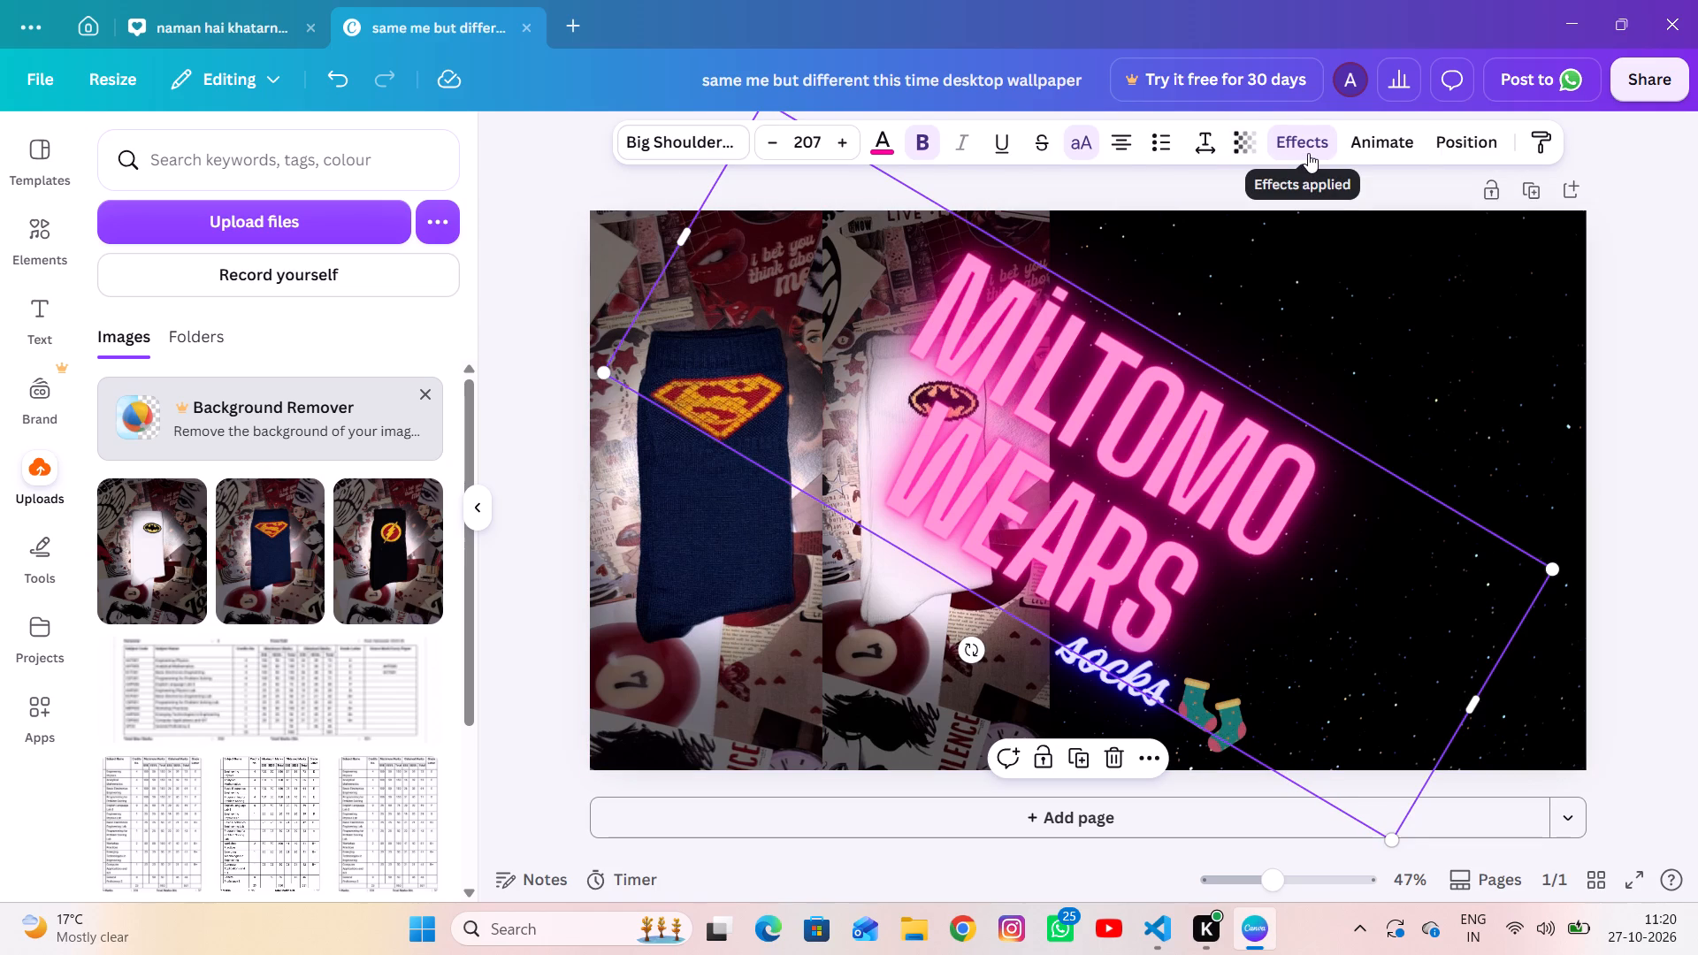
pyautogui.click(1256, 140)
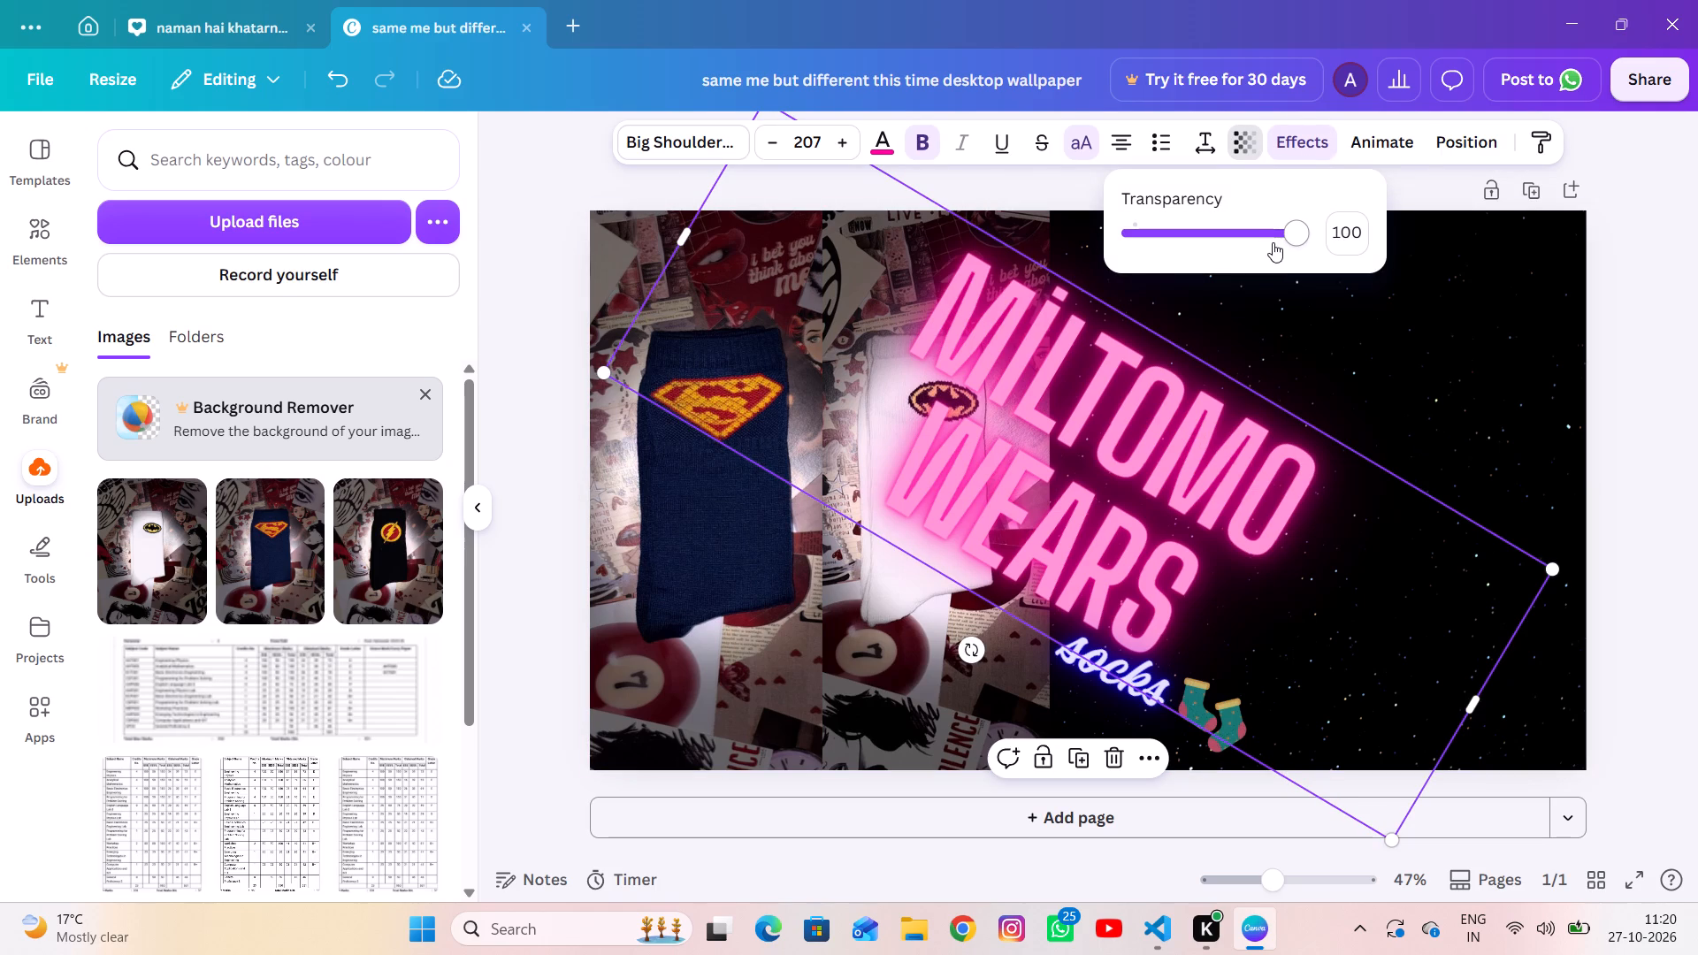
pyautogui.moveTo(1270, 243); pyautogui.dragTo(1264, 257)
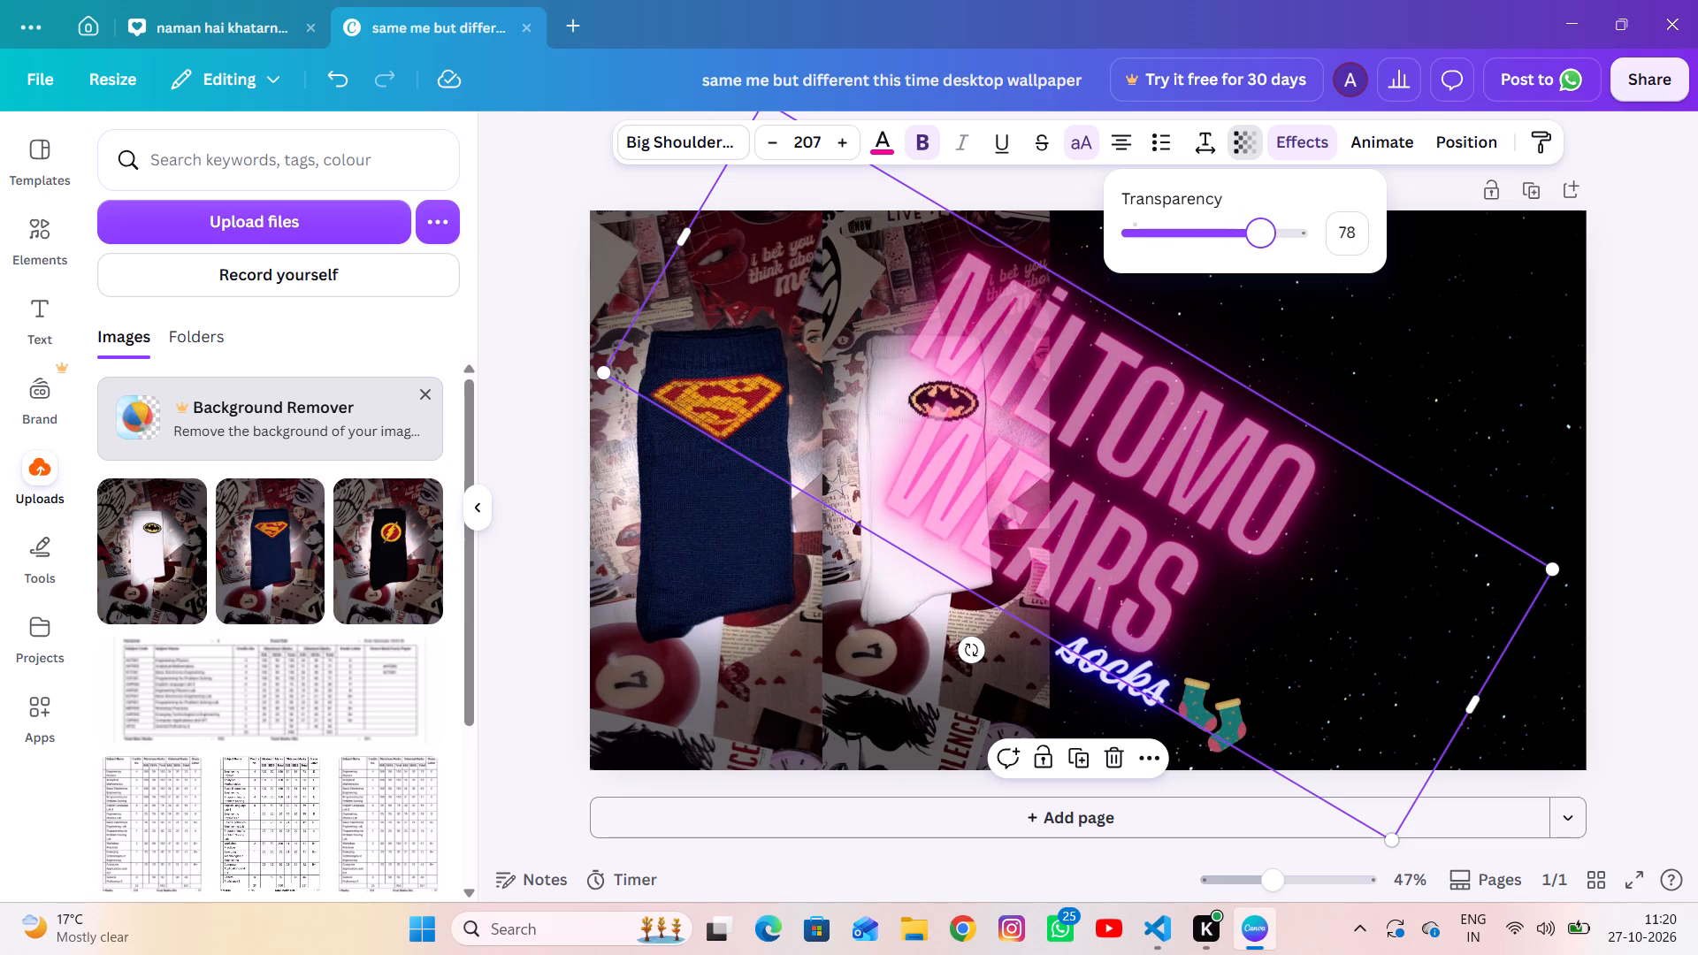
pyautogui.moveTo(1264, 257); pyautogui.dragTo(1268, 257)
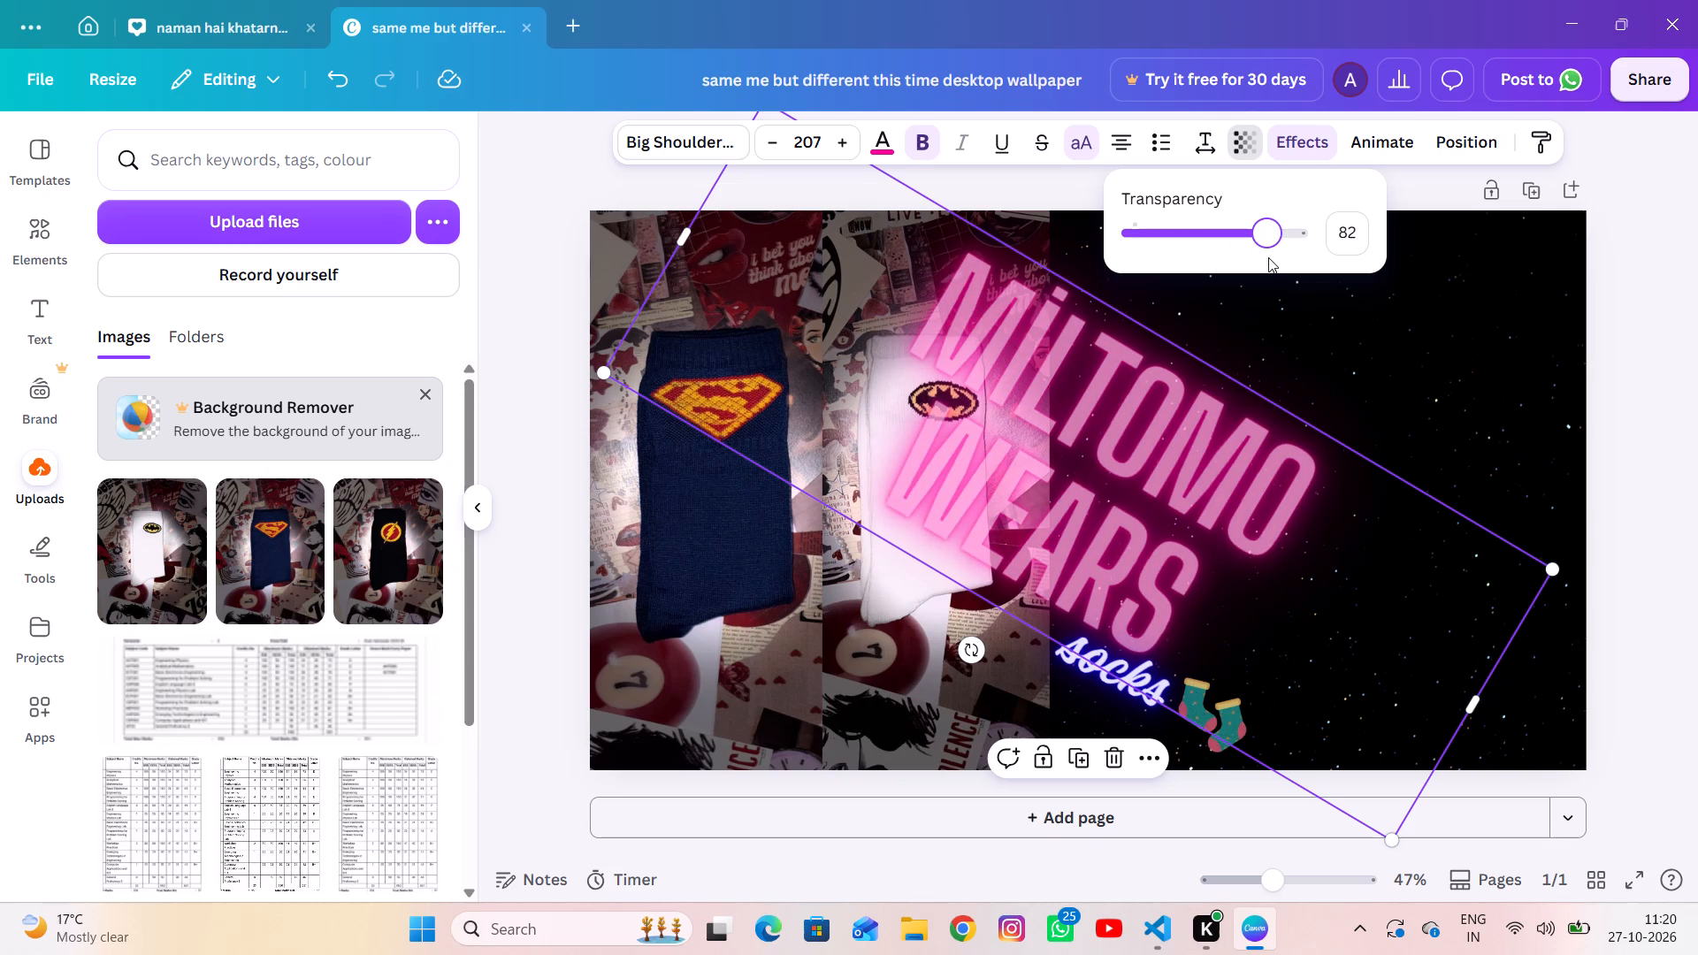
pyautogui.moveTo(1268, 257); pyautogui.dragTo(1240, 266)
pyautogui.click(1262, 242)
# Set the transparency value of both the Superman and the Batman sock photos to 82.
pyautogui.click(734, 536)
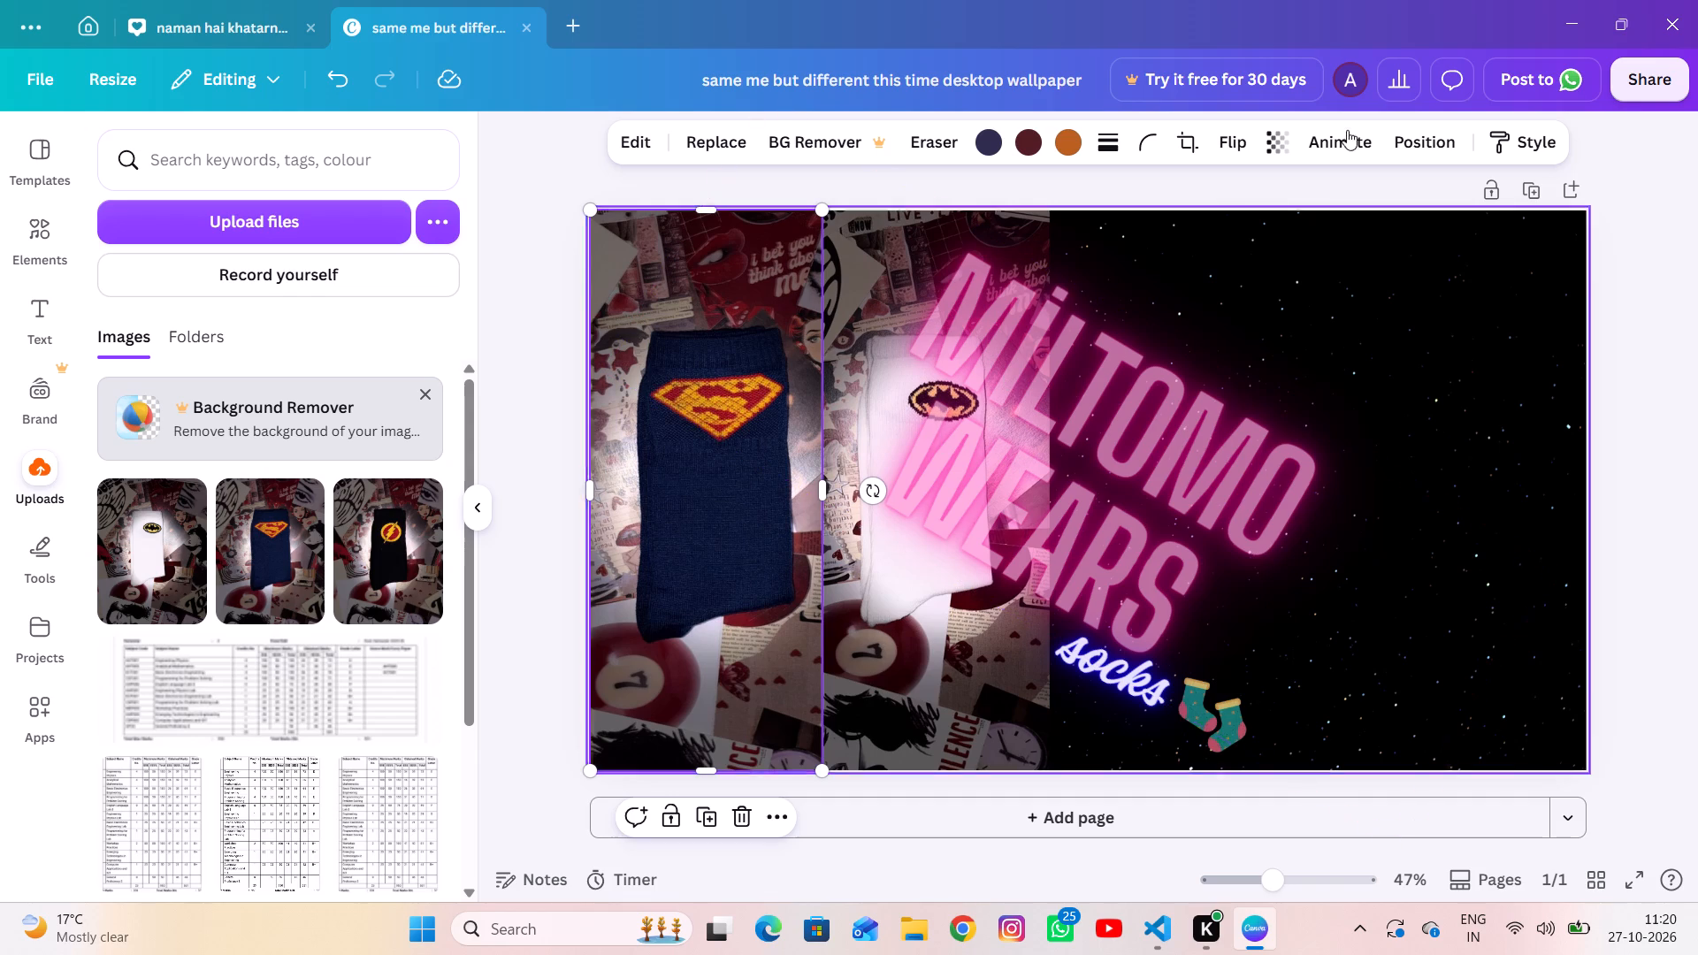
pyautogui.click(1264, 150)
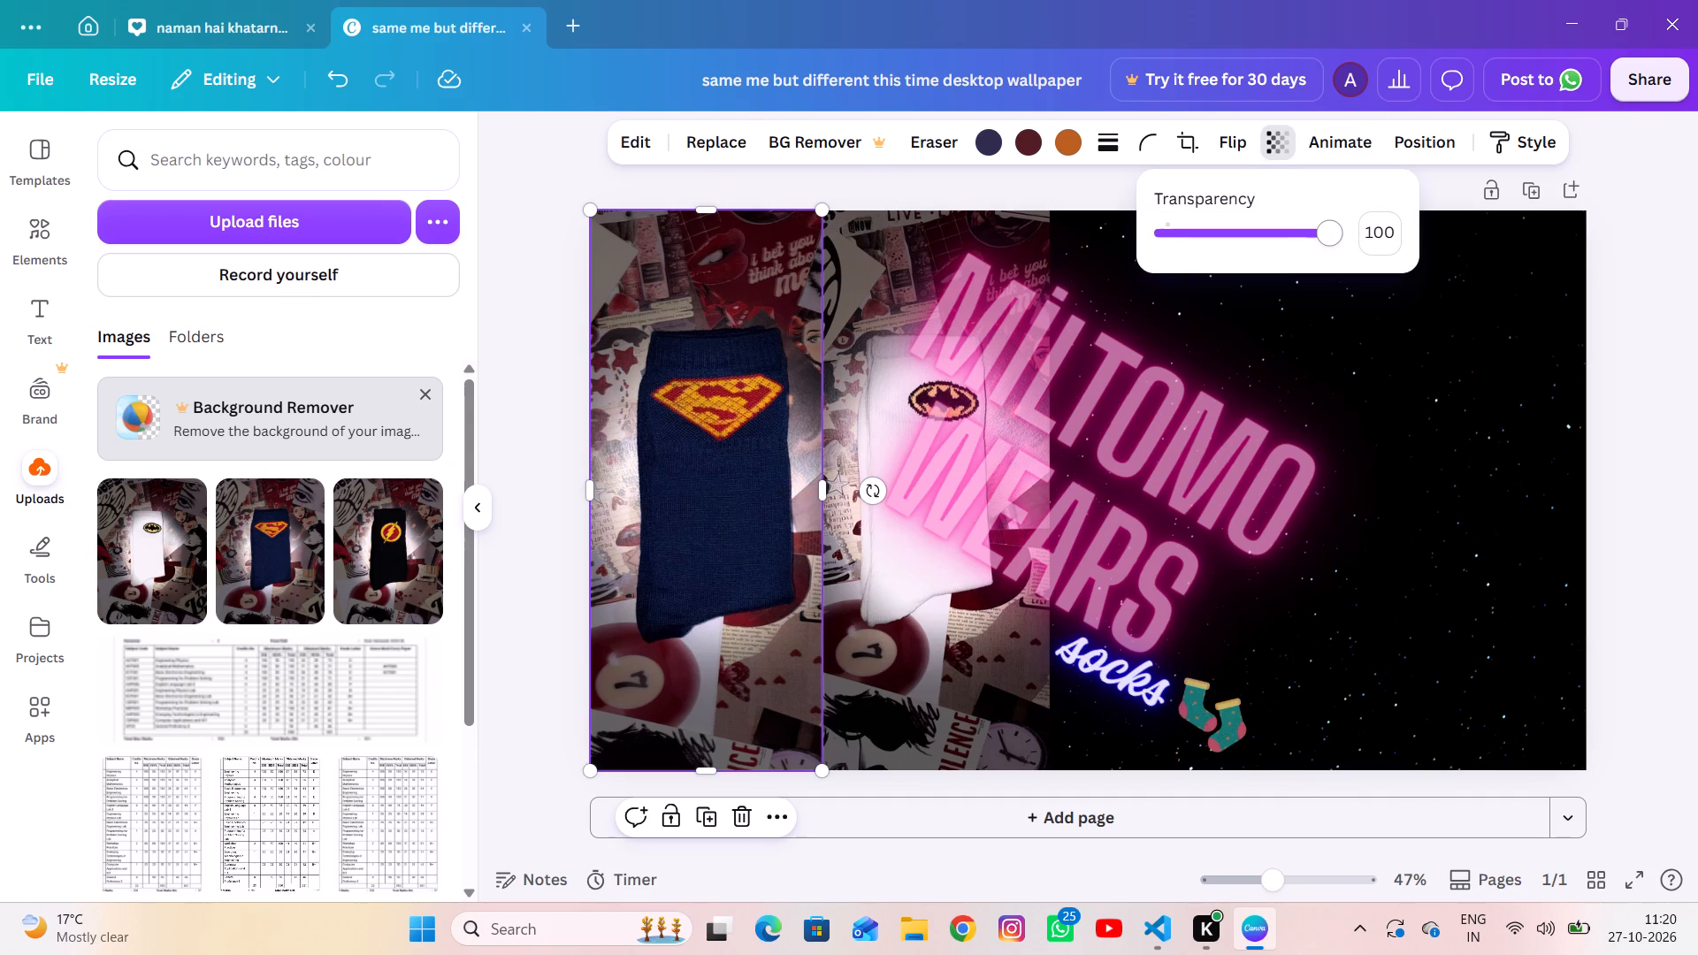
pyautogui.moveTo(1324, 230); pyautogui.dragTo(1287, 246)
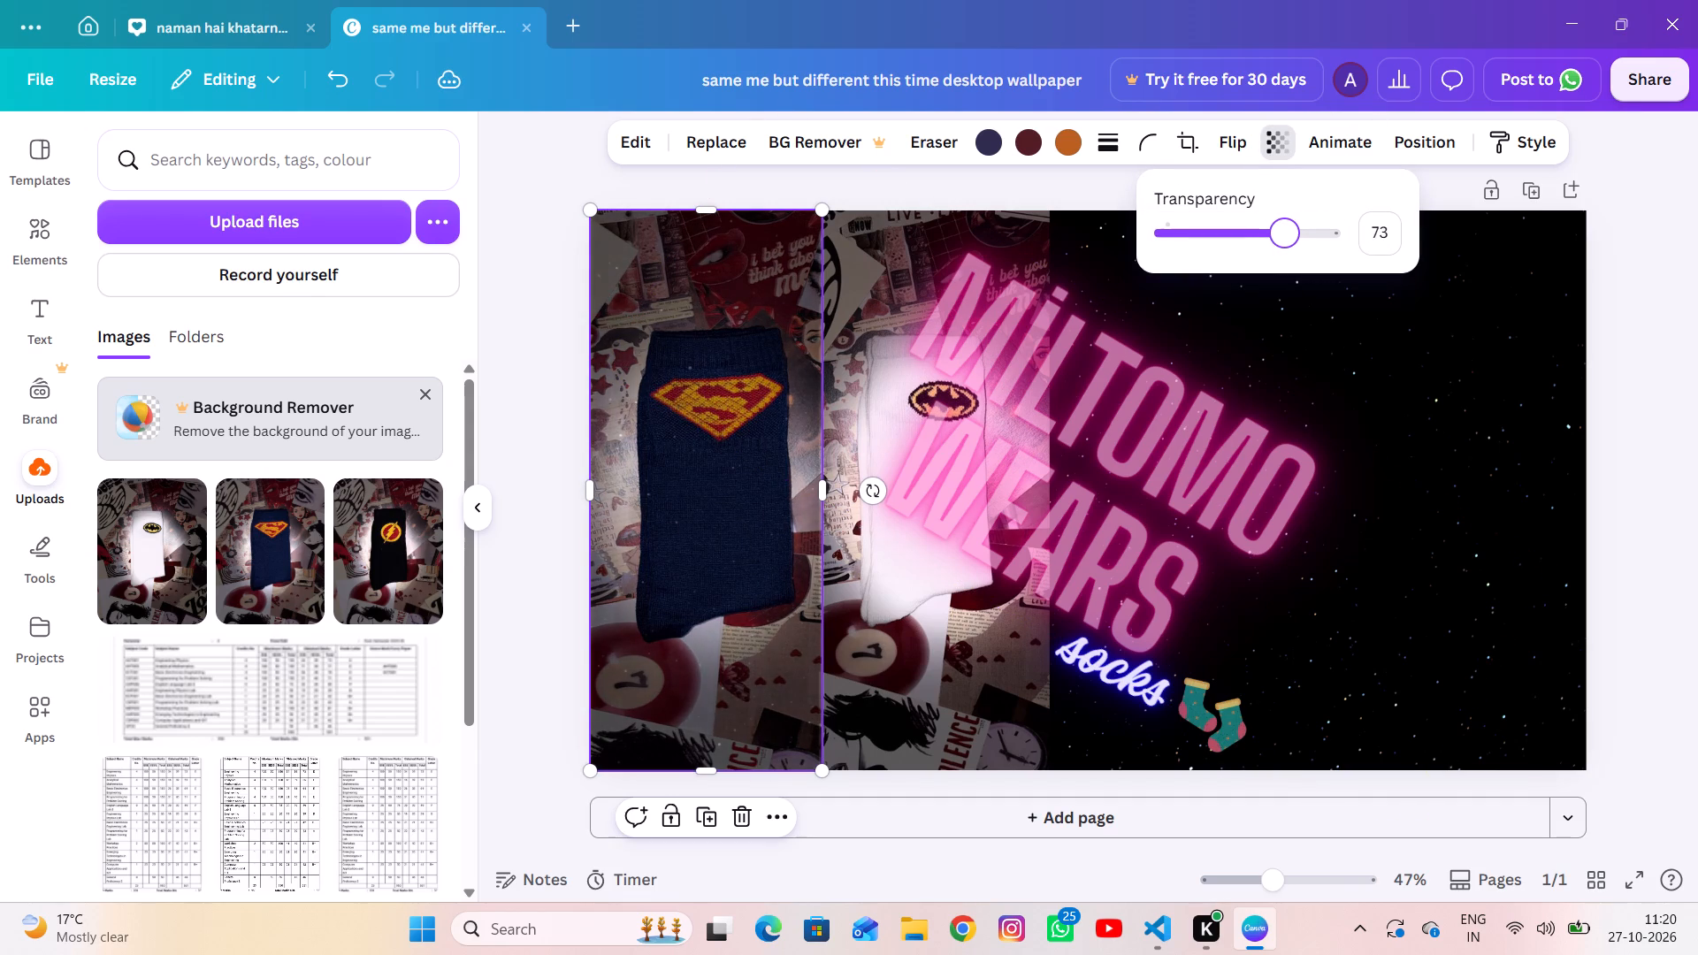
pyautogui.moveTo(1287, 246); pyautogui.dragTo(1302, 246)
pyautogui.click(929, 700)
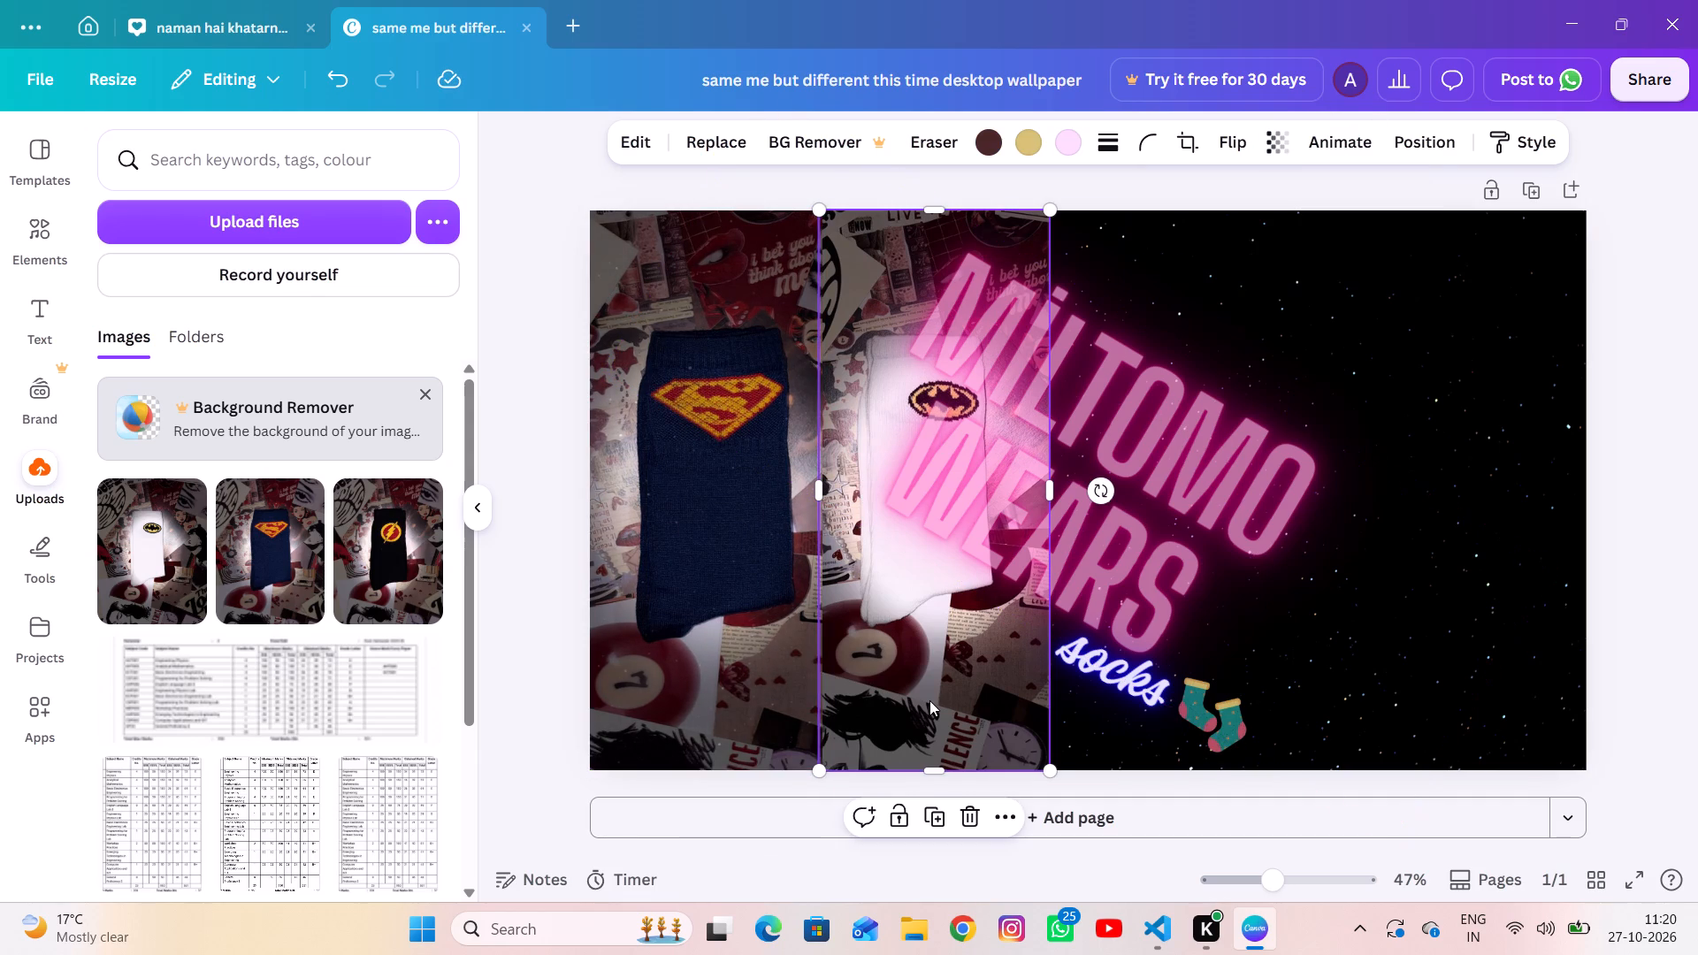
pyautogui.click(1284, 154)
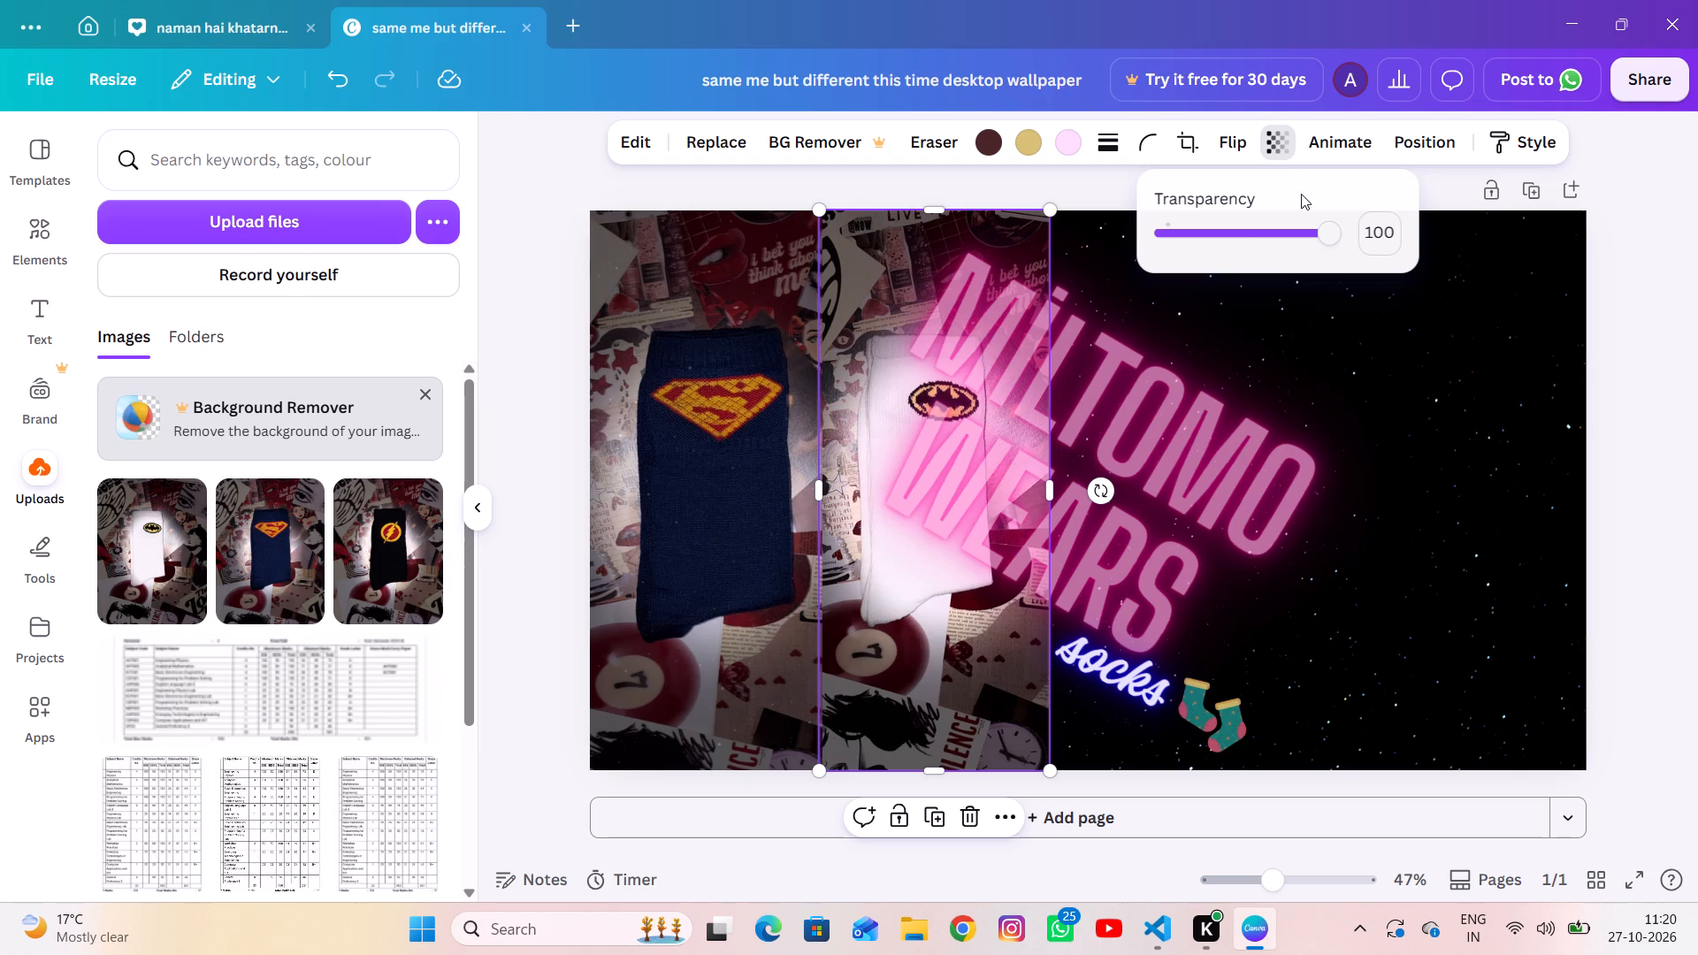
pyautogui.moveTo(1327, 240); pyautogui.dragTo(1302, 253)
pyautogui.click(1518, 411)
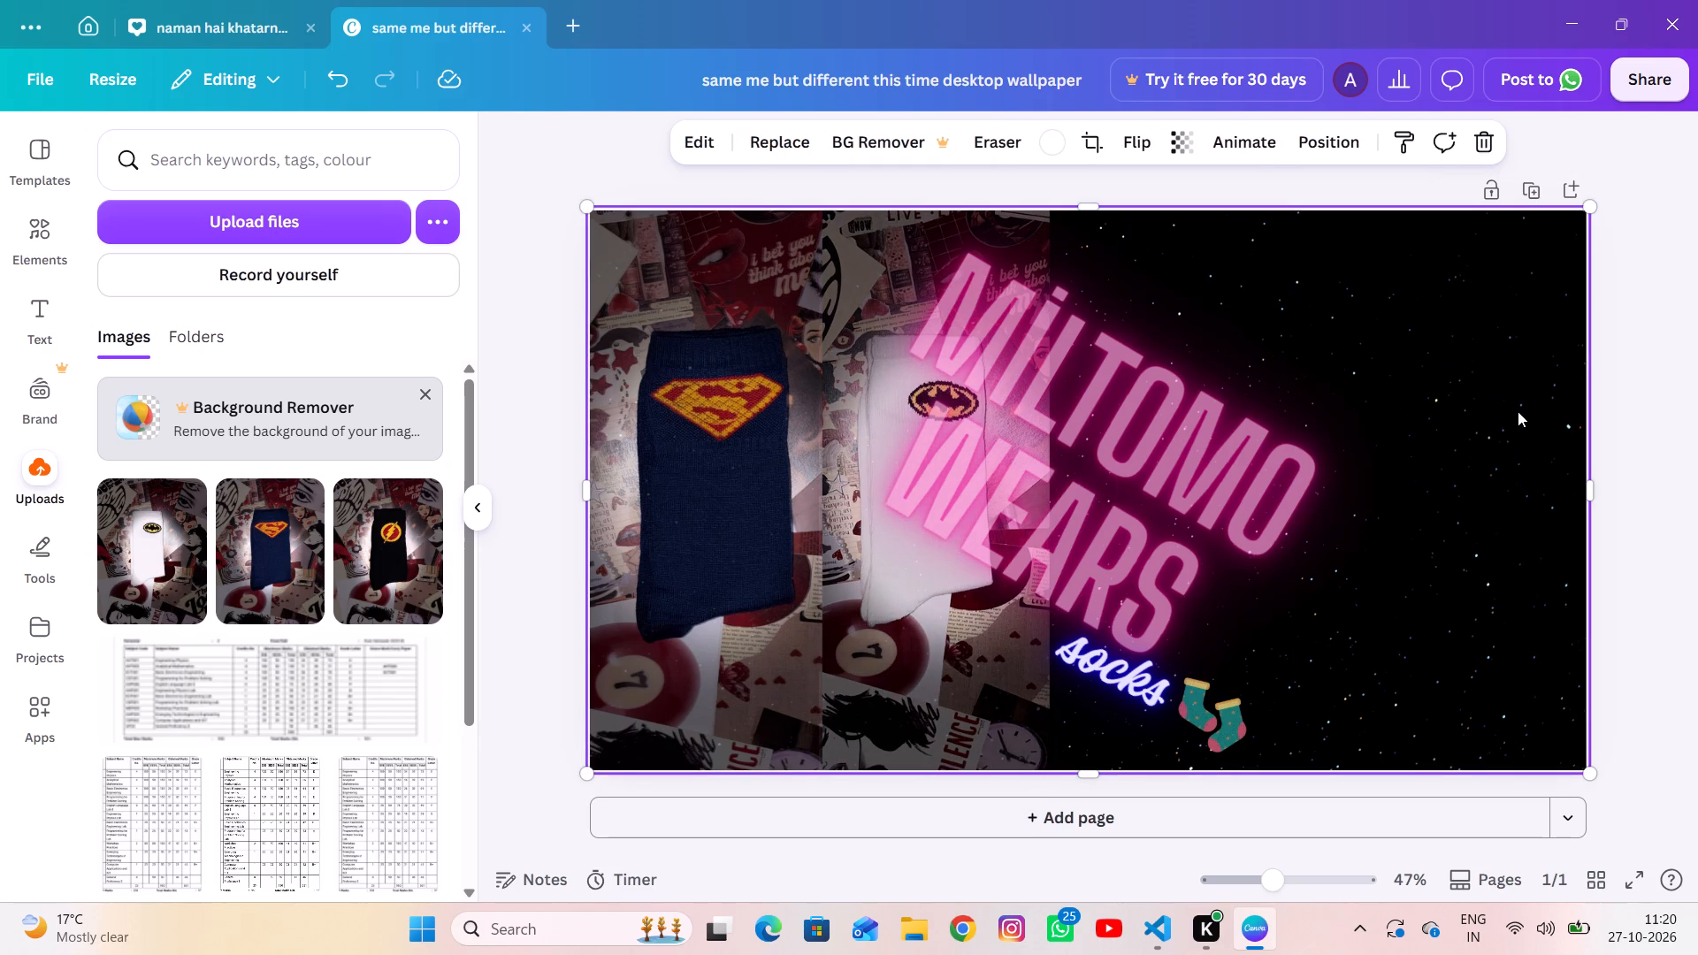
# Make the MİLTOMO WEARS lettering more opaque, keeping it slightly see-through.
pyautogui.click(1235, 530)
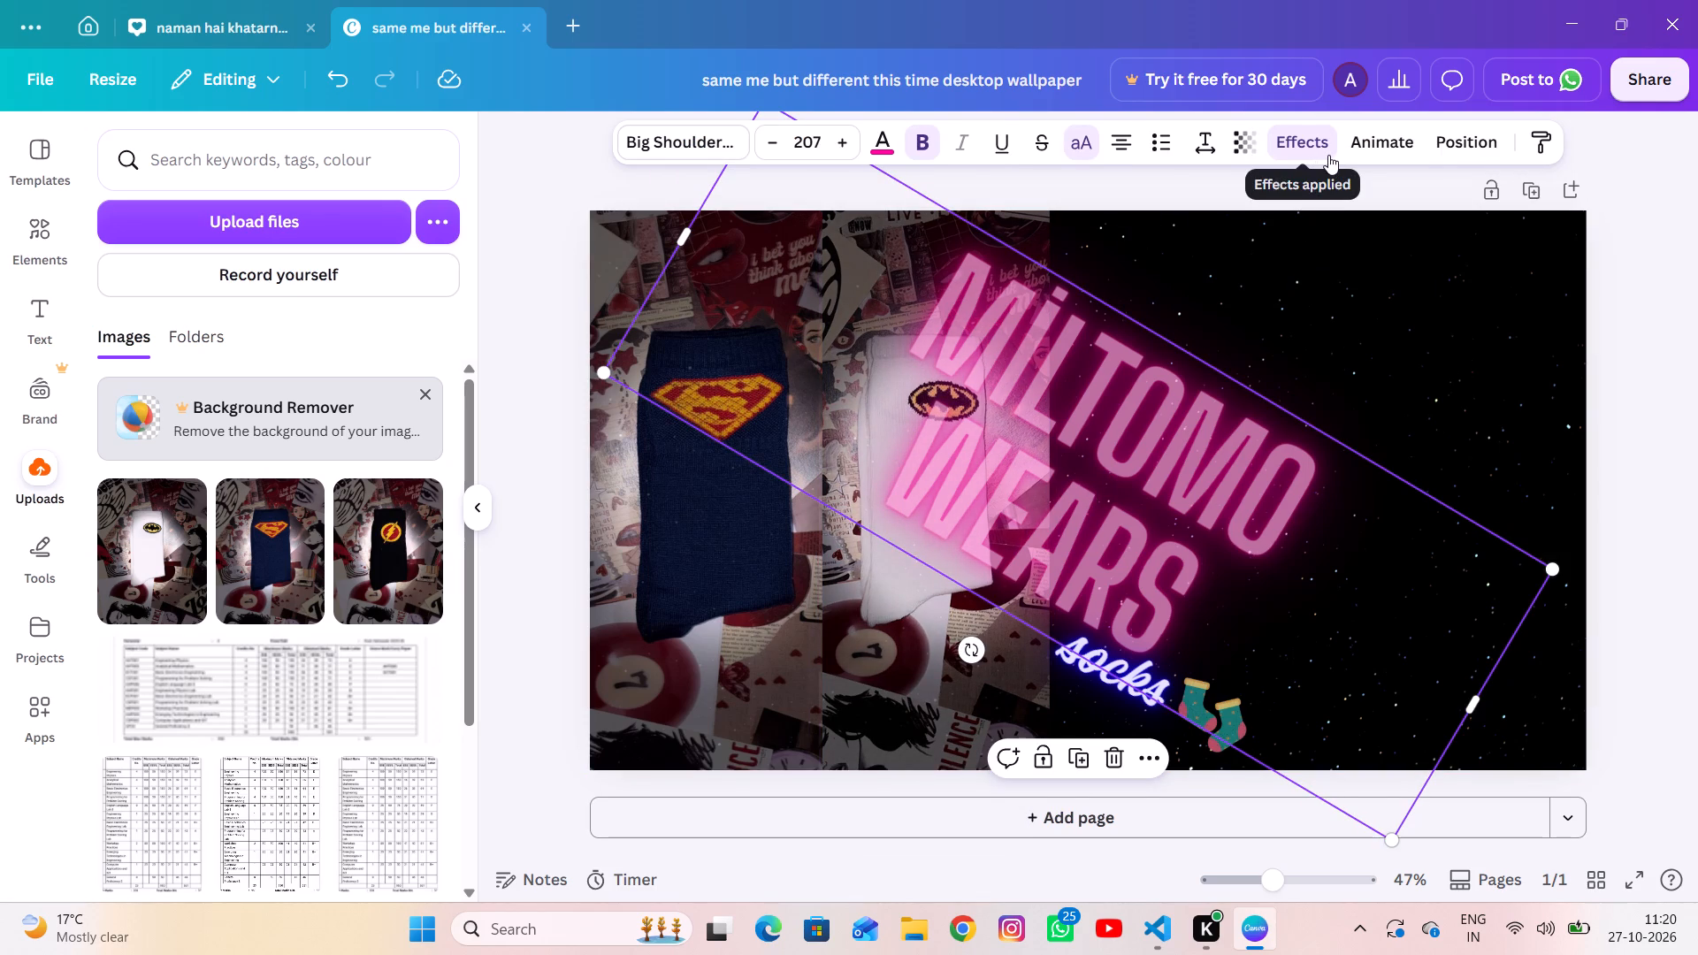
pyautogui.click(1245, 152)
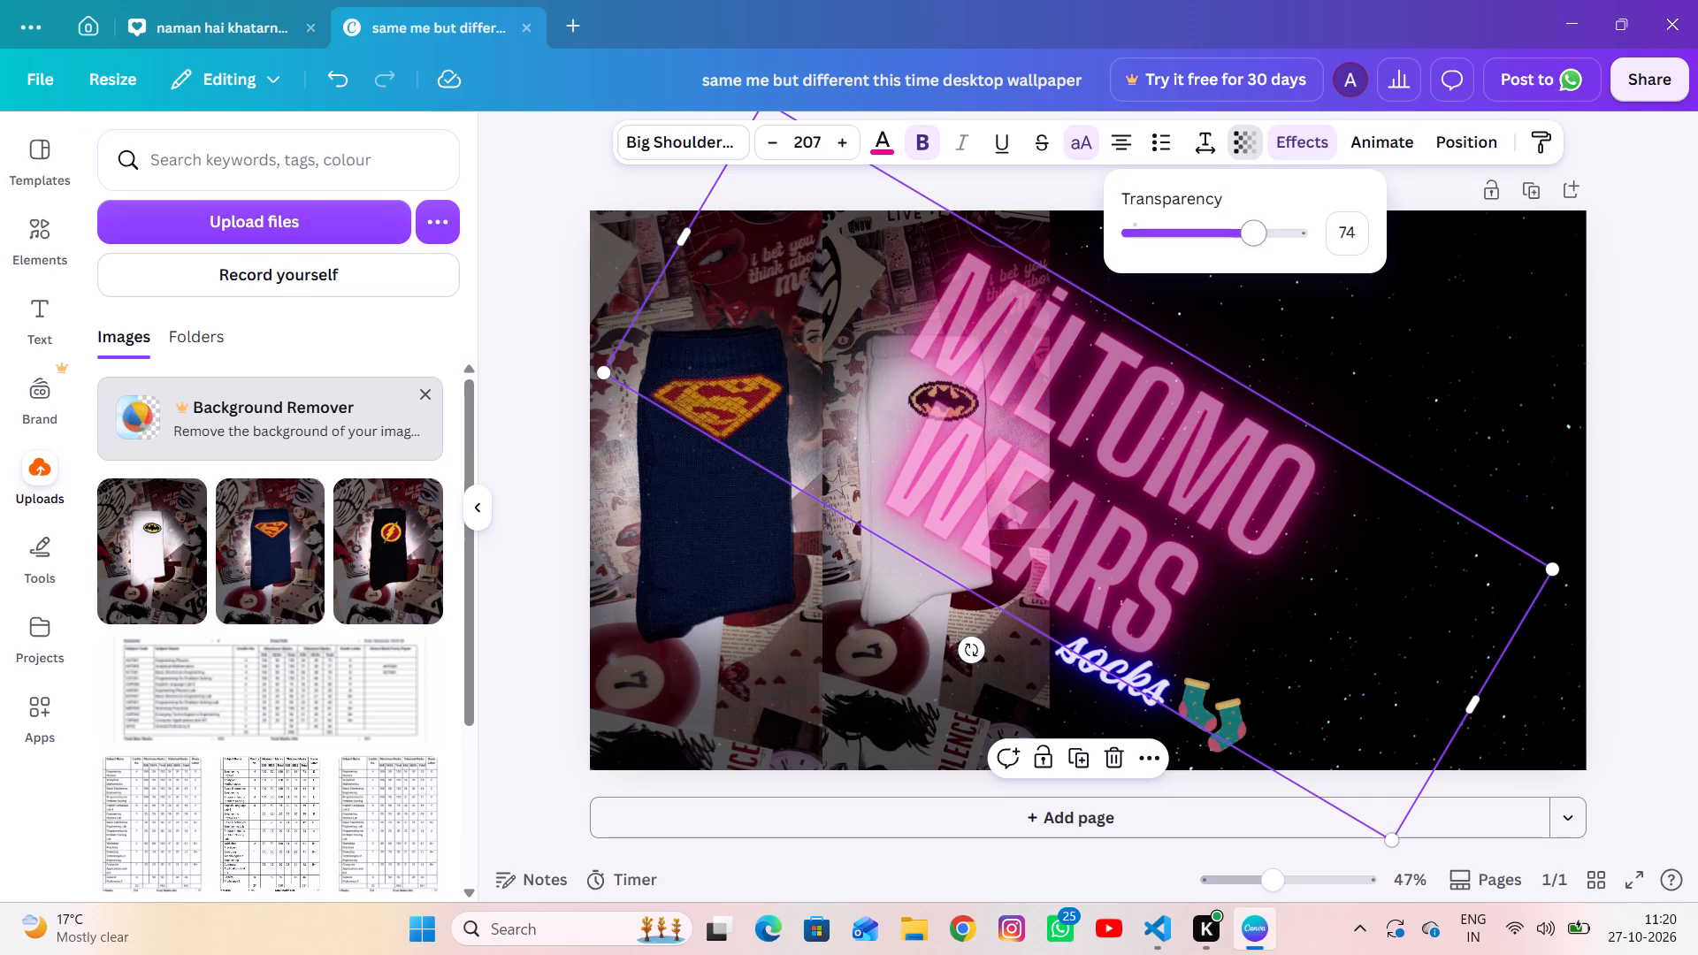
pyautogui.moveTo(1245, 241); pyautogui.dragTo(1278, 241)
pyautogui.click(1423, 295)
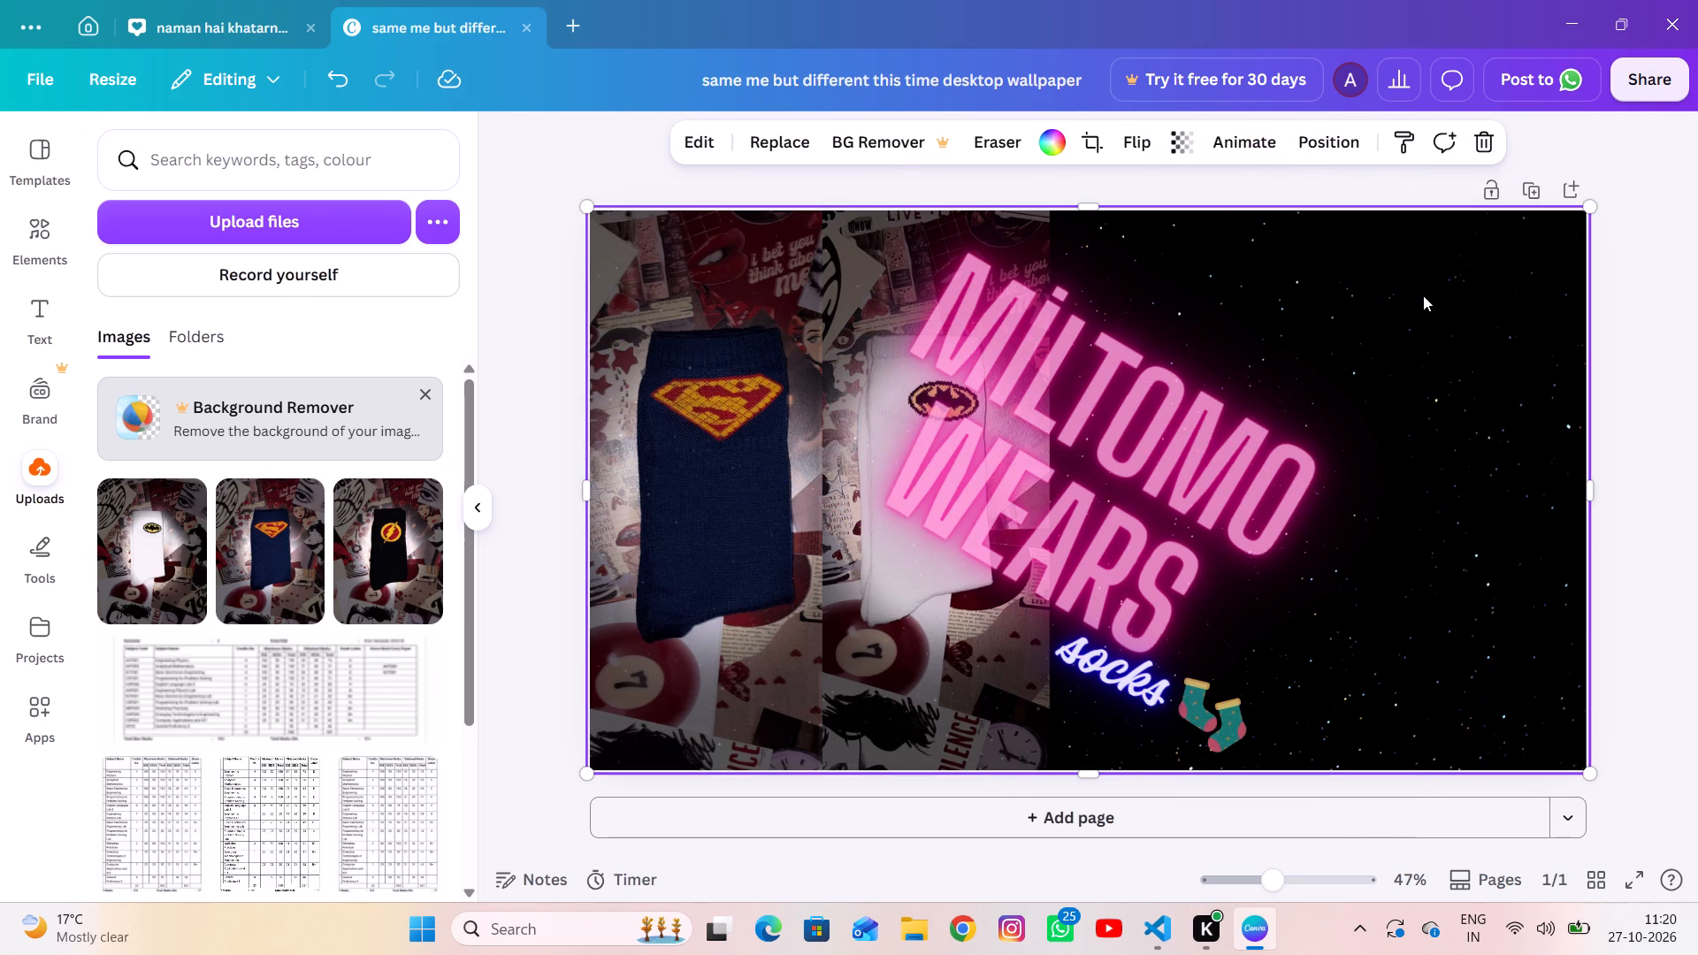
# Upload the black Flash sock photo IMG-20261027-WA0035 from the Pictures folder.
pyautogui.click(285, 237)
pyautogui.hscroll(1, 408, 322)
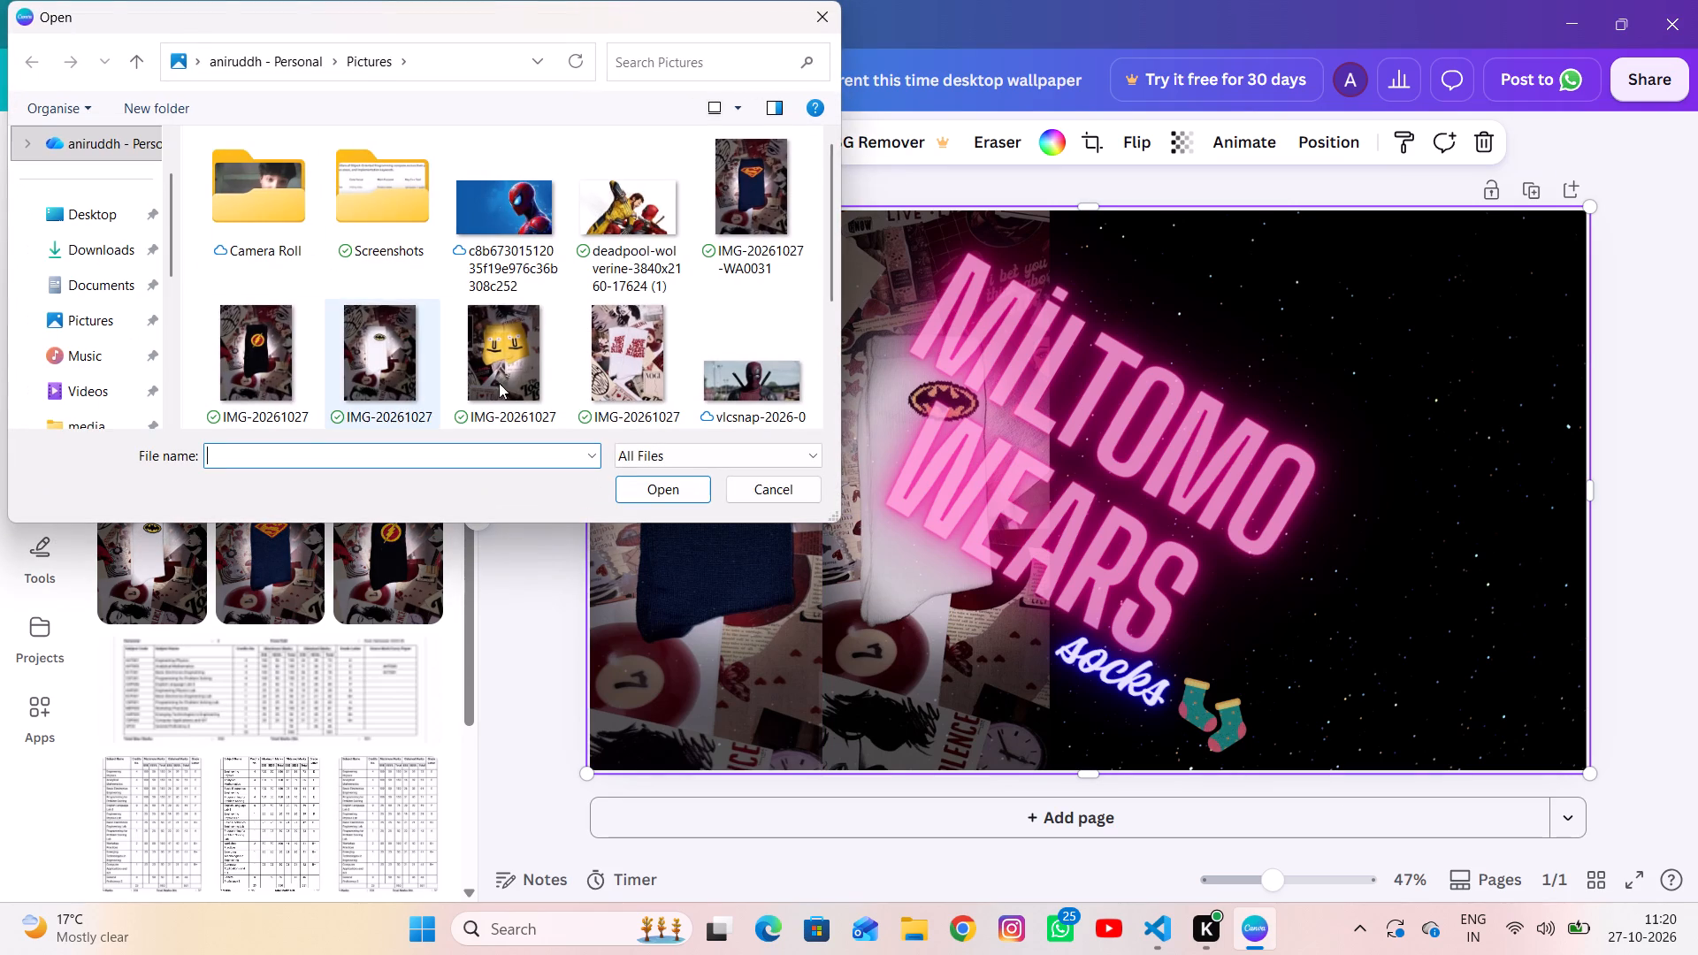
pyautogui.hscroll(1, 499, 383)
pyautogui.click(284, 385)
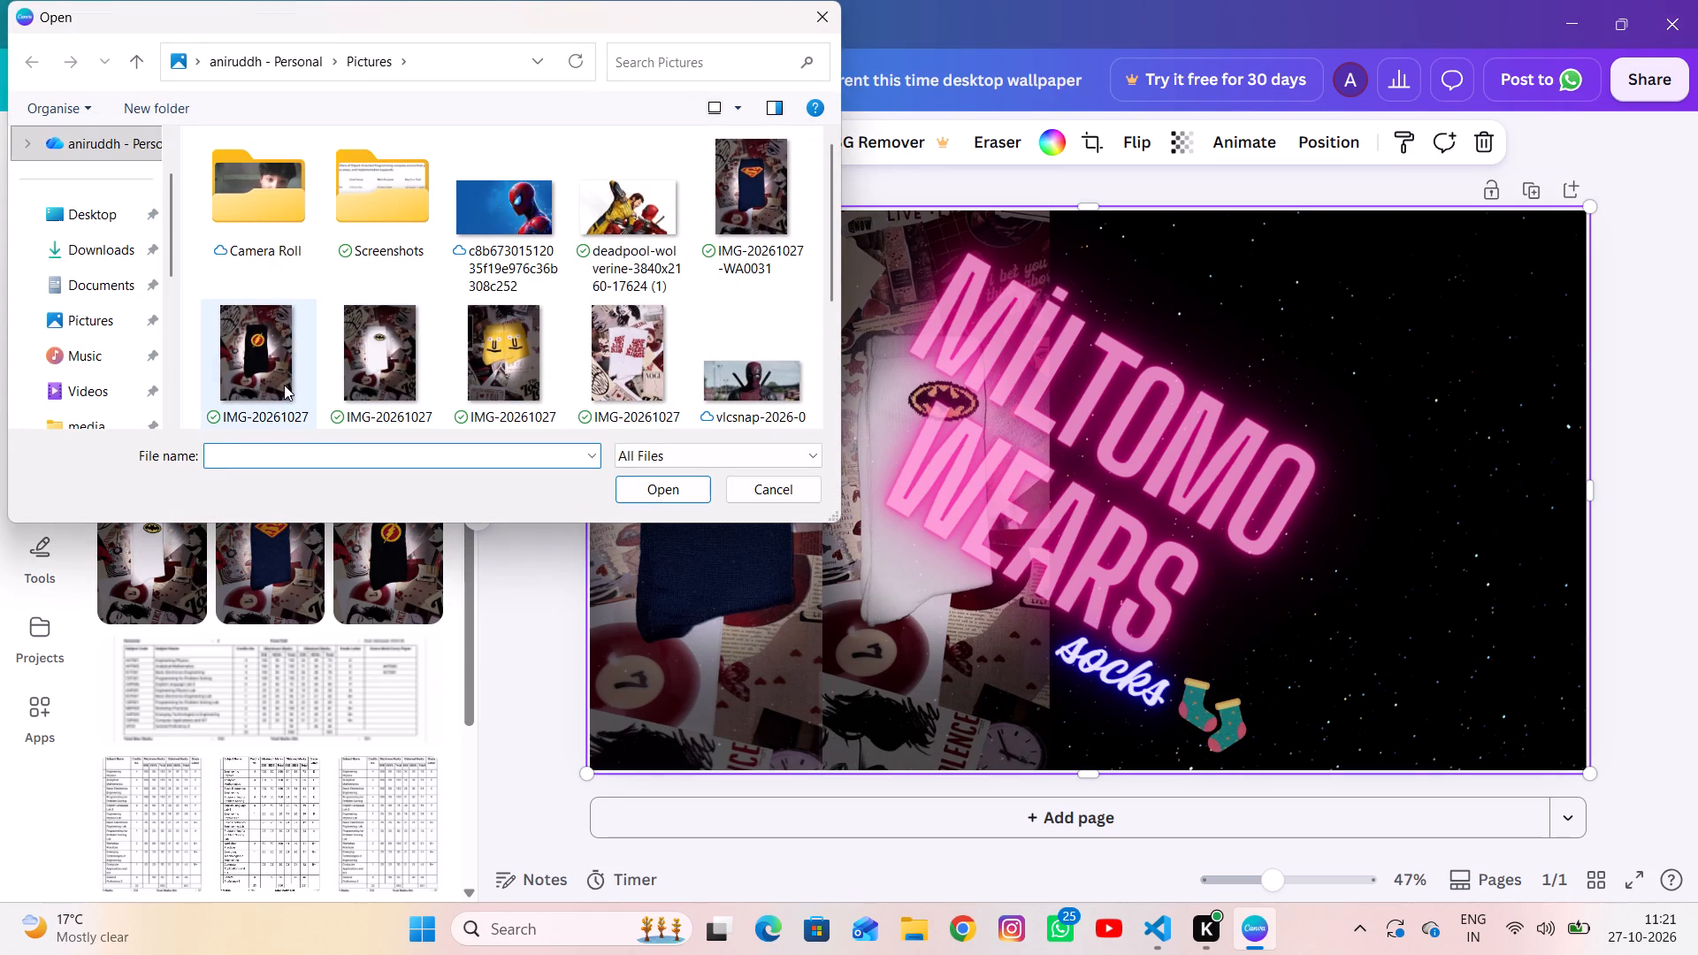
pyautogui.click(668, 496)
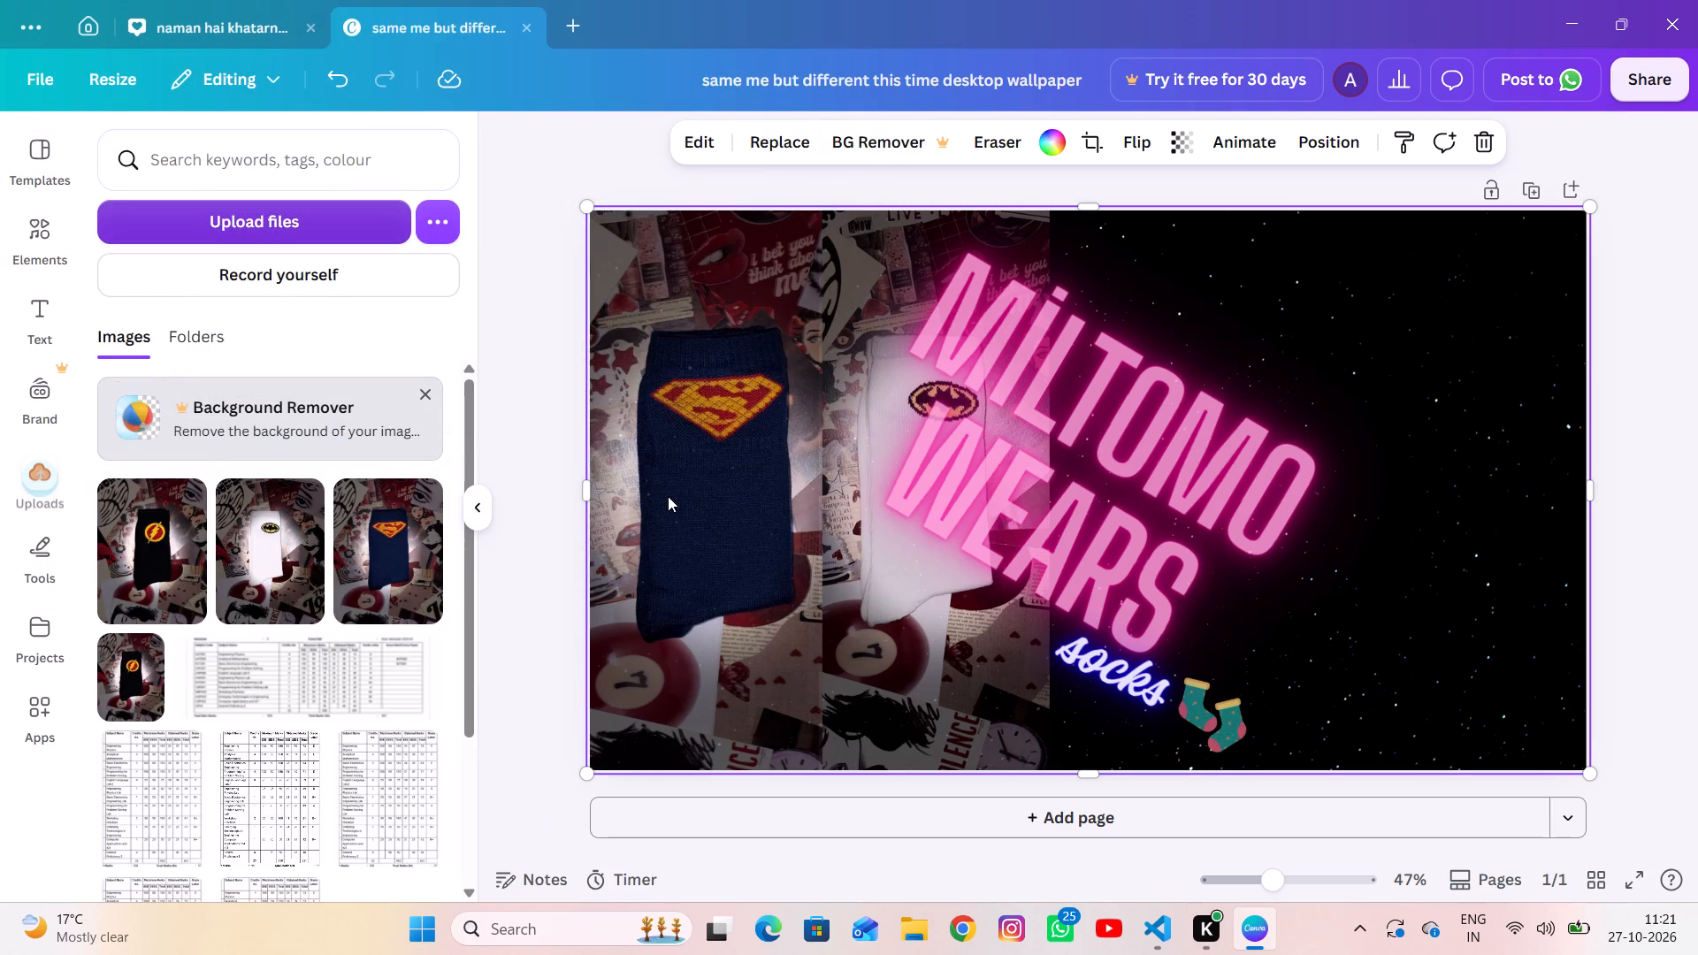
# Set the Superman sock photo's transparency value to 43 and fade the Batman sock photo to a similar dimness.
pyautogui.click(724, 492)
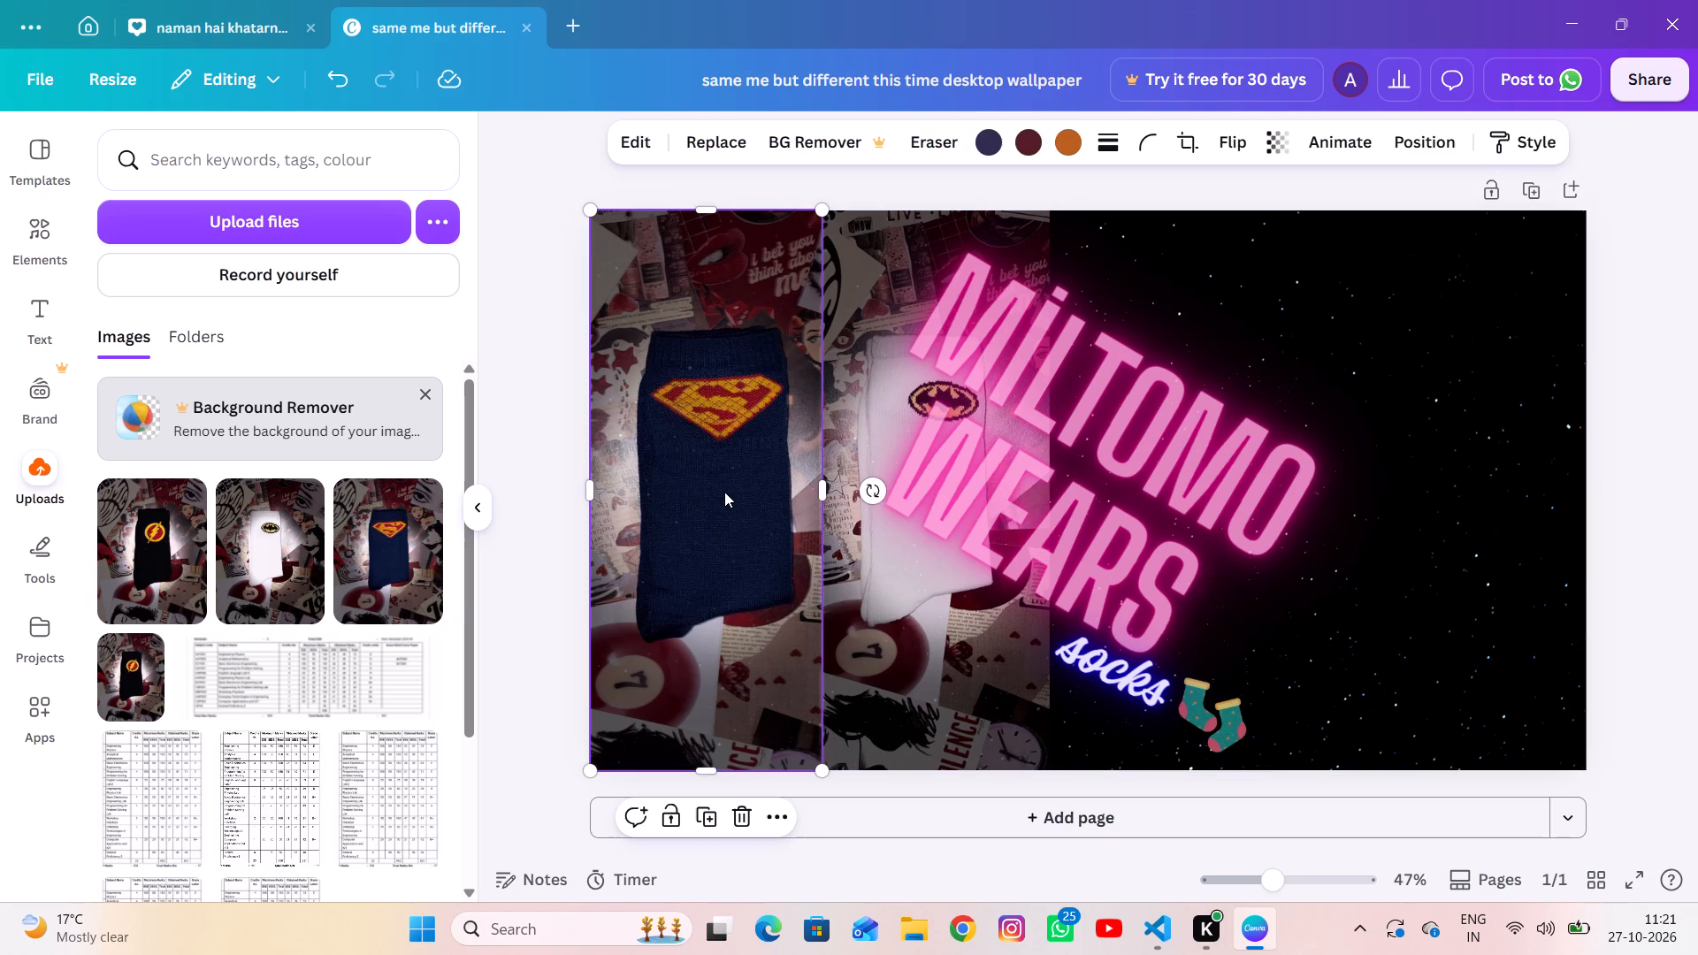
pyautogui.click(1280, 128)
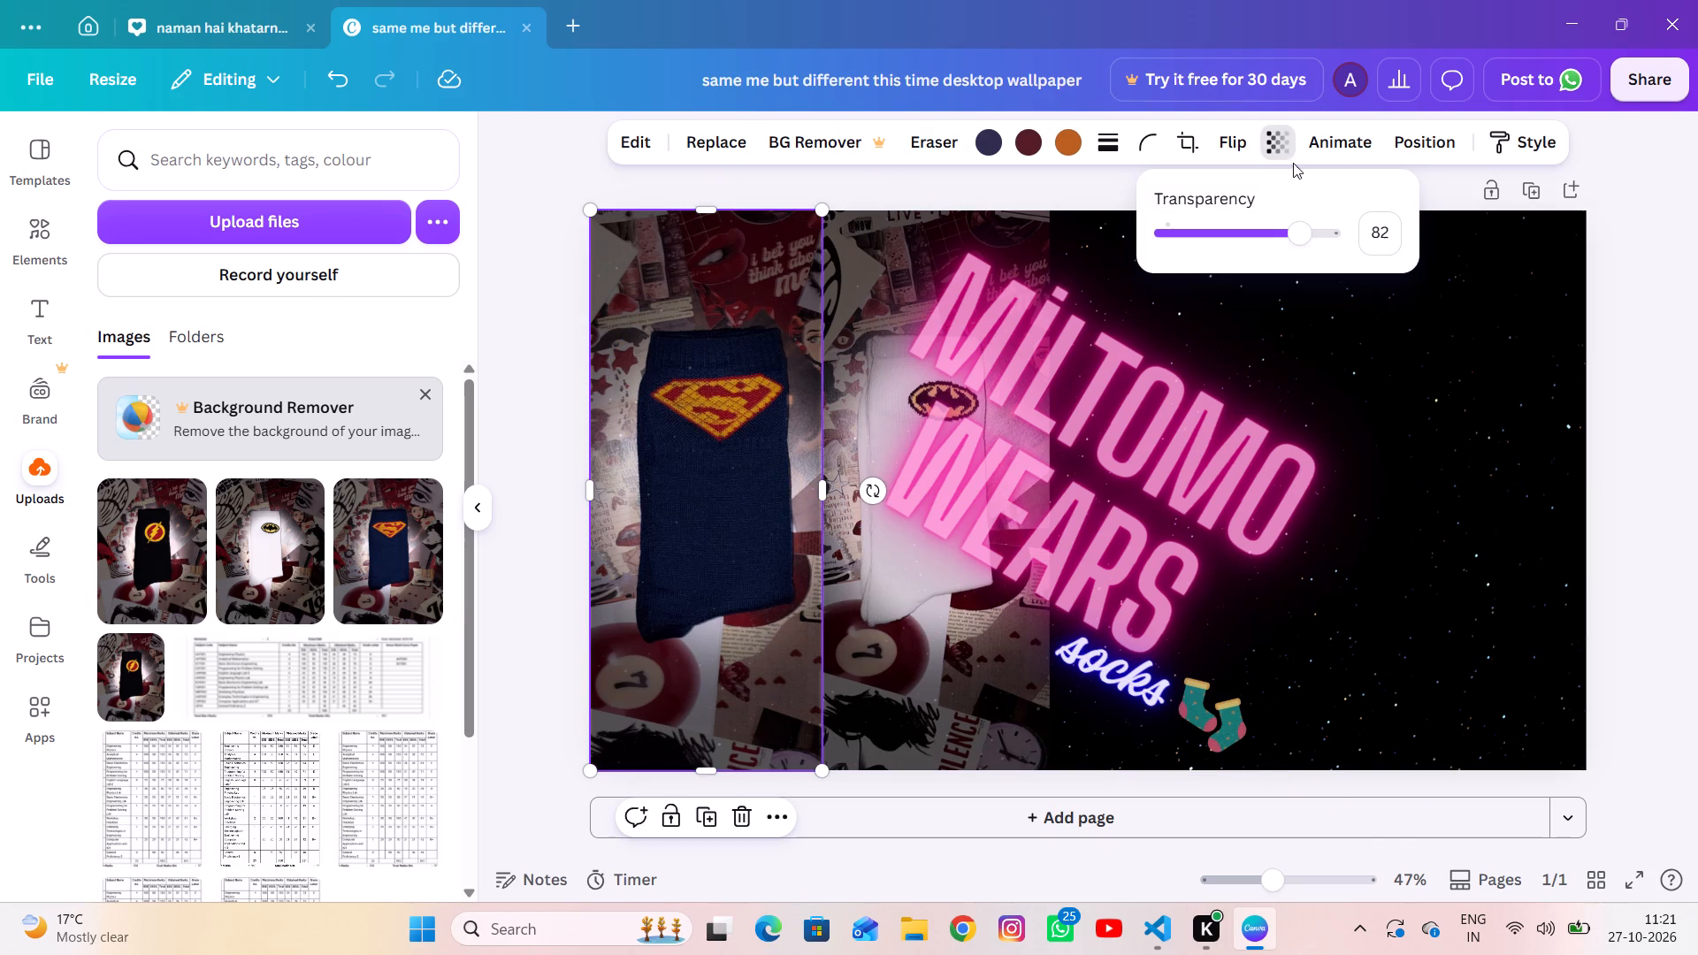
pyautogui.moveTo(1293, 225); pyautogui.dragTo(1235, 247)
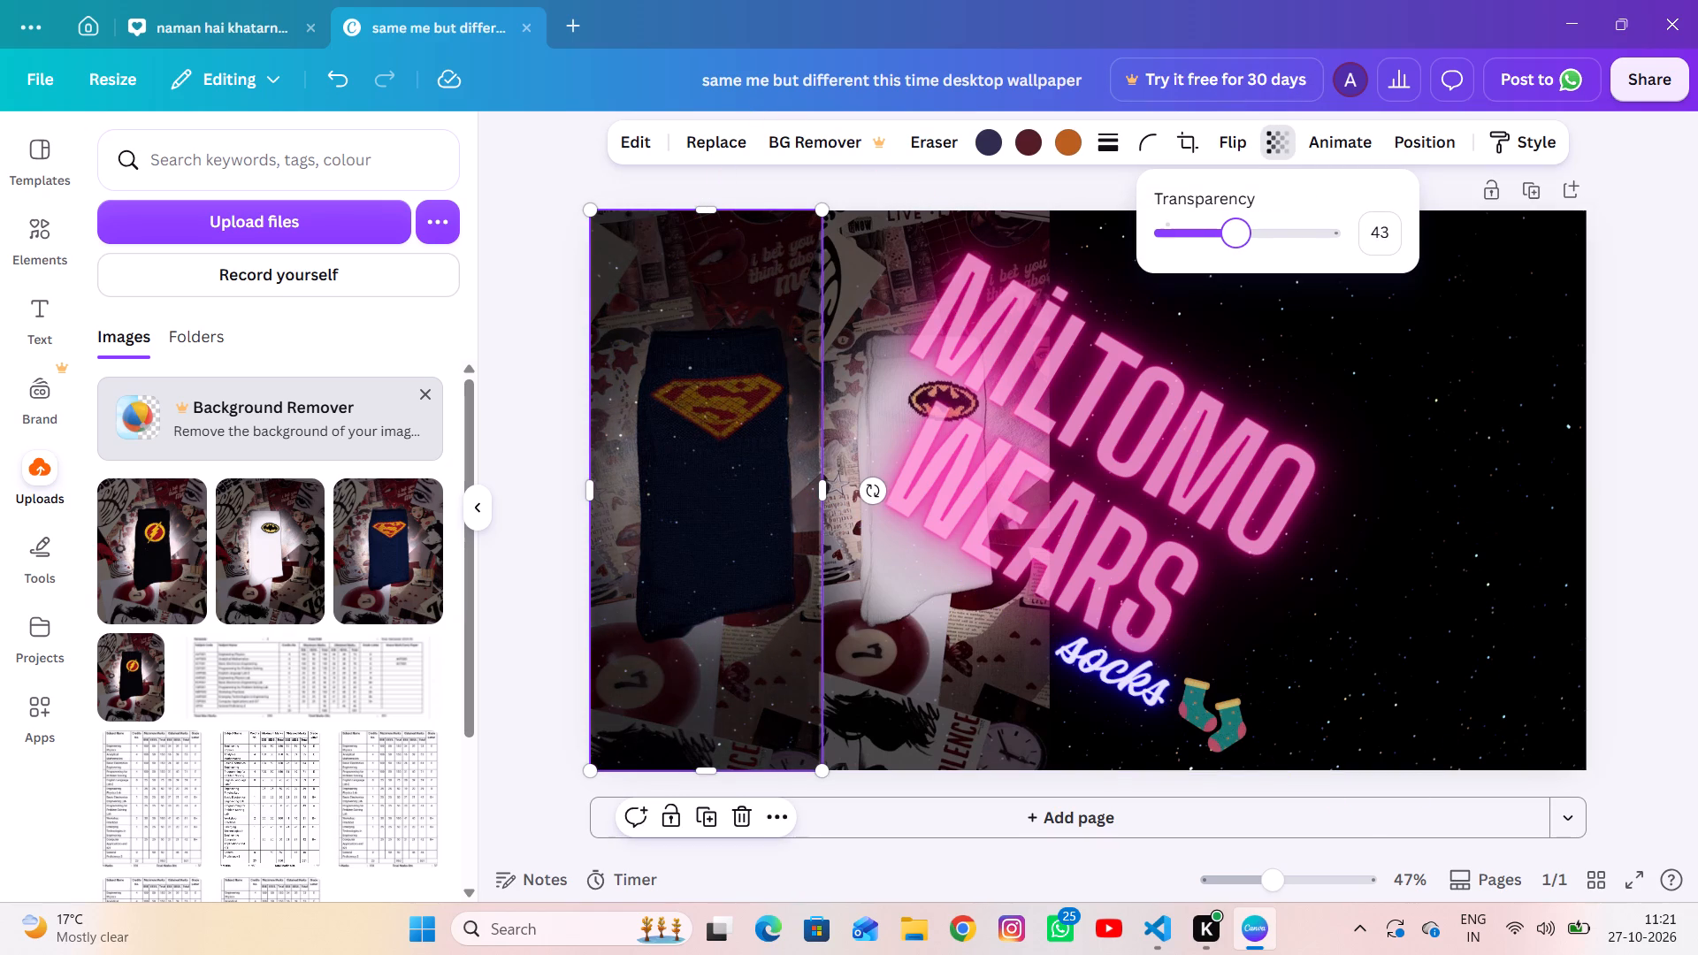
pyautogui.moveTo(1235, 247); pyautogui.dragTo(1235, 247)
pyautogui.click(952, 696)
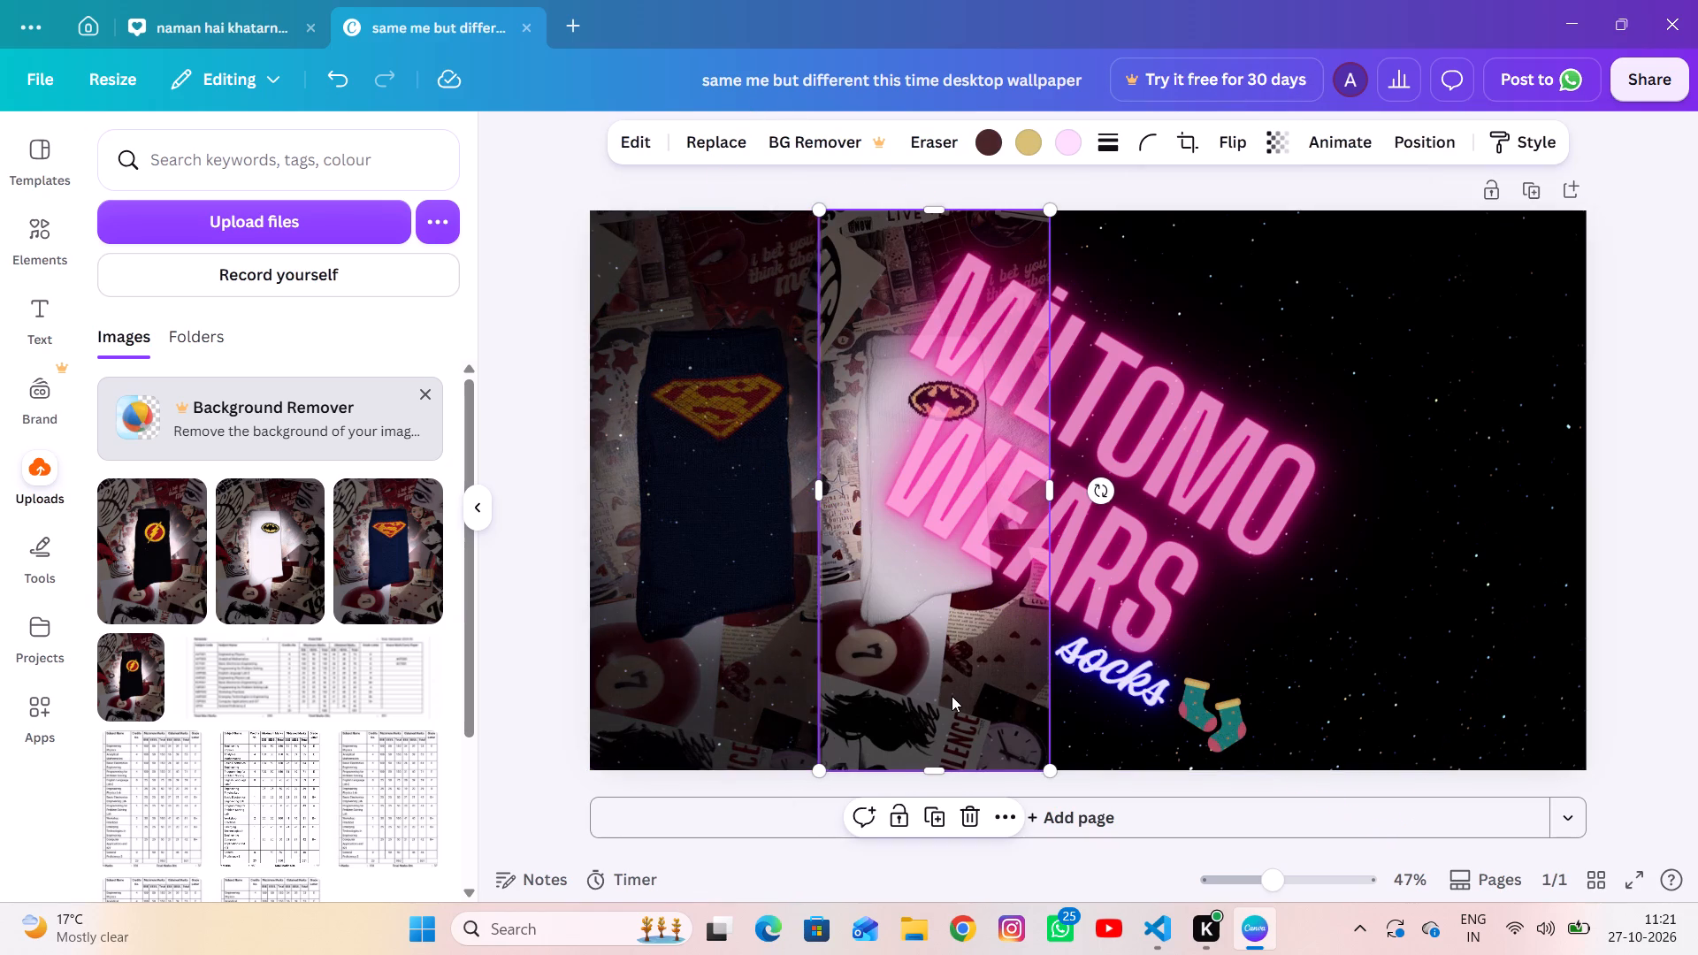
pyautogui.click(1281, 134)
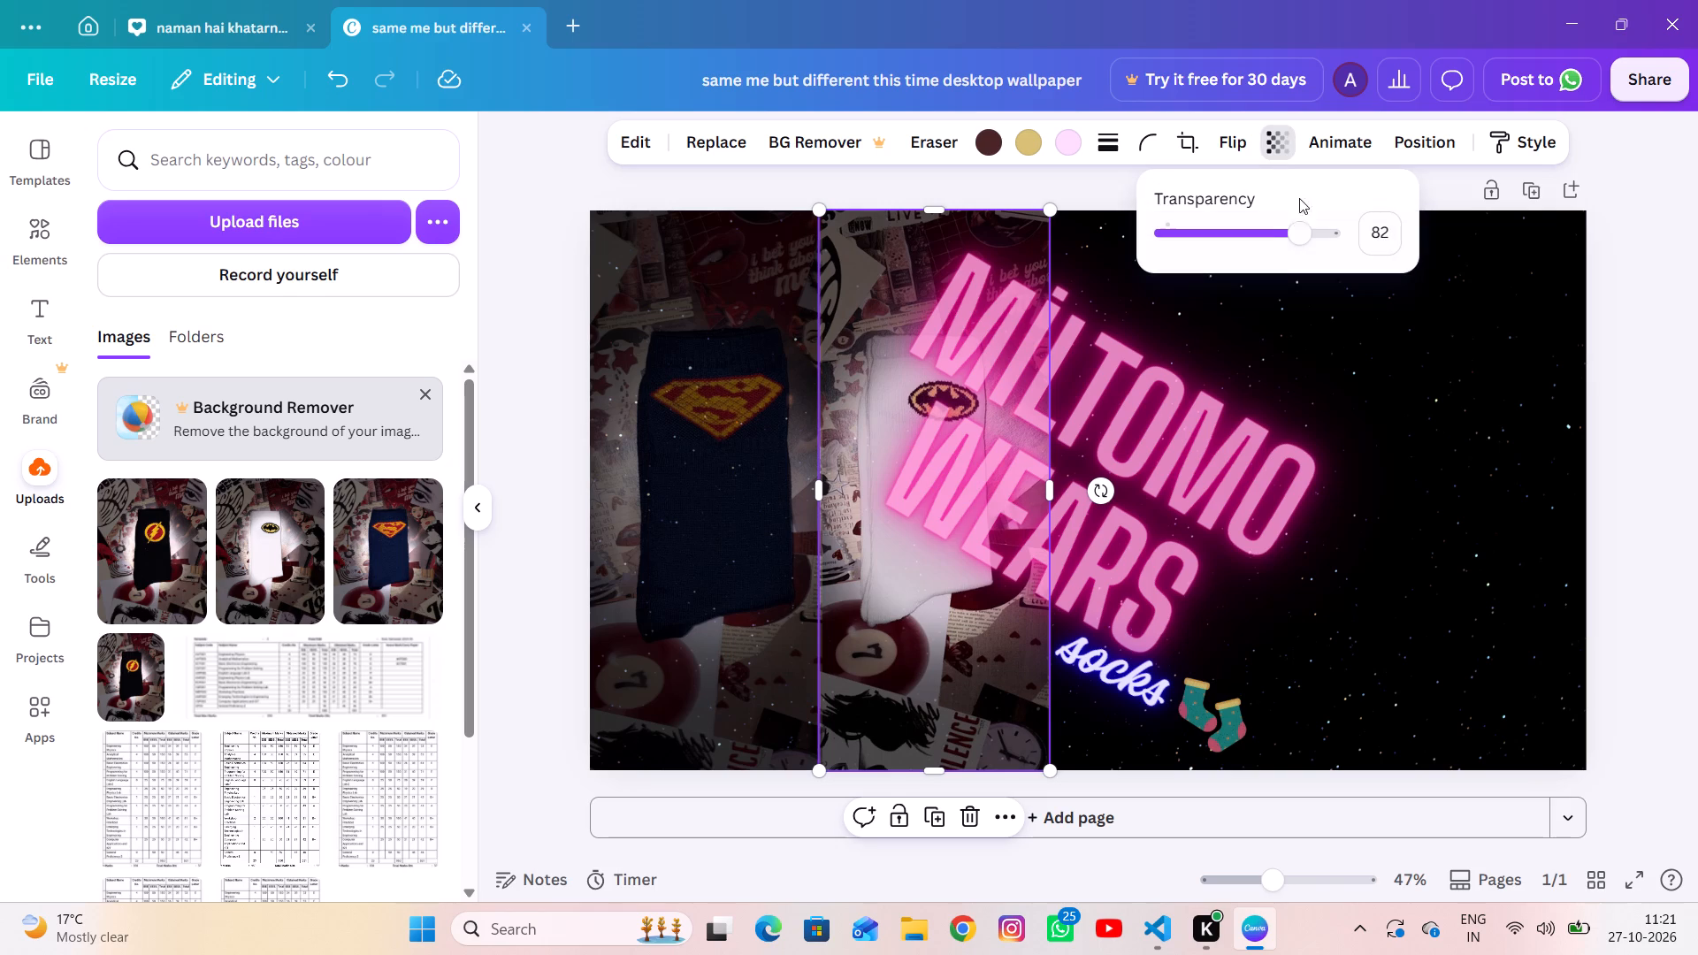
pyautogui.moveTo(1299, 240); pyautogui.dragTo(1250, 268)
pyautogui.click(1414, 426)
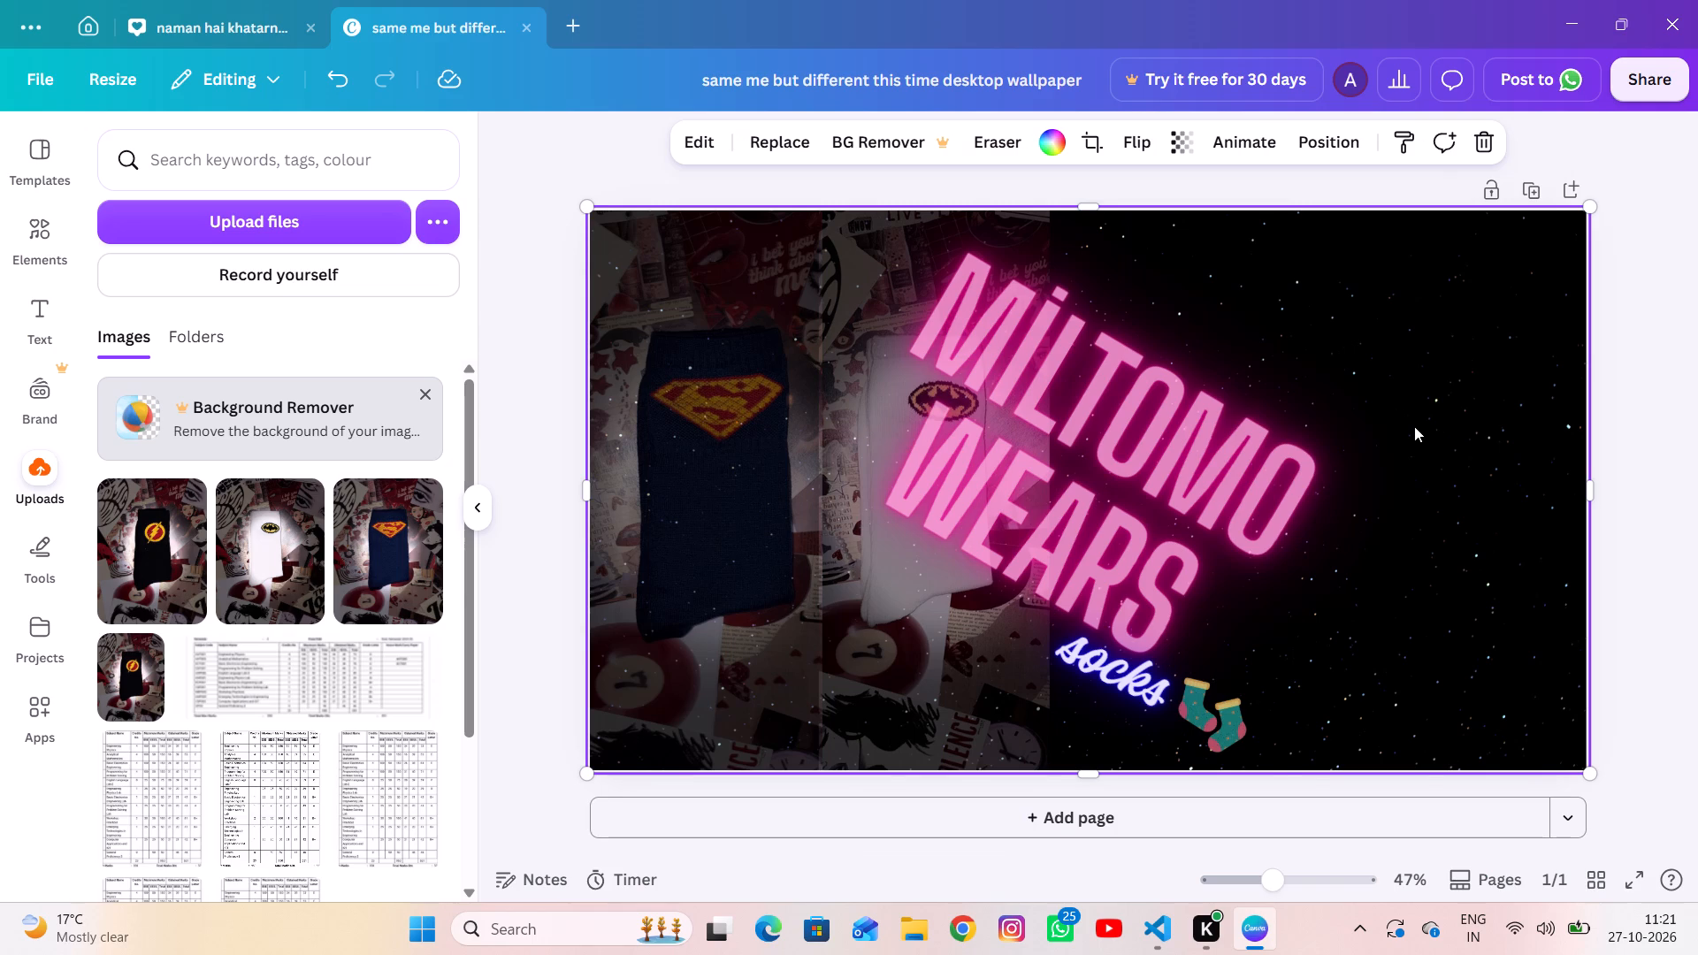
# Add the uploaded black Flash sock photo, crop both sides into a narrow vertical strip, and enlarge it beside the Batman photo.
pyautogui.click(185, 617)
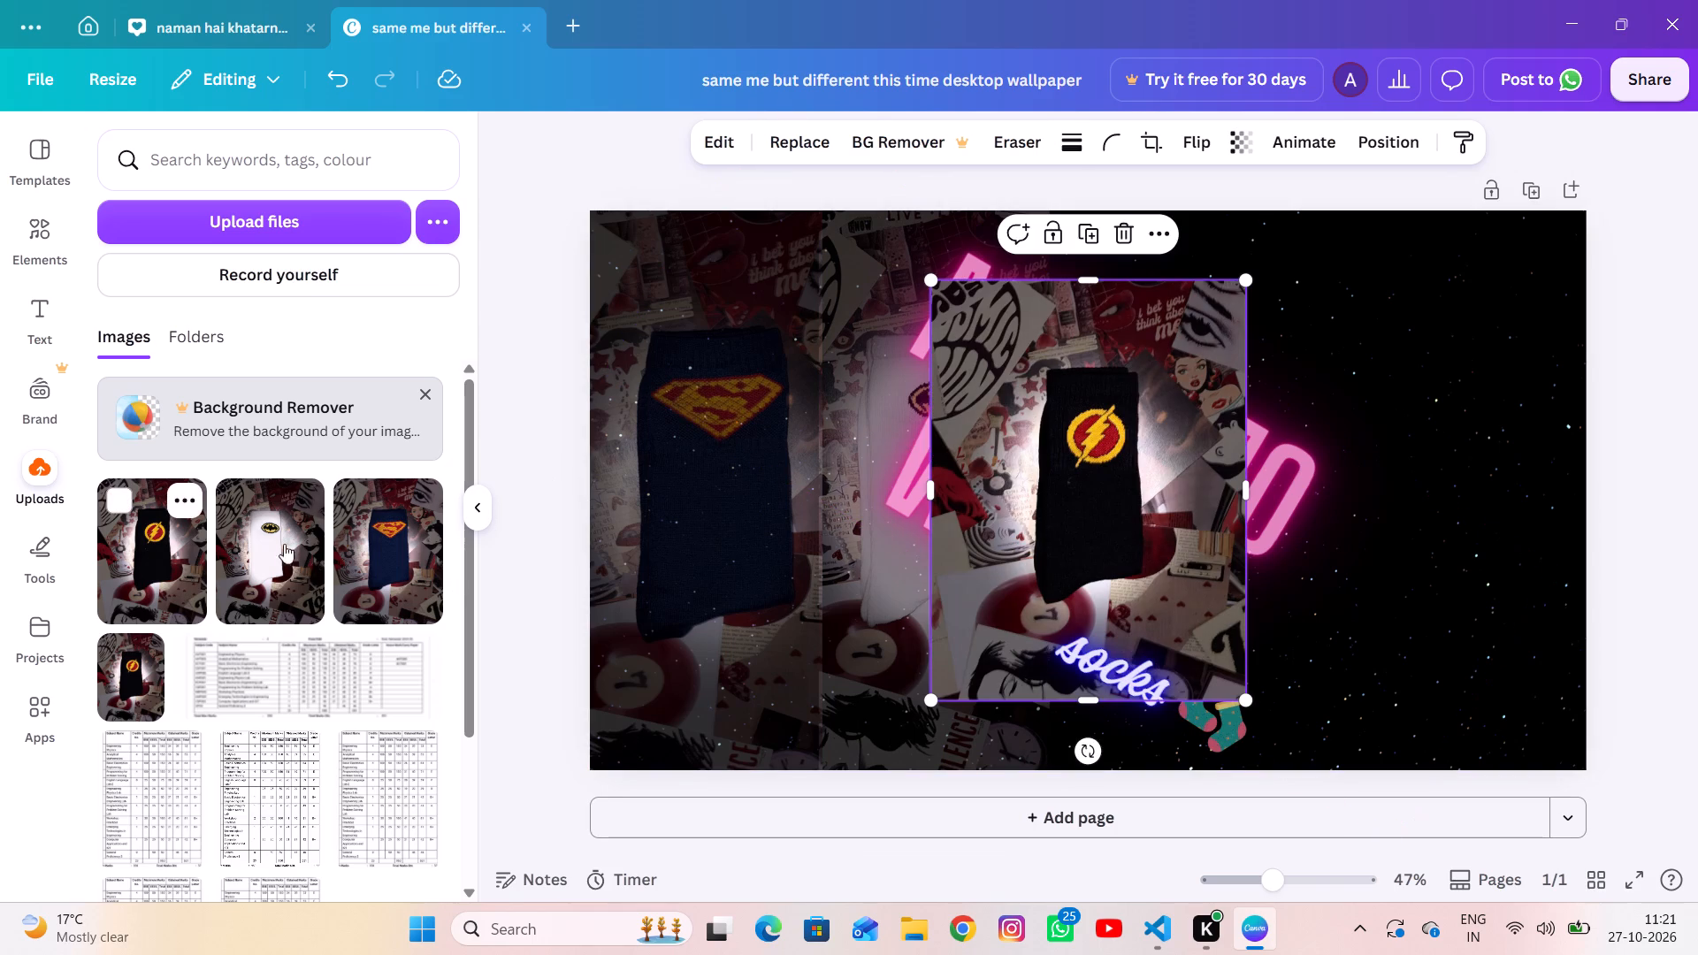
pyautogui.moveTo(1240, 493); pyautogui.dragTo(1172, 535)
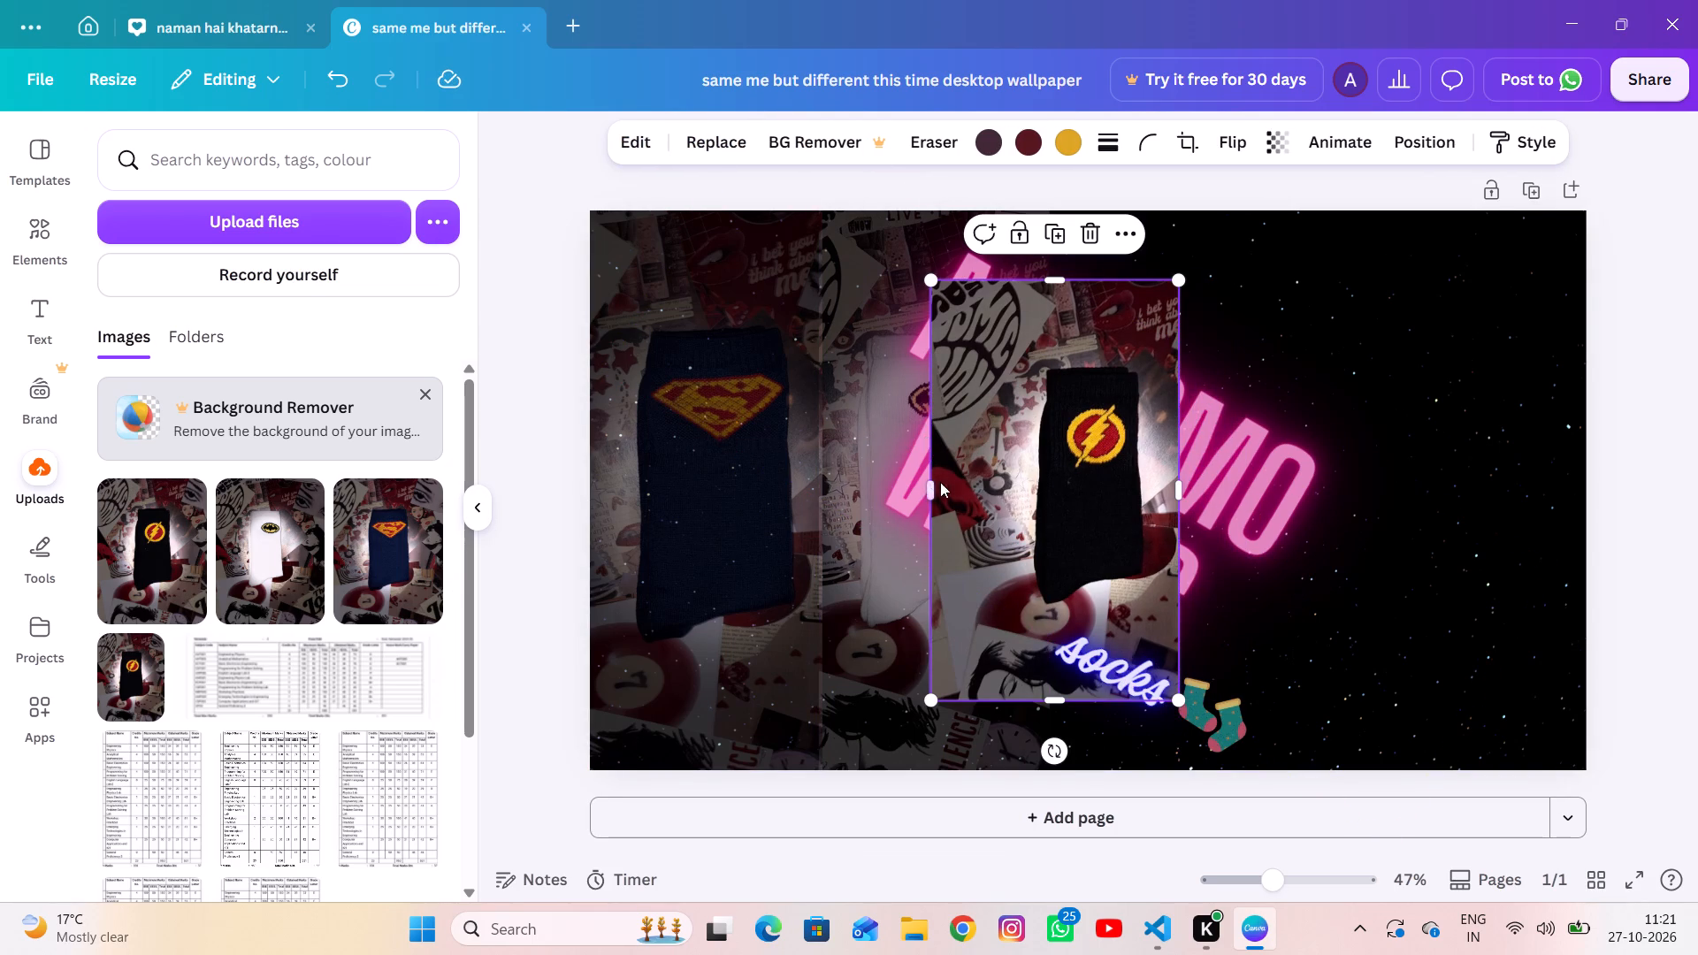
pyautogui.moveTo(929, 493); pyautogui.dragTo(1006, 514)
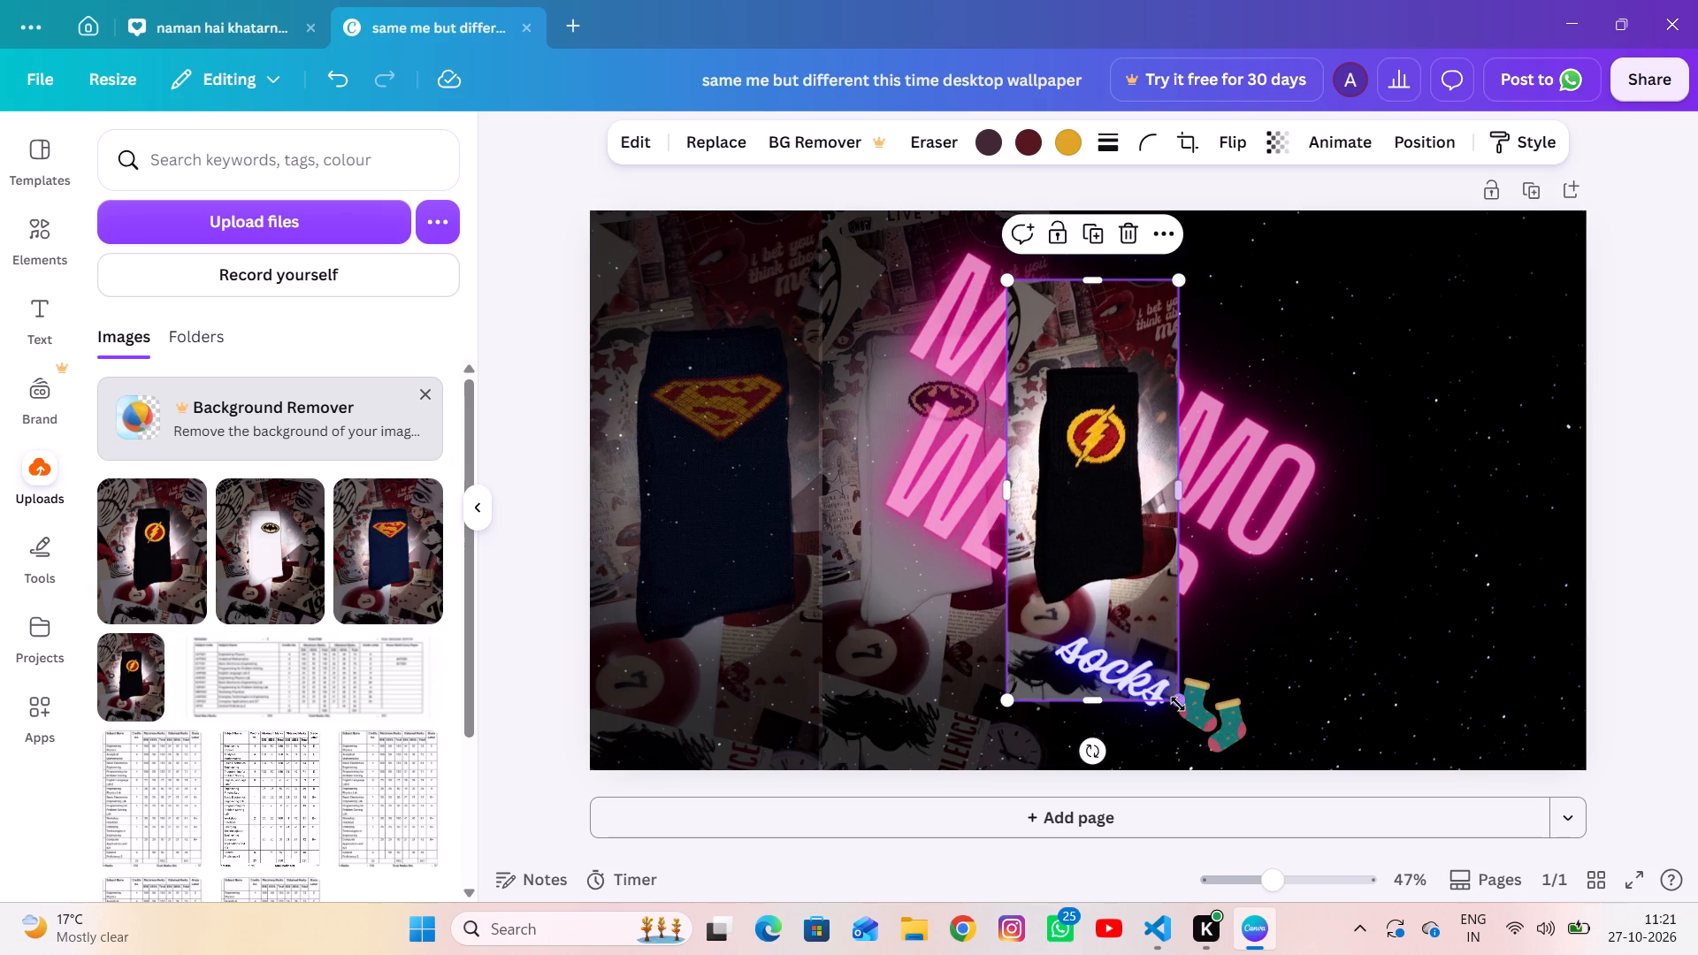
pyautogui.moveTo(1178, 704); pyautogui.dragTo(1211, 762)
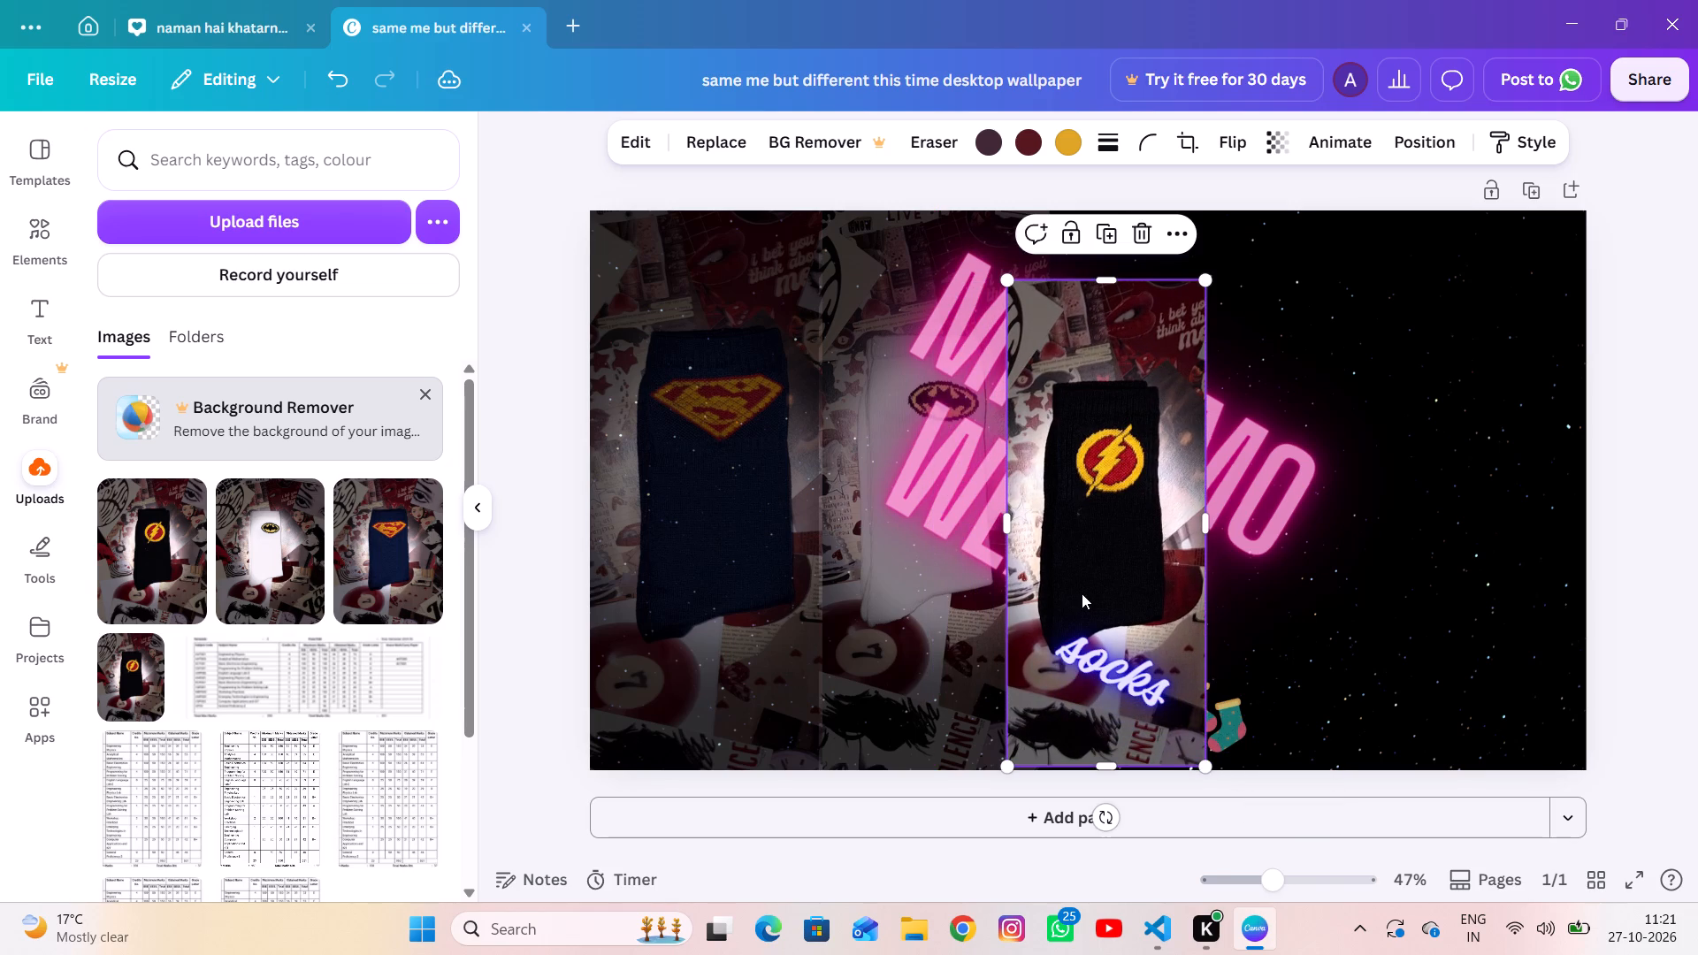
pyautogui.moveTo(1091, 546); pyautogui.dragTo(1134, 477)
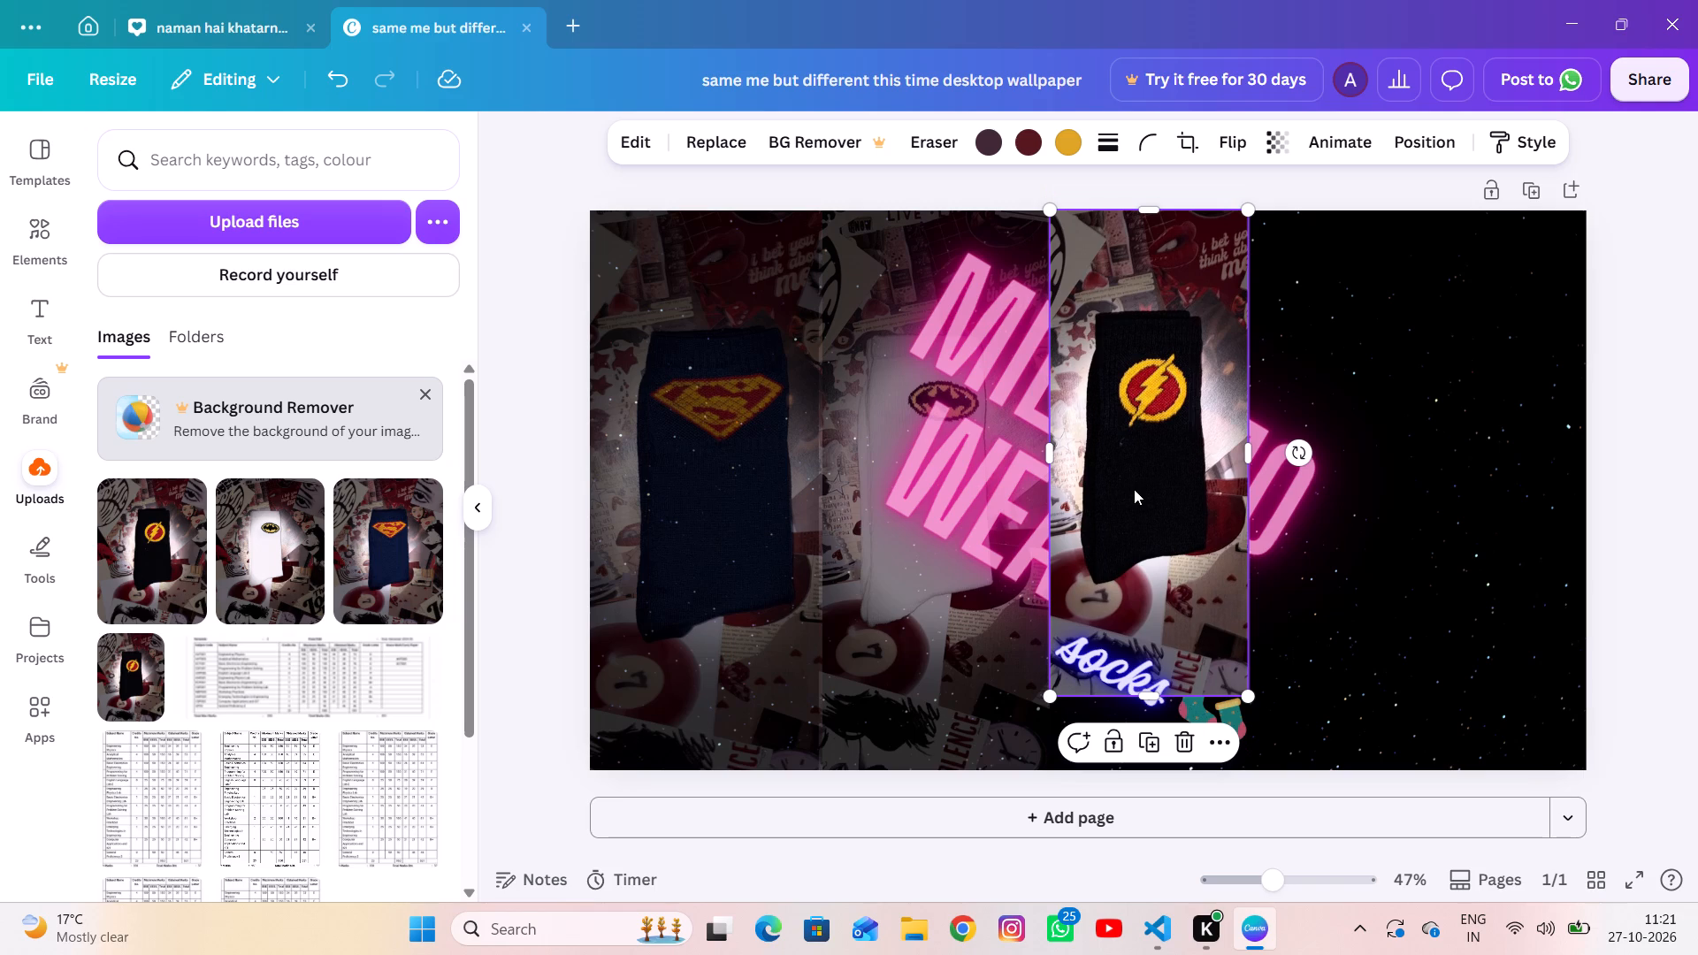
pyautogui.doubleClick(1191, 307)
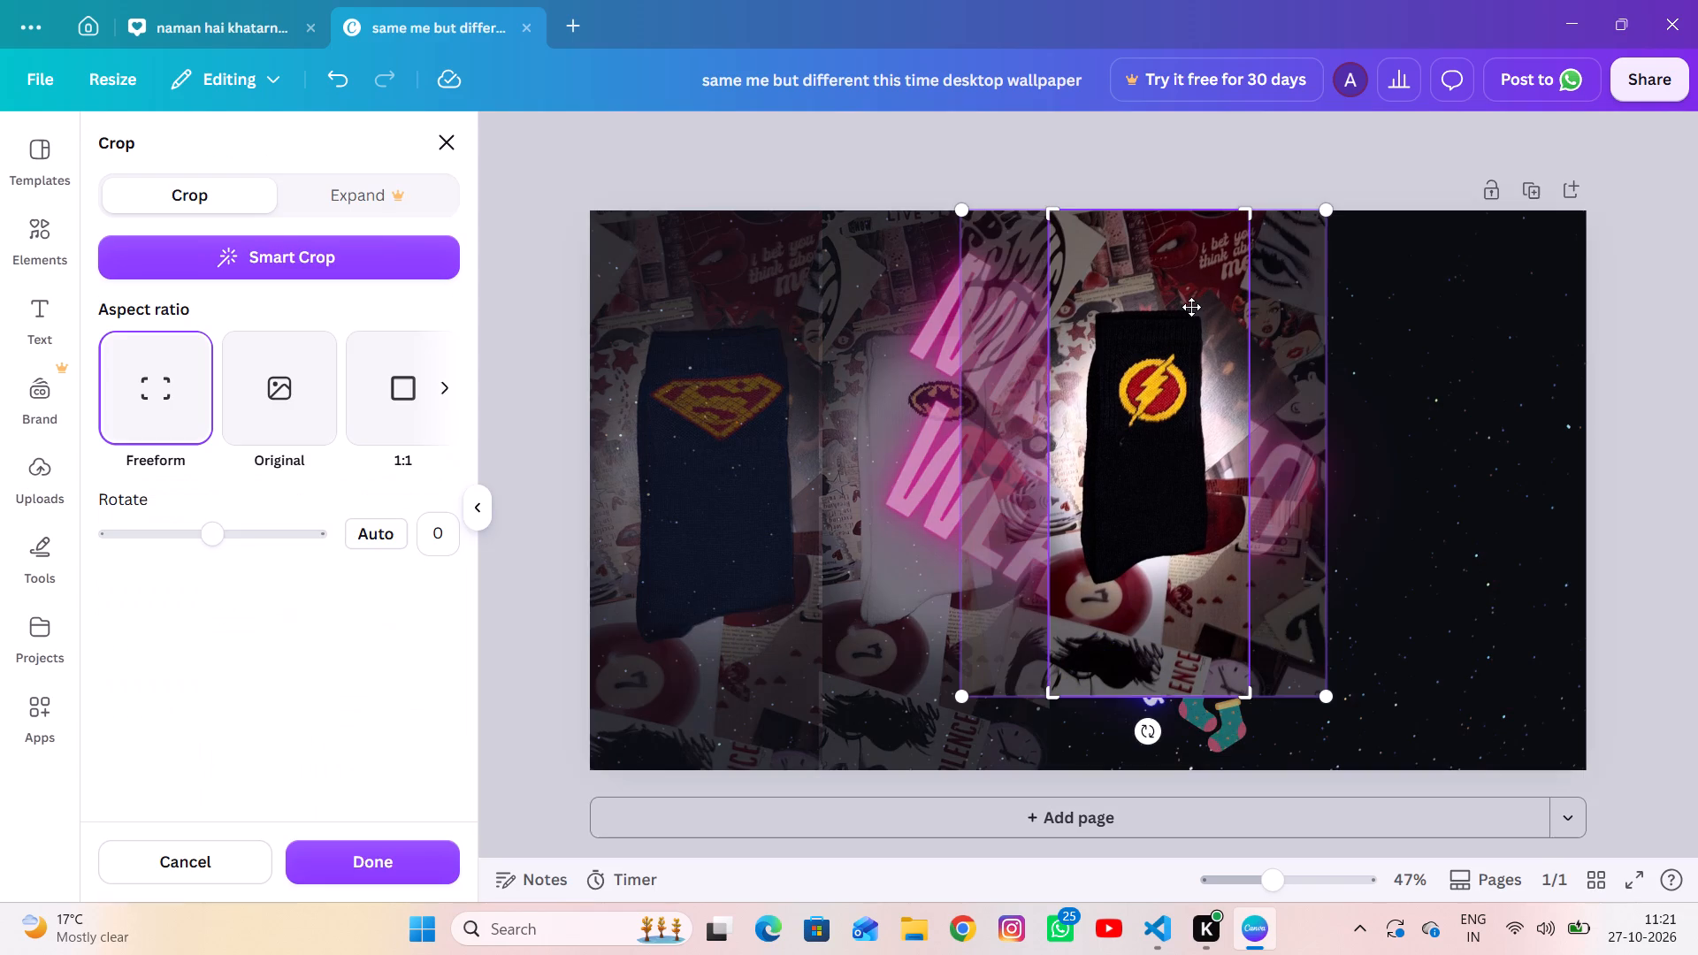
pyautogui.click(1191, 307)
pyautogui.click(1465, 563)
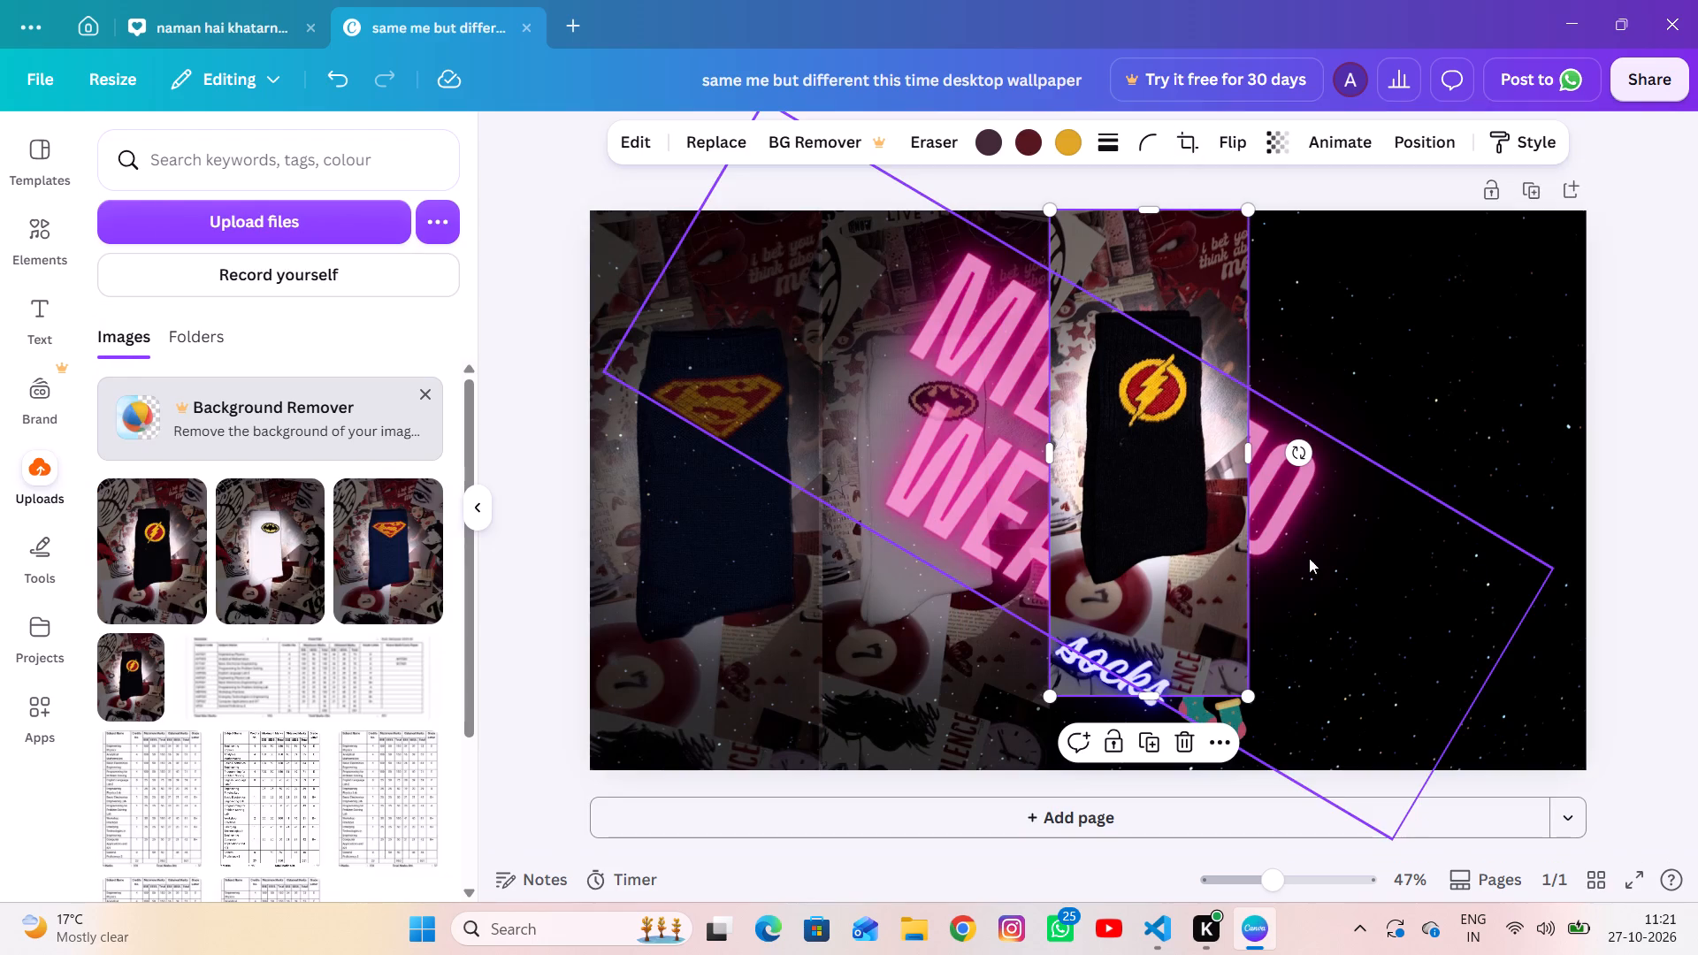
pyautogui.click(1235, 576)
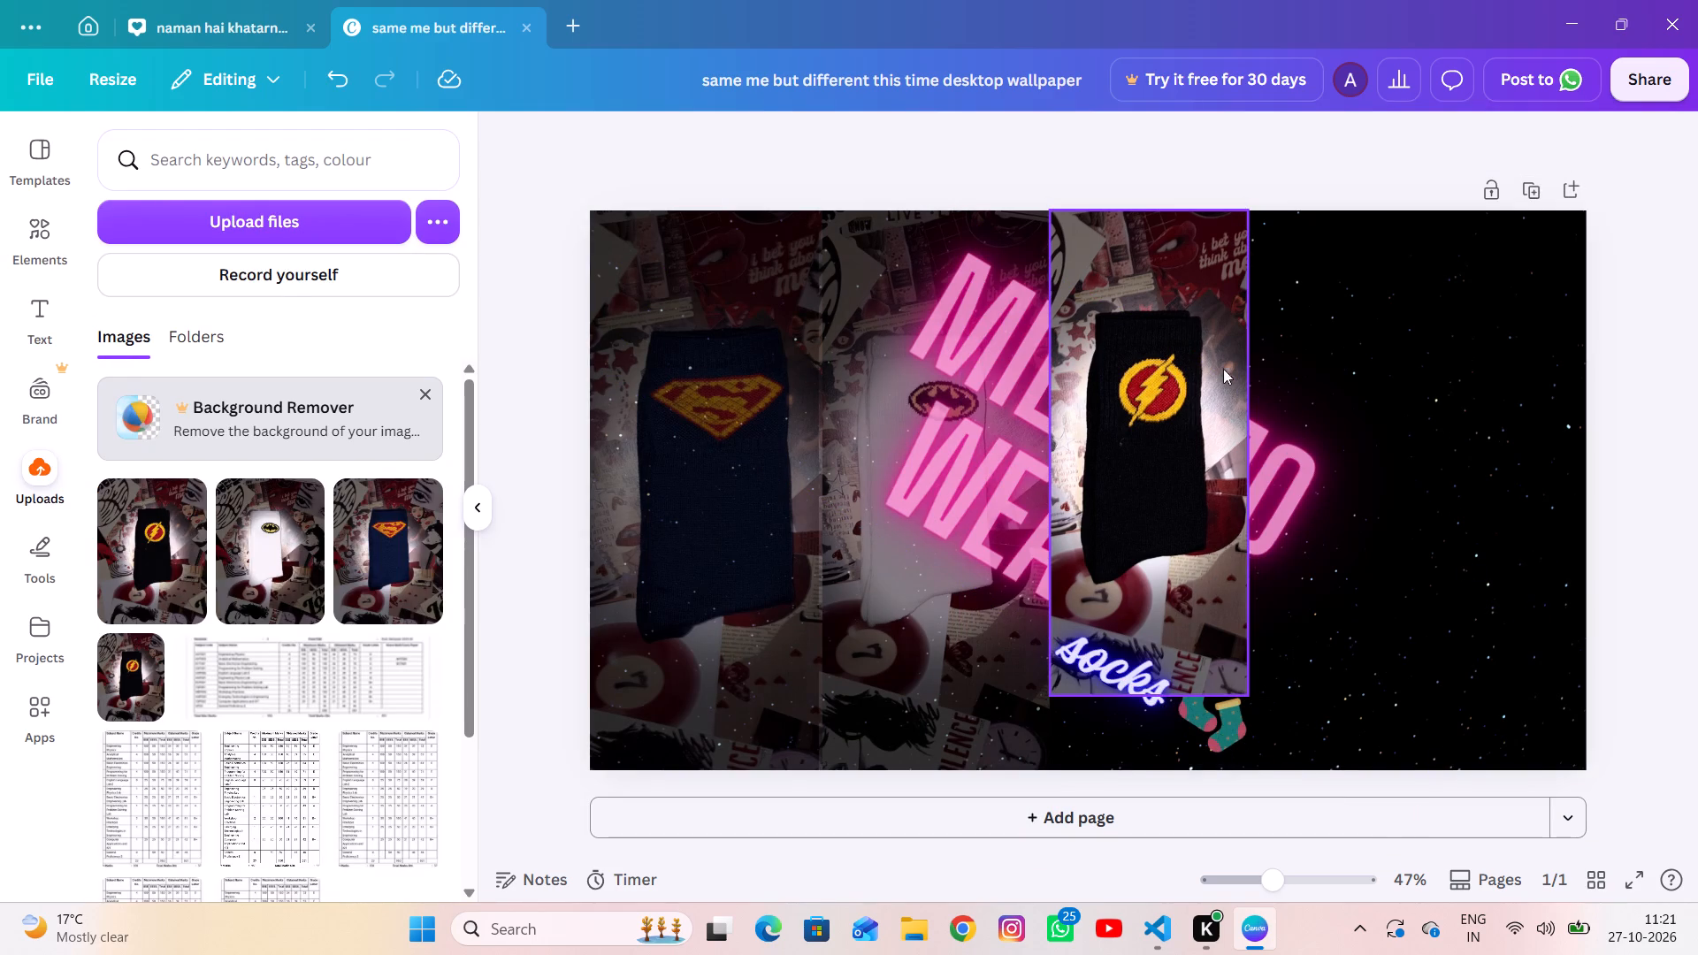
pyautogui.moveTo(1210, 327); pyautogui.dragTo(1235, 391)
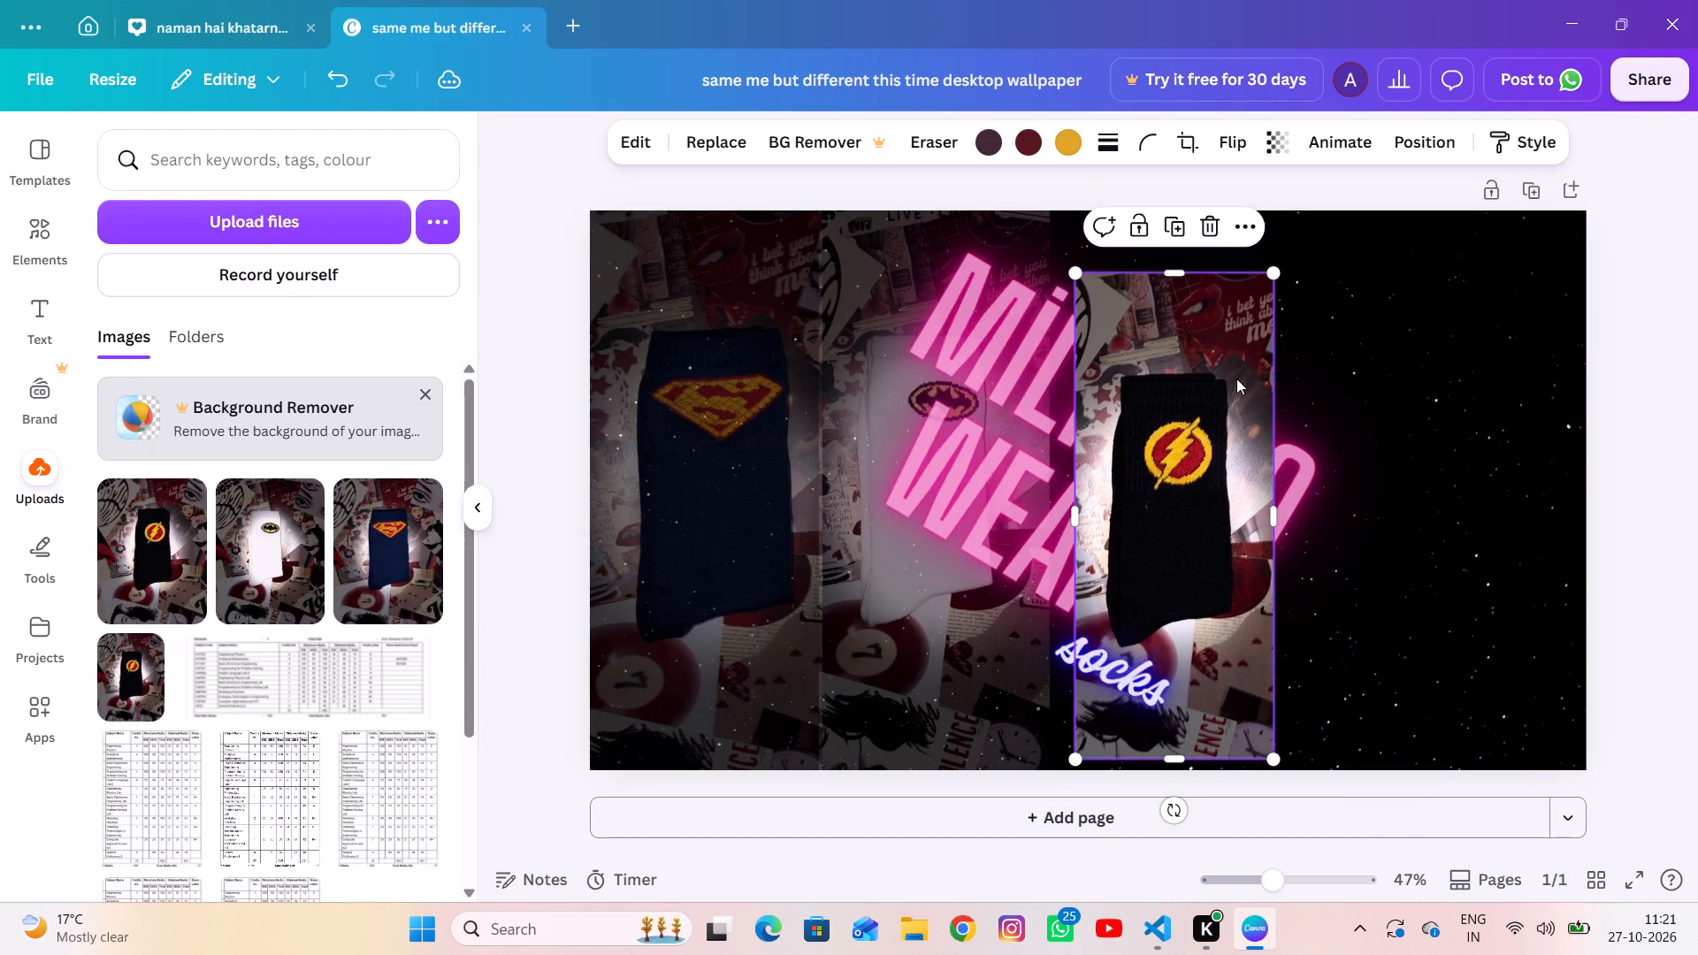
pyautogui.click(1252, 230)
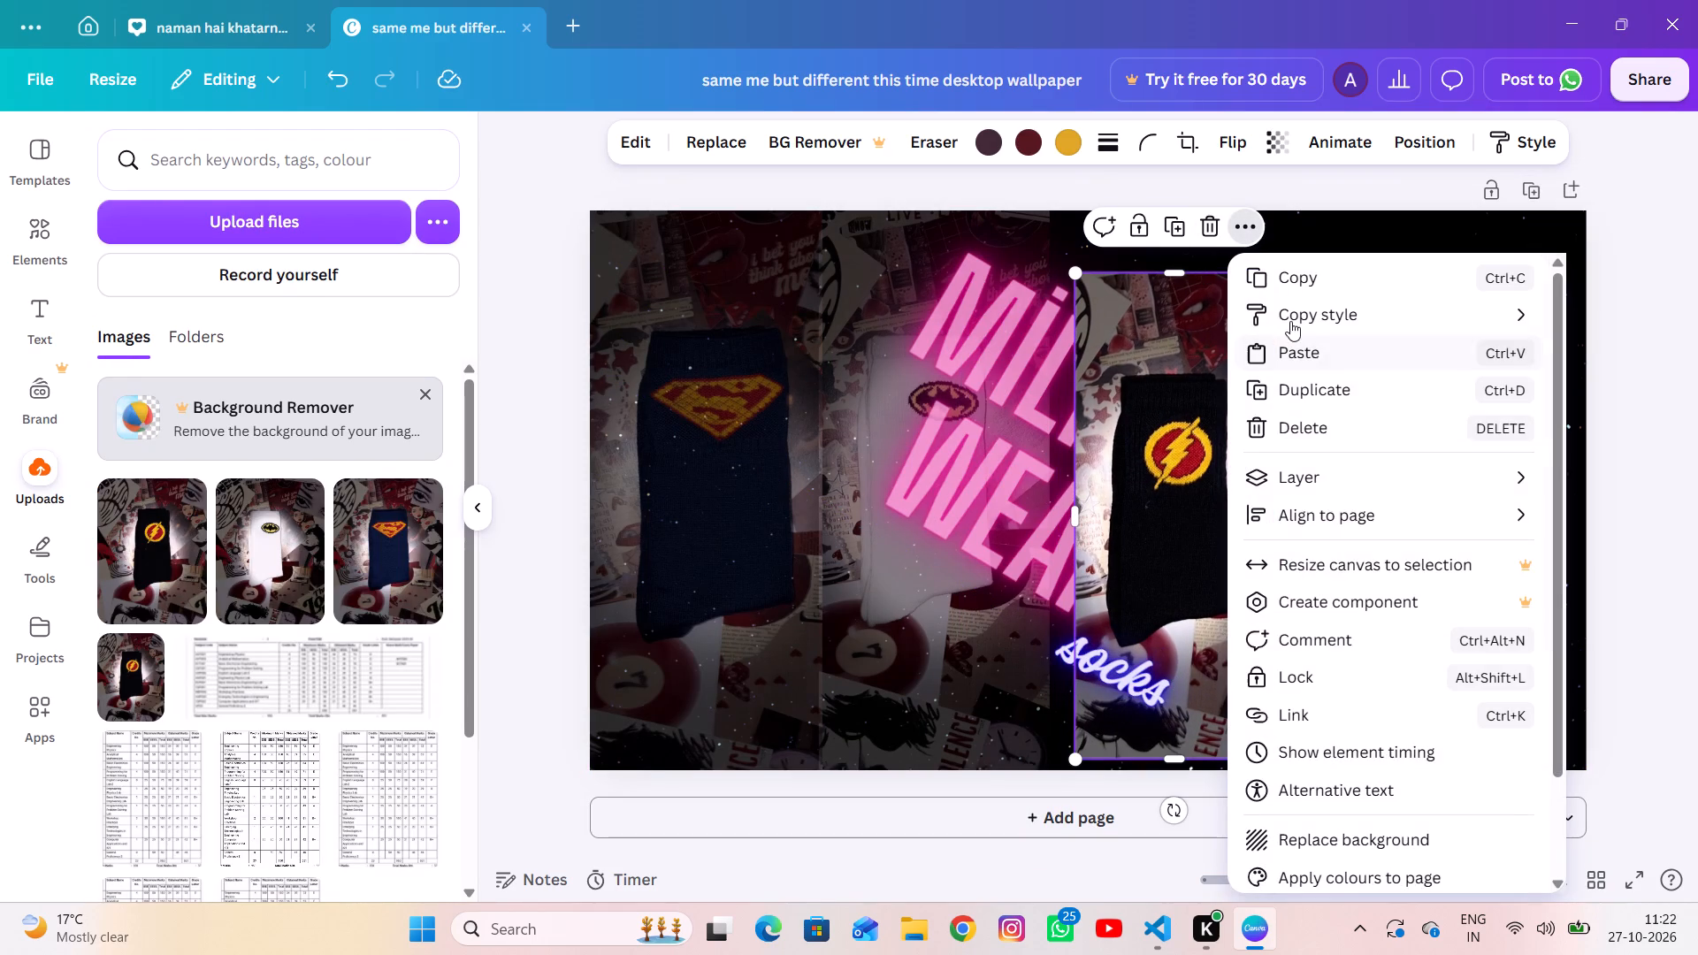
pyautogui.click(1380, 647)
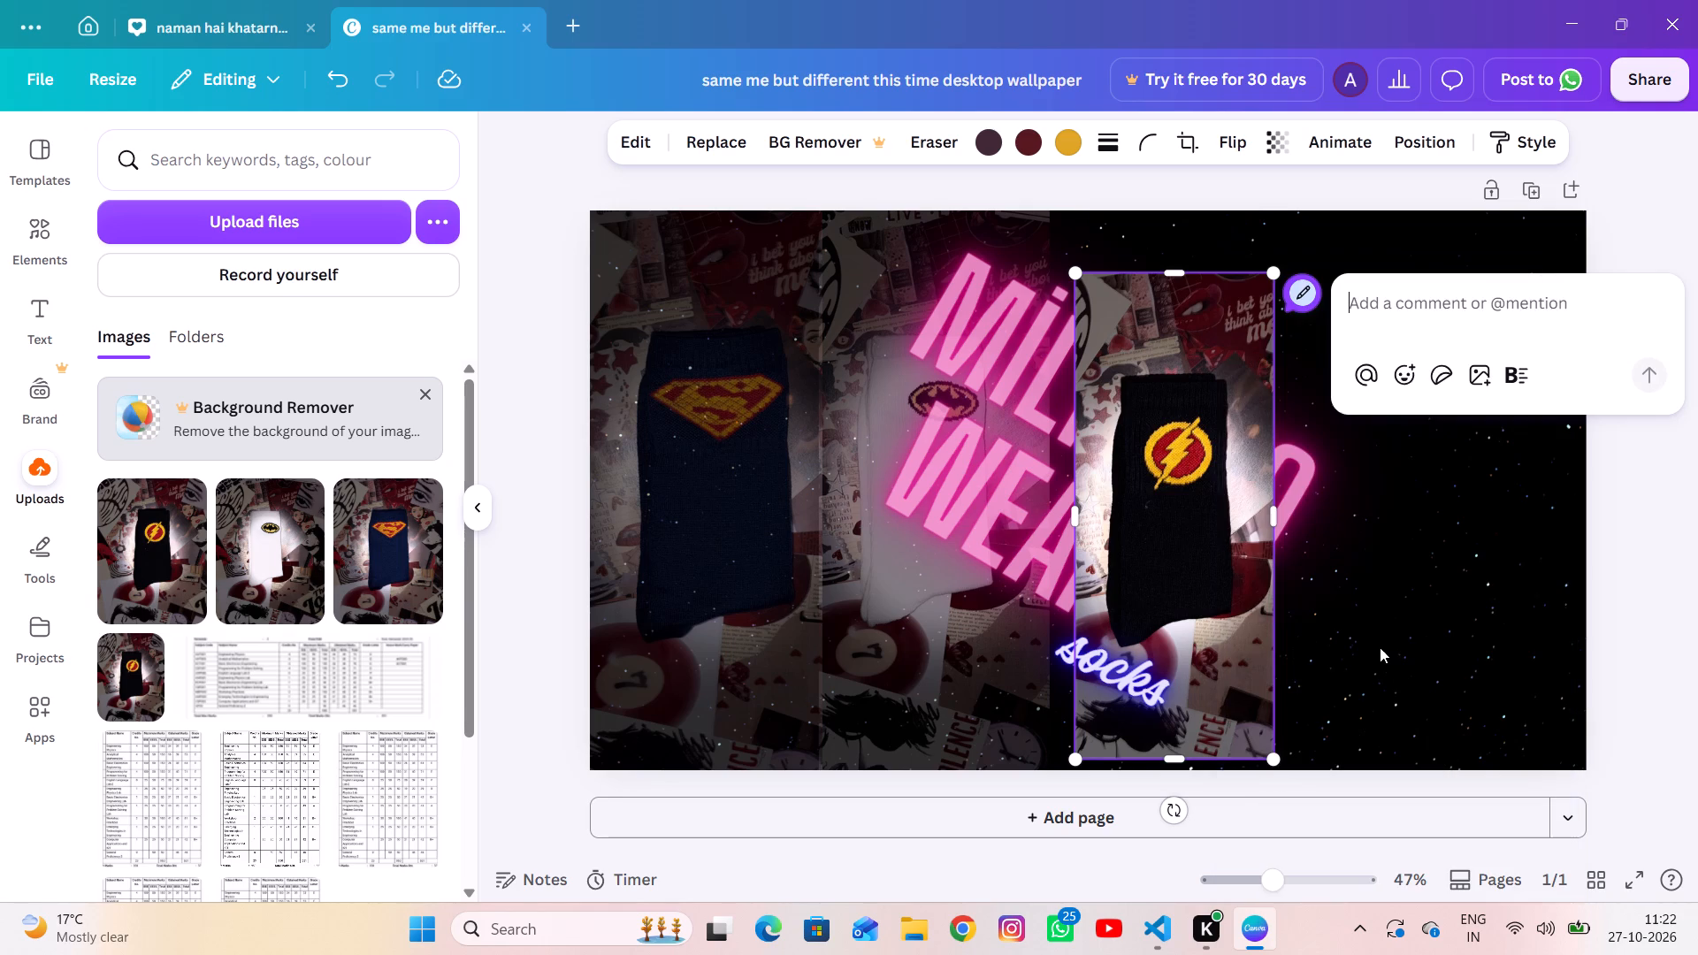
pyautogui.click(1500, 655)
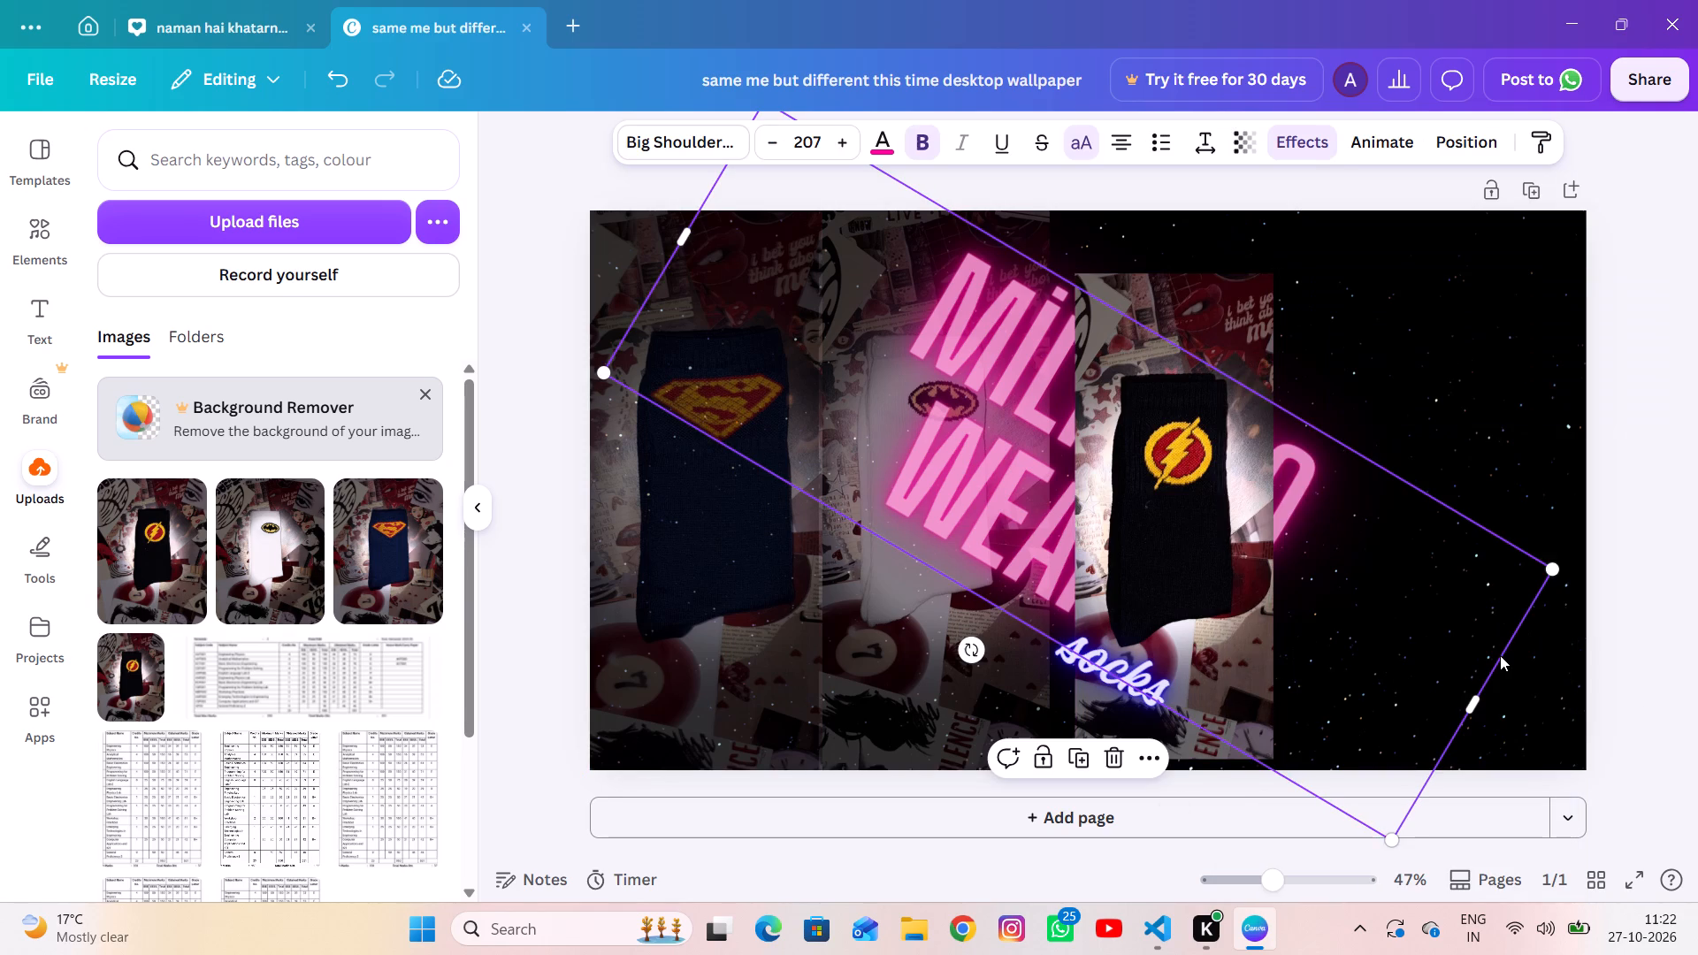
# Send the Flash sock photo backward behind the MİLTOMO WEARS lettering, the socks caption and the socks graphic.
pyautogui.click(1228, 597)
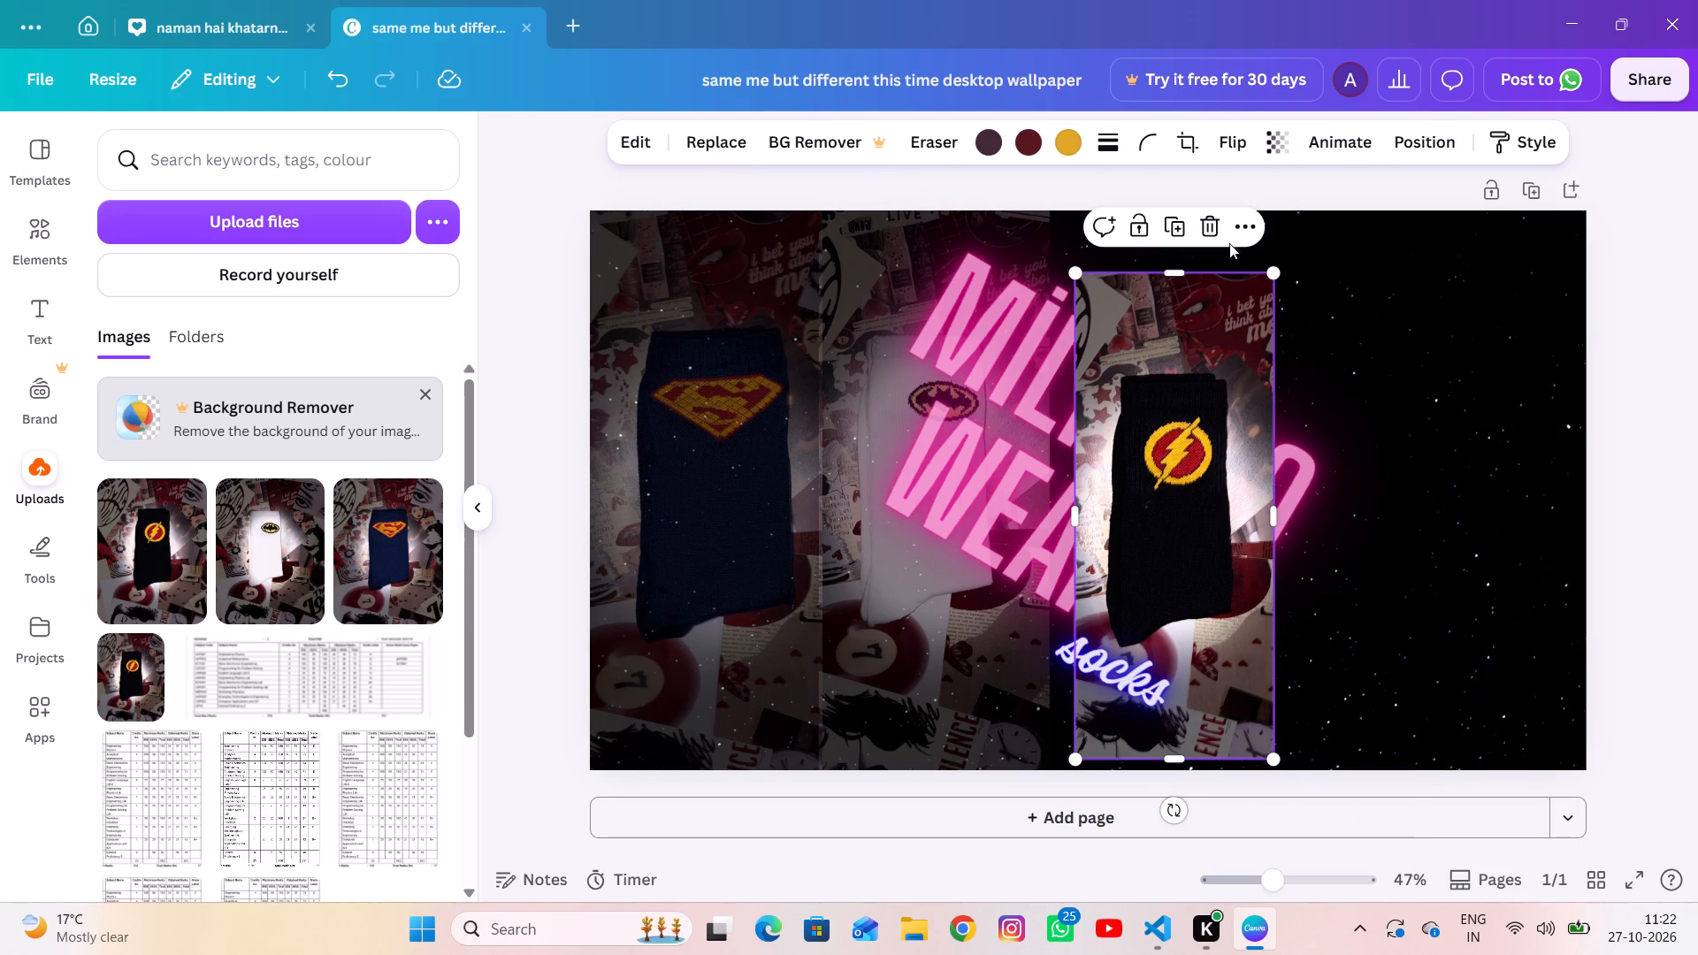
pyautogui.click(1242, 226)
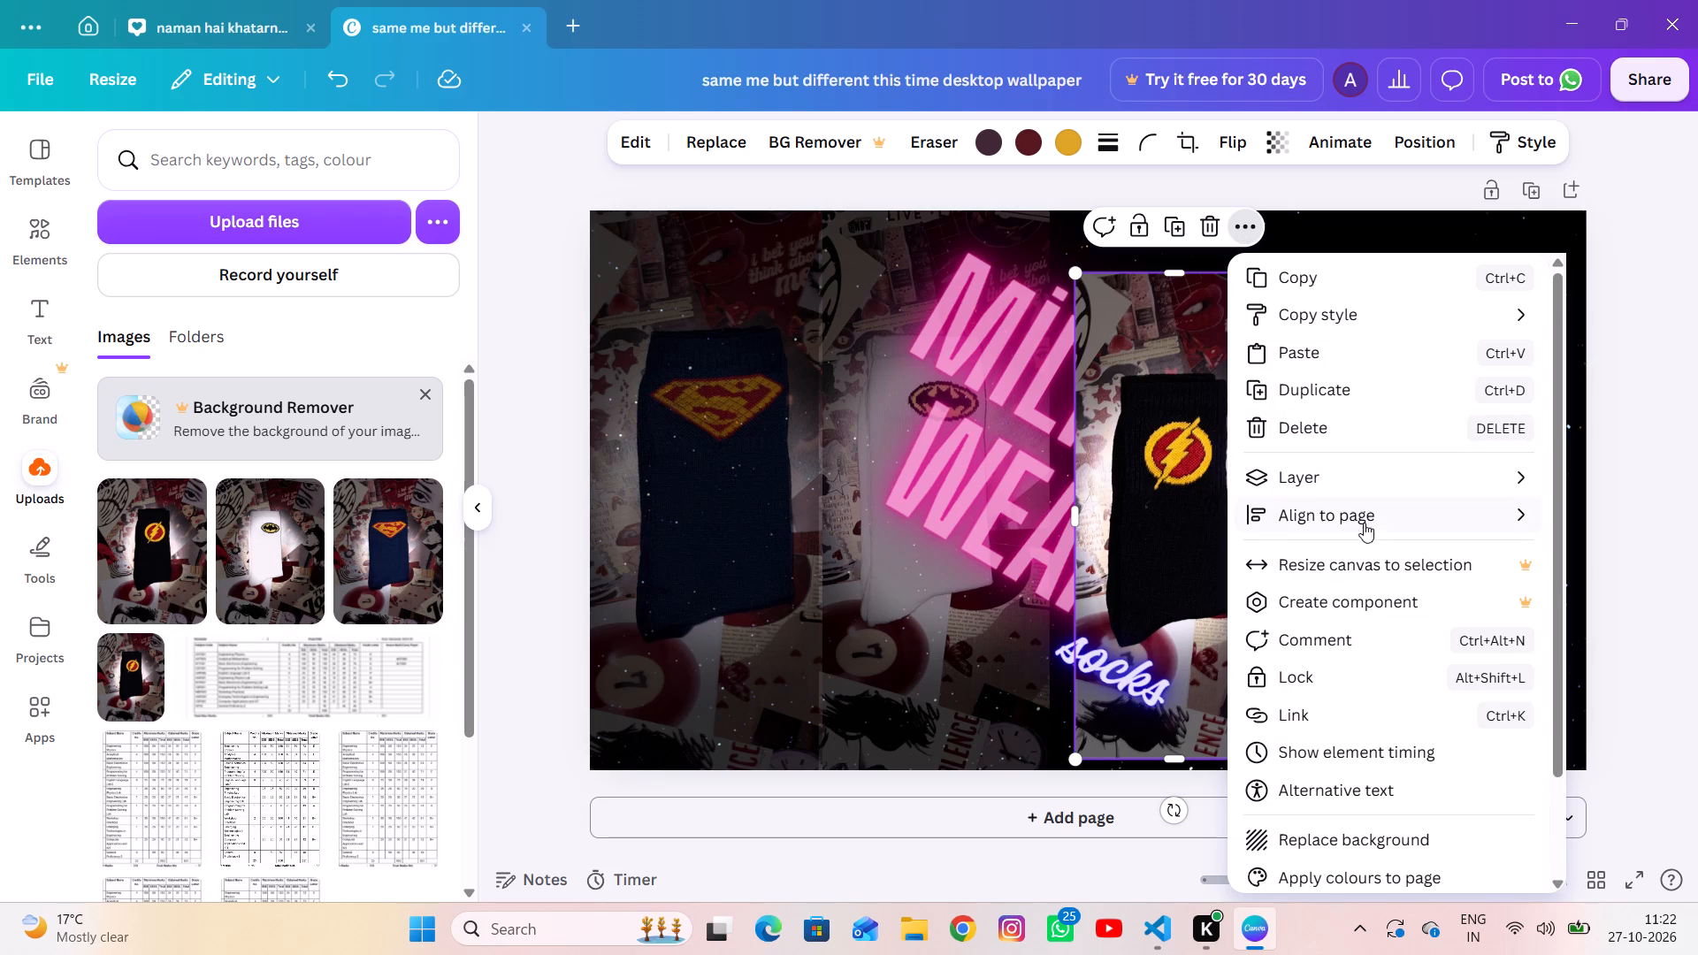
pyautogui.click(1388, 465)
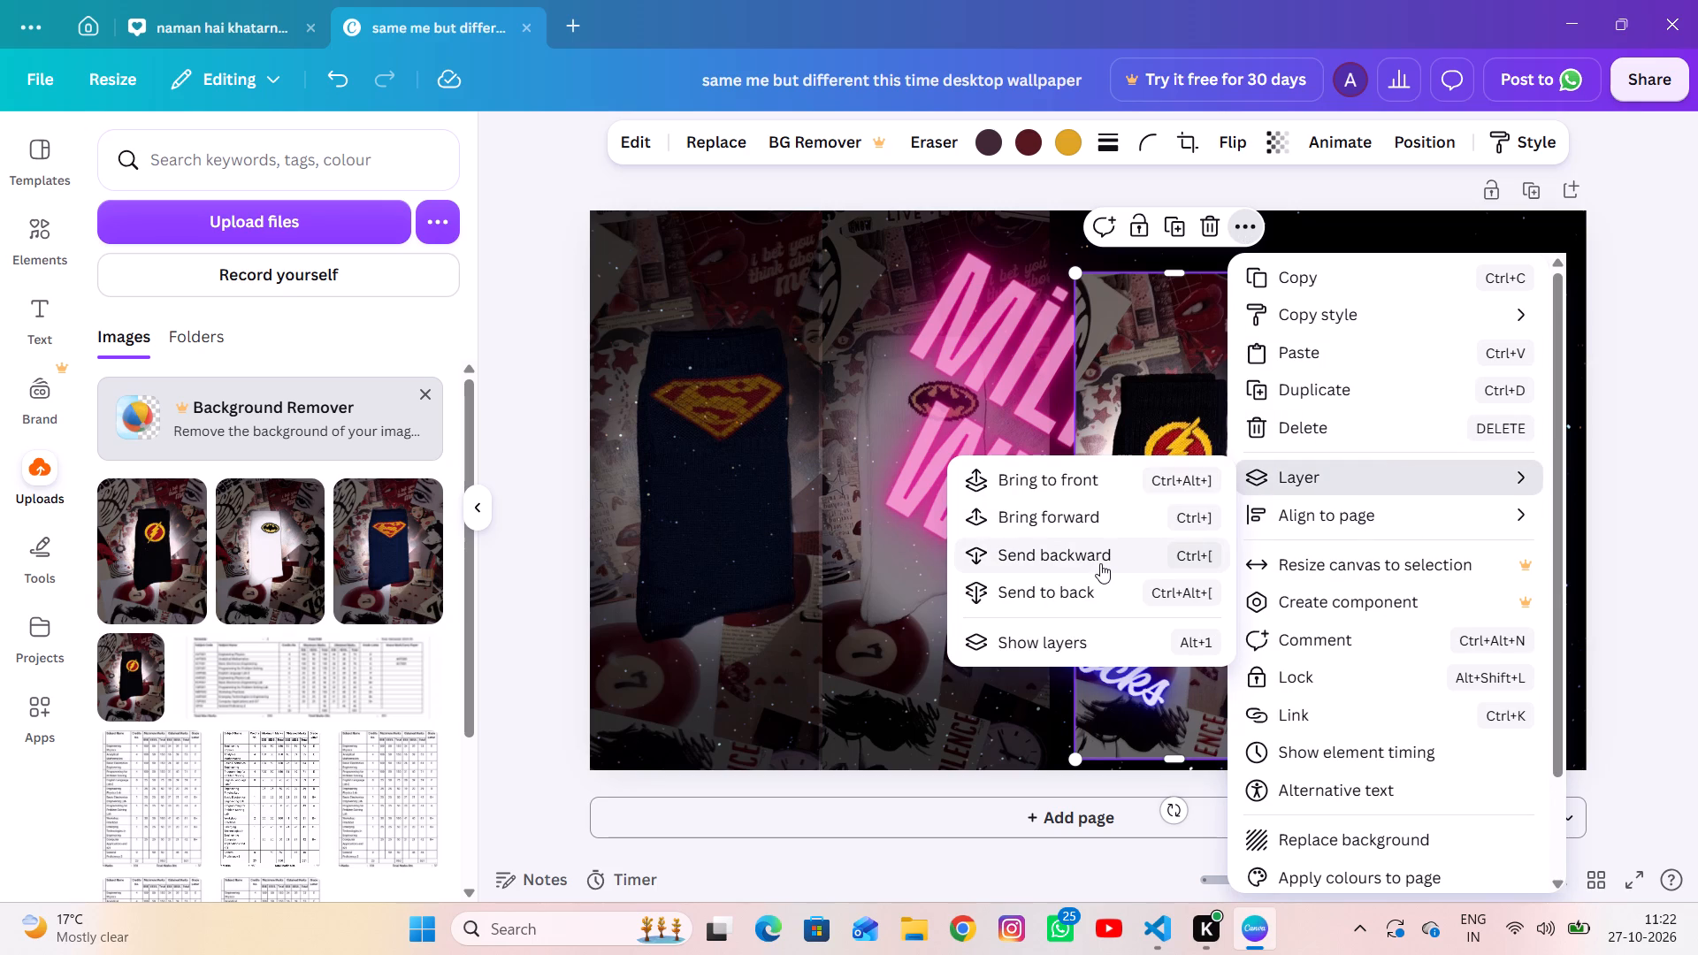
pyautogui.click(1100, 564)
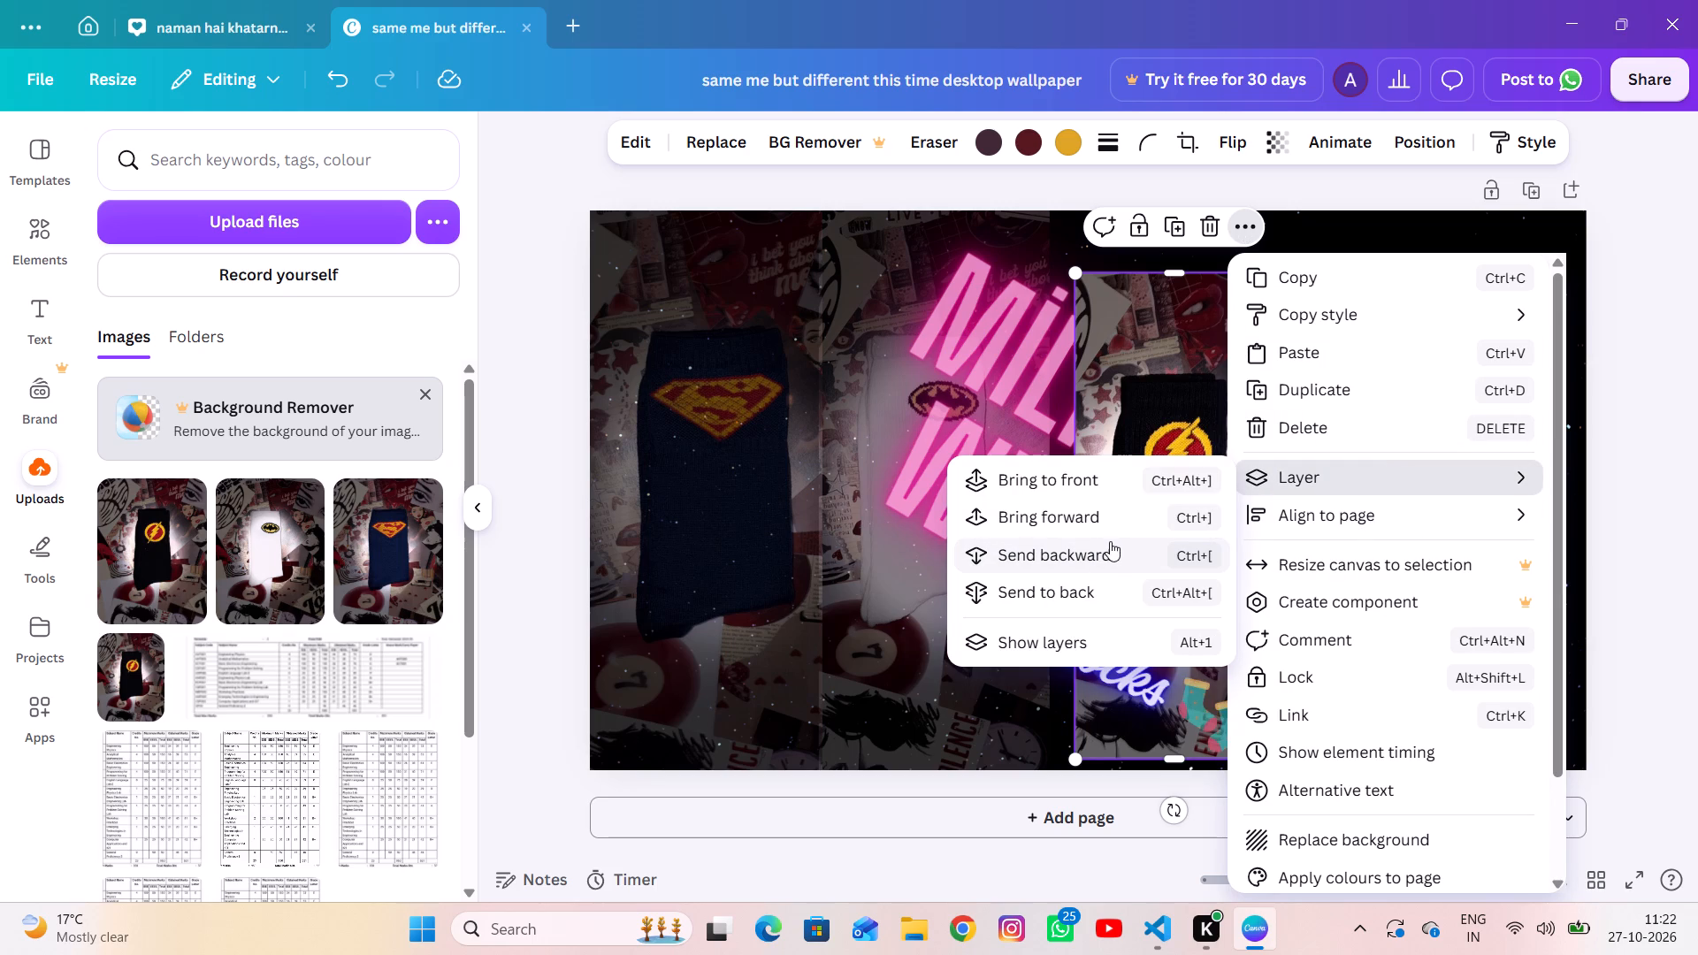
pyautogui.click(1098, 570)
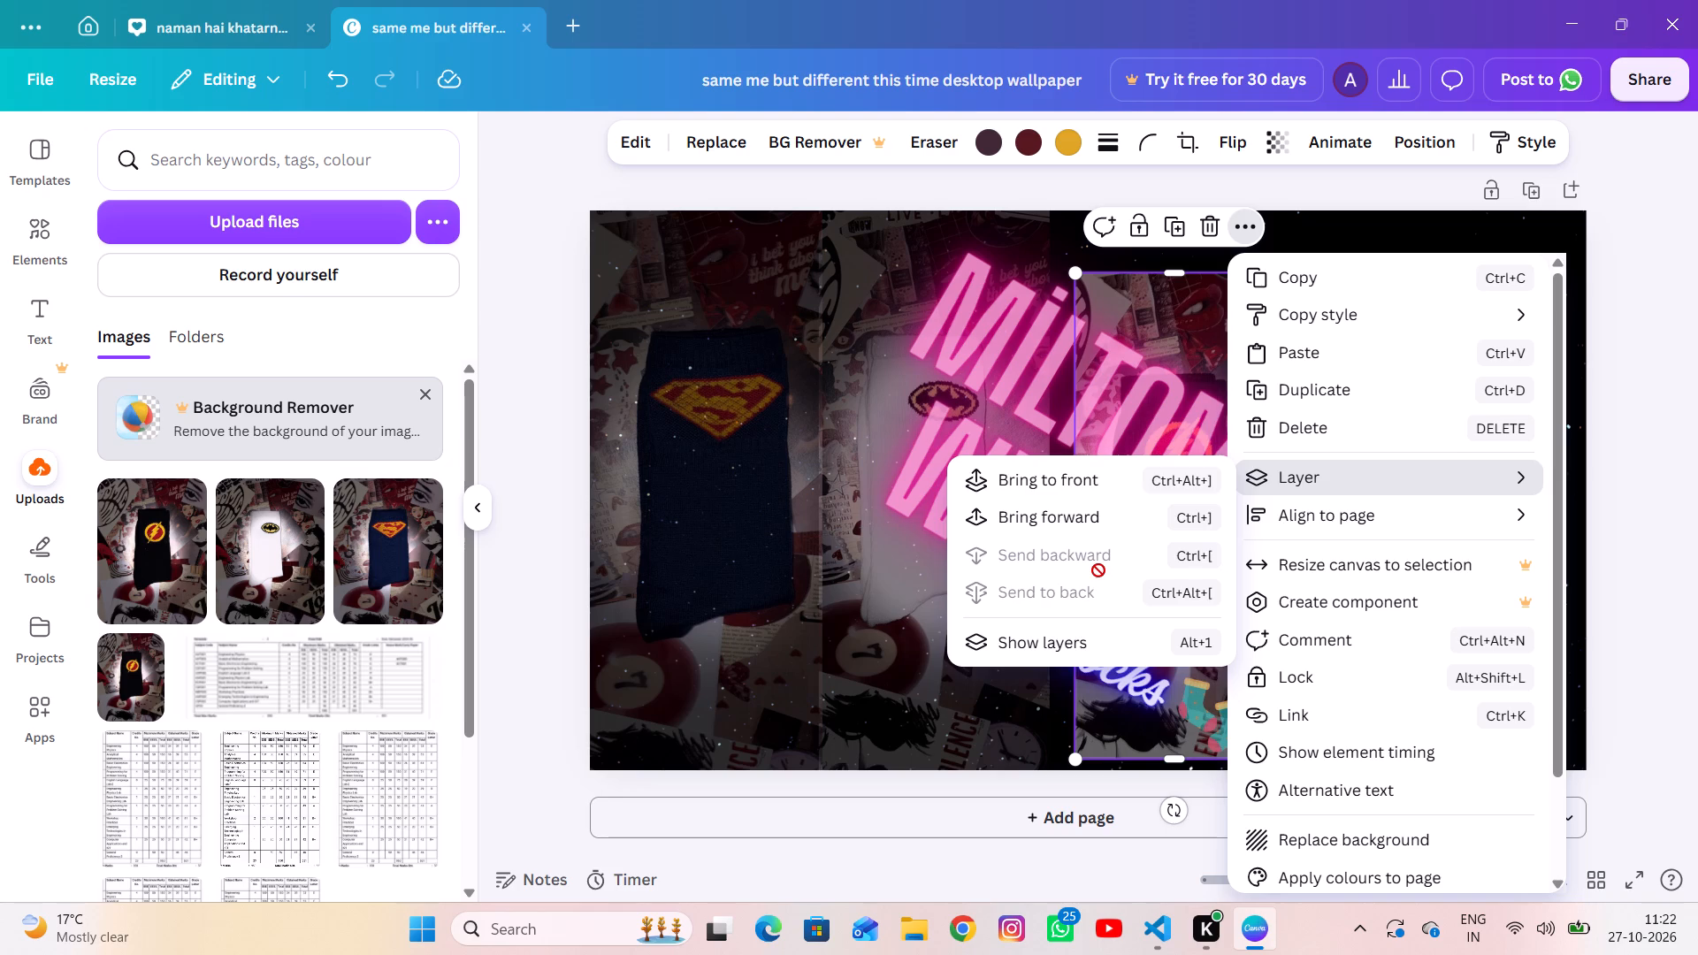
pyautogui.click(1624, 477)
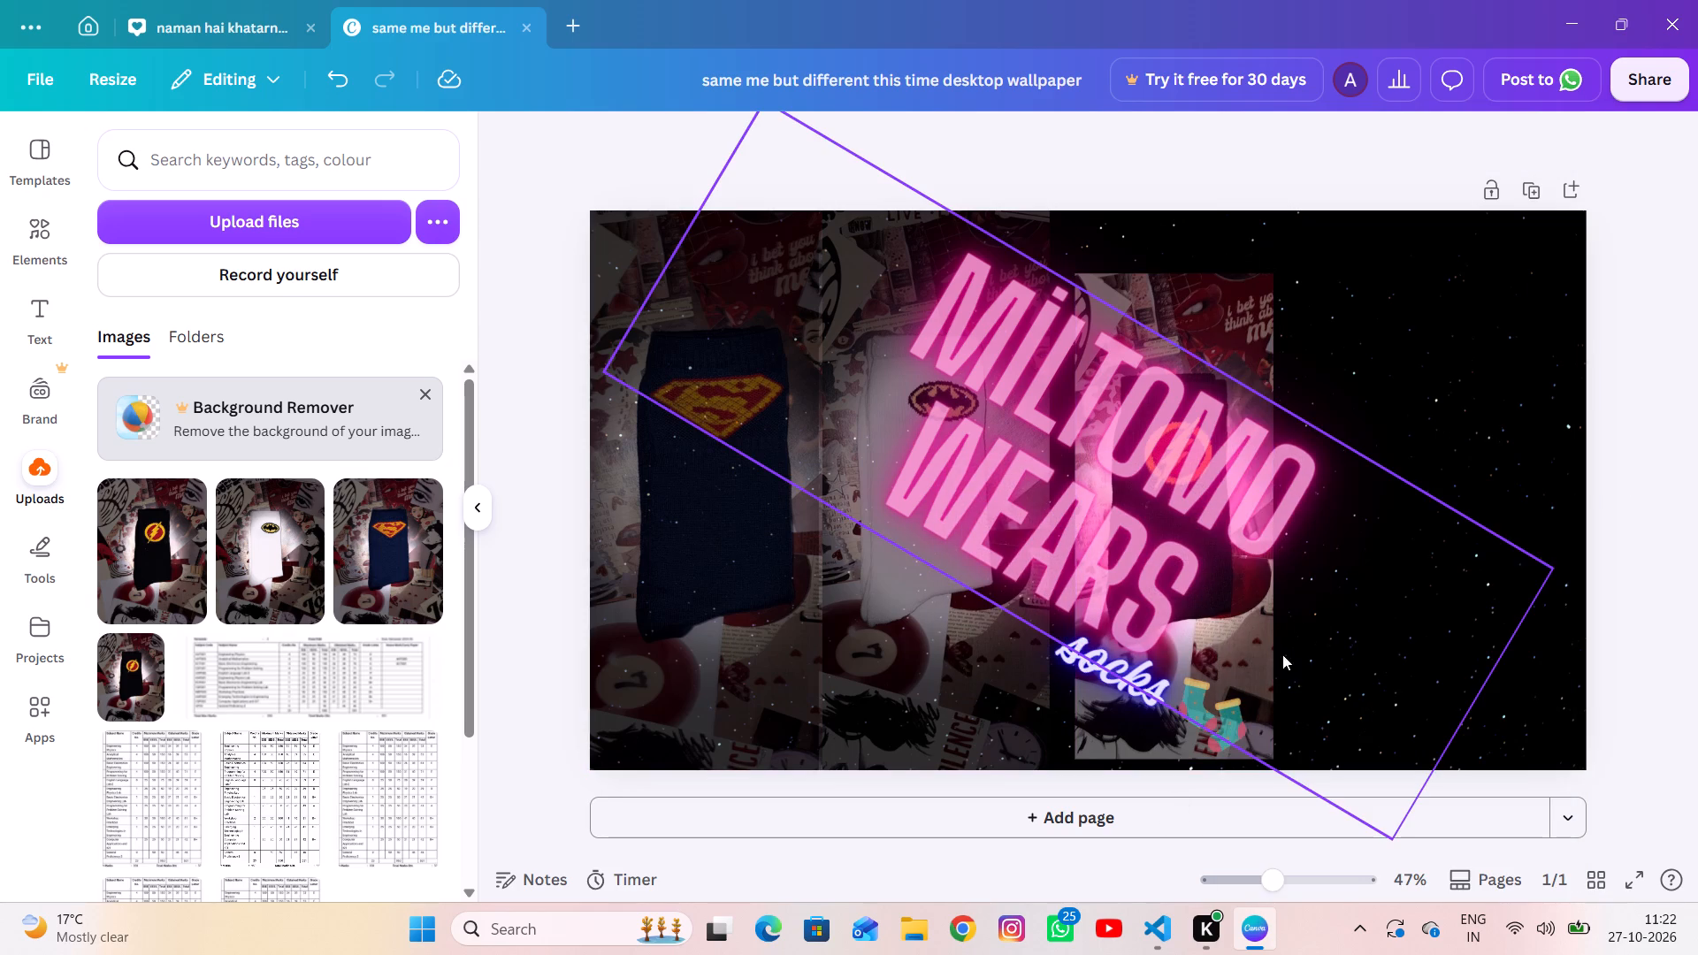
# Enlarge the Flash sock photo to cover the full page height and align it flush against the Batman photo's edge.
pyautogui.moveTo(1149, 742); pyautogui.dragTo(1190, 619)
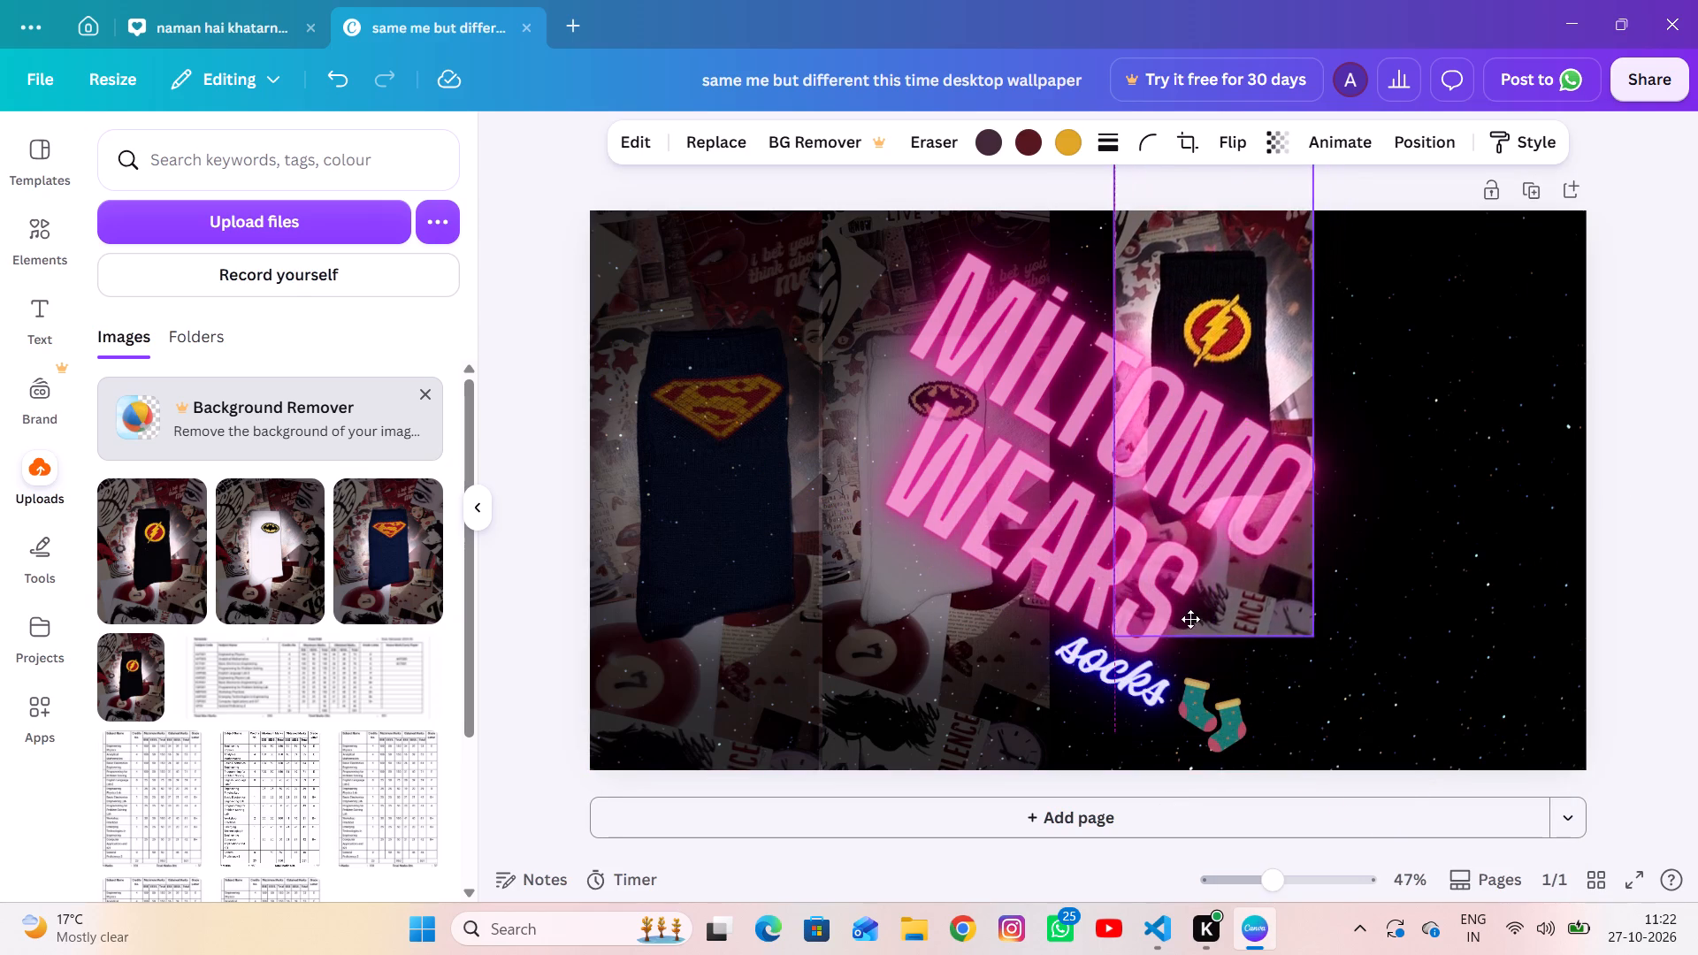
pyautogui.moveTo(1190, 619); pyautogui.dragTo(1131, 647)
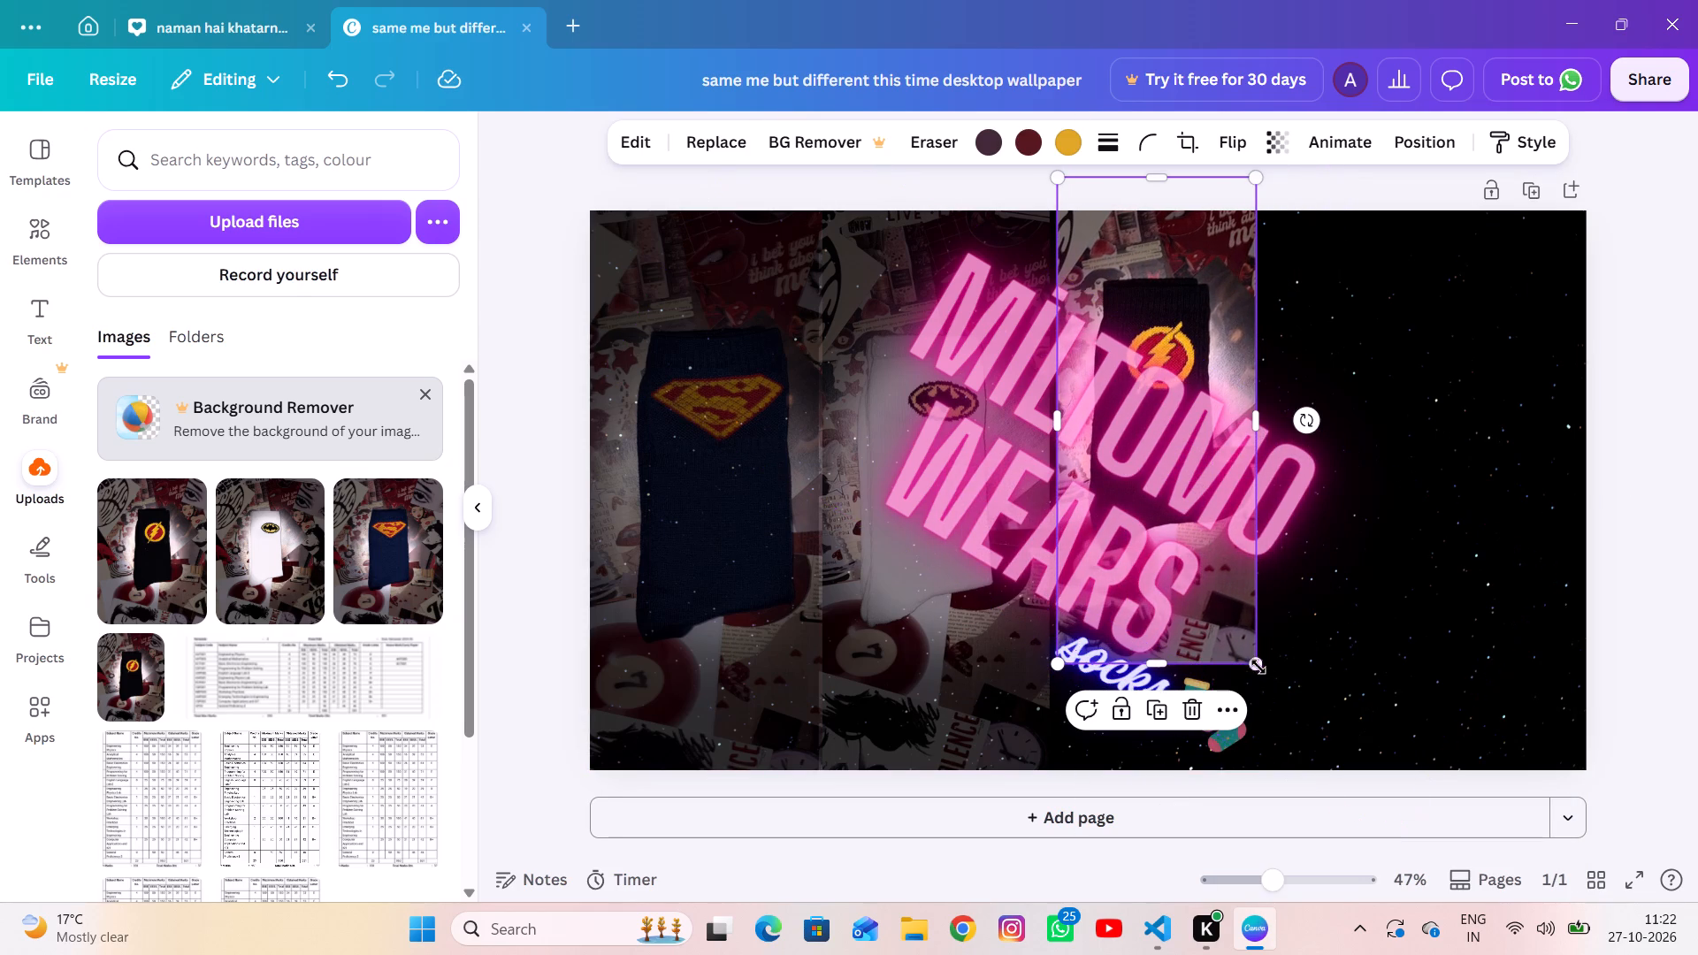
pyautogui.moveTo(1253, 661); pyautogui.dragTo(1298, 745)
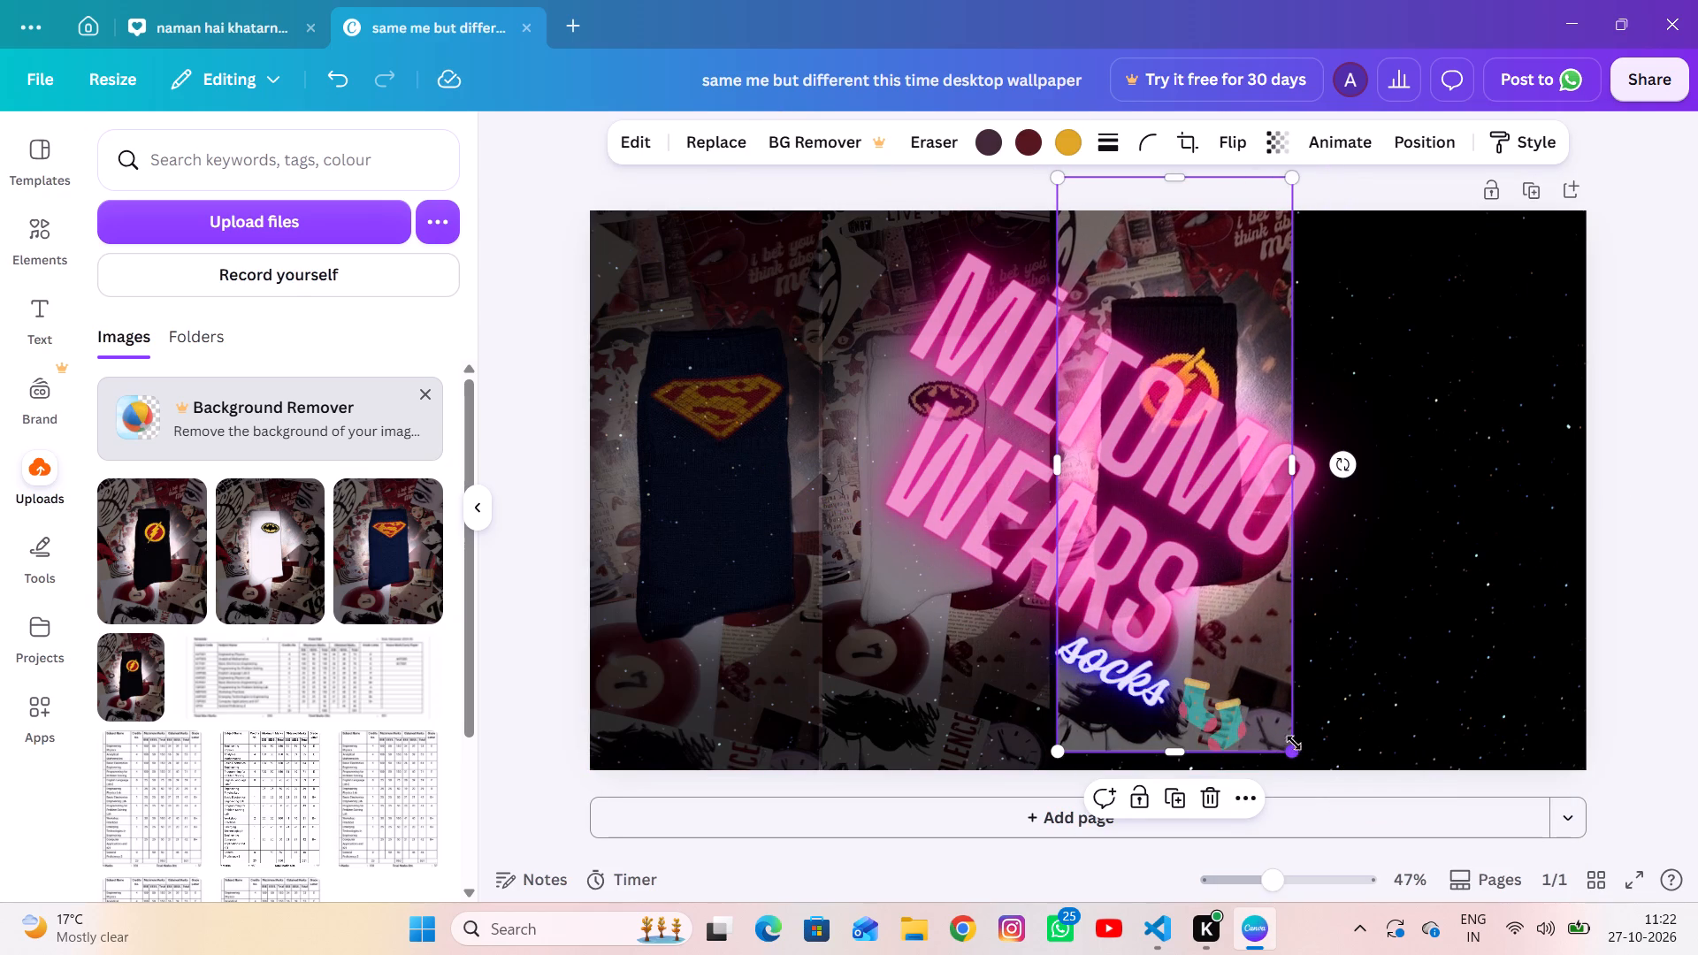
pyautogui.click(1247, 662)
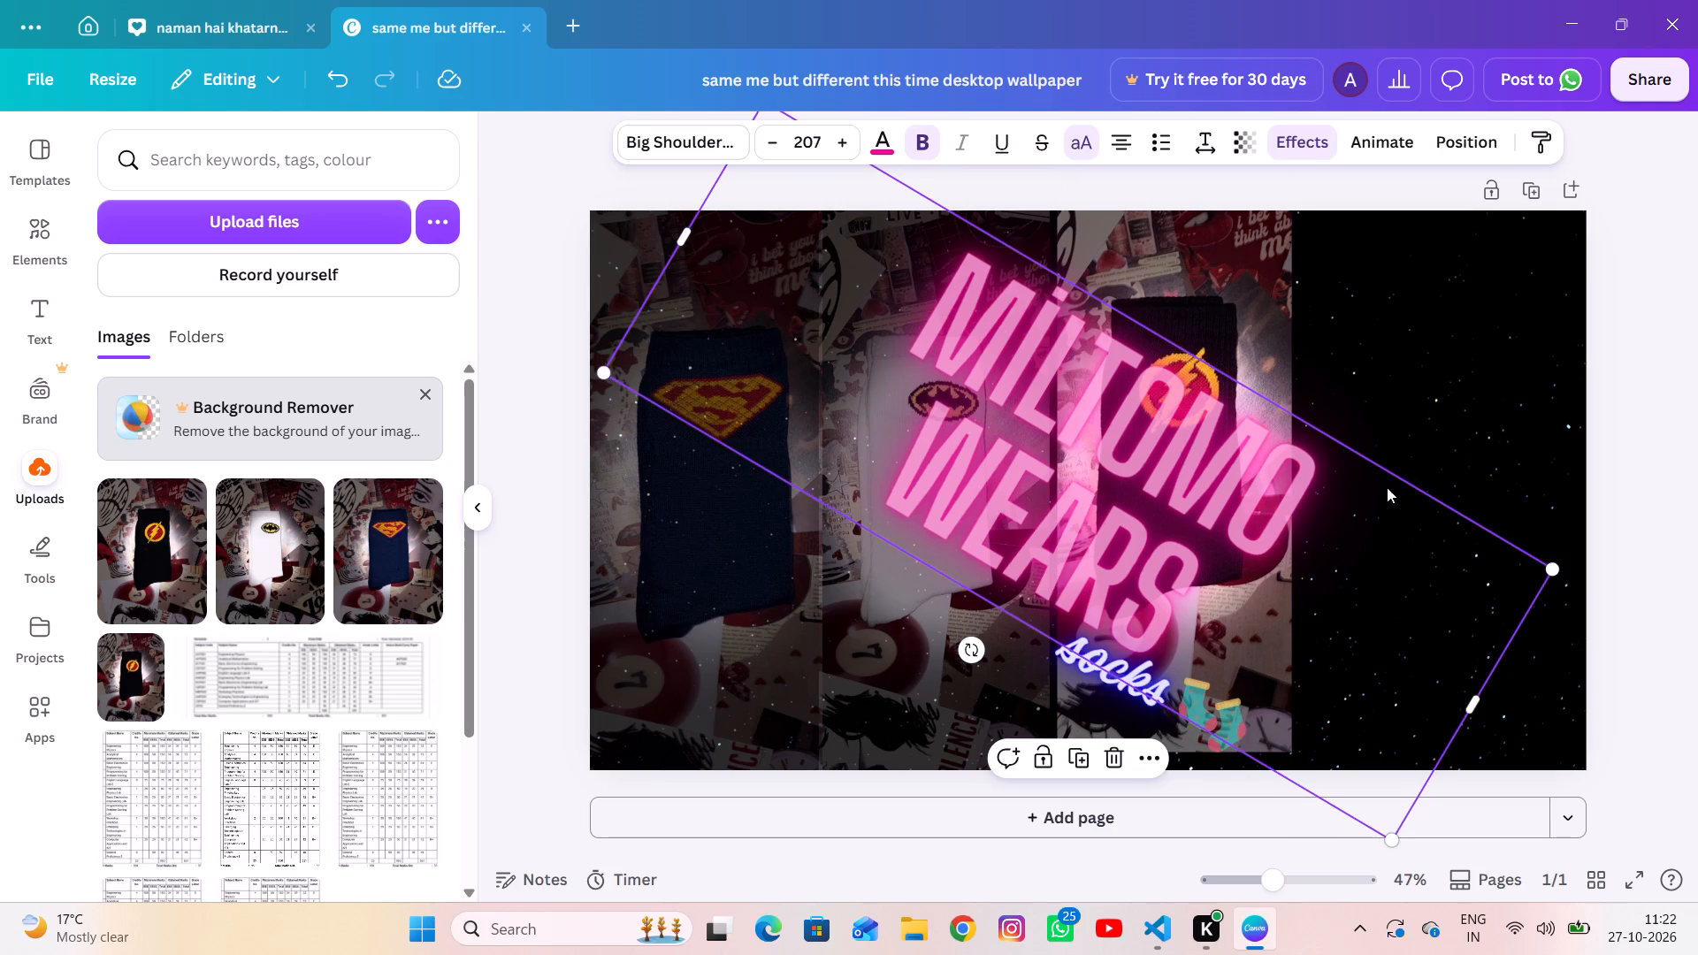
pyautogui.click(1475, 411)
pyautogui.moveTo(1272, 309); pyautogui.dragTo(1282, 340)
pyautogui.click(1540, 405)
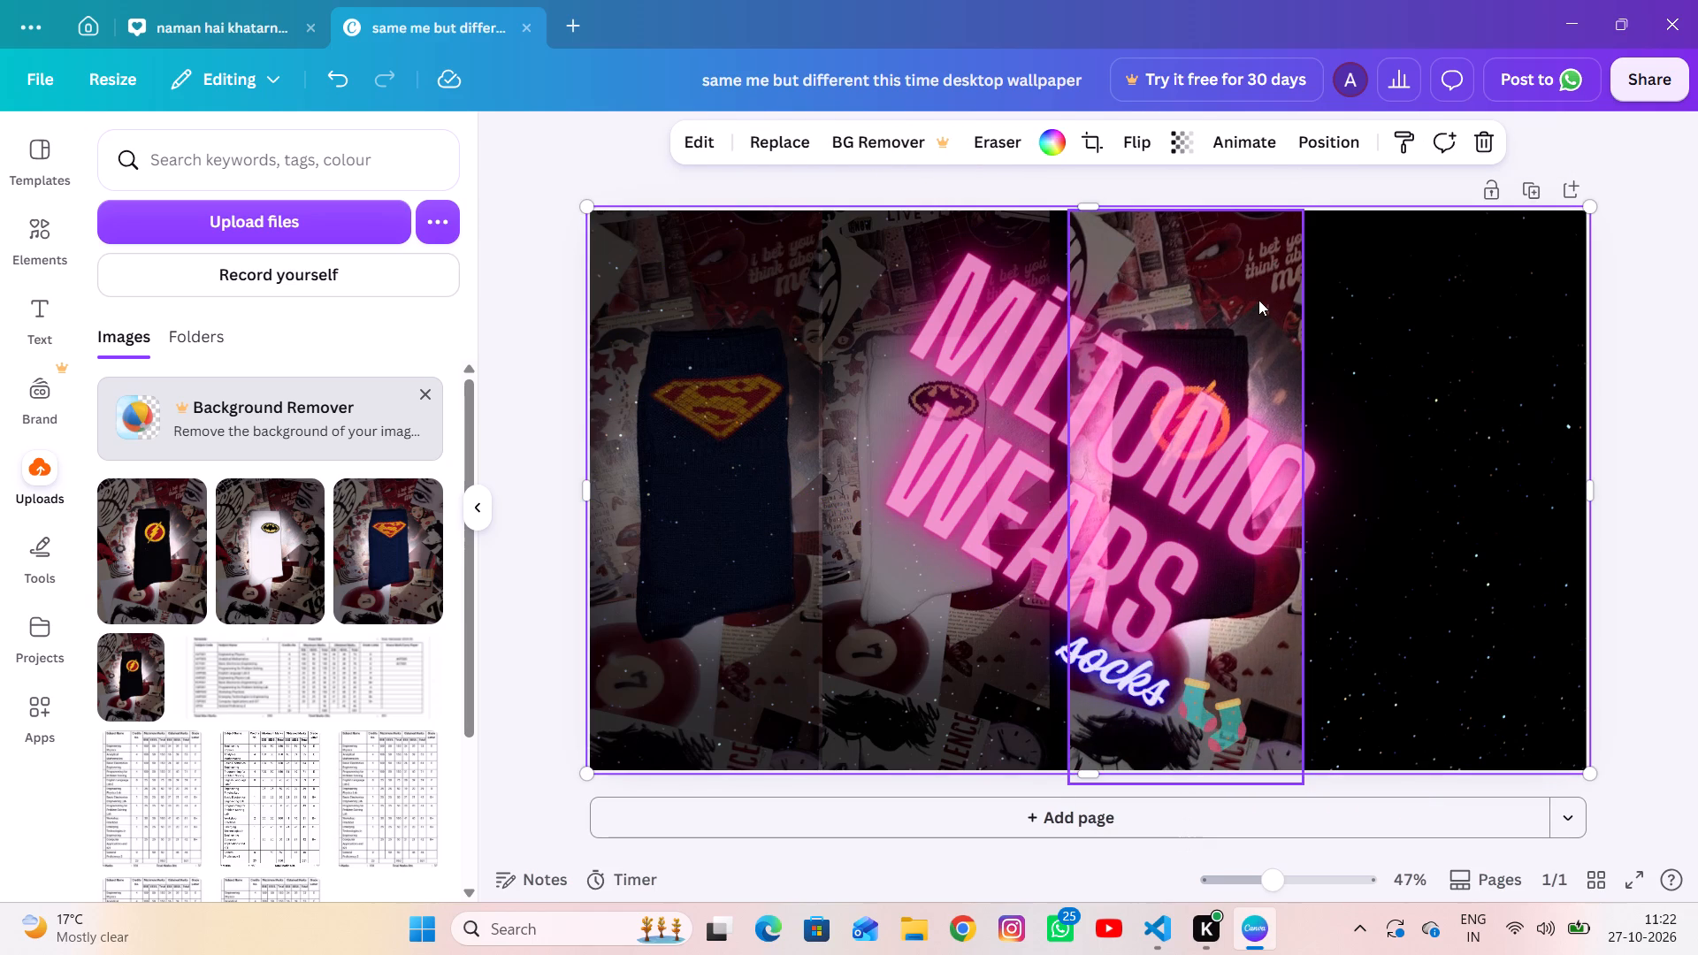
pyautogui.moveTo(1258, 300); pyautogui.dragTo(1249, 301)
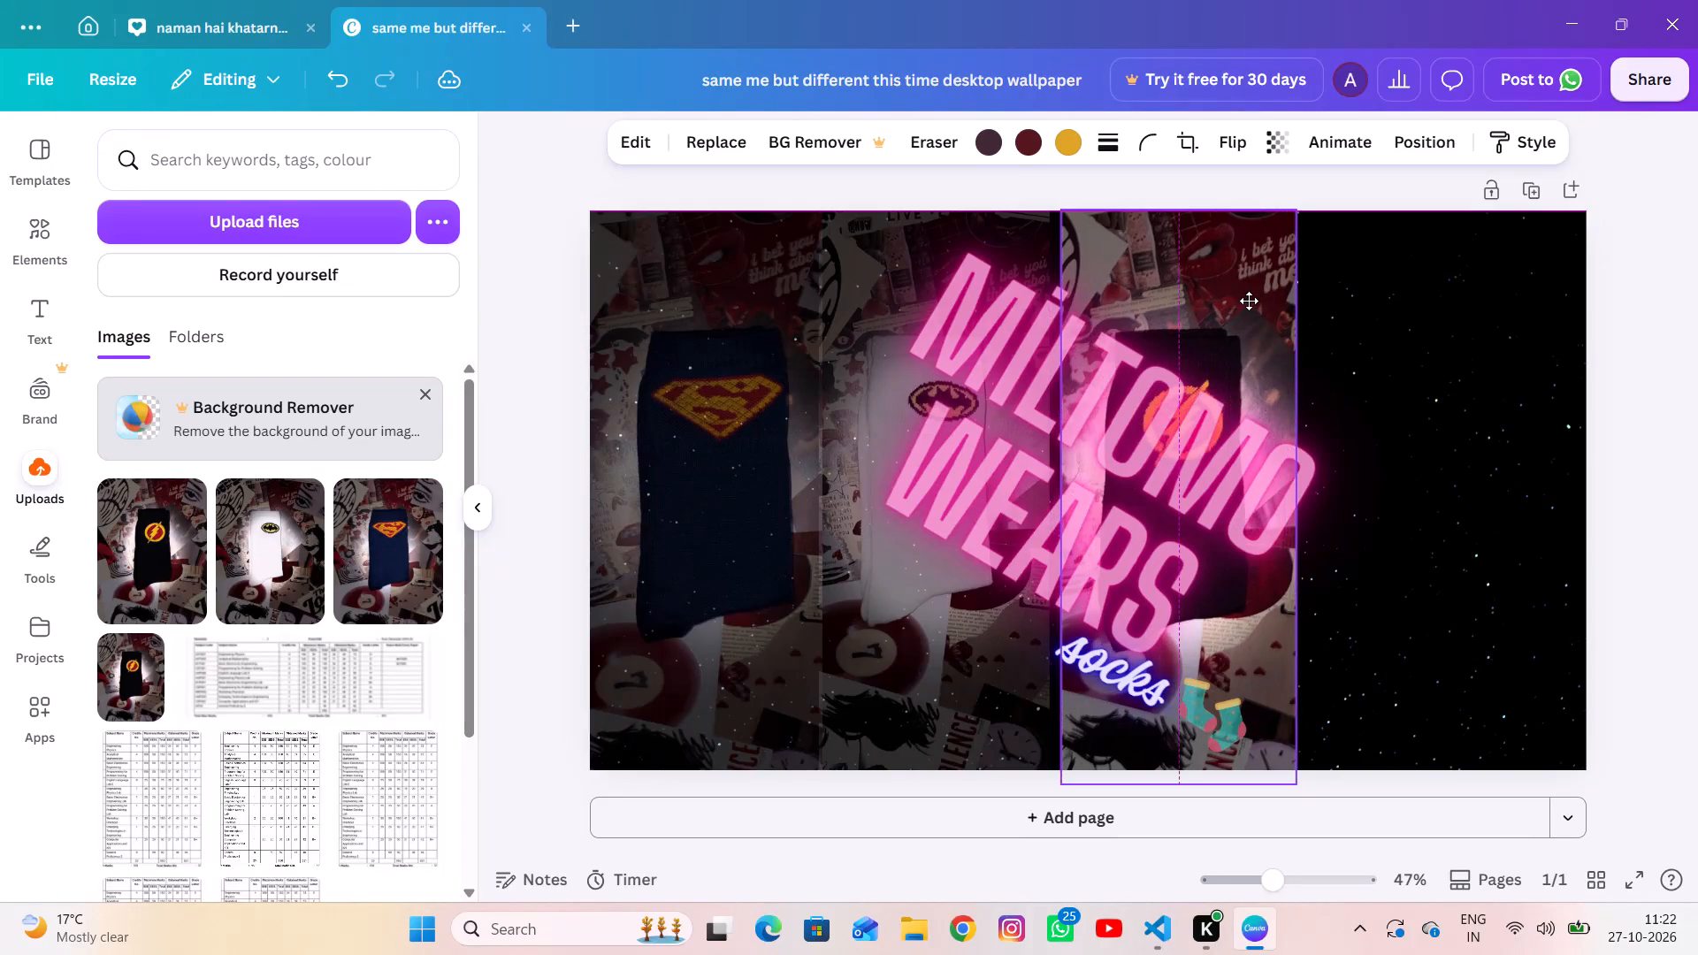
pyautogui.moveTo(1249, 301); pyautogui.dragTo(1241, 304)
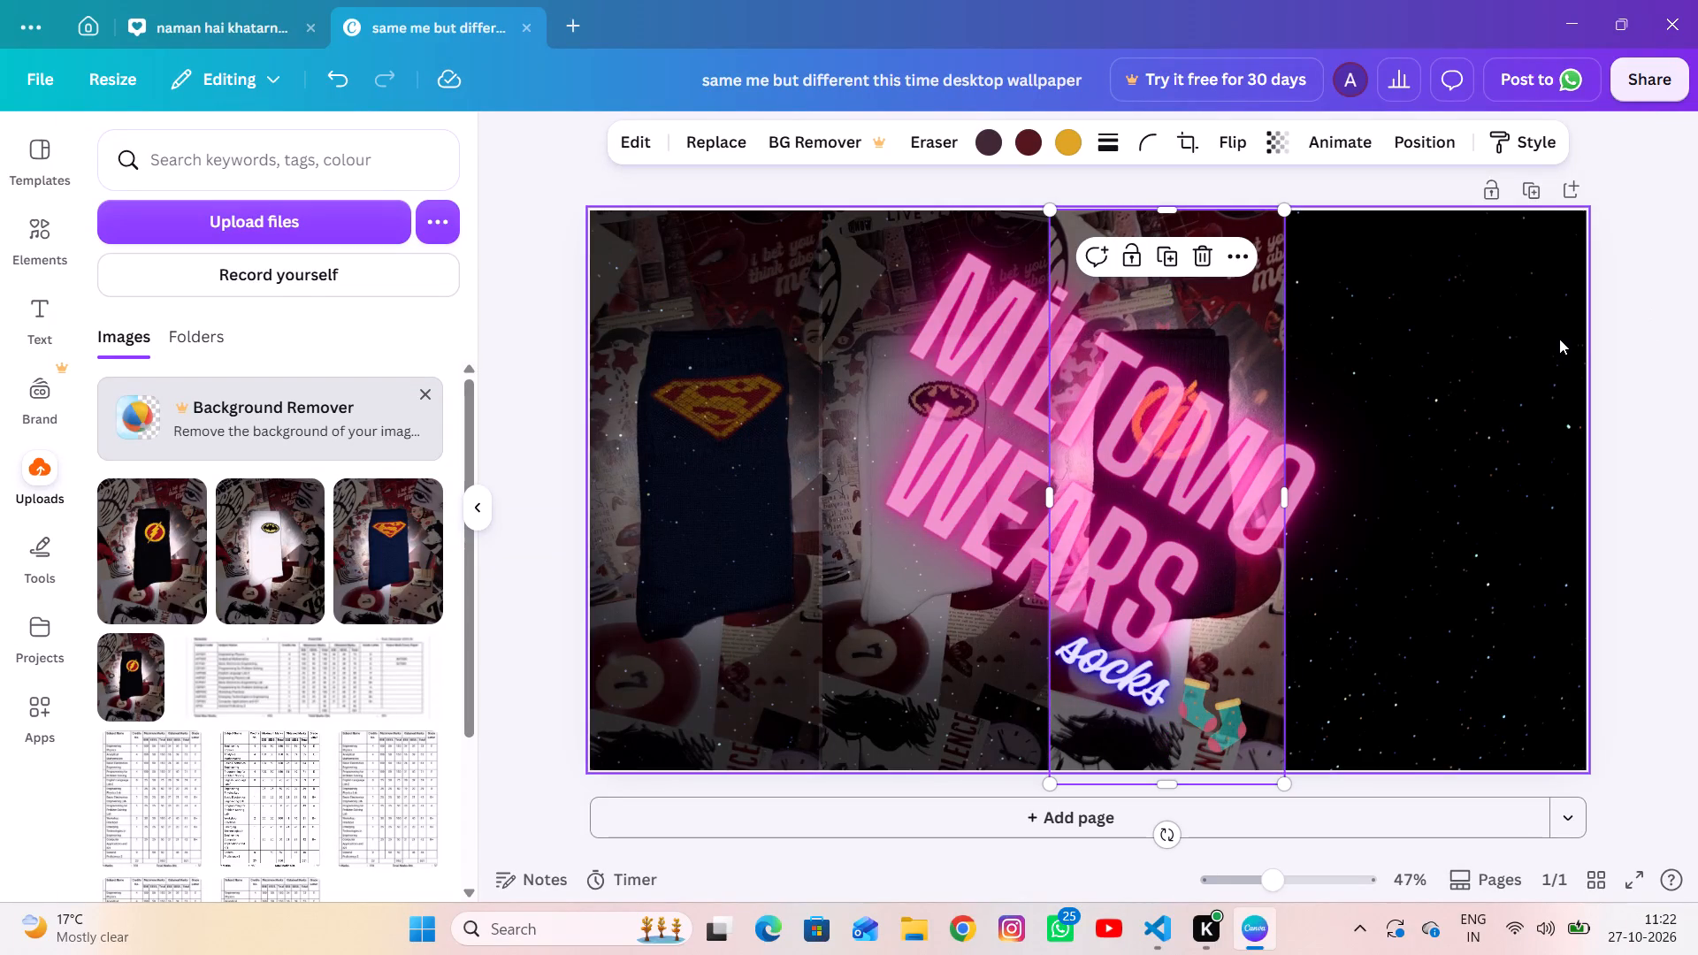
pyautogui.click(1617, 359)
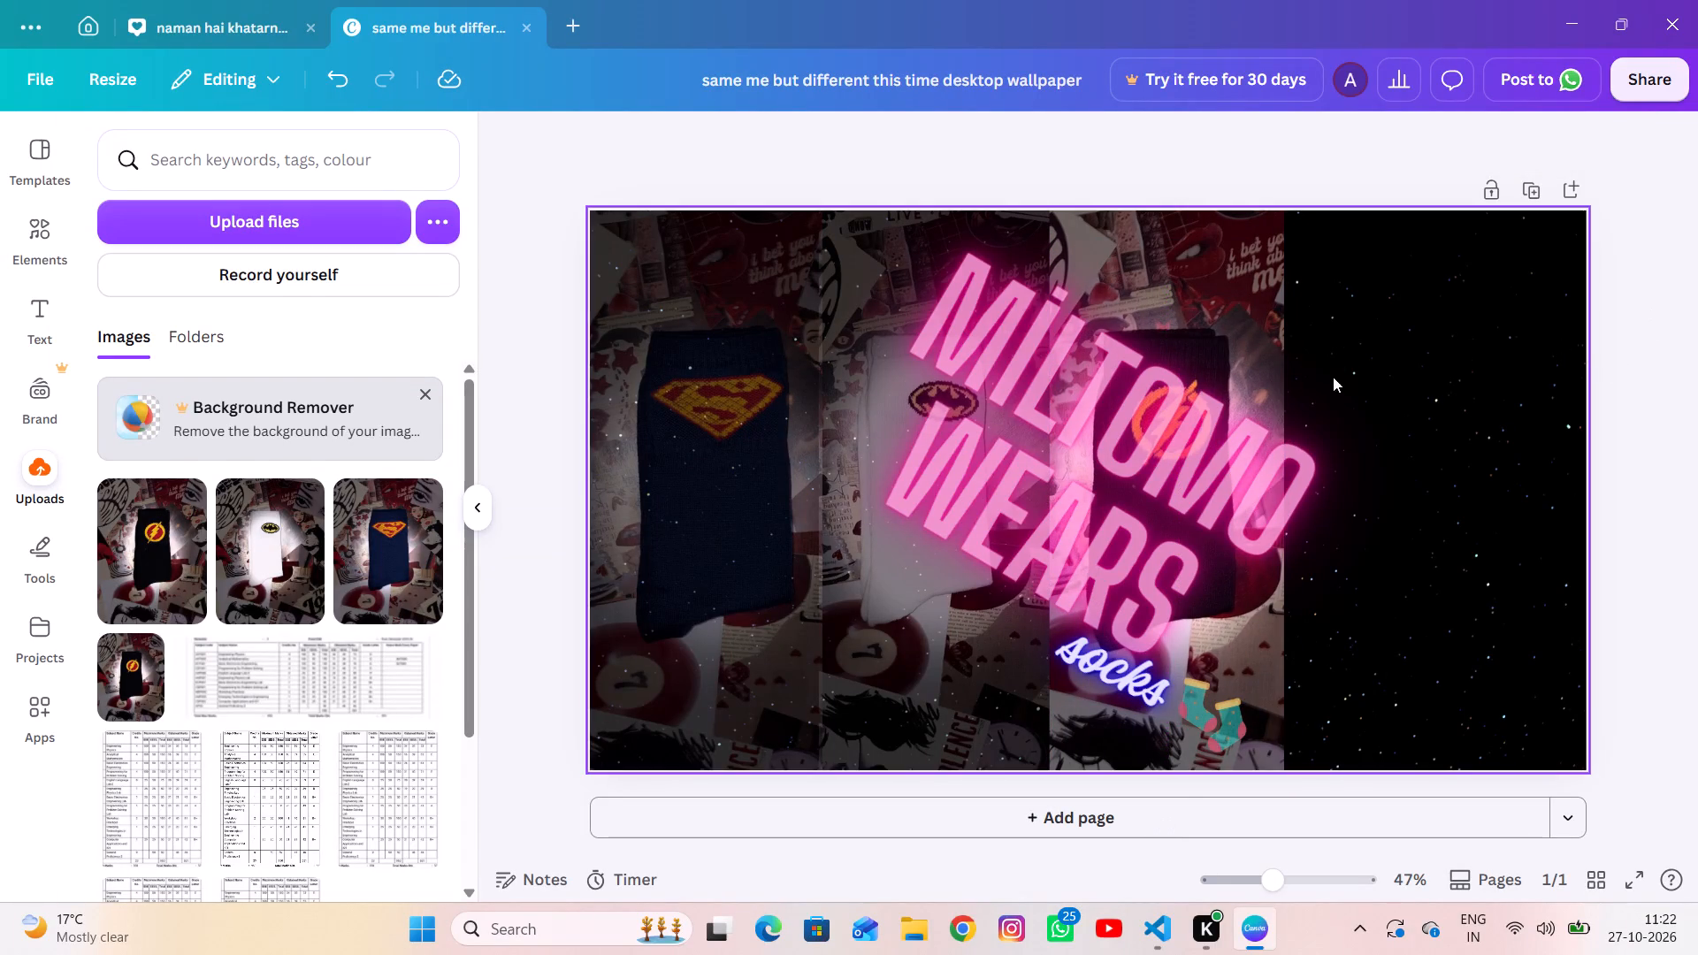
# Fade the Flash sock photo to a transparency value of about 57.
pyautogui.click(1257, 346)
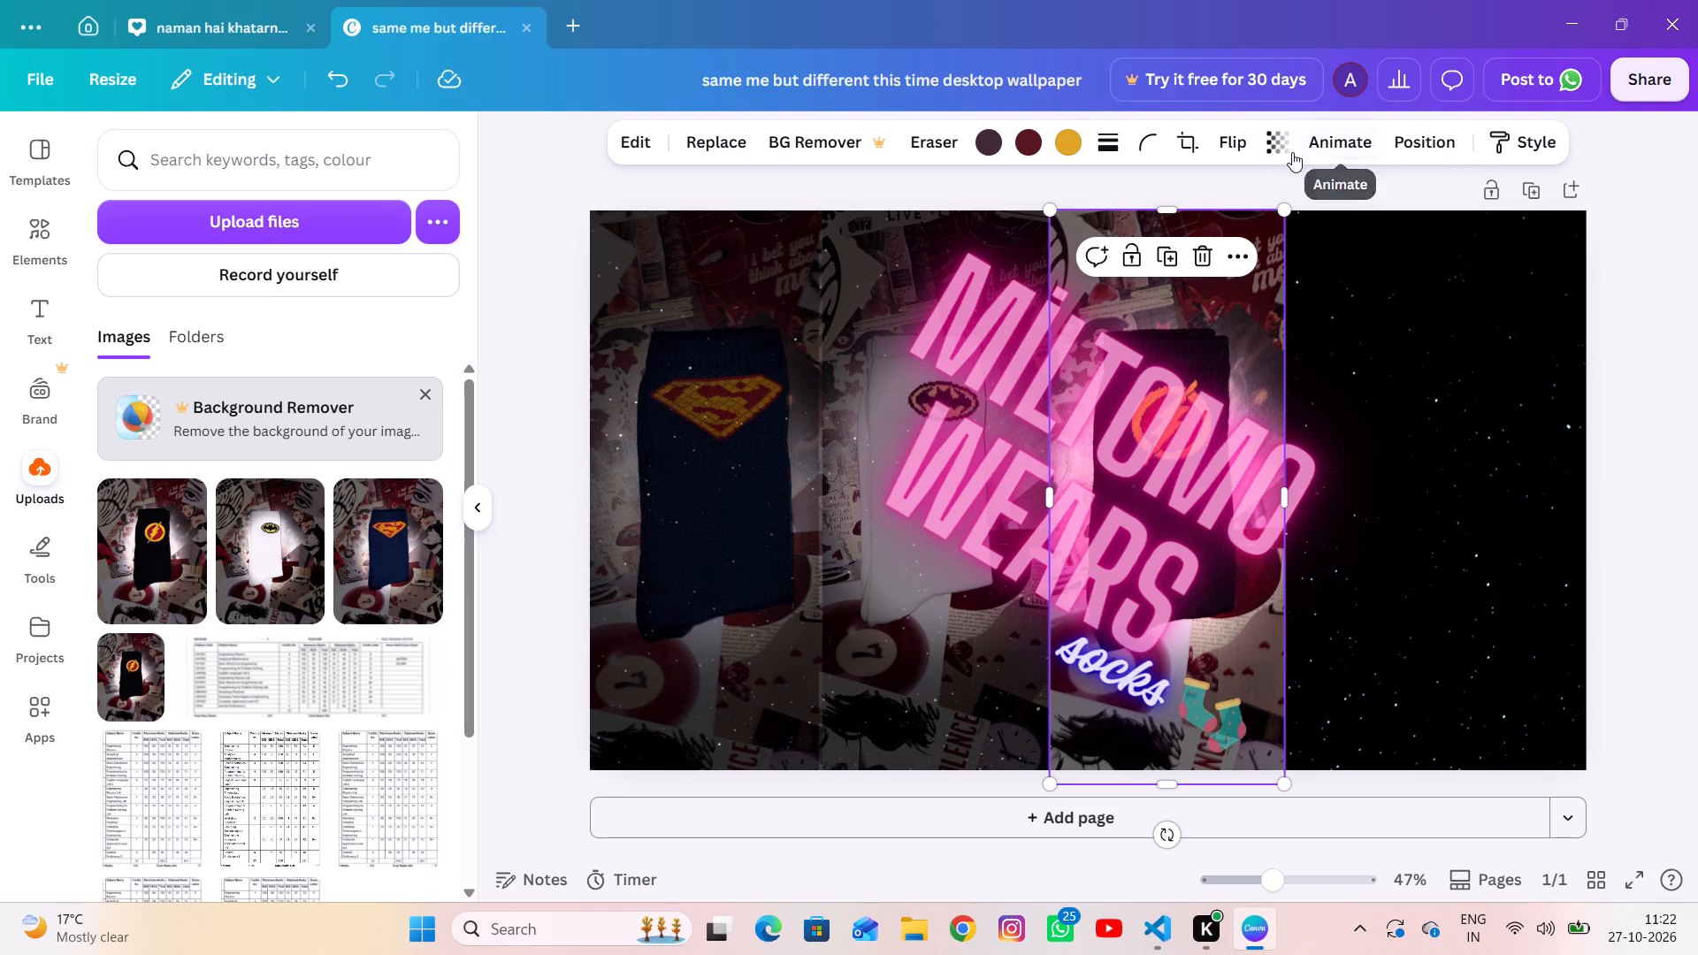
pyautogui.click(1292, 152)
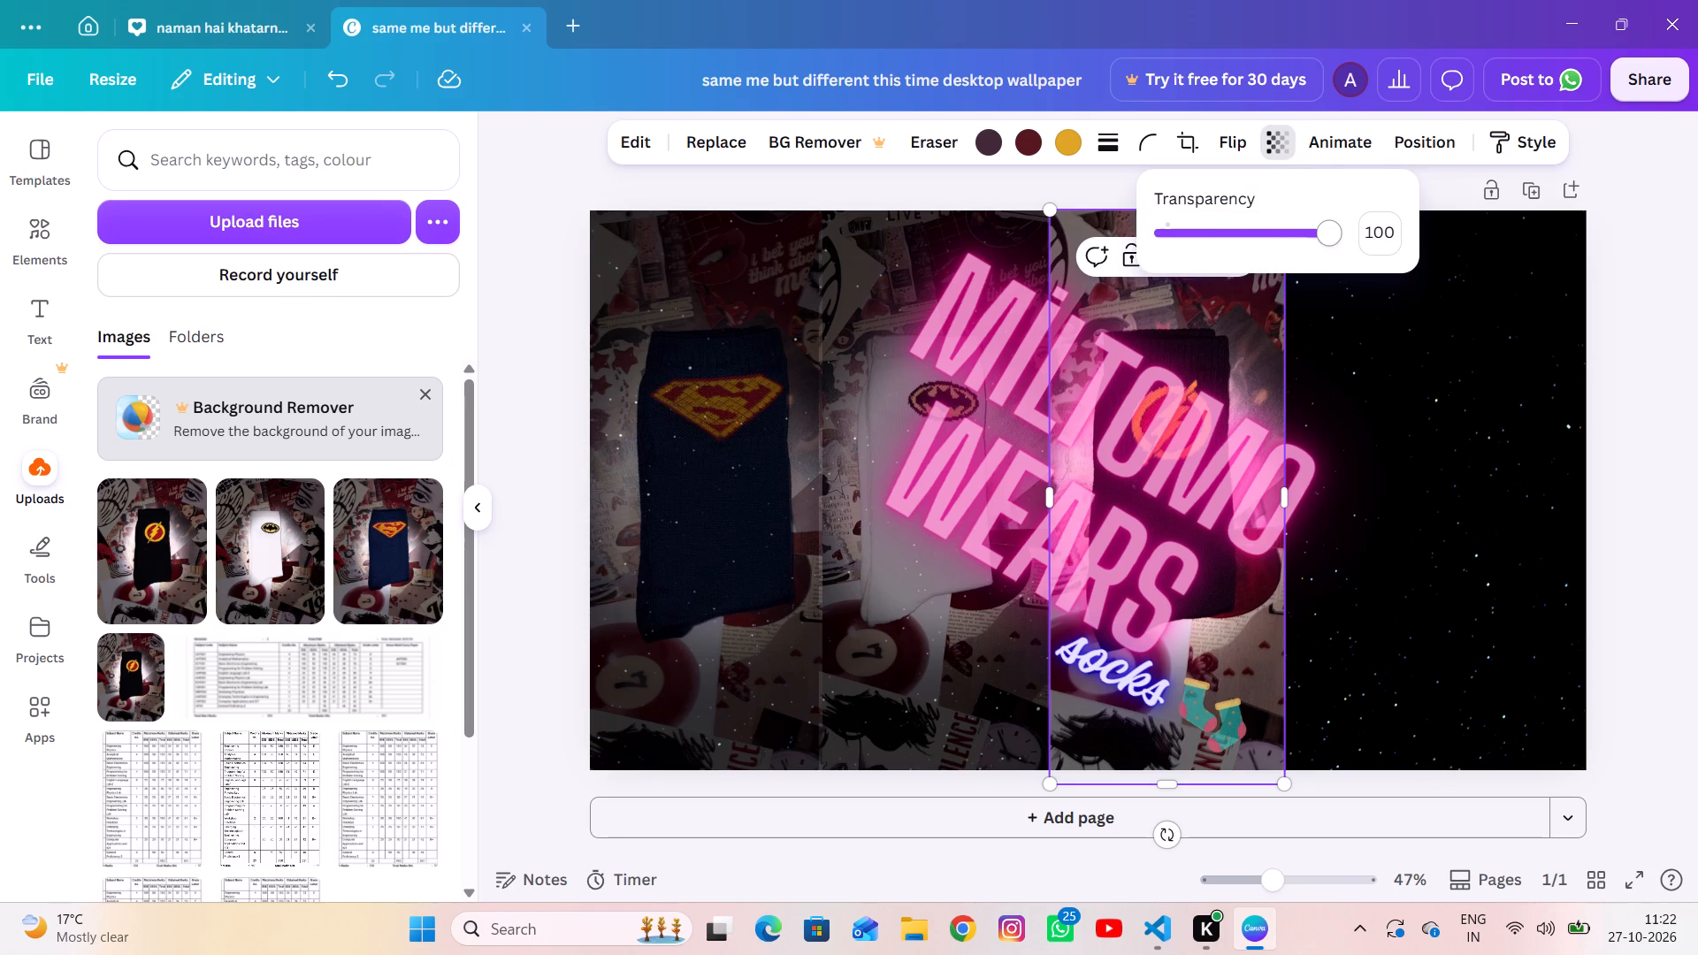
pyautogui.moveTo(1335, 238); pyautogui.dragTo(1264, 259)
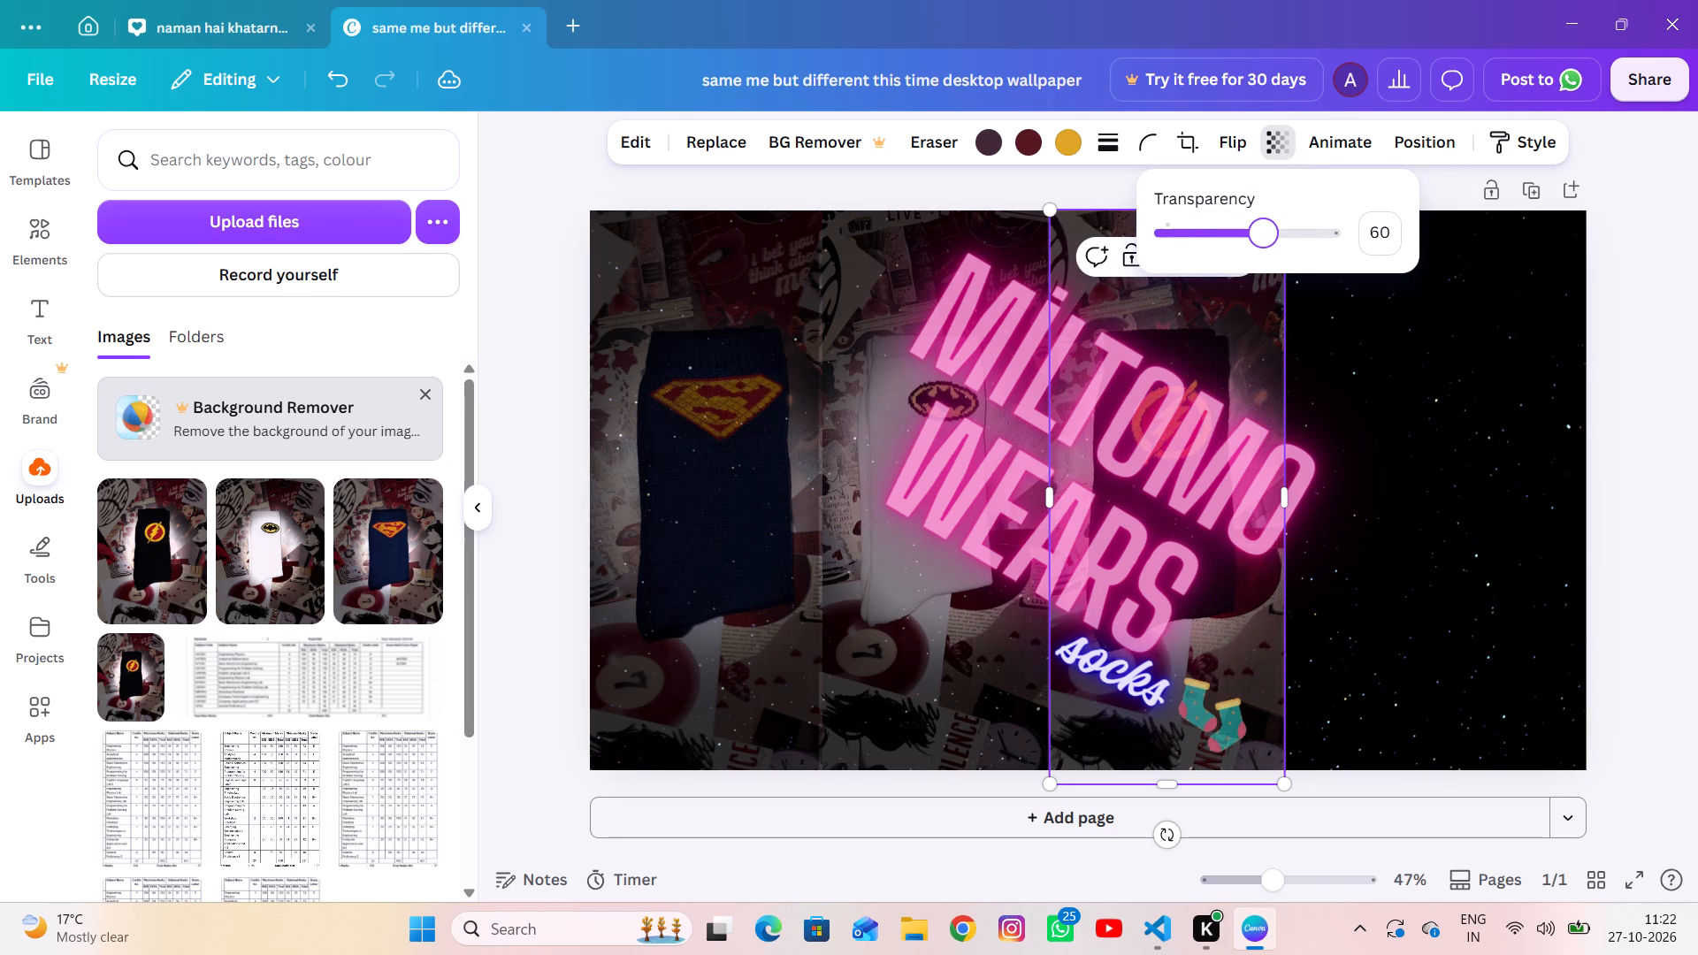
pyautogui.moveTo(1264, 259); pyautogui.dragTo(1258, 260)
pyautogui.moveTo(1258, 260); pyautogui.dragTo(1258, 261)
pyautogui.click(1628, 362)
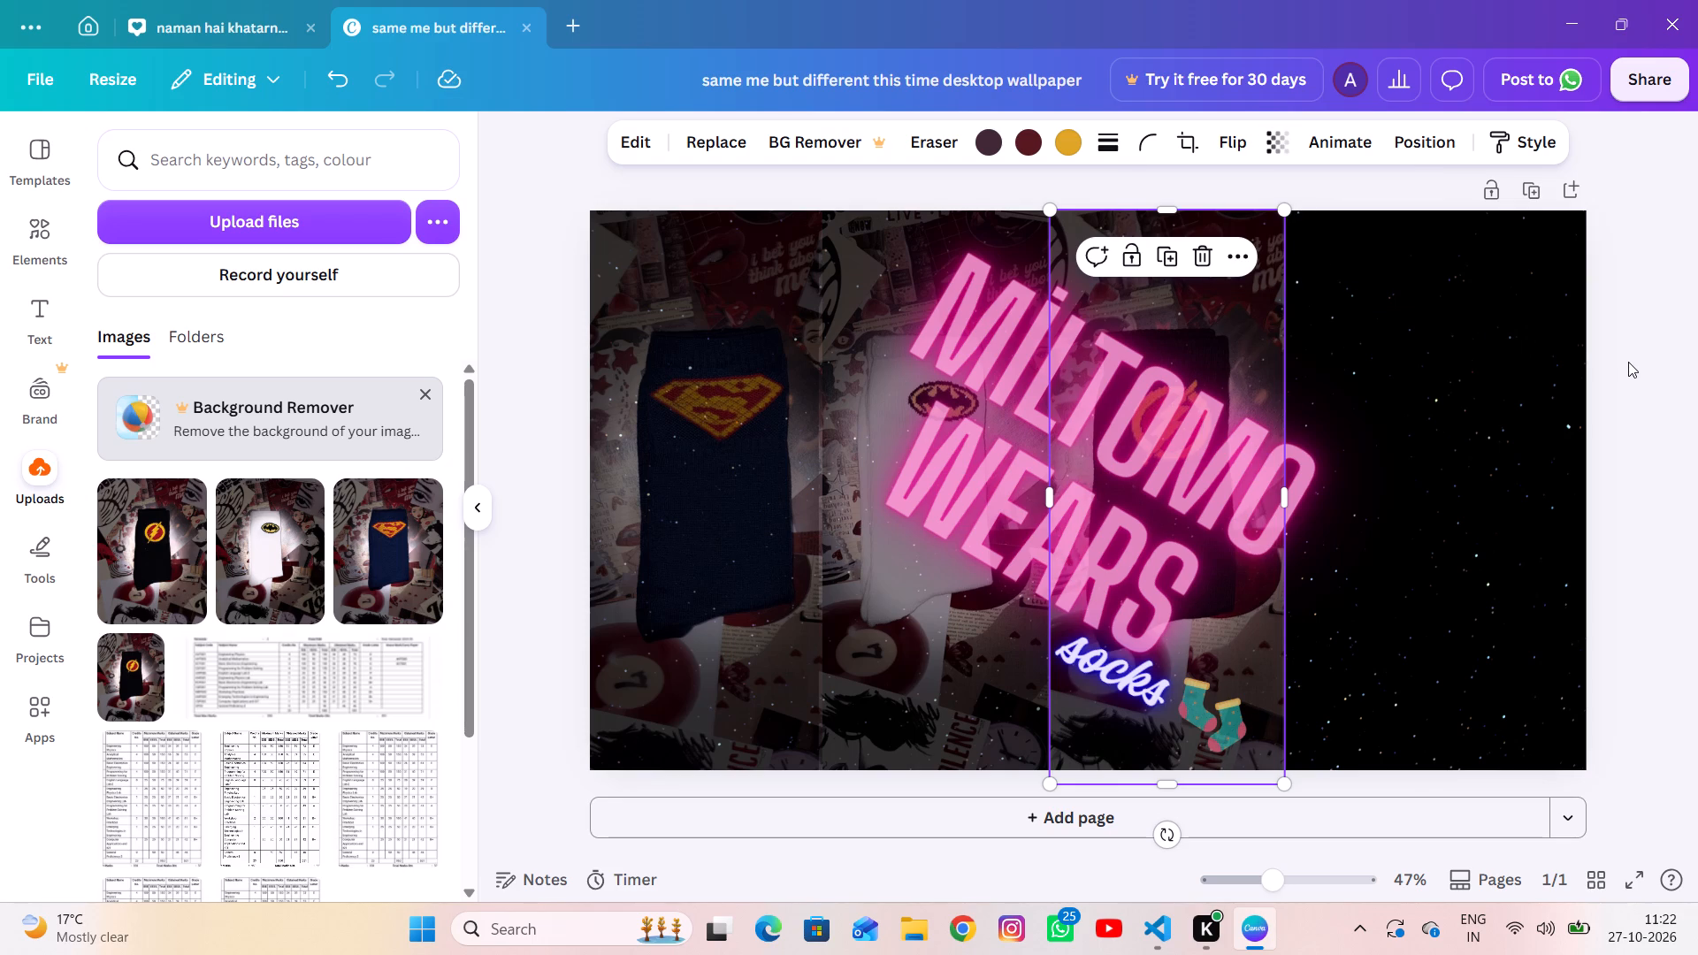
pyautogui.click(1649, 382)
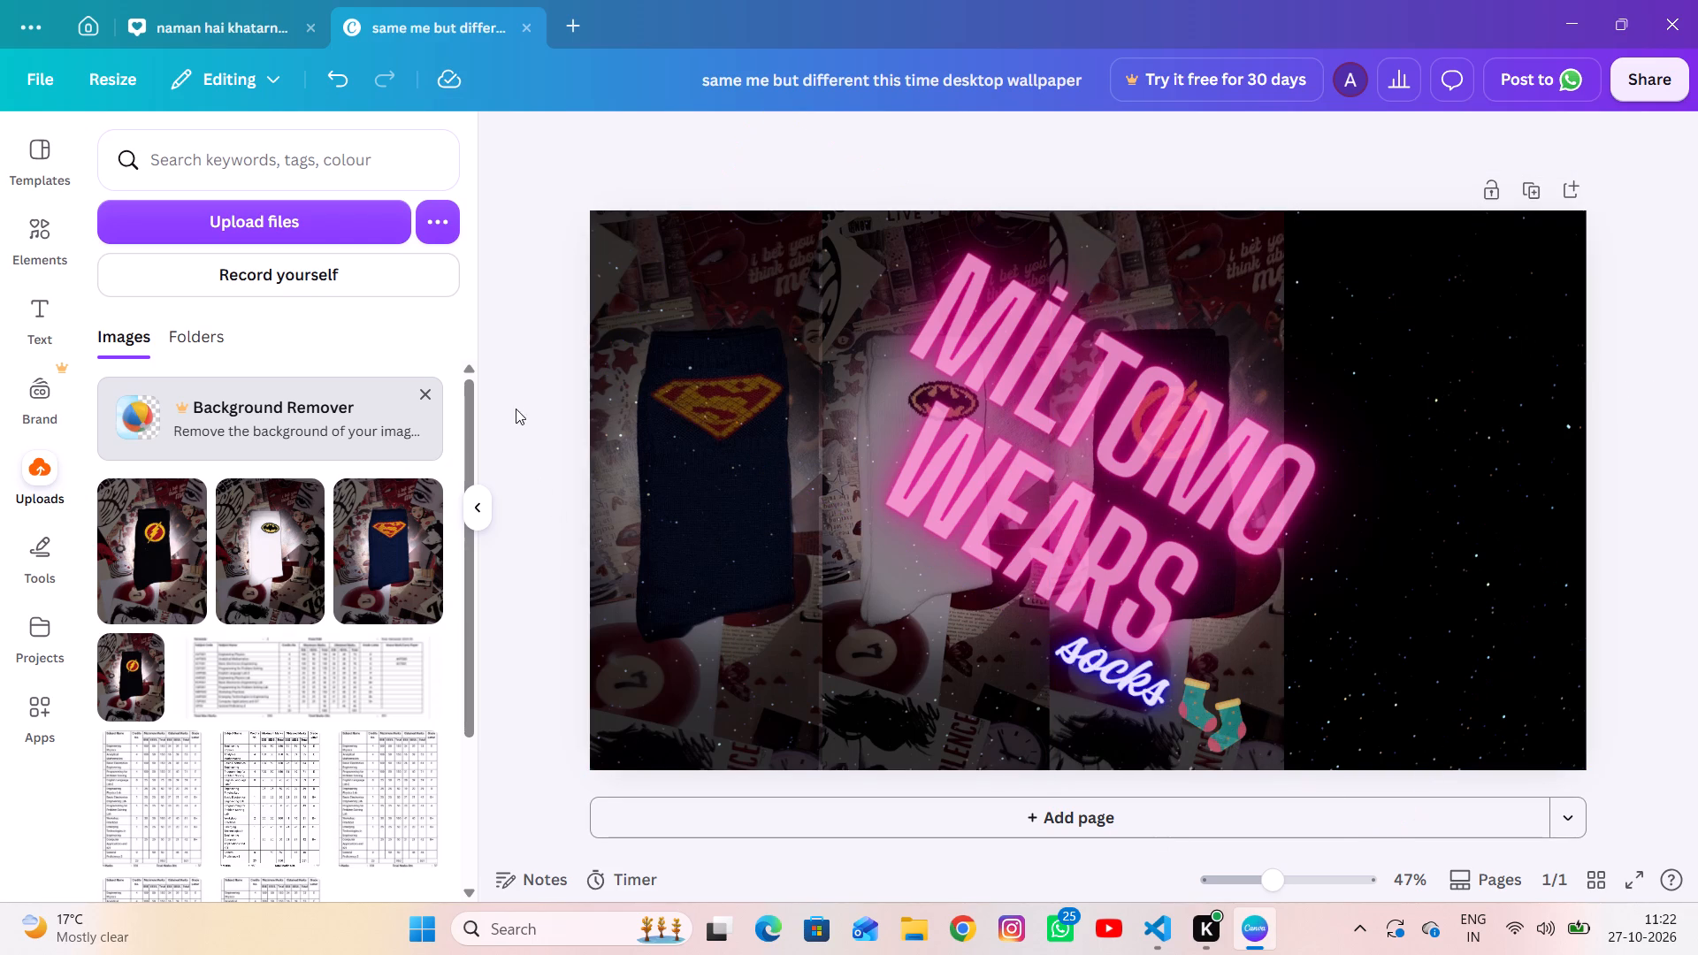
# Upload the picture IMG-20261027-WA0043 of the white LOVE YOU EVERY MINUTE socks from the Pictures folder.
pyautogui.click(253, 213)
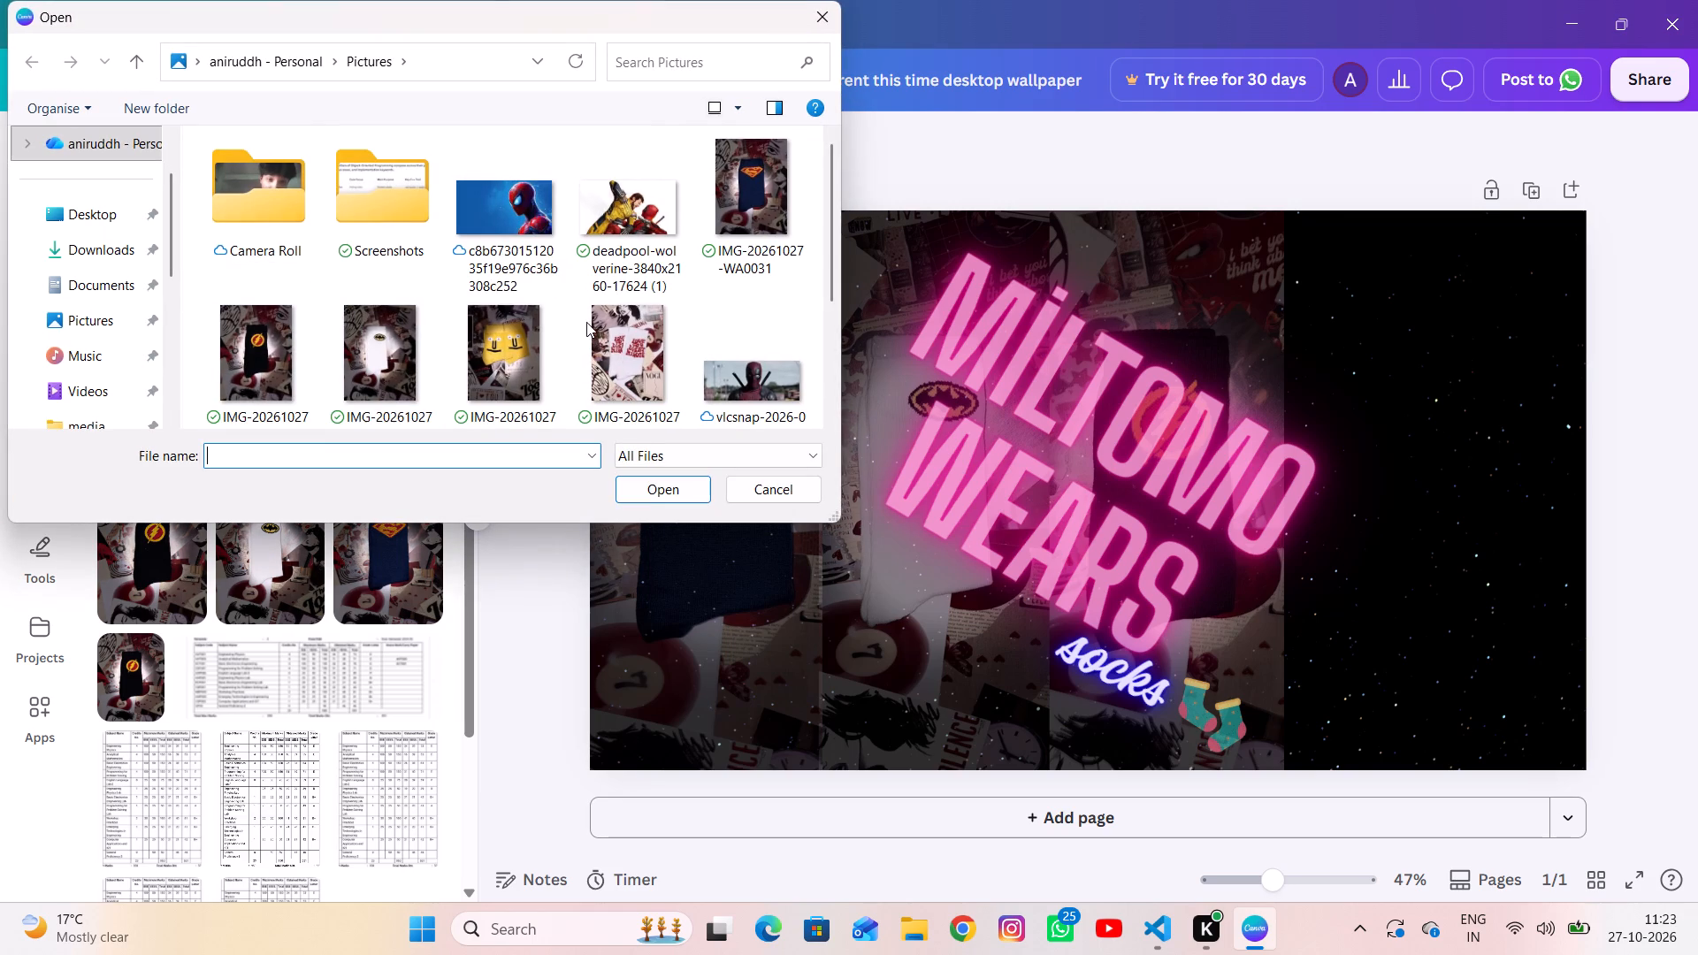
pyautogui.click(654, 349)
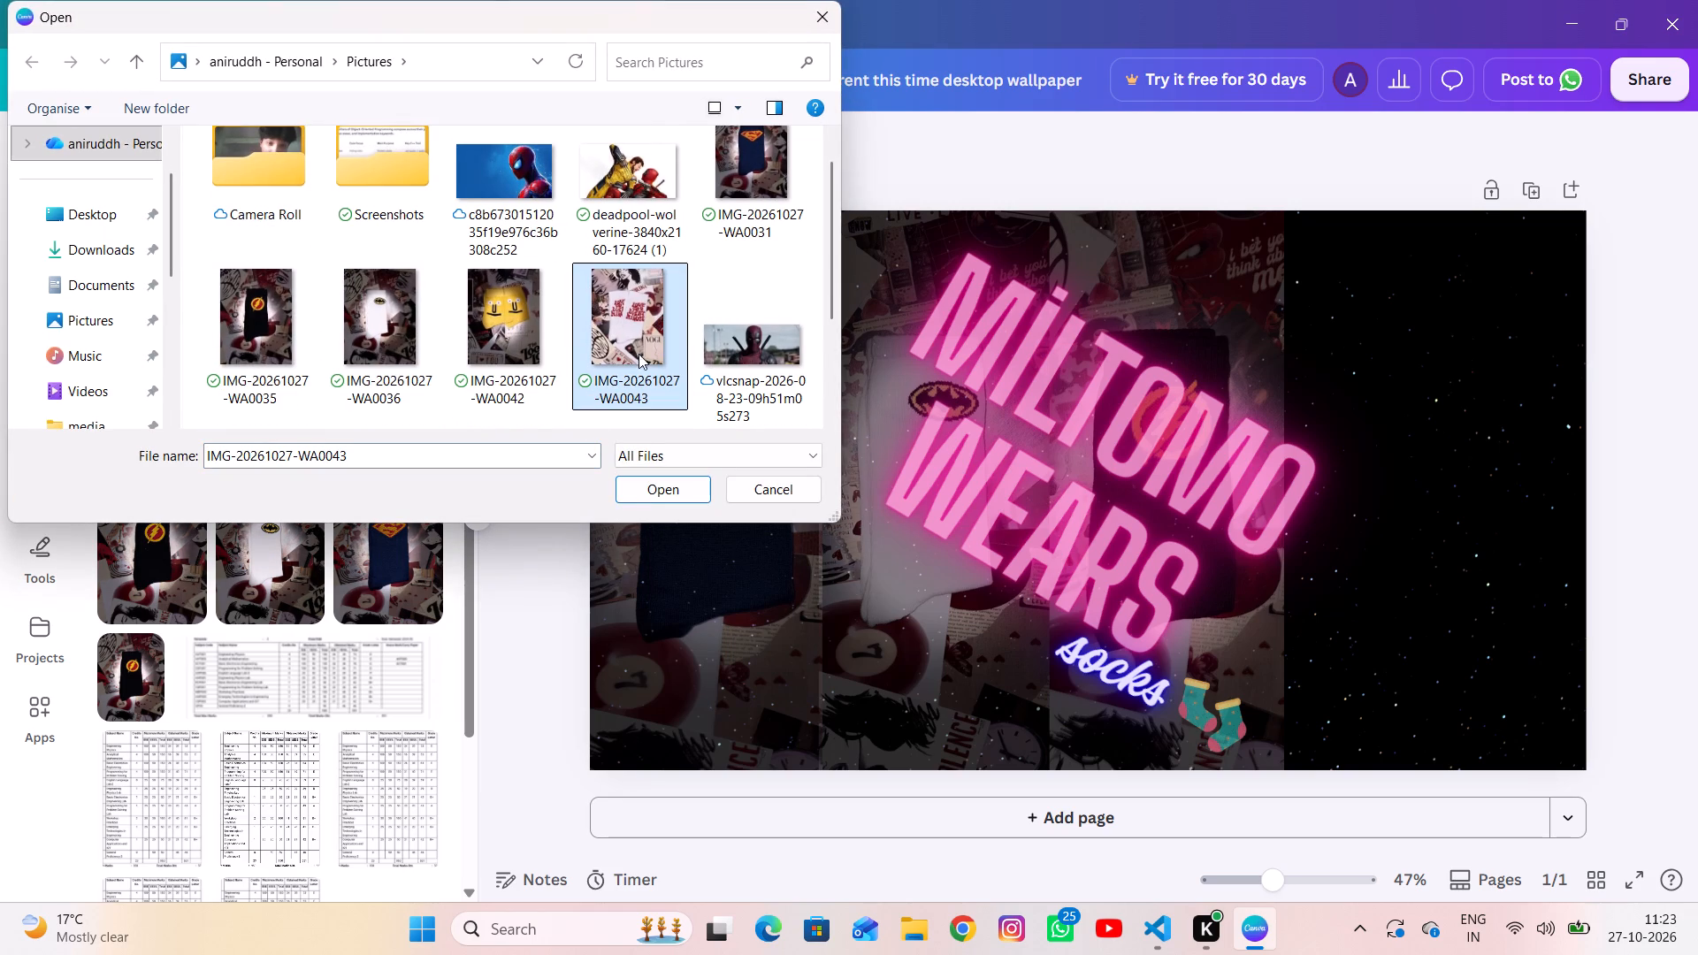
pyautogui.click(649, 493)
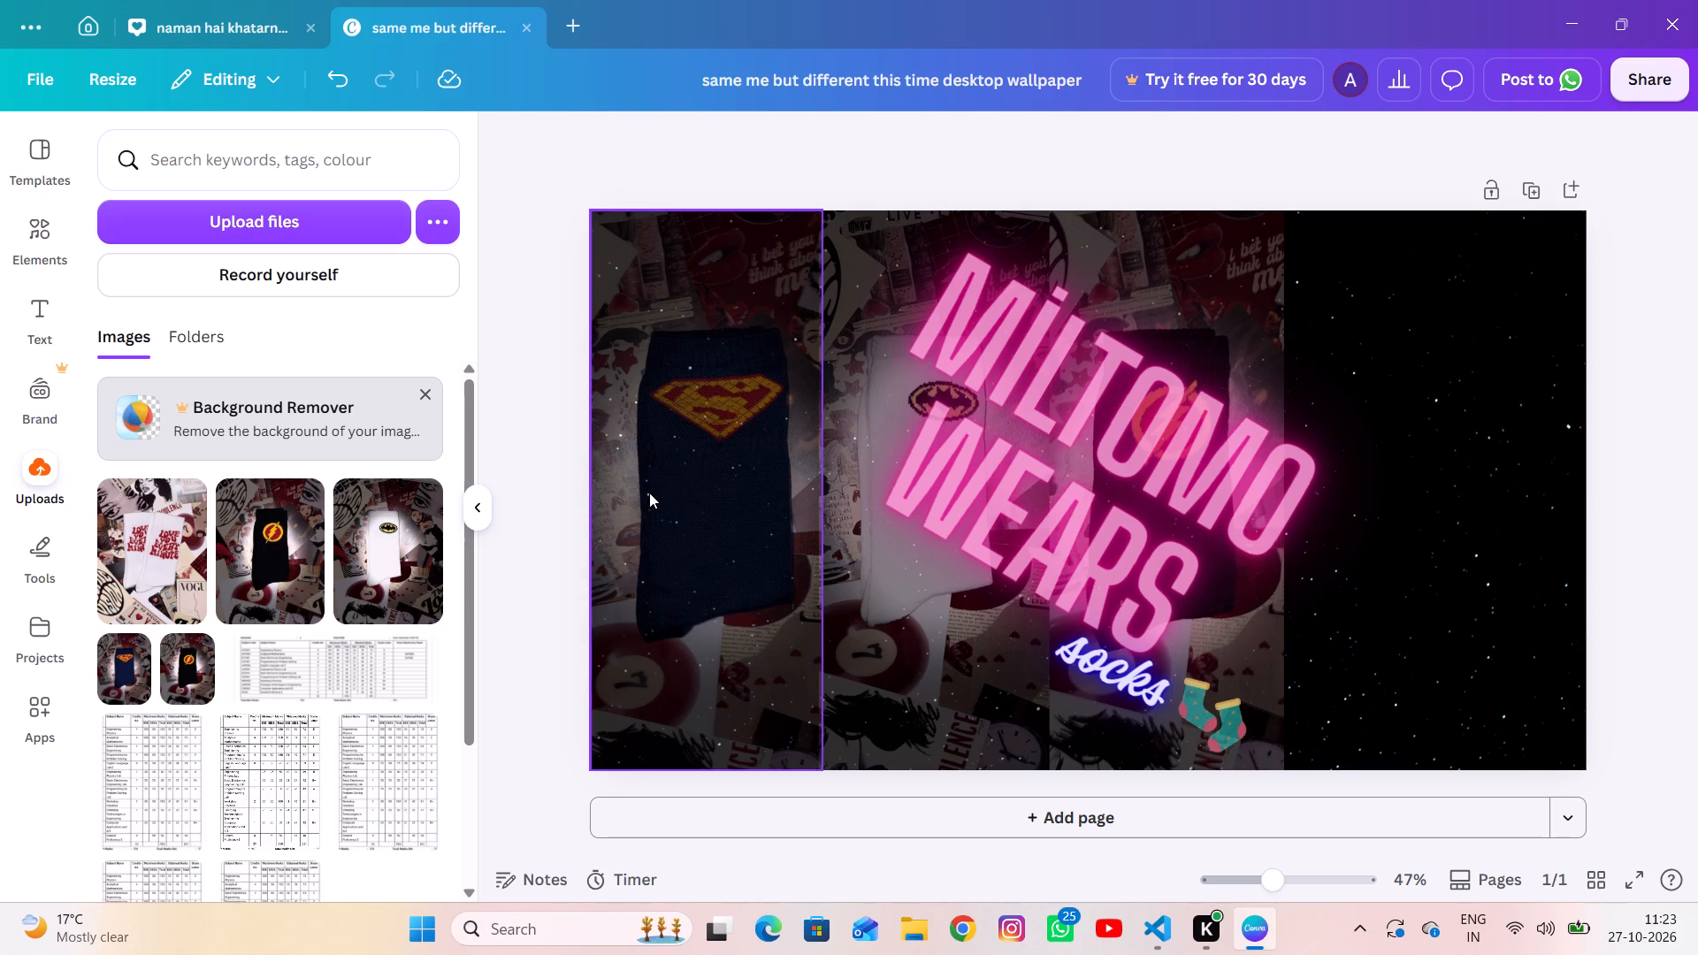
# Add the uploaded LOVE YOU EVERY MINUTE socks photo to the page and crop both sides into a narrow vertical strip.
pyautogui.click(140, 606)
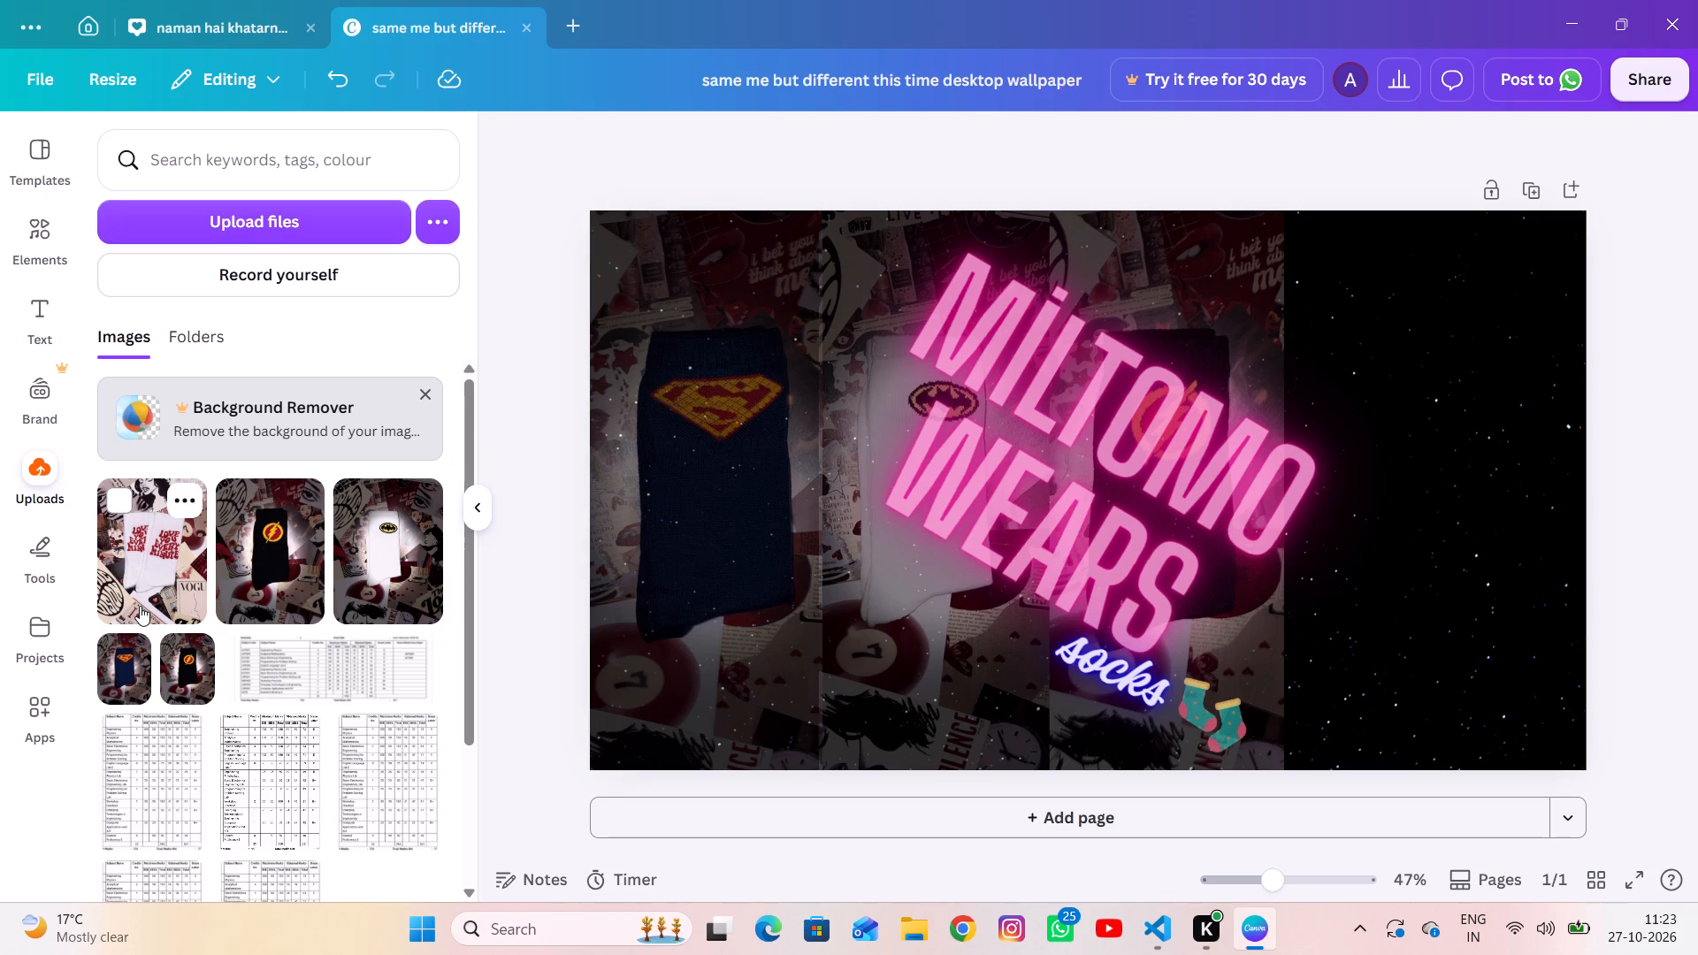
pyautogui.moveTo(1103, 558); pyautogui.dragTo(1440, 475)
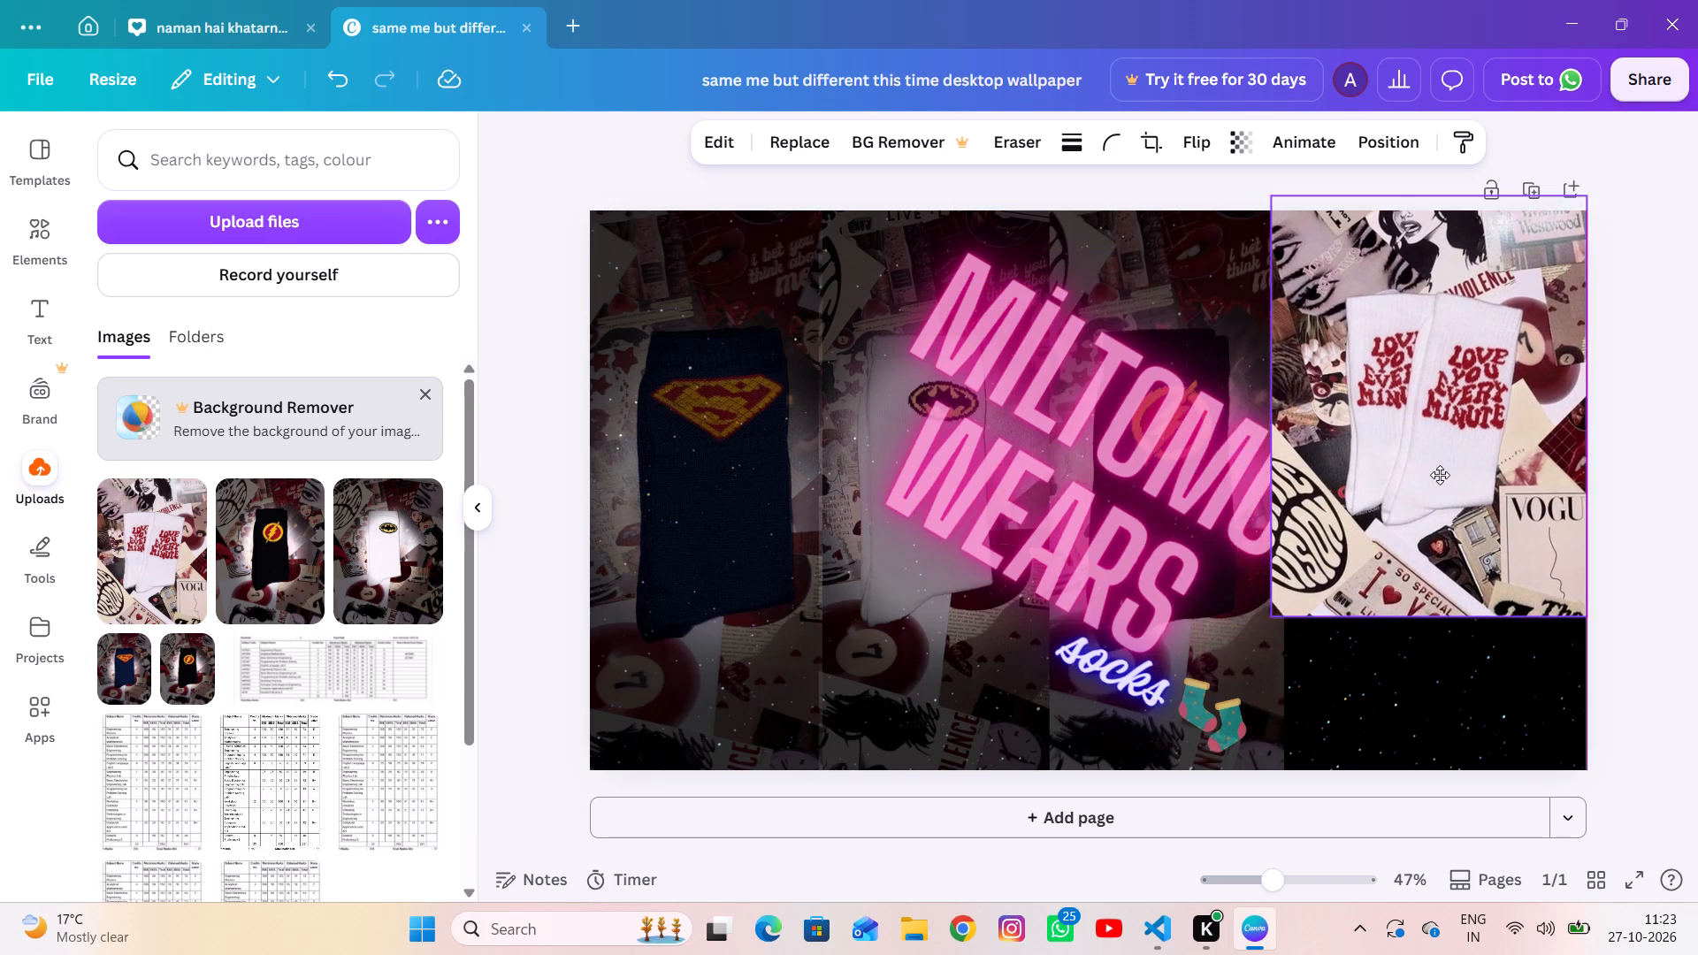
pyautogui.moveTo(1440, 475); pyautogui.dragTo(1340, 531)
pyautogui.moveTo(1480, 467); pyautogui.dragTo(1476, 469)
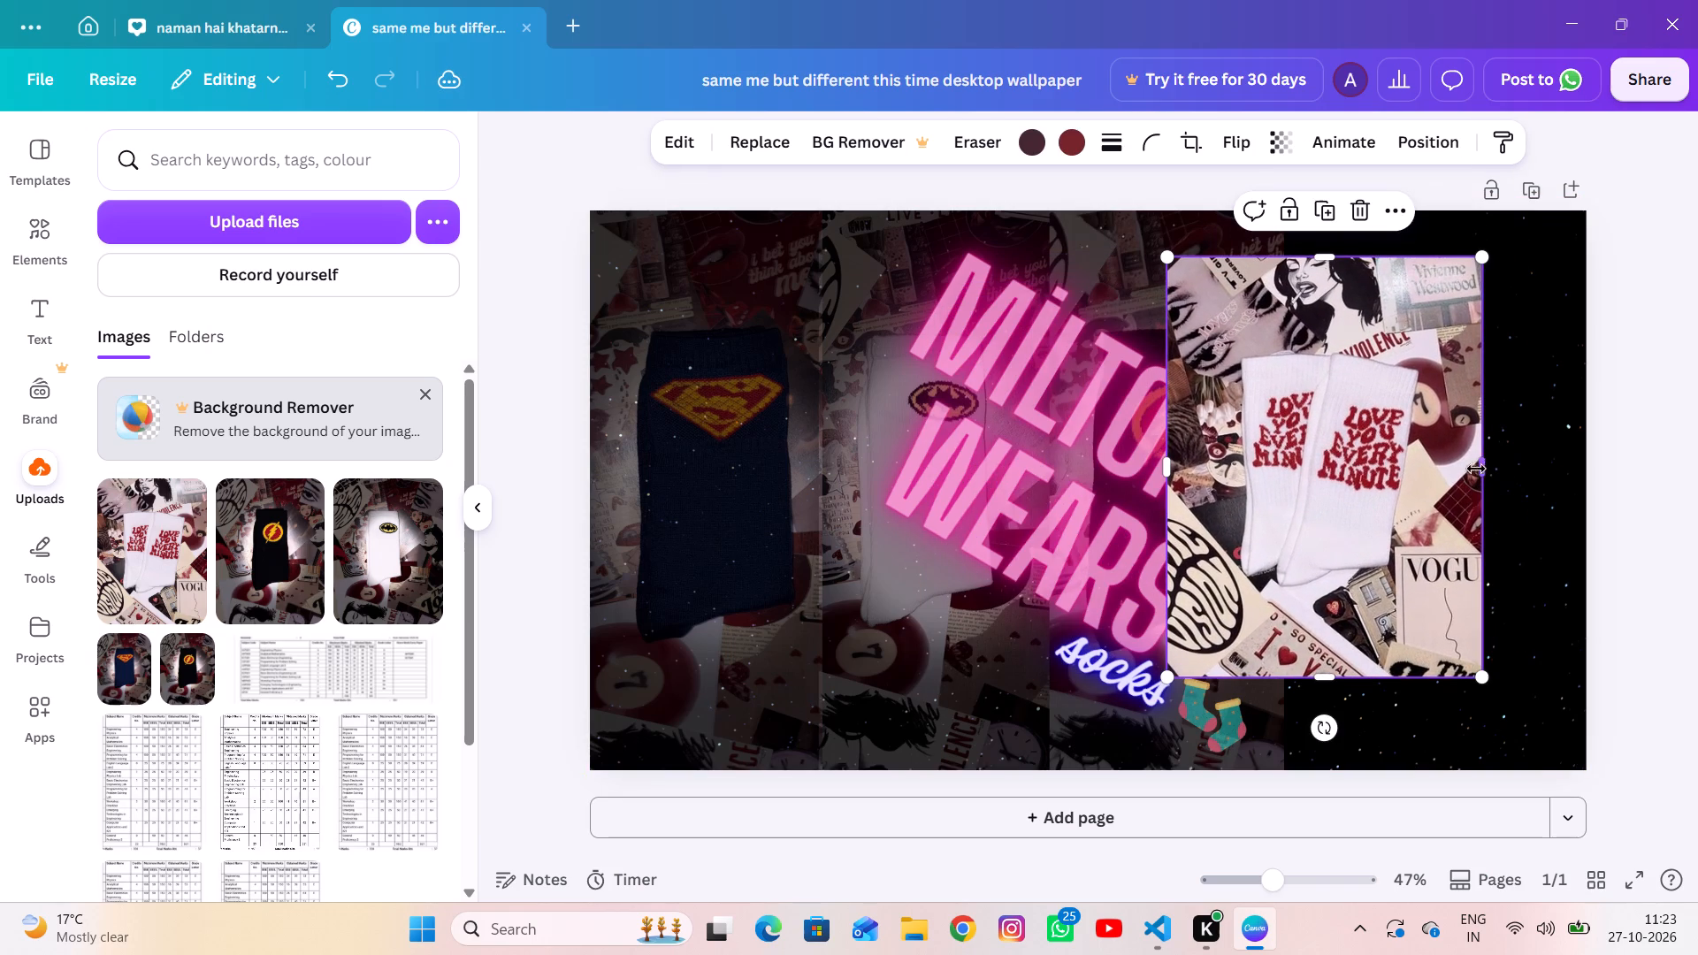
pyautogui.moveTo(1476, 469); pyautogui.dragTo(1421, 504)
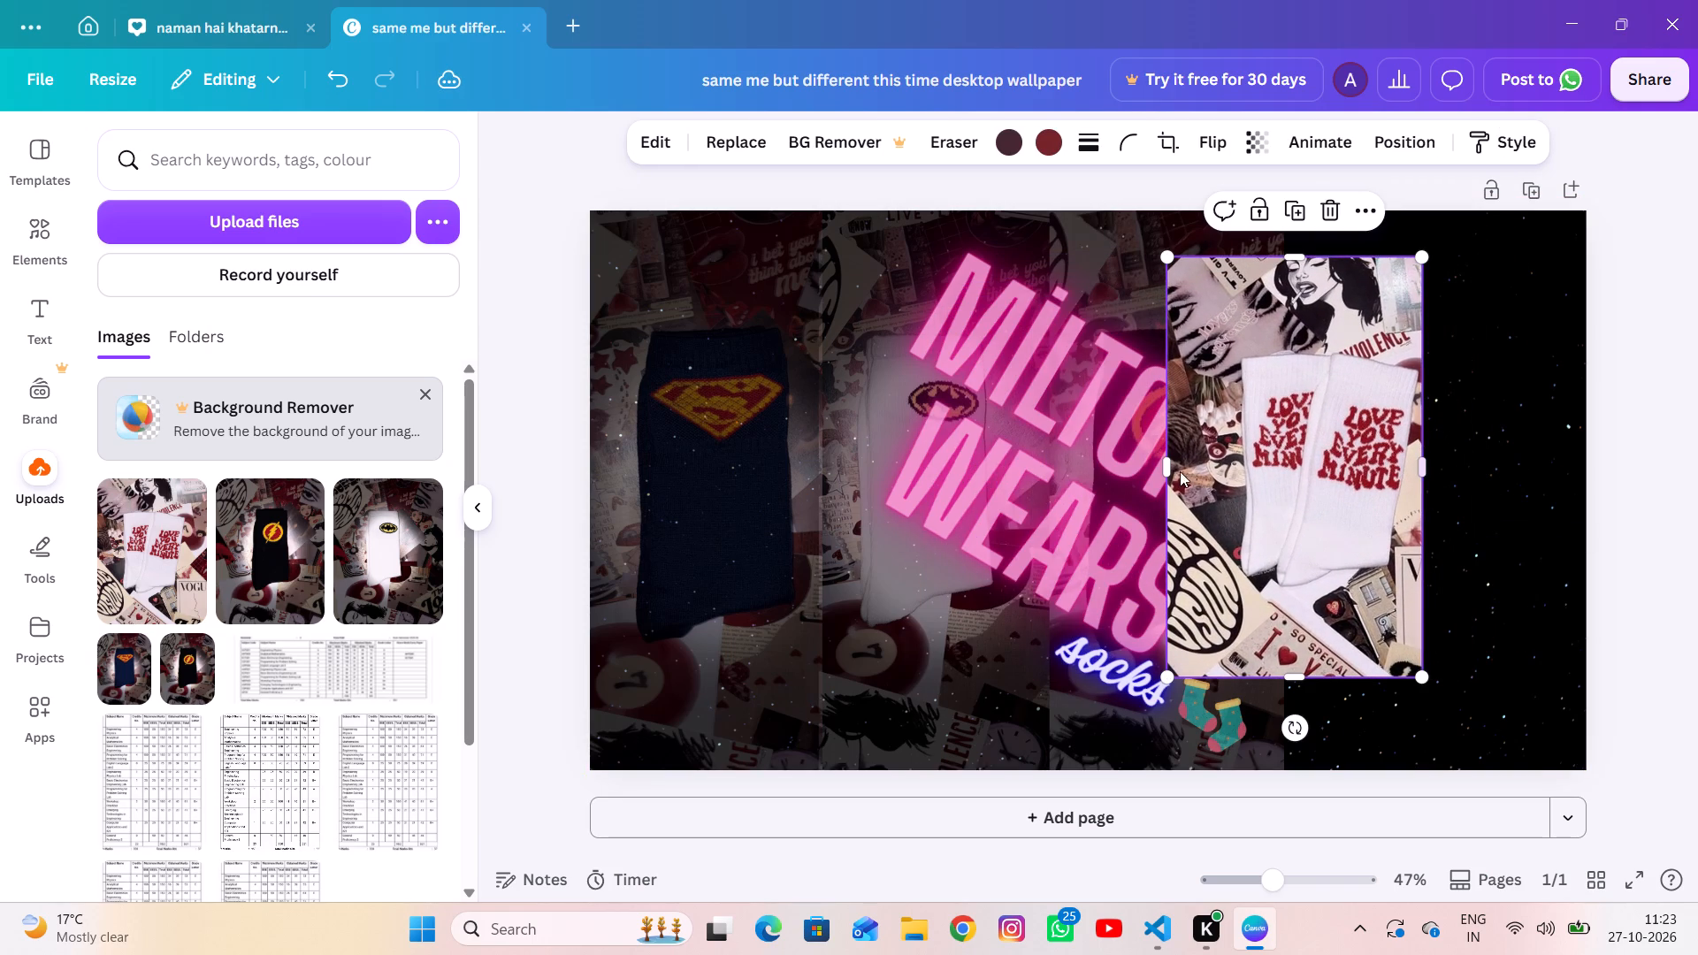
pyautogui.moveTo(1168, 462); pyautogui.dragTo(1233, 473)
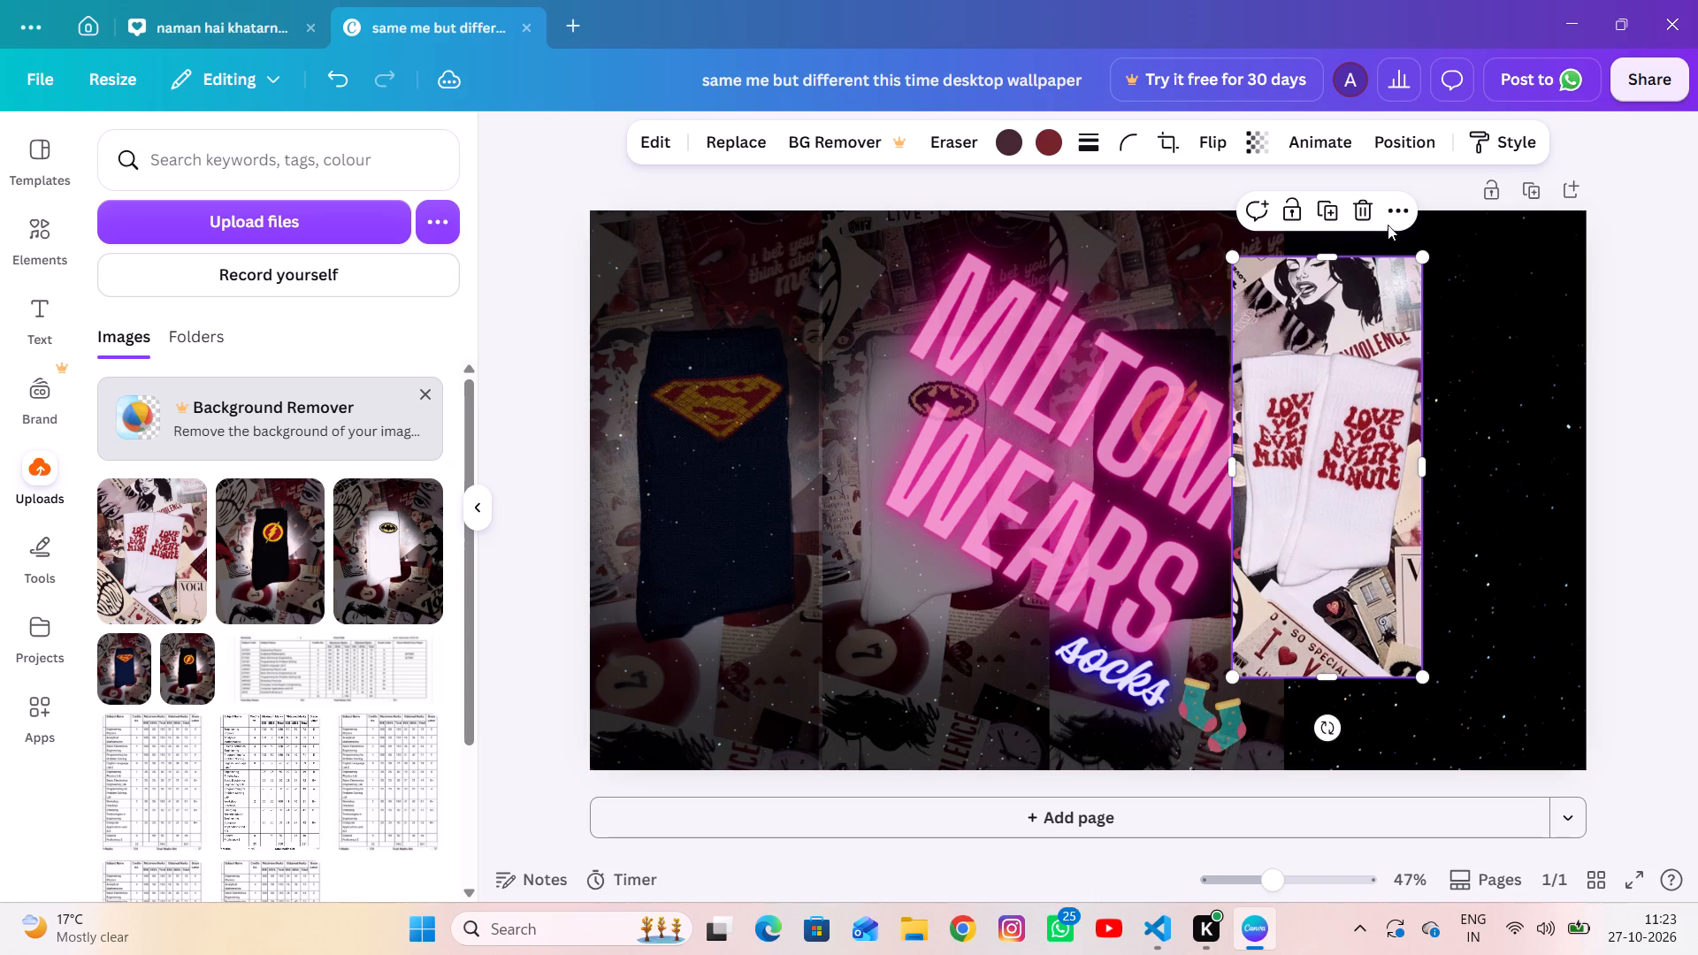
# Send the LOVE YOU EVERY MINUTE socks photo to the back, behind the lettering, the caption and the socks graphic.
pyautogui.click(1398, 209)
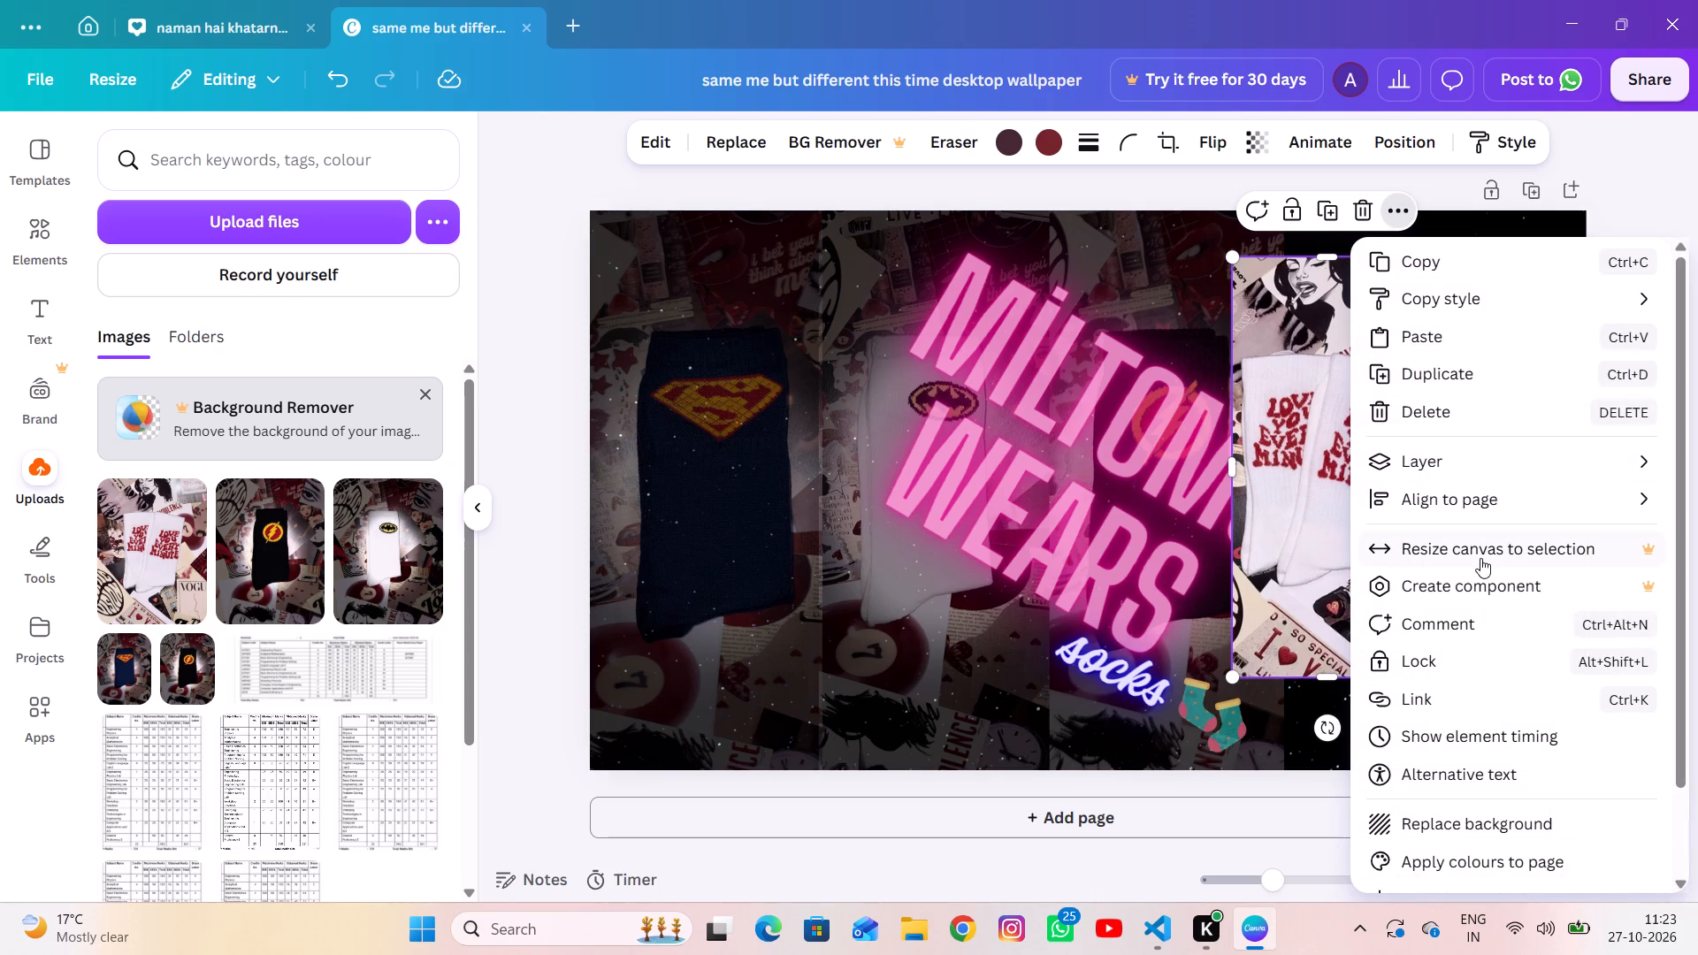
pyautogui.click(1506, 444)
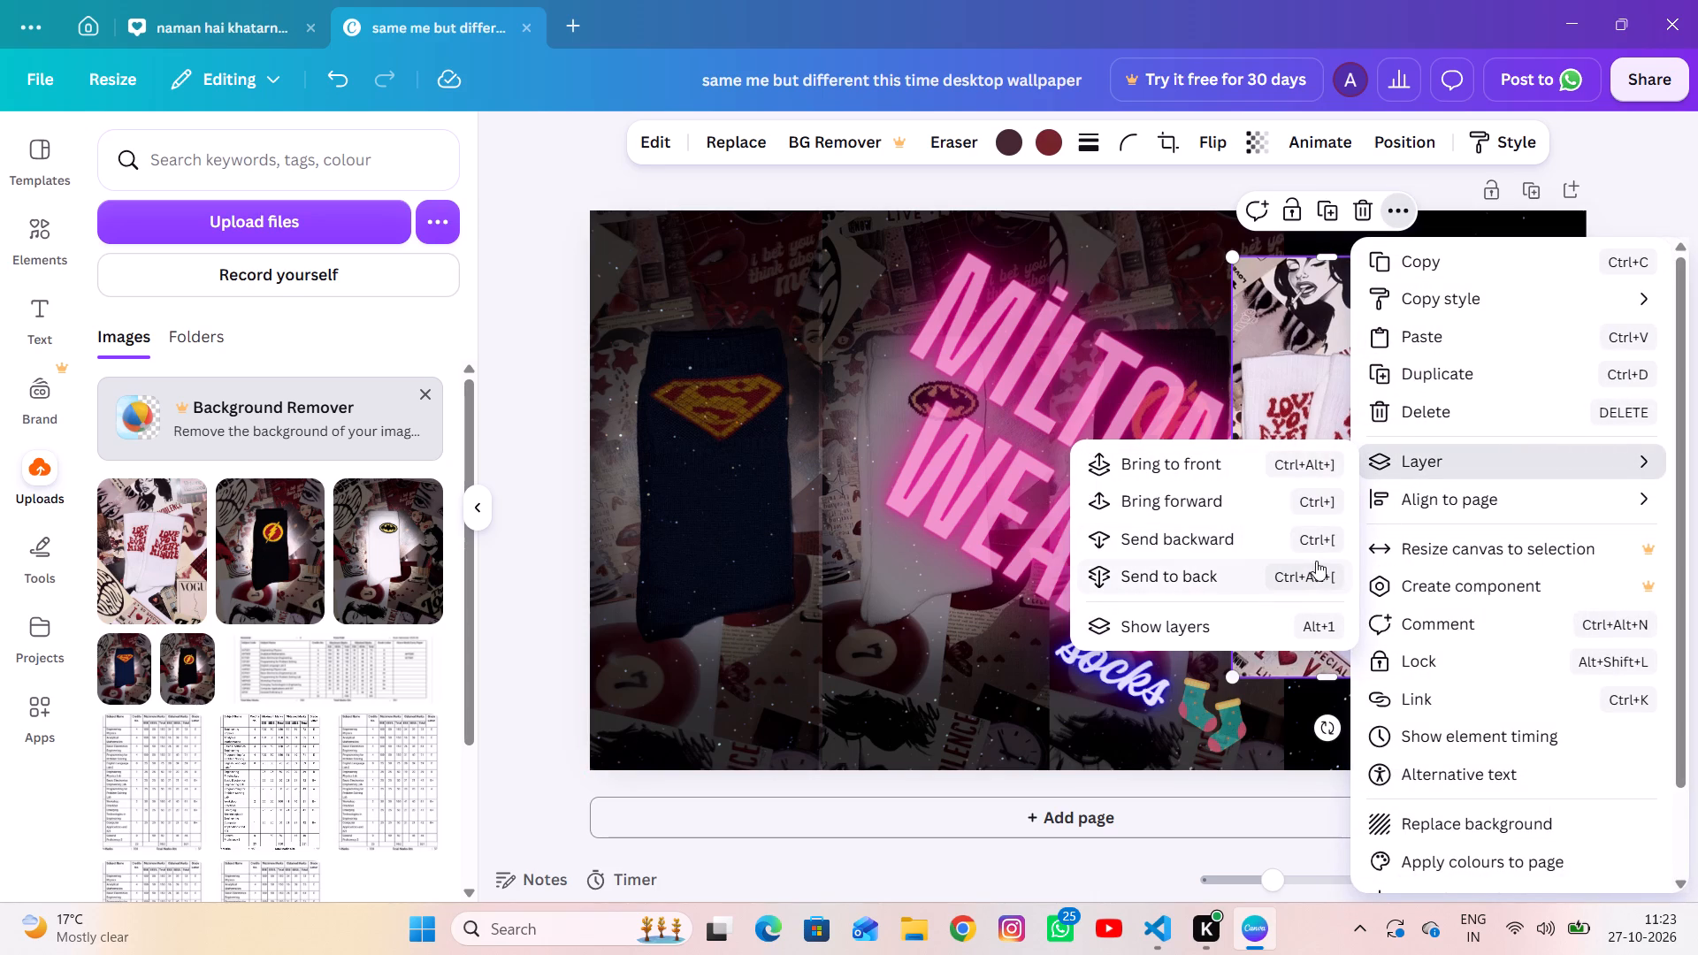
pyautogui.click(1287, 565)
pyautogui.click(1613, 205)
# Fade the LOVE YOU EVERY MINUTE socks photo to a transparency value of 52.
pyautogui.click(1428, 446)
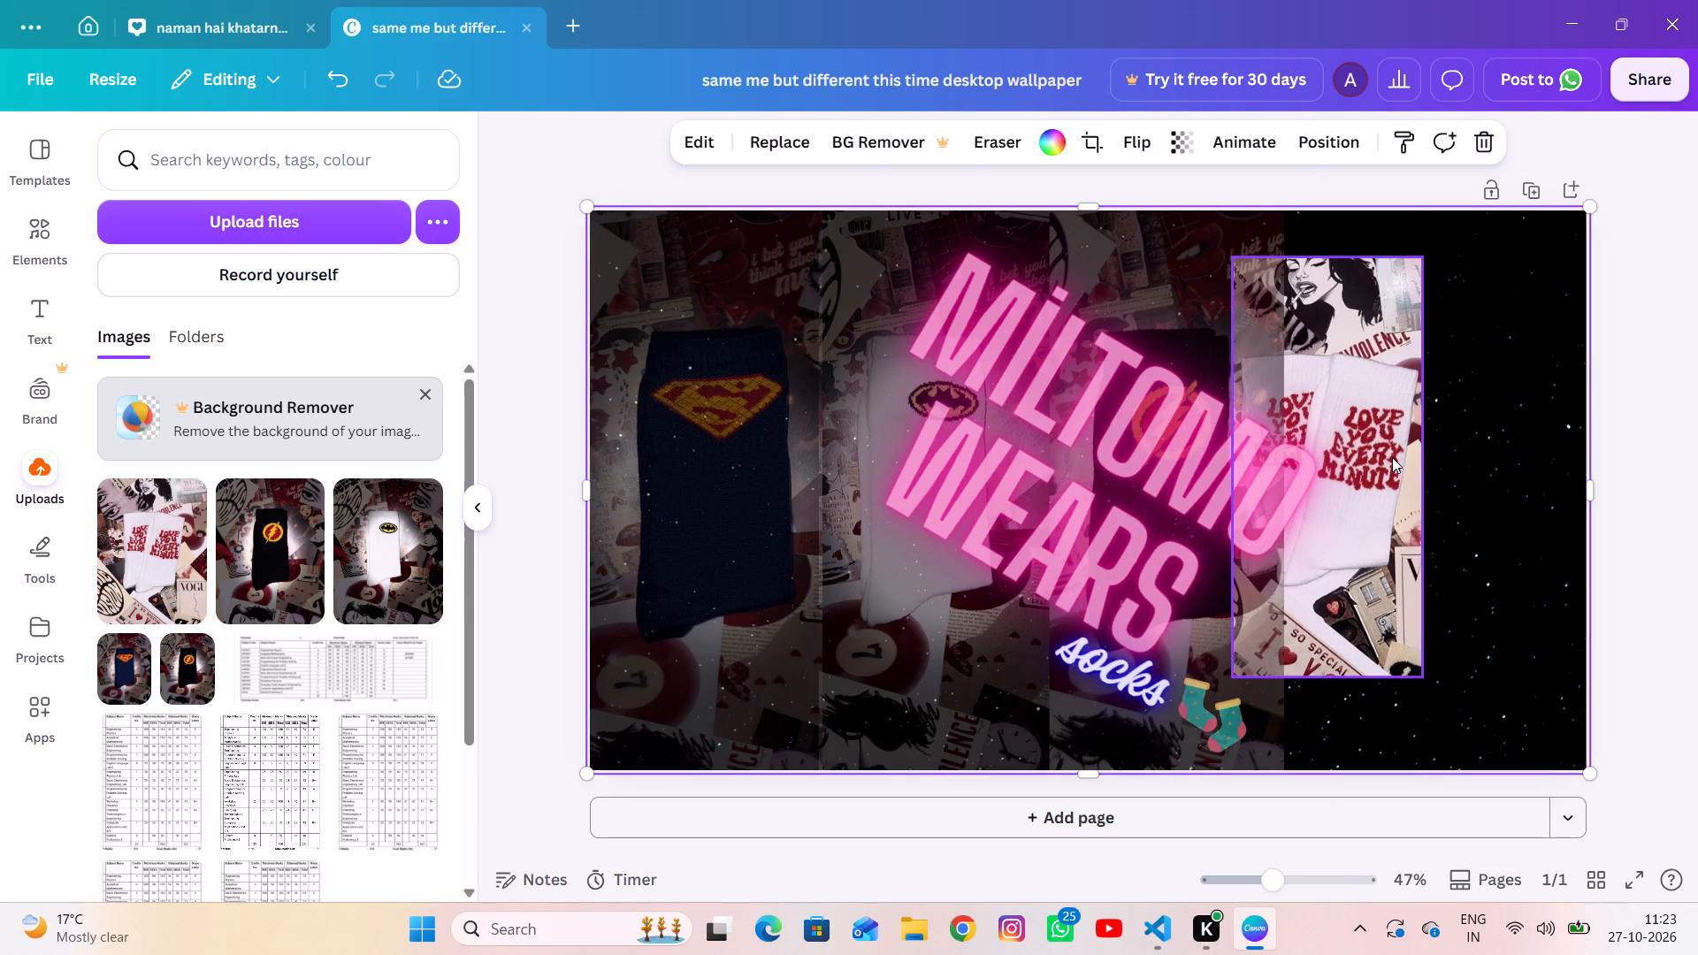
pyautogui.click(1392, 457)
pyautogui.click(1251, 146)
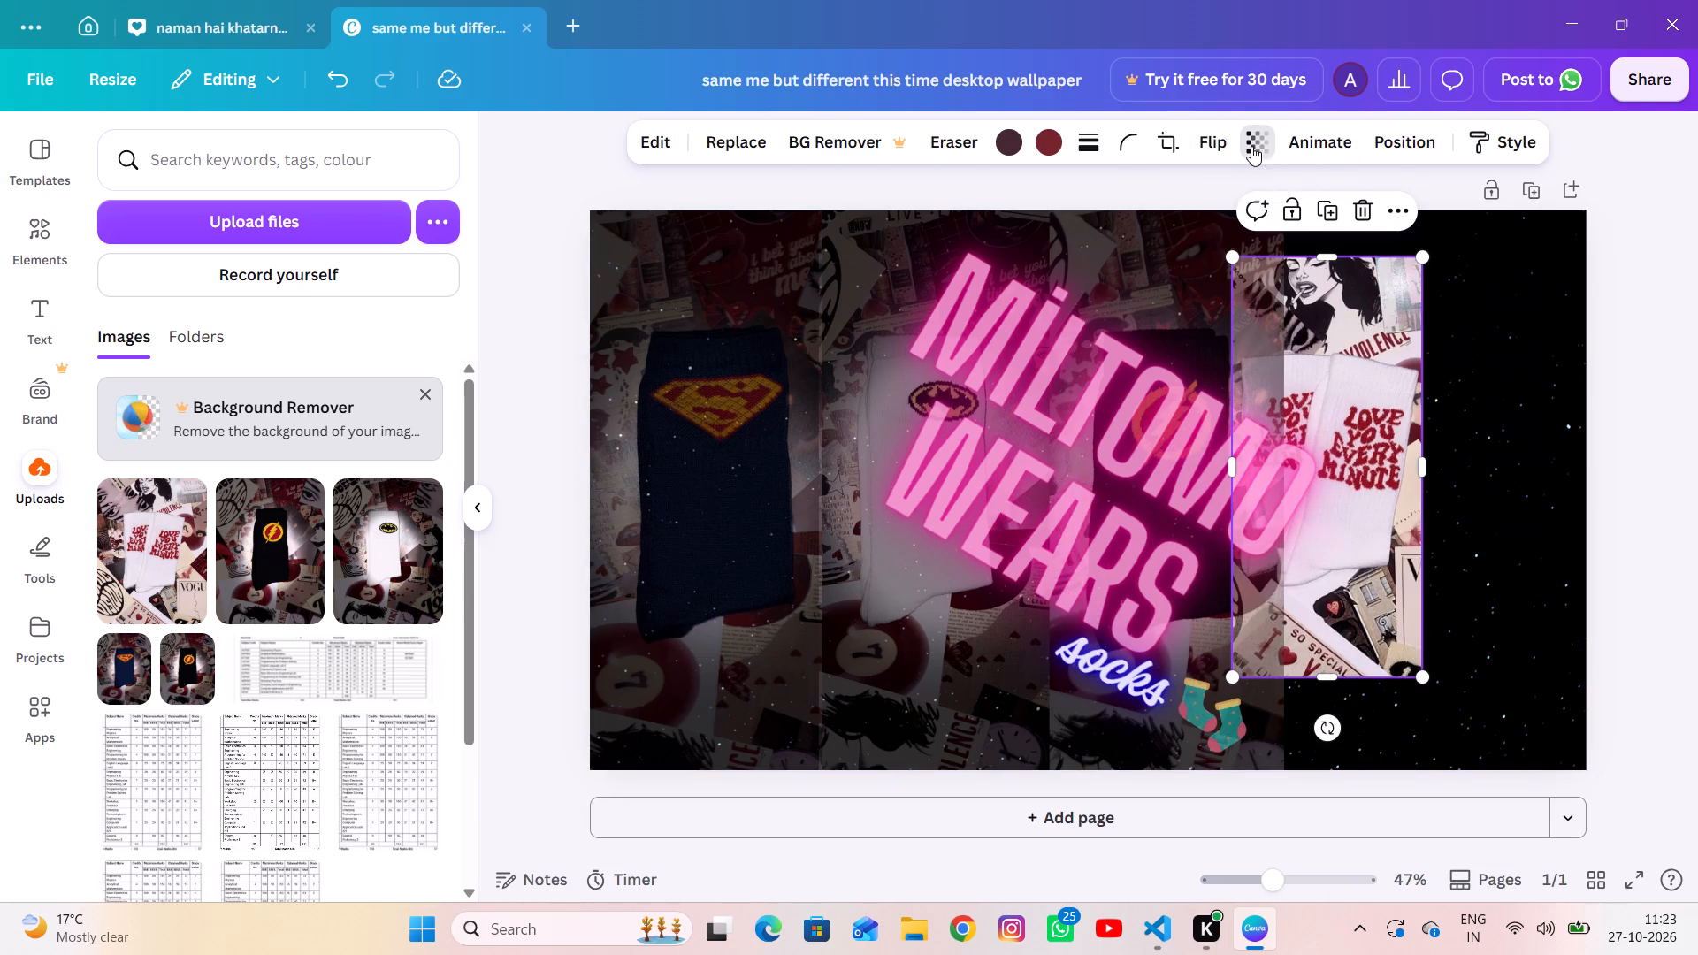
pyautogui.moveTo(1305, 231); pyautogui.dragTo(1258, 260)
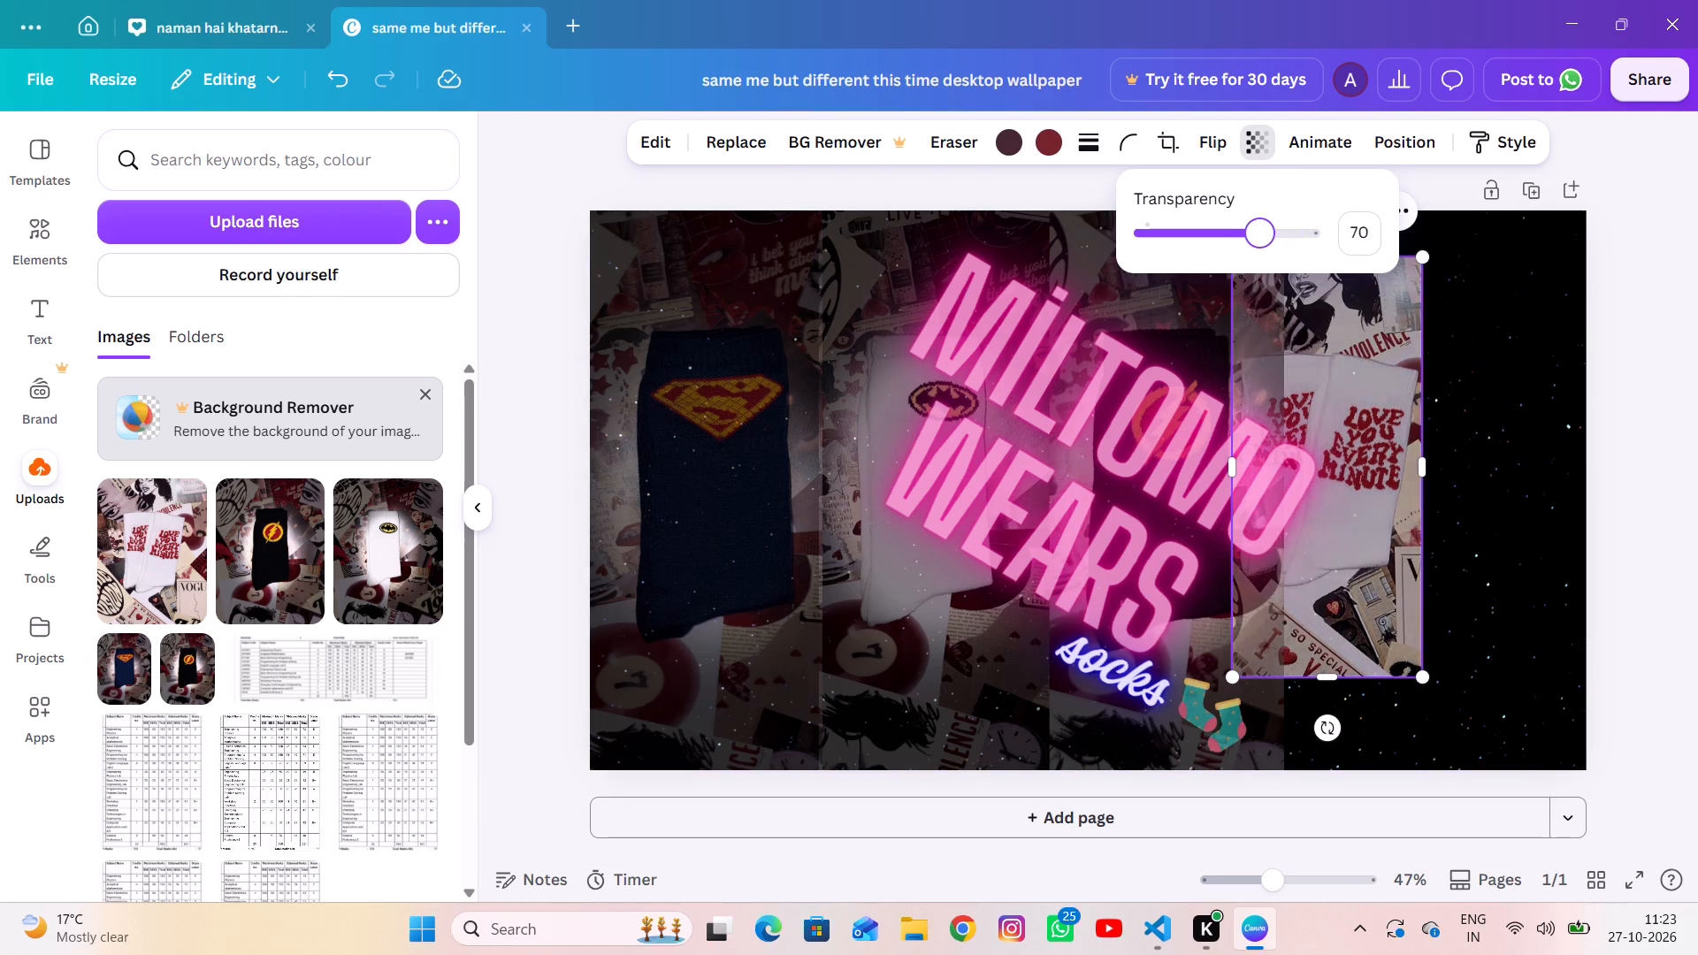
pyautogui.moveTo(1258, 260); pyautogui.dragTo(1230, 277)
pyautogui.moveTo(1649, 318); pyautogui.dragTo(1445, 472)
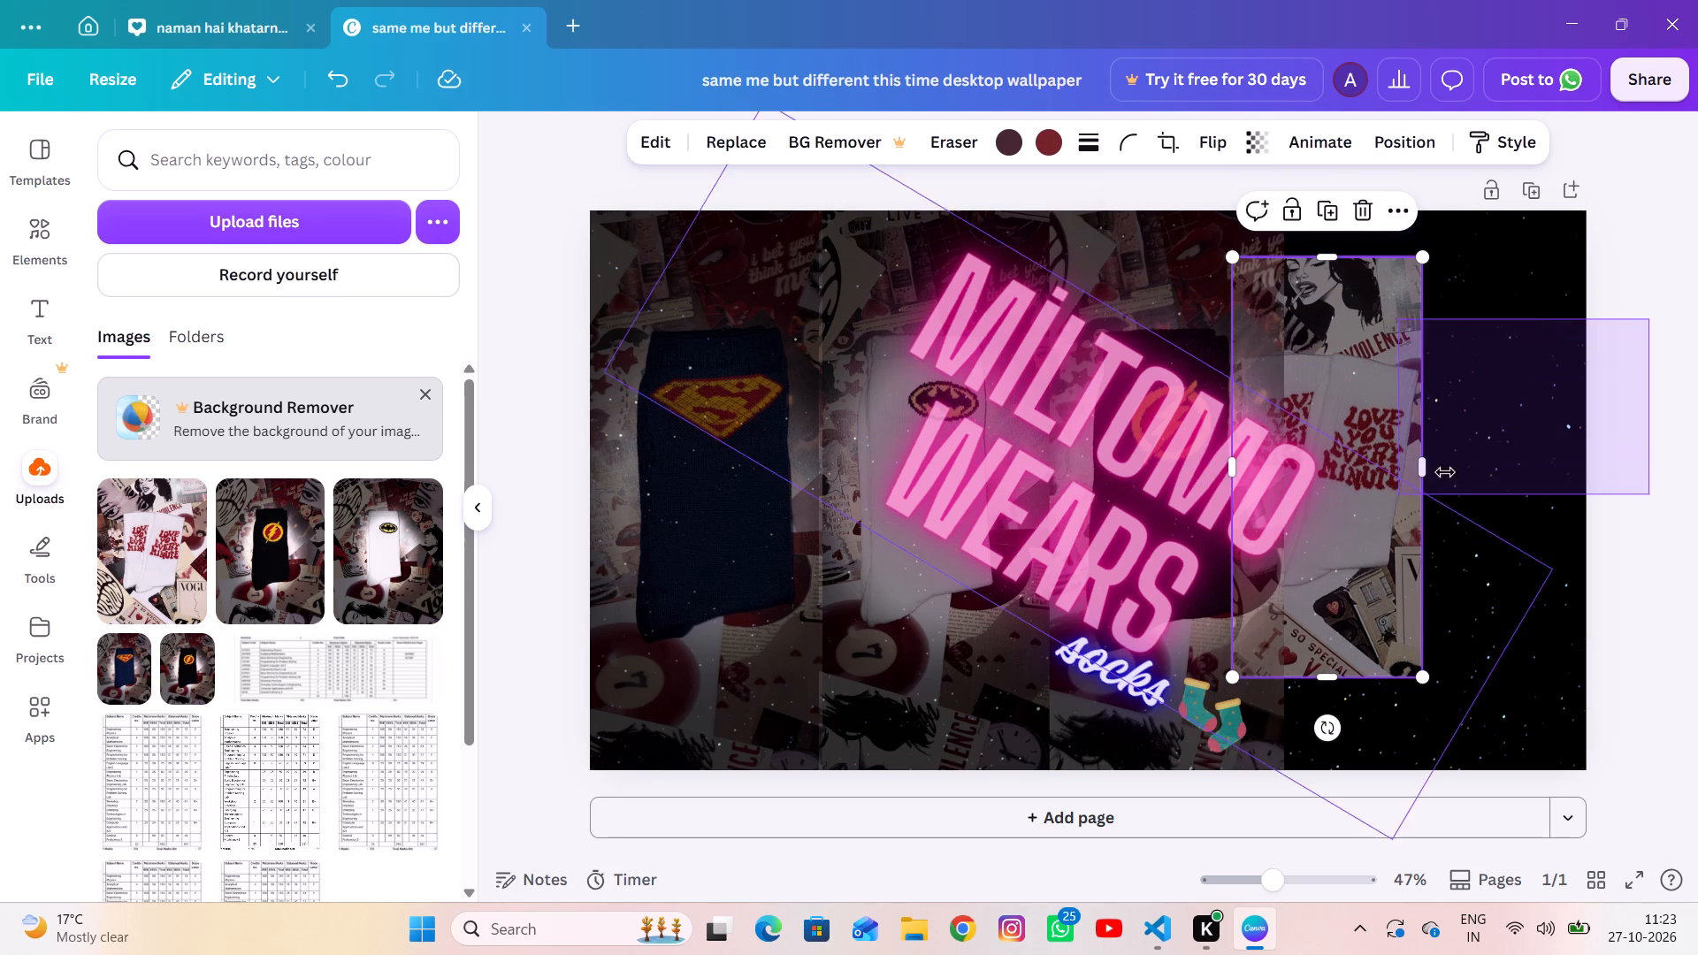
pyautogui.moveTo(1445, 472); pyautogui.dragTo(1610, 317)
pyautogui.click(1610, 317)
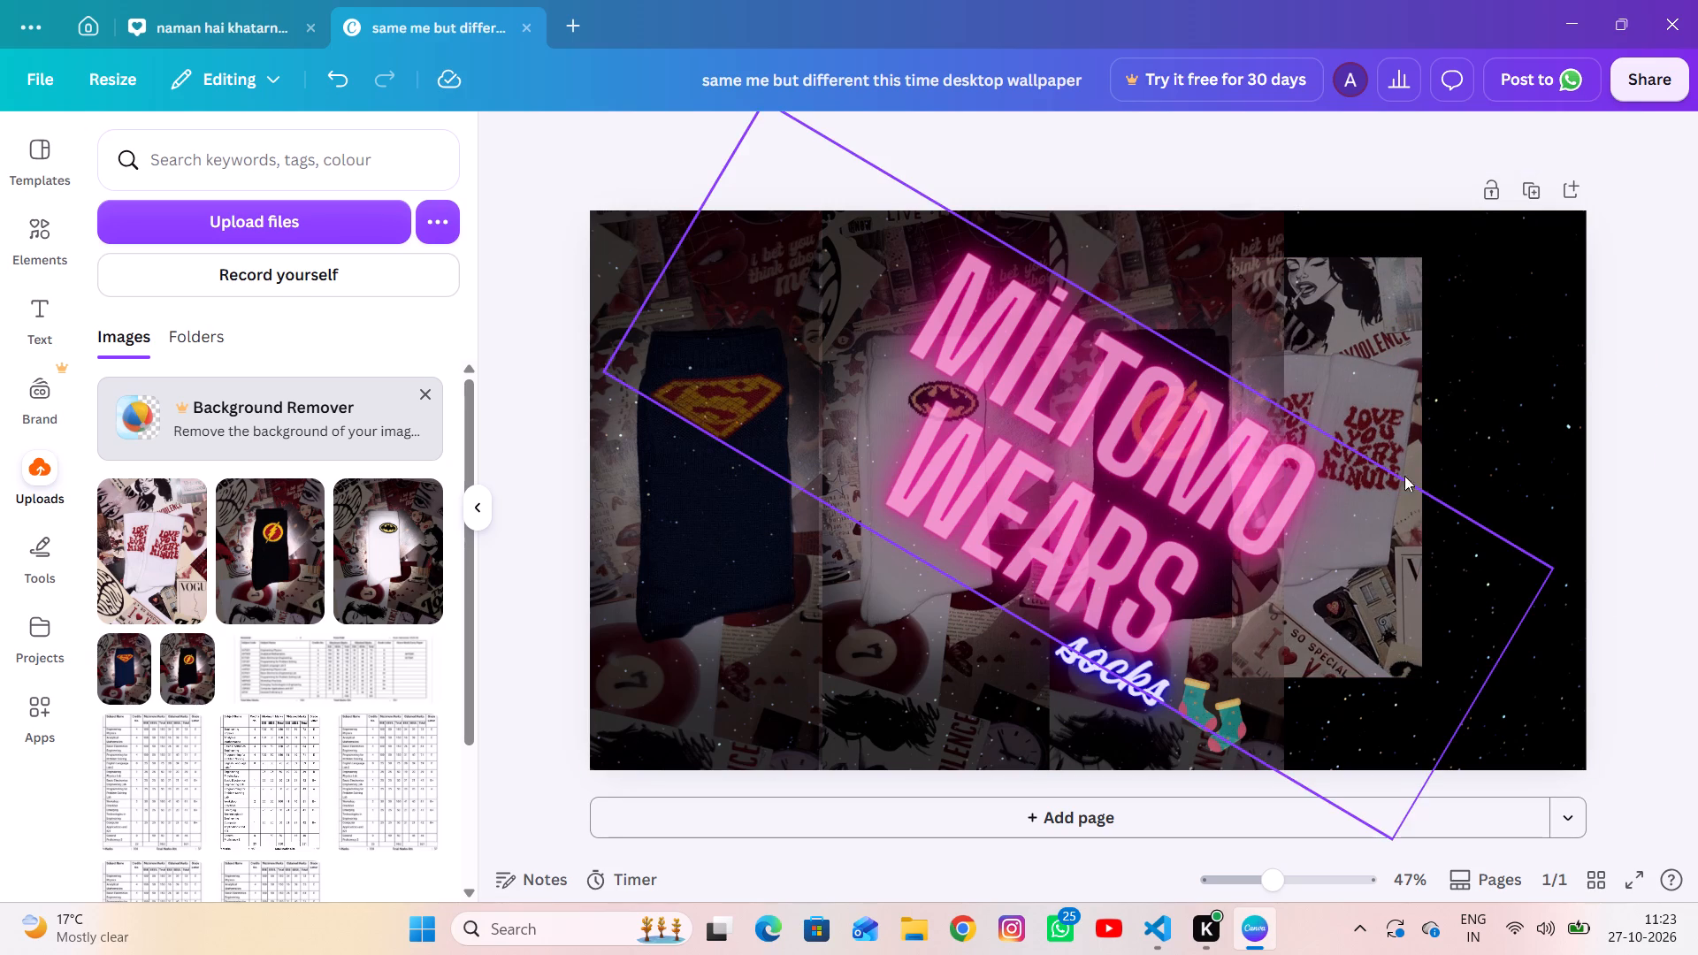
# Align the LOVE YOU EVERY MINUTE socks photo flush against the Flash photo's edge and enlarge it to nearly the page height.
pyautogui.moveTo(1405, 407); pyautogui.dragTo(1459, 349)
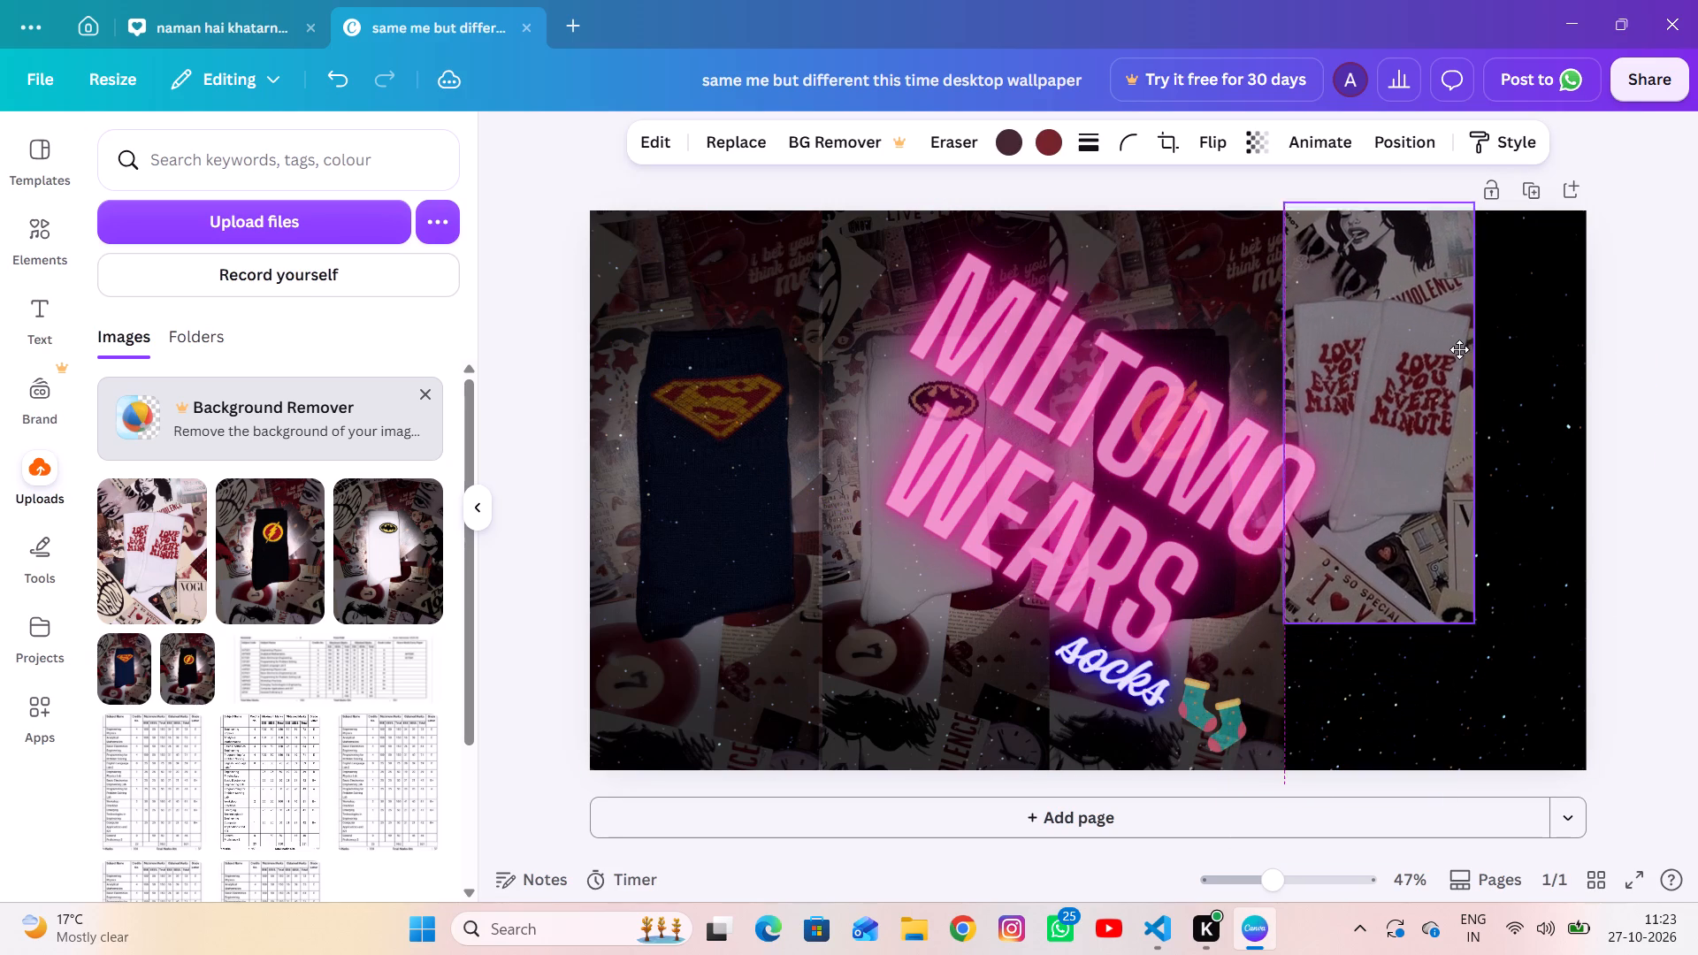
pyautogui.moveTo(1459, 349); pyautogui.dragTo(1459, 348)
pyautogui.moveTo(1476, 618); pyautogui.dragTo(1491, 654)
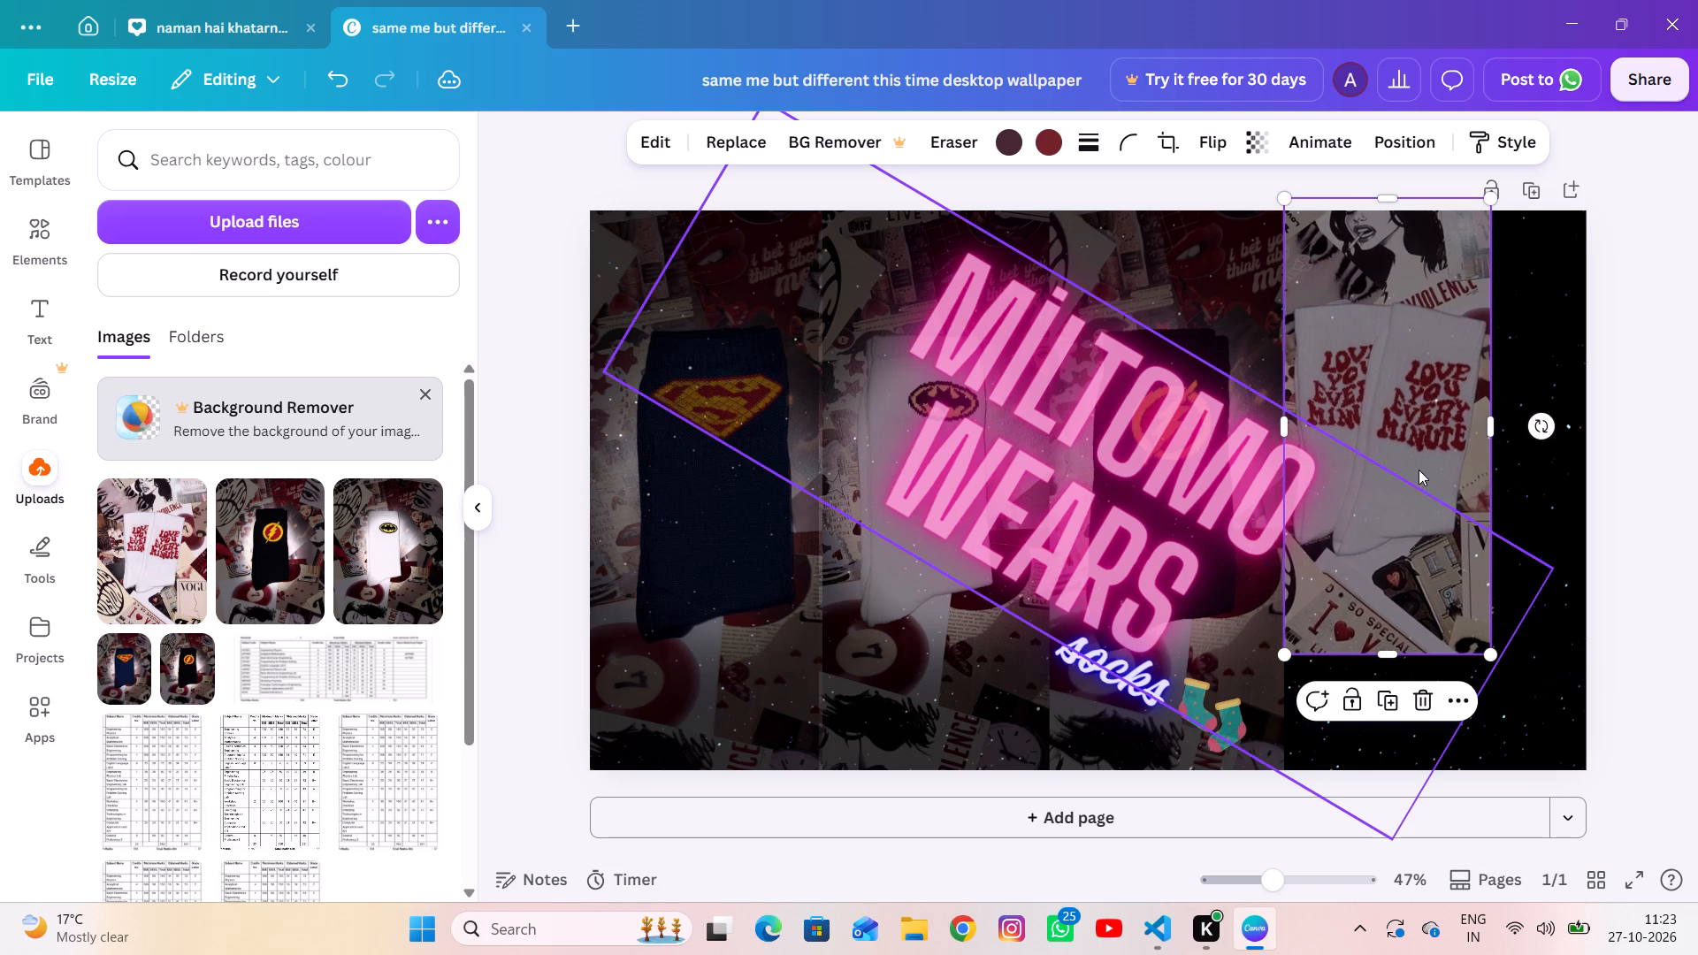
pyautogui.moveTo(1419, 438); pyautogui.dragTo(1425, 447)
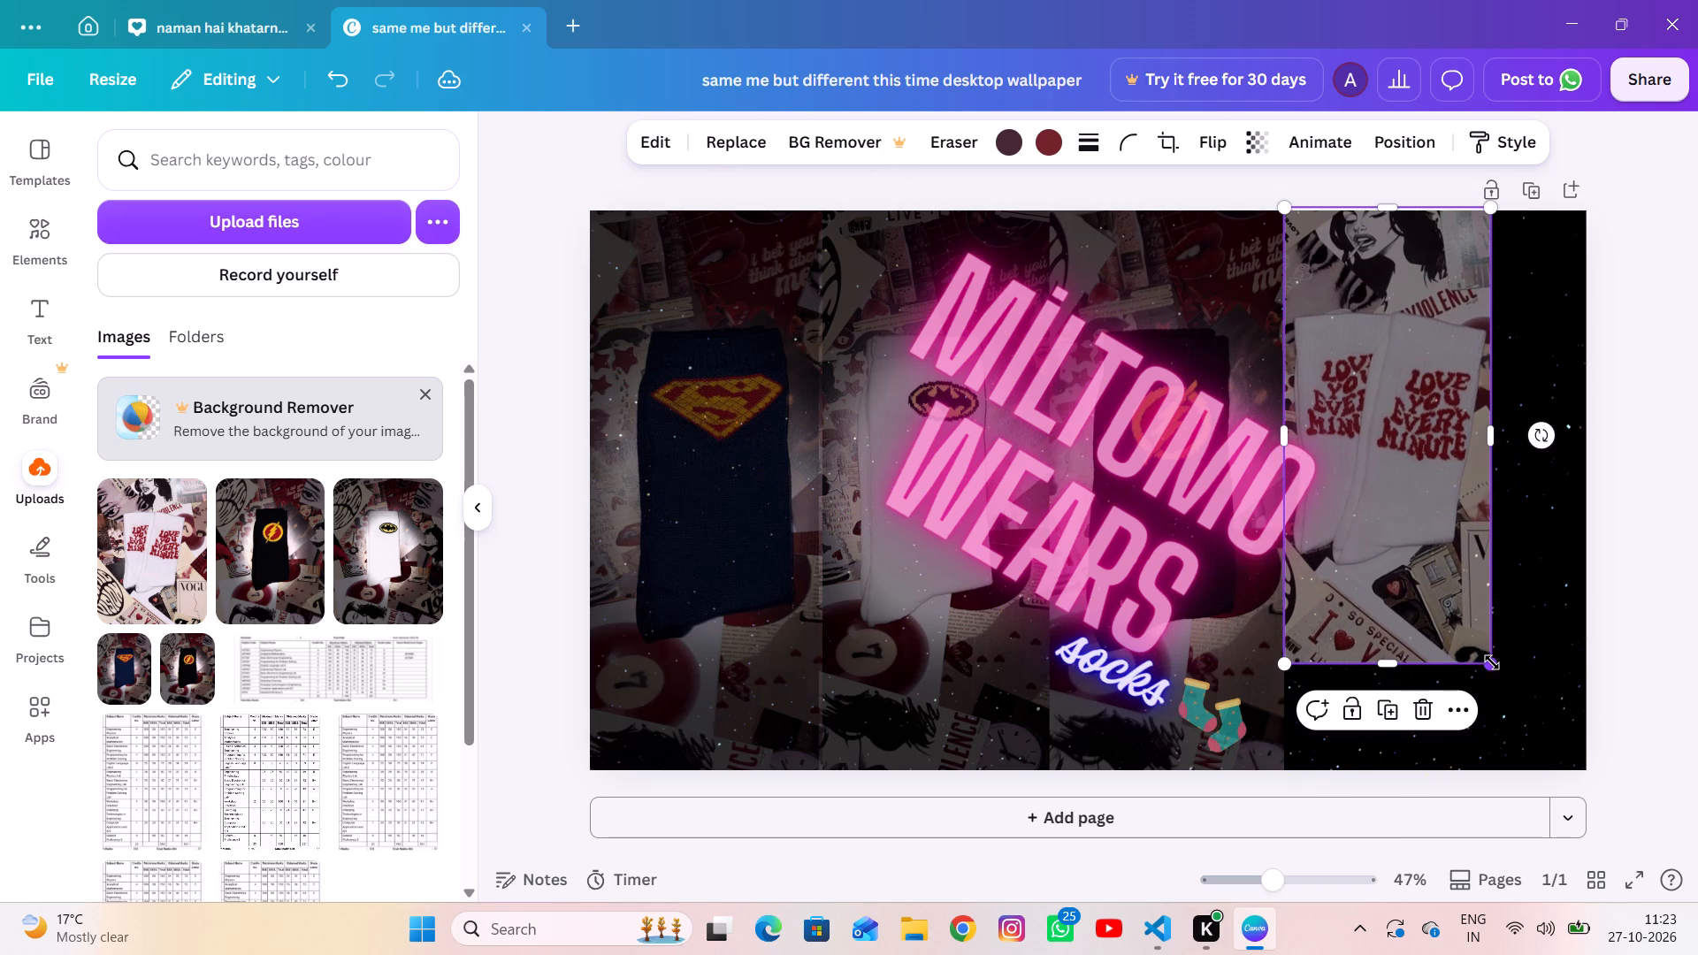
pyautogui.moveTo(1492, 662); pyautogui.dragTo(1522, 759)
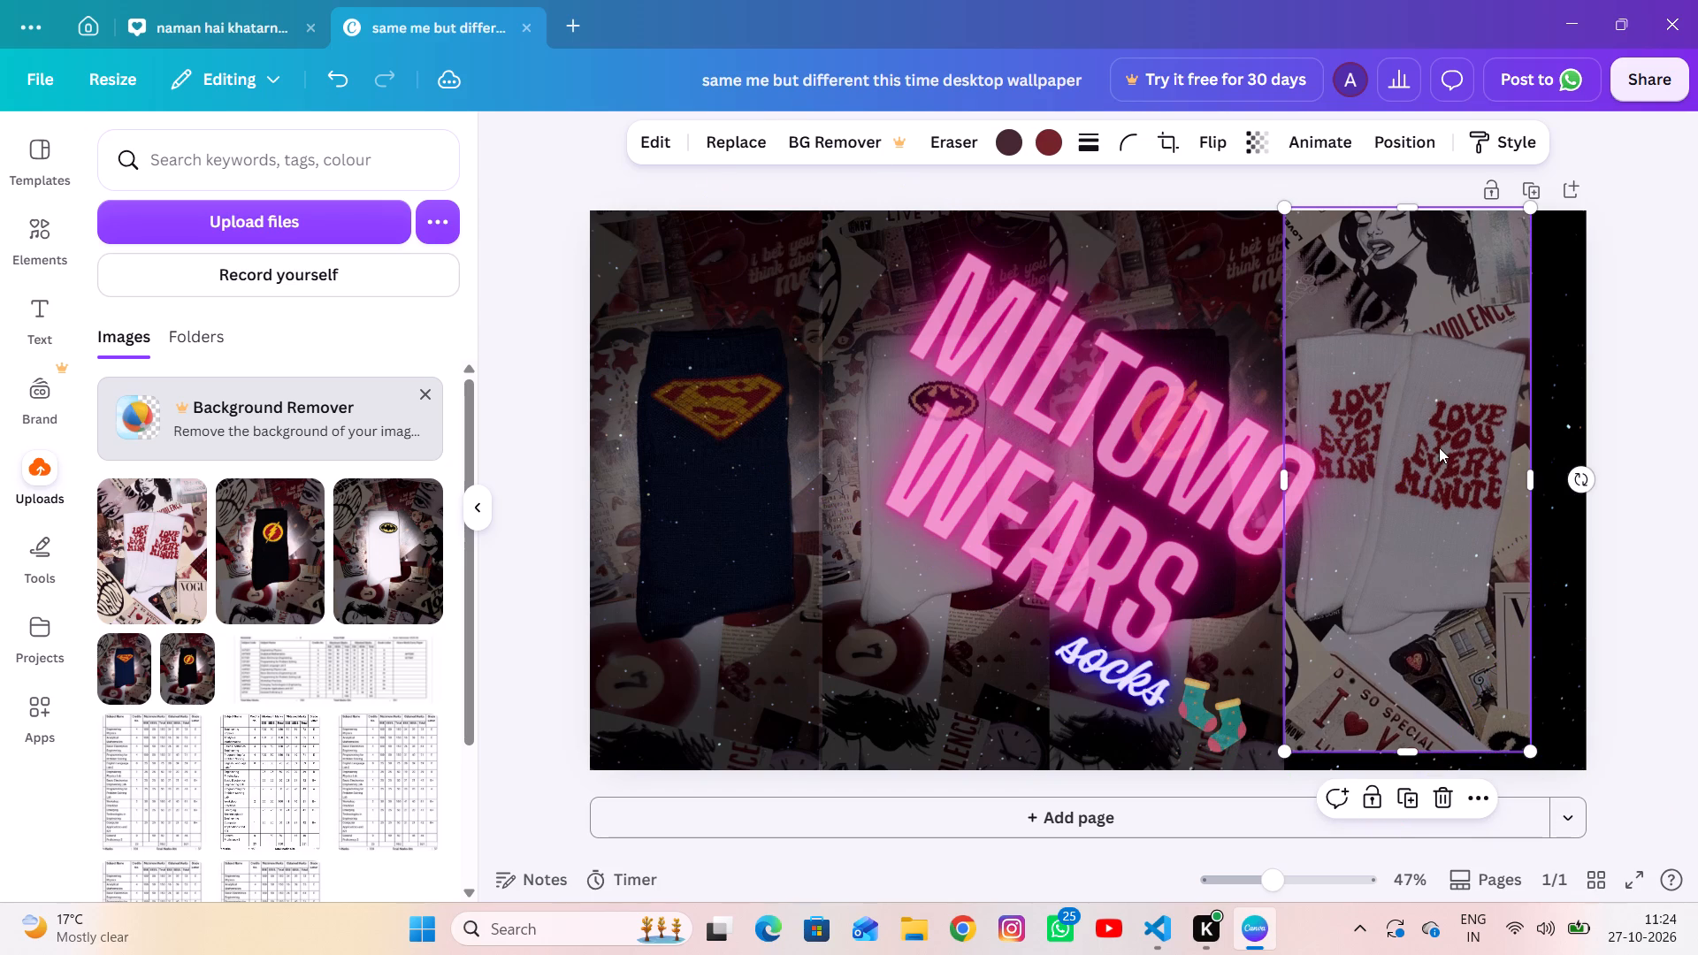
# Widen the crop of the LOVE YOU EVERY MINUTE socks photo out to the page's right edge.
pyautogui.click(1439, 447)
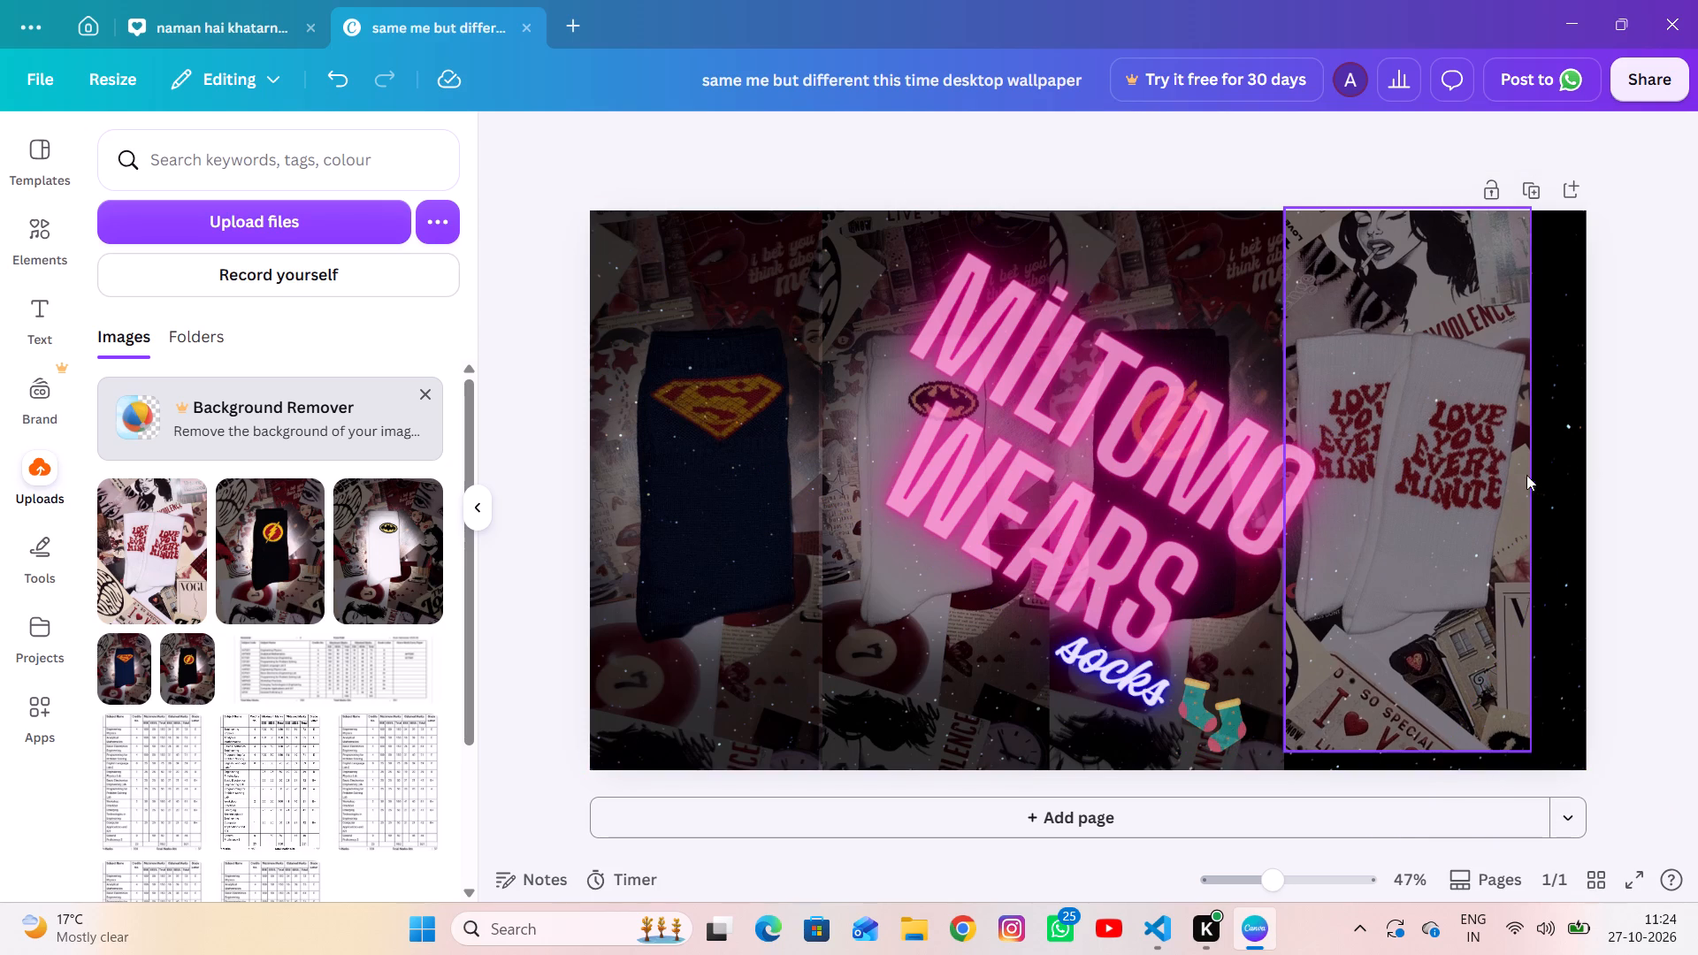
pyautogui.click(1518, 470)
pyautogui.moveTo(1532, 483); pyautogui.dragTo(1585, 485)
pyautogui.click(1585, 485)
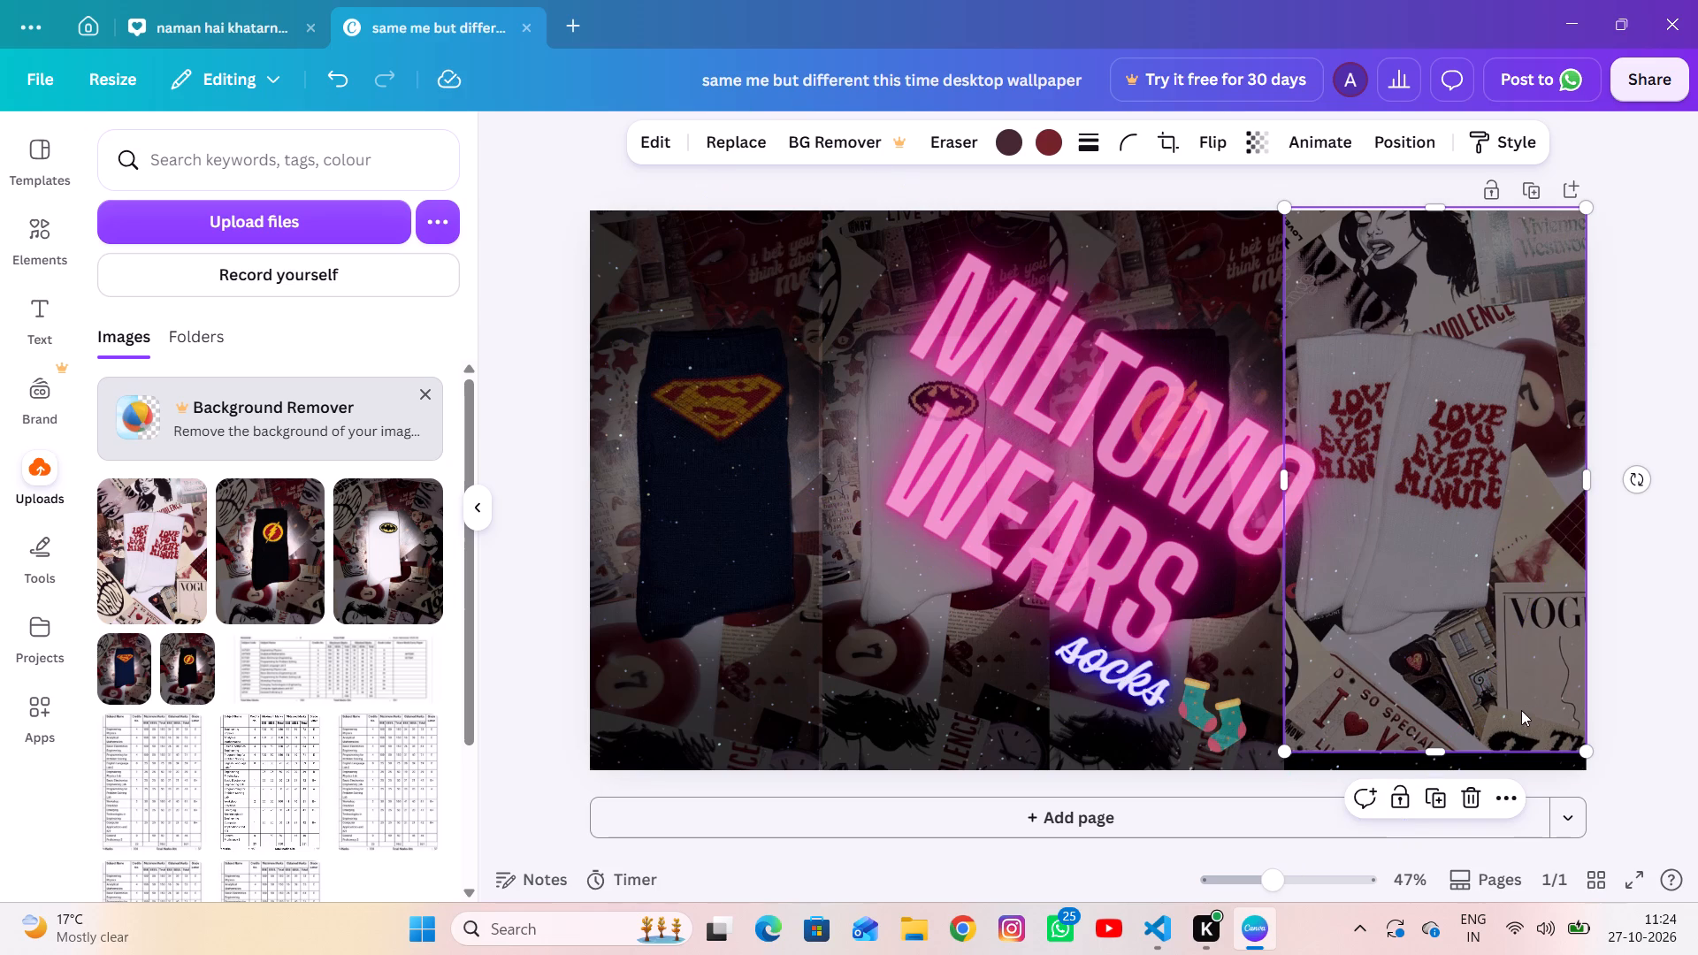
# Extend the white socks photo to the full page height, leave a narrow starry strip beside it, and align it flush against the Flash photo.
pyautogui.moveTo(1511, 716); pyautogui.dragTo(1512, 735)
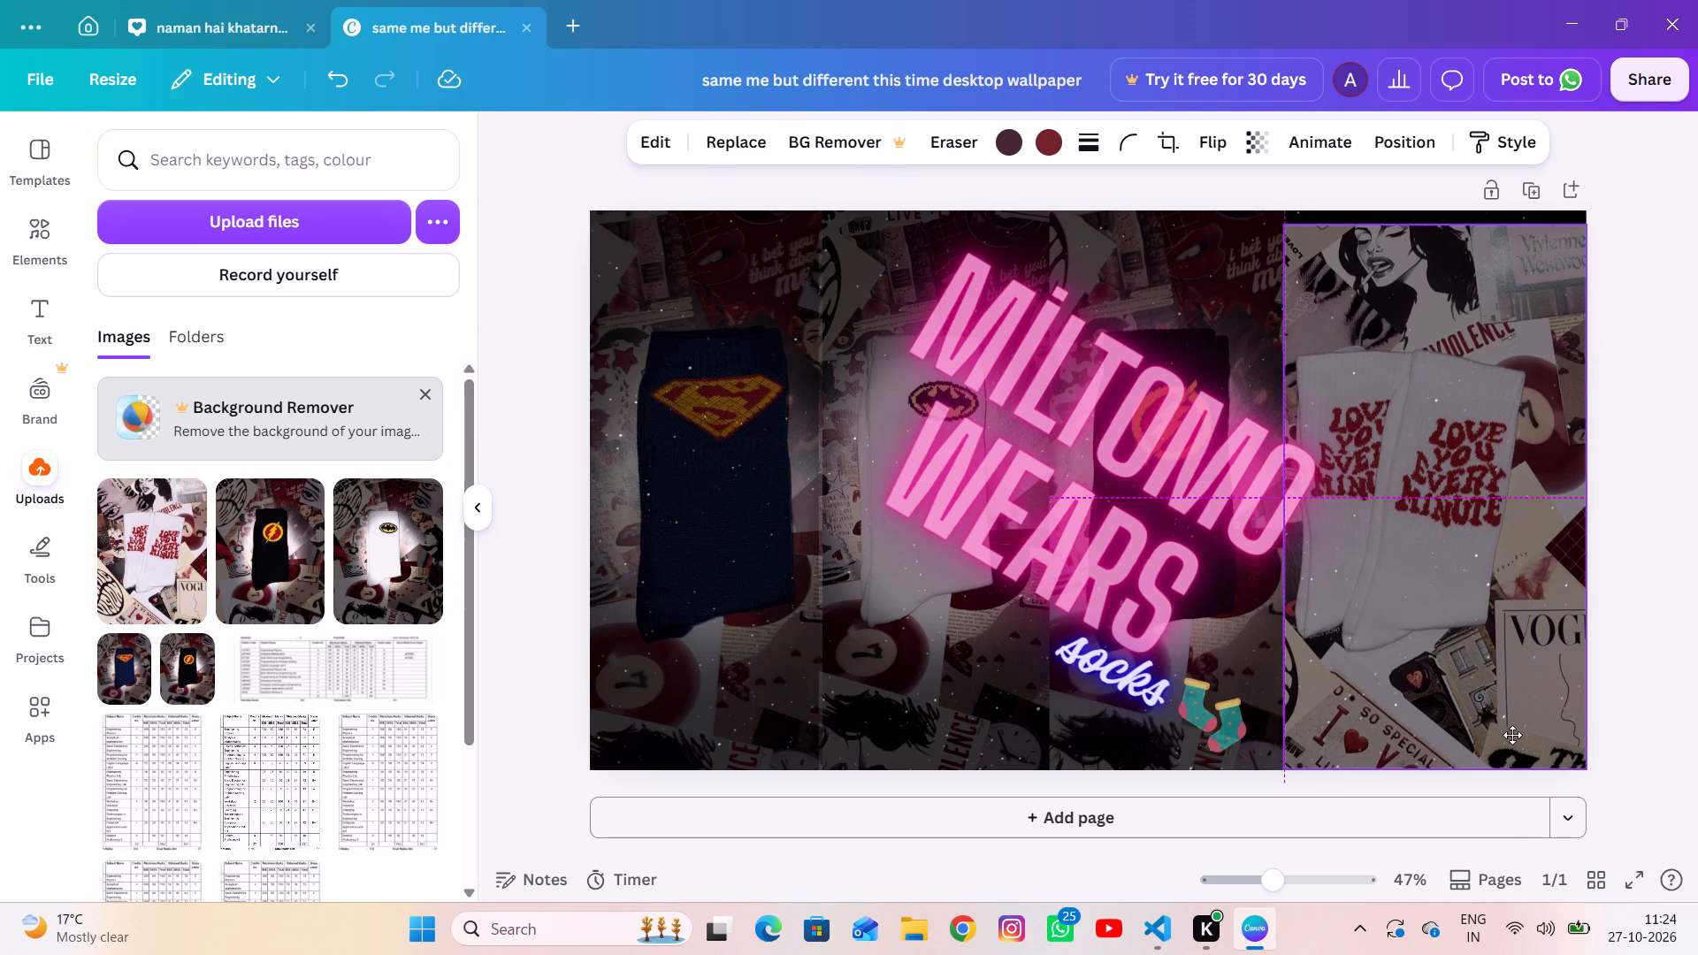
pyautogui.moveTo(1512, 735); pyautogui.dragTo(1507, 676)
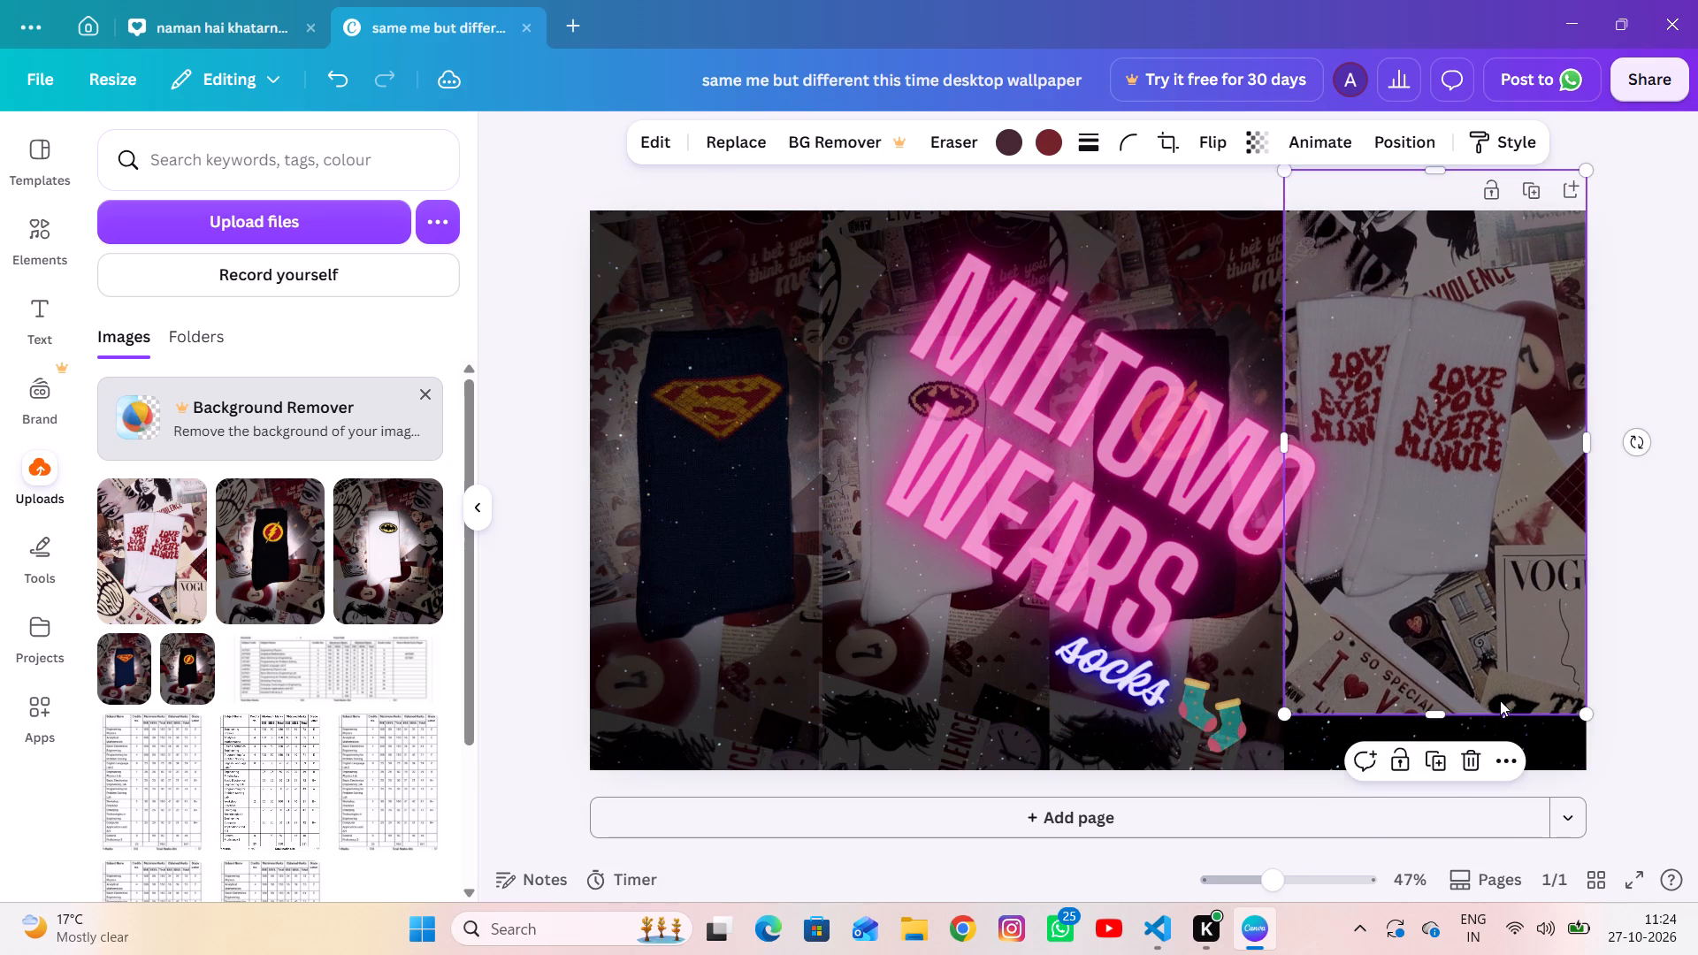
pyautogui.moveTo(1438, 708); pyautogui.dragTo(1440, 722)
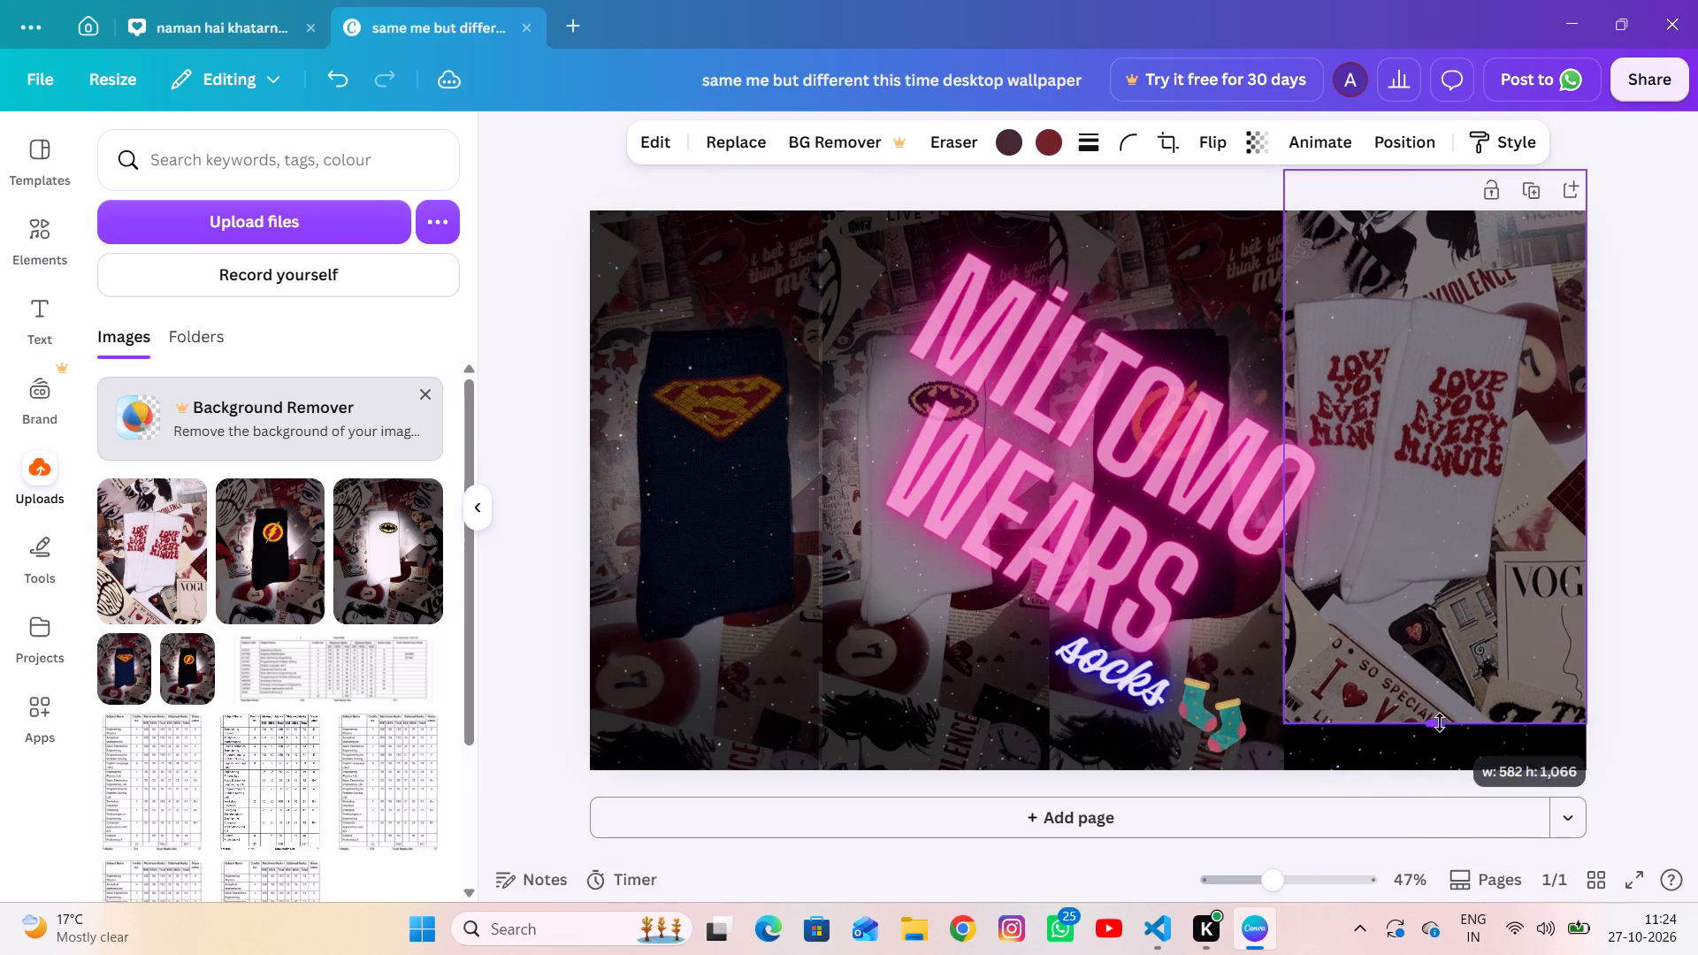
pyautogui.moveTo(1440, 722); pyautogui.dragTo(1440, 727)
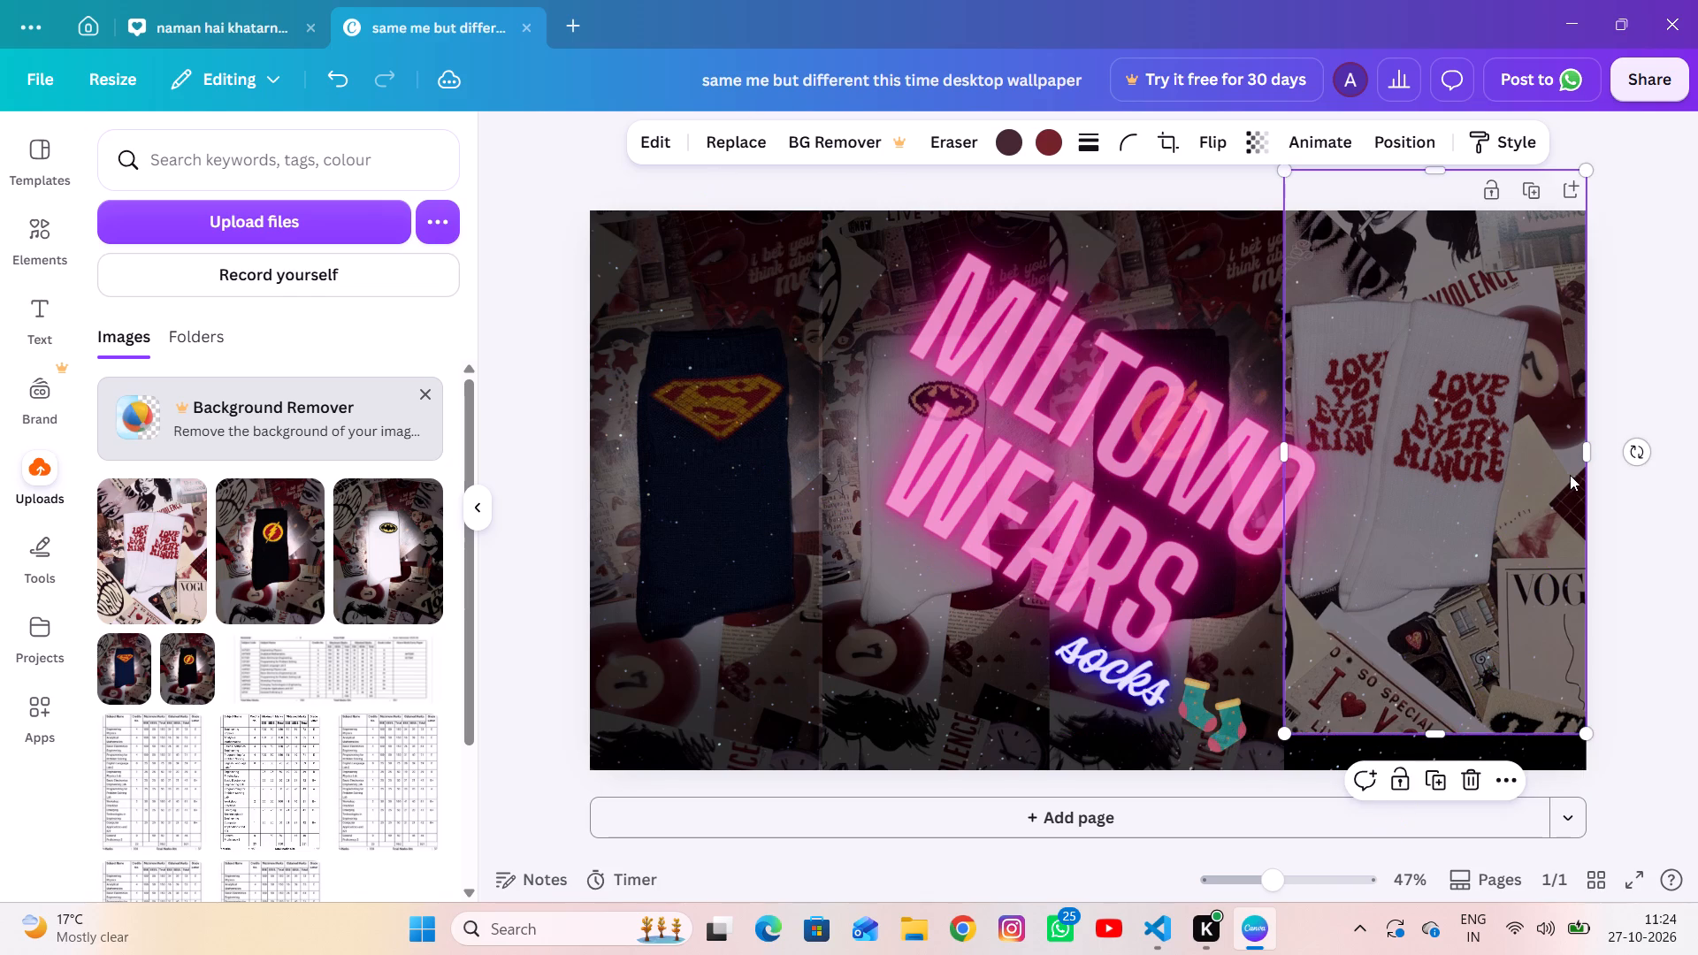
pyautogui.moveTo(1583, 458); pyautogui.dragTo(1526, 495)
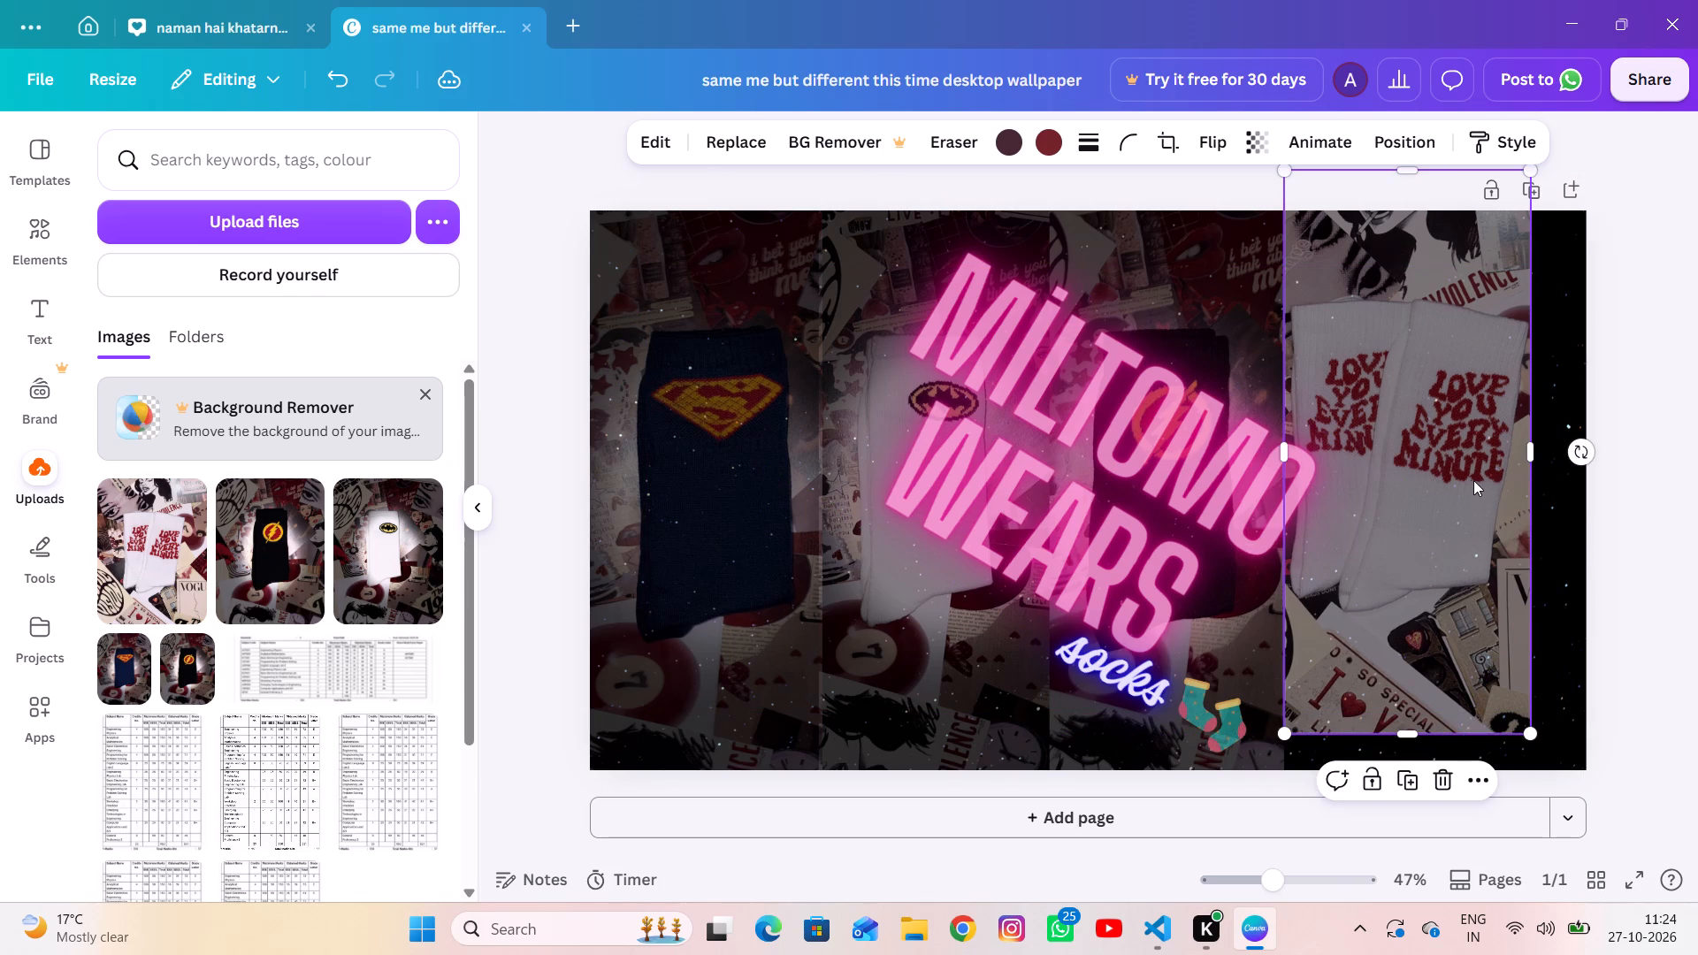
pyautogui.click(1471, 480)
pyautogui.moveTo(1467, 472); pyautogui.dragTo(1472, 504)
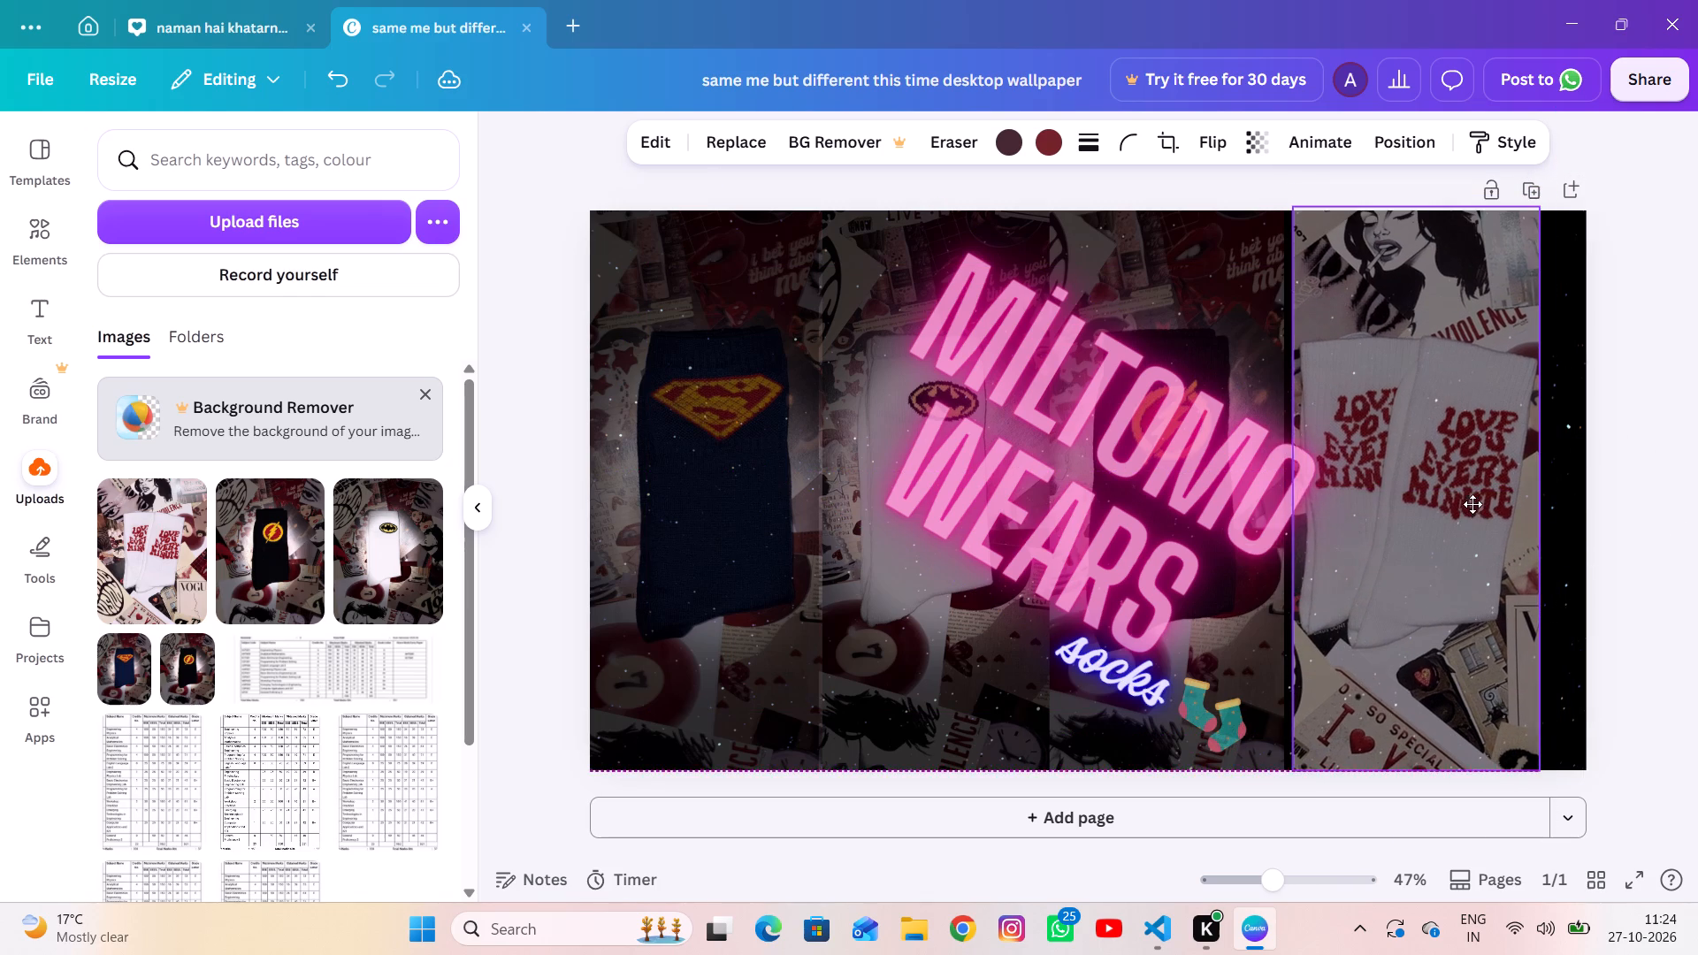
pyautogui.moveTo(1472, 504); pyautogui.dragTo(1465, 508)
pyautogui.click(1617, 571)
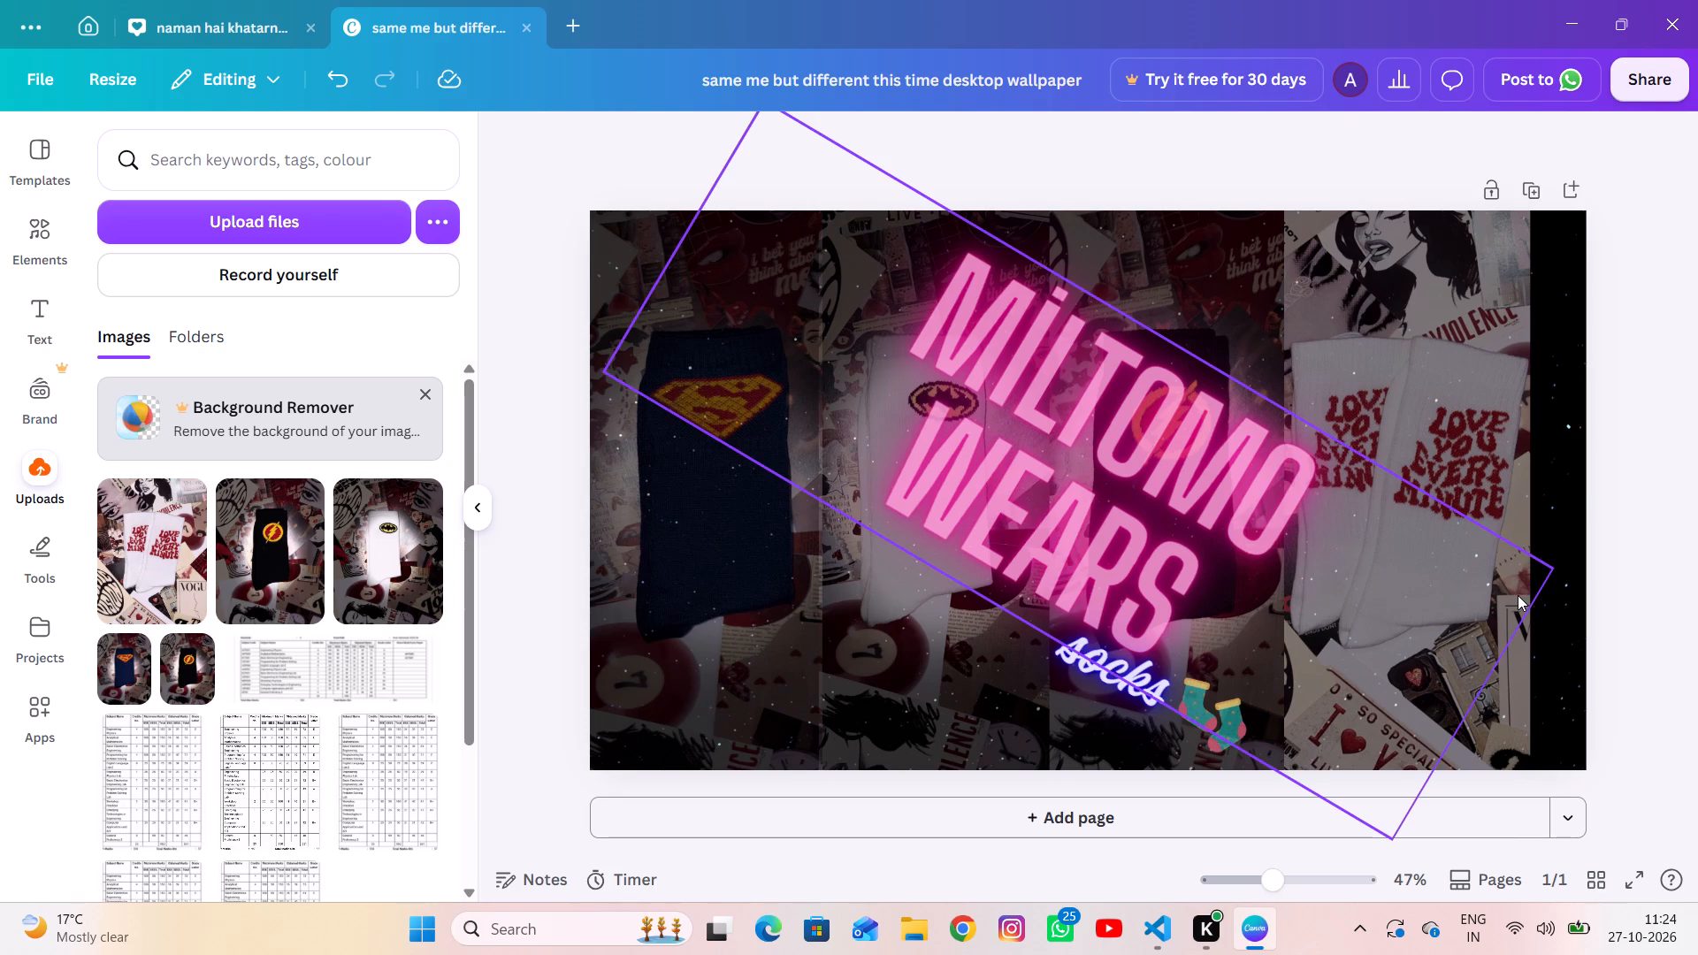
# Set the transparency of the LOVE YOU EVERY MINUTE socks photo to 42.
pyautogui.click(1496, 492)
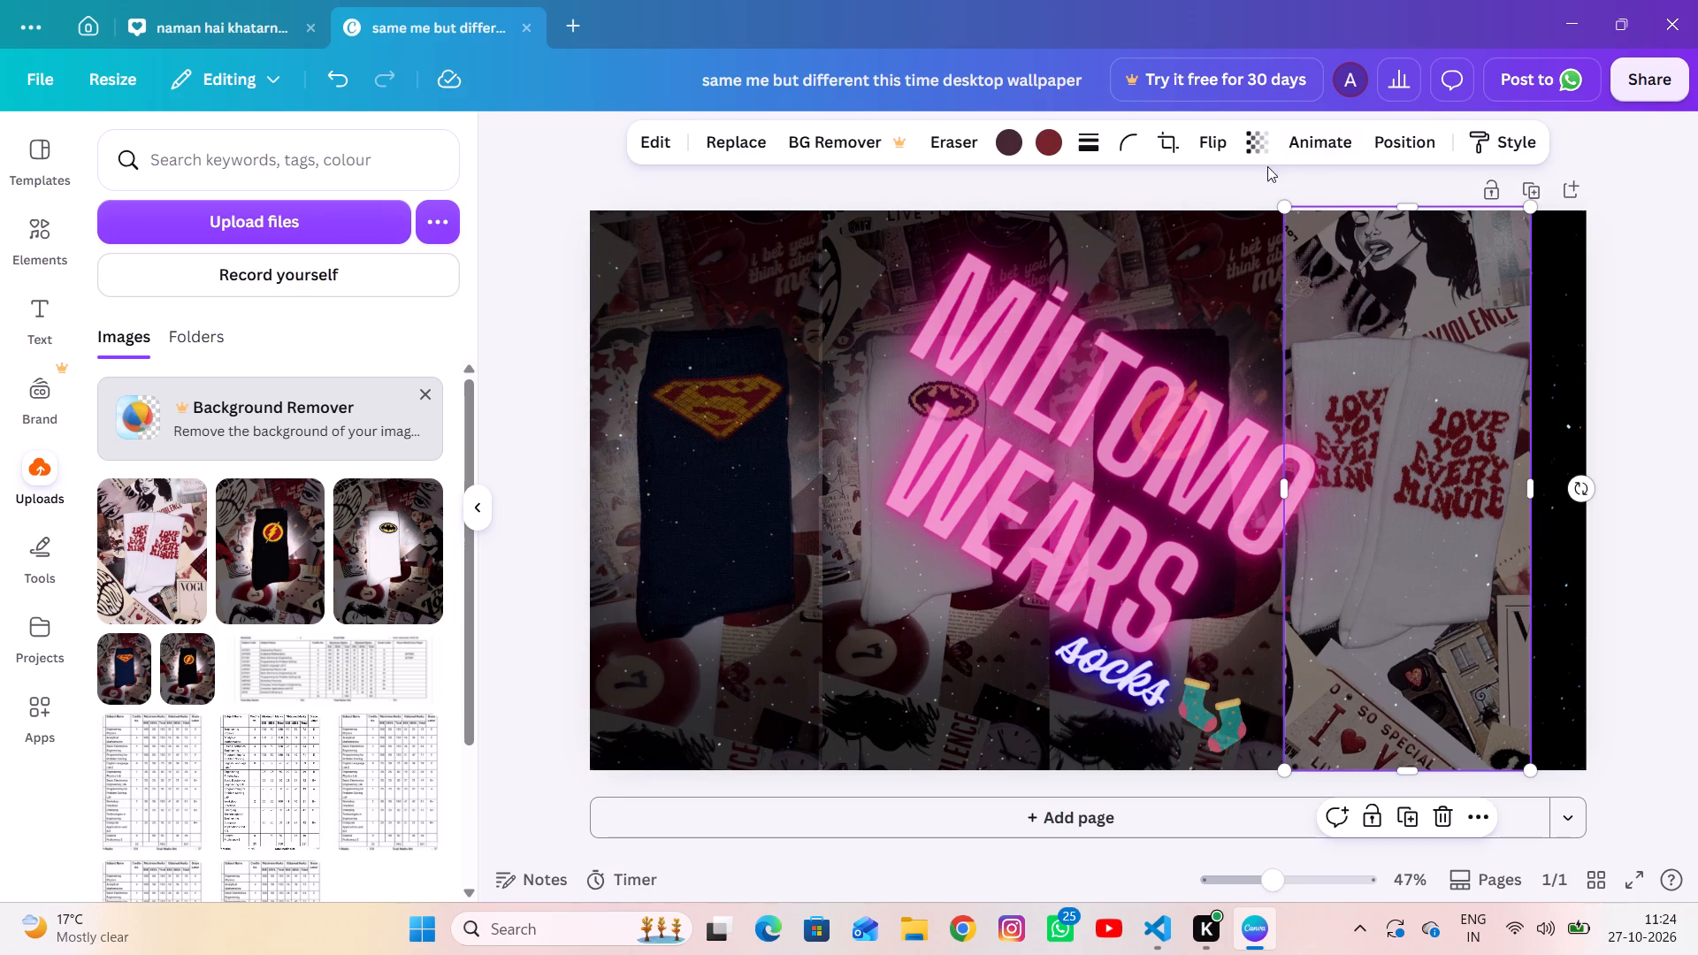
pyautogui.click(1266, 151)
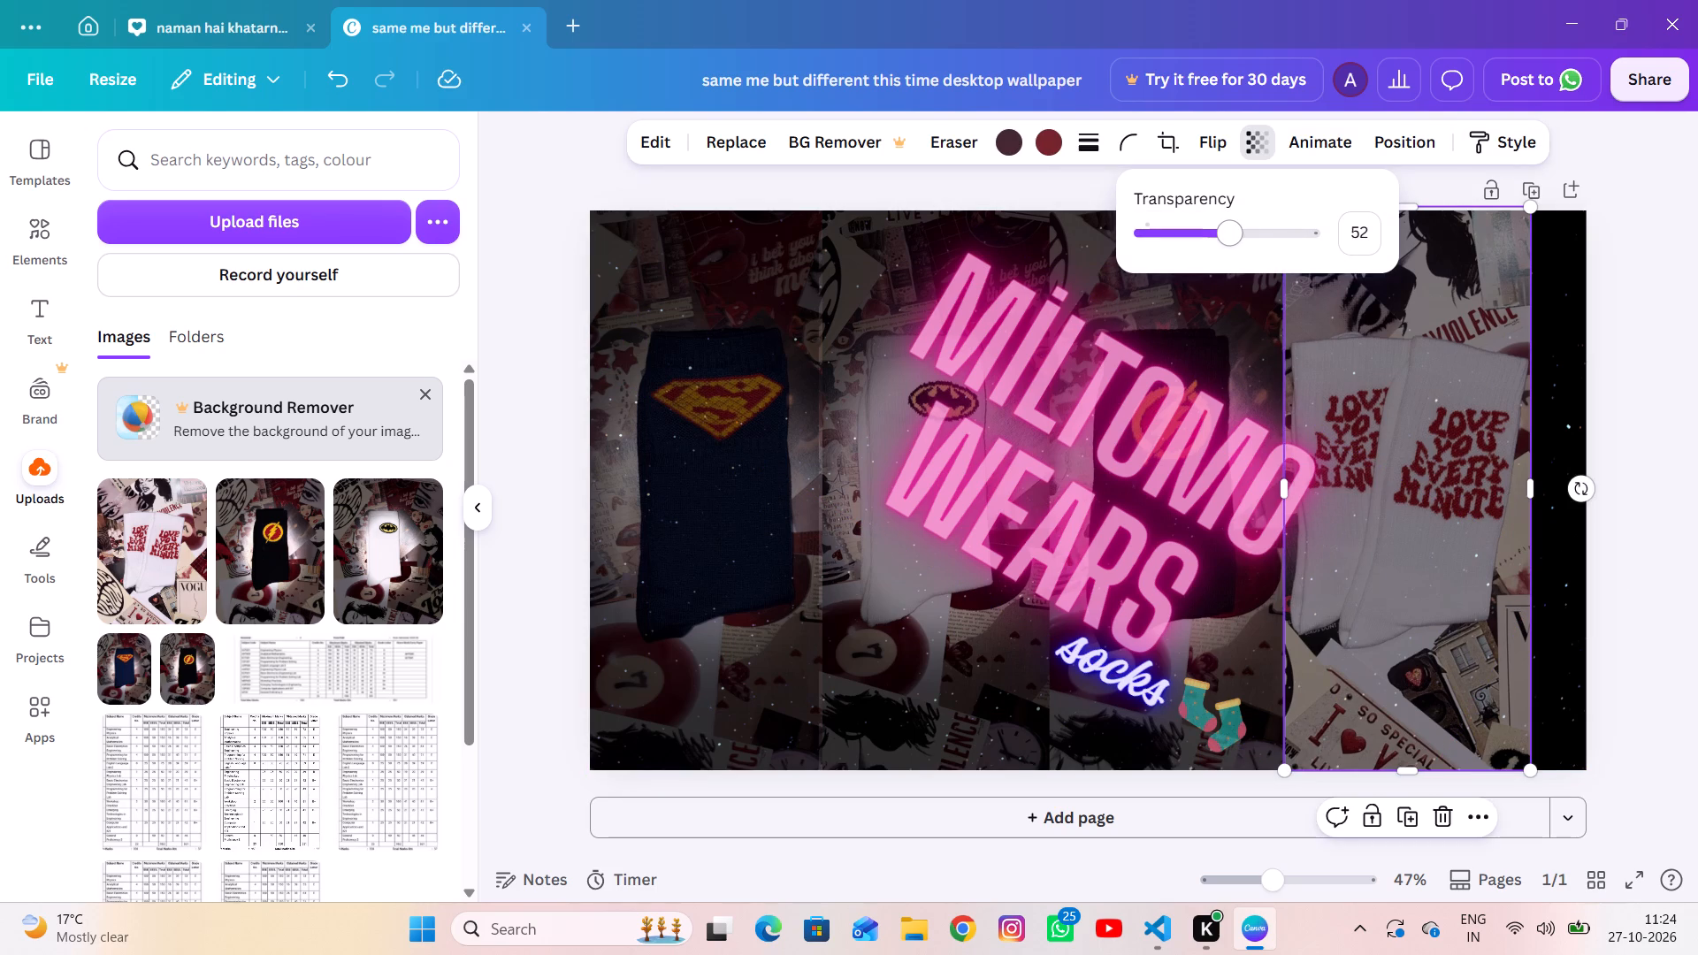
pyautogui.moveTo(1230, 242); pyautogui.dragTo(1213, 255)
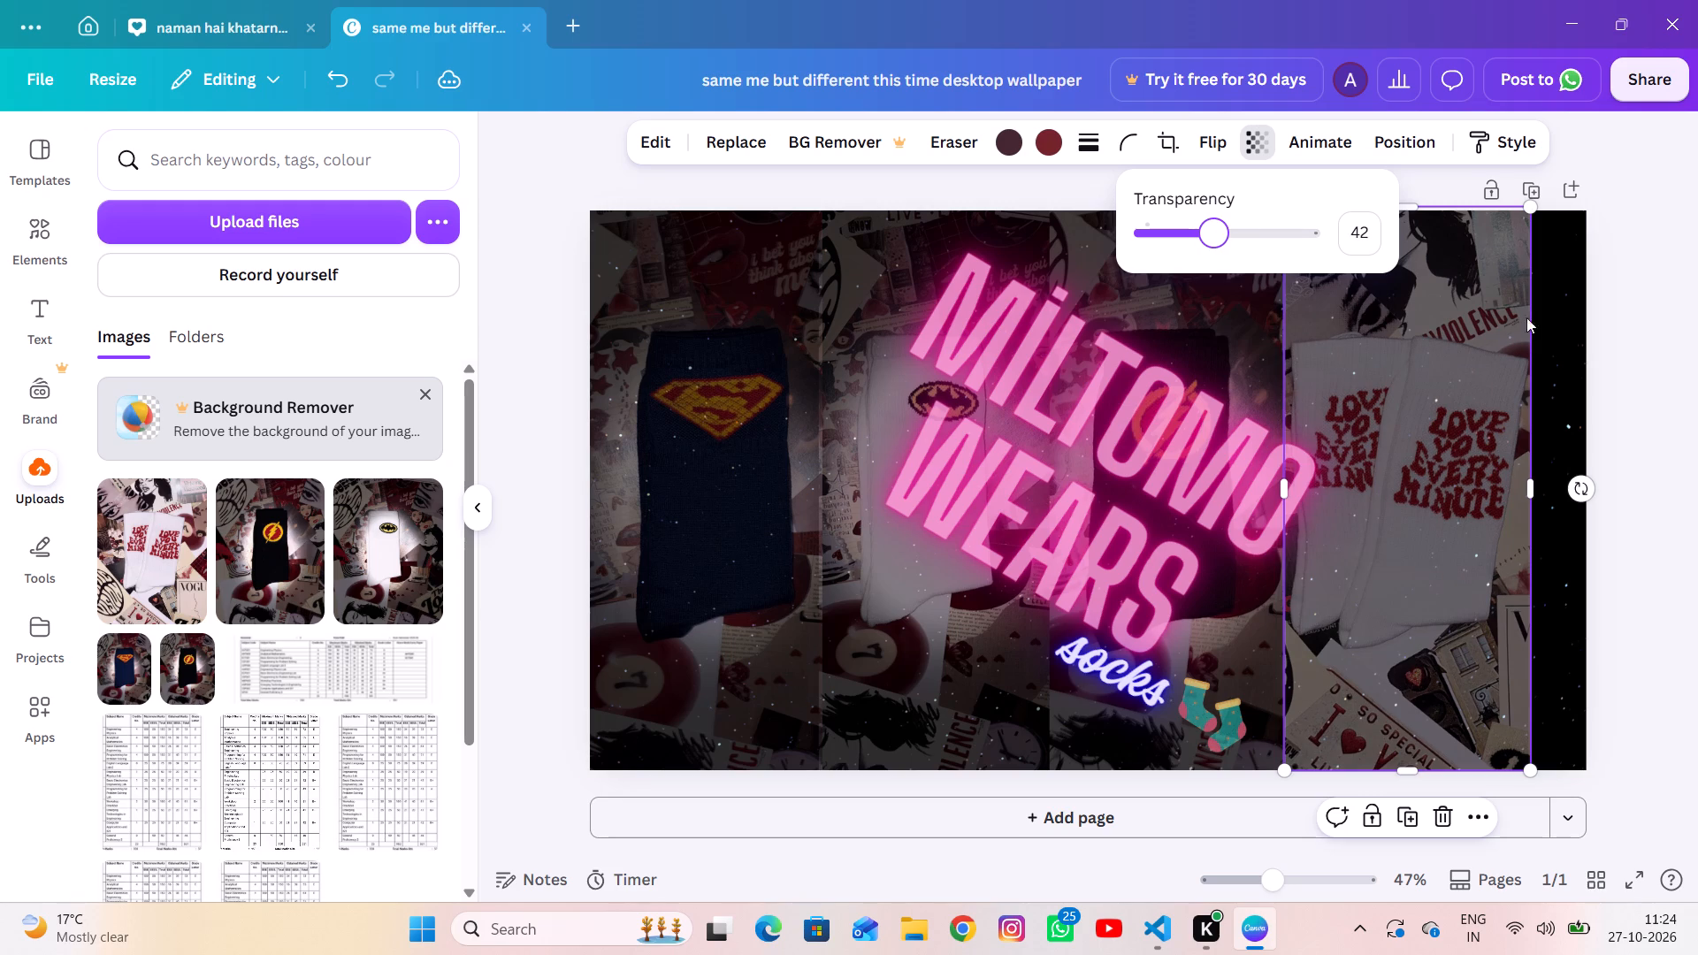
pyautogui.click(1678, 359)
pyautogui.click(1667, 360)
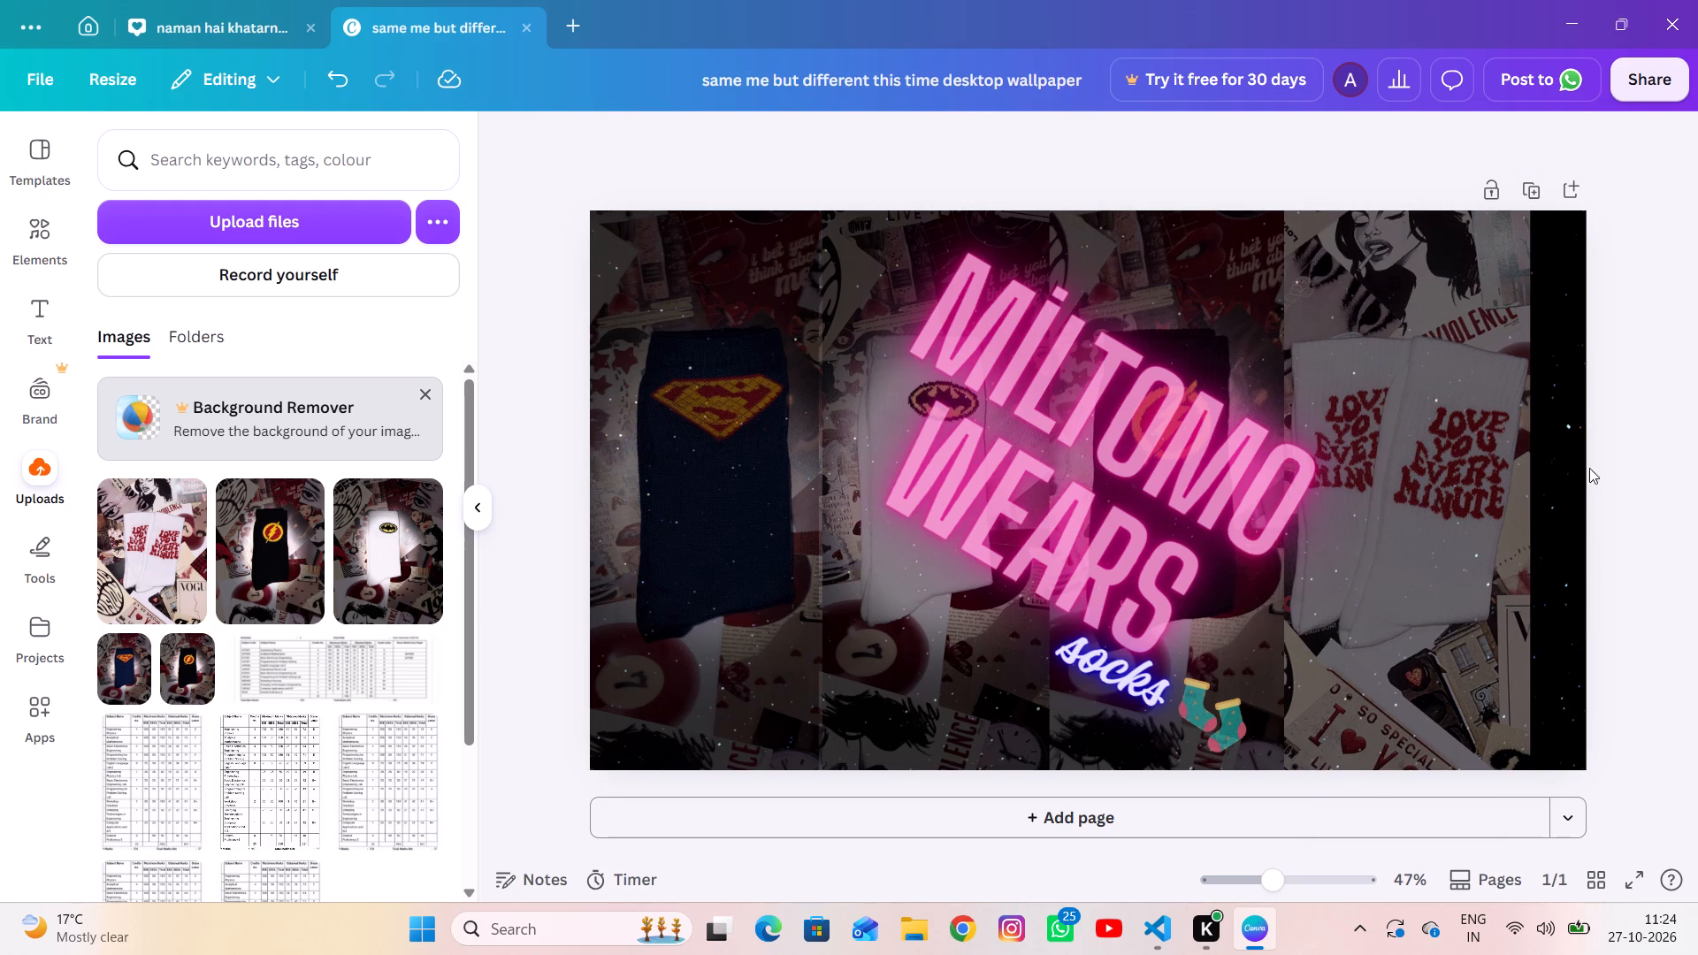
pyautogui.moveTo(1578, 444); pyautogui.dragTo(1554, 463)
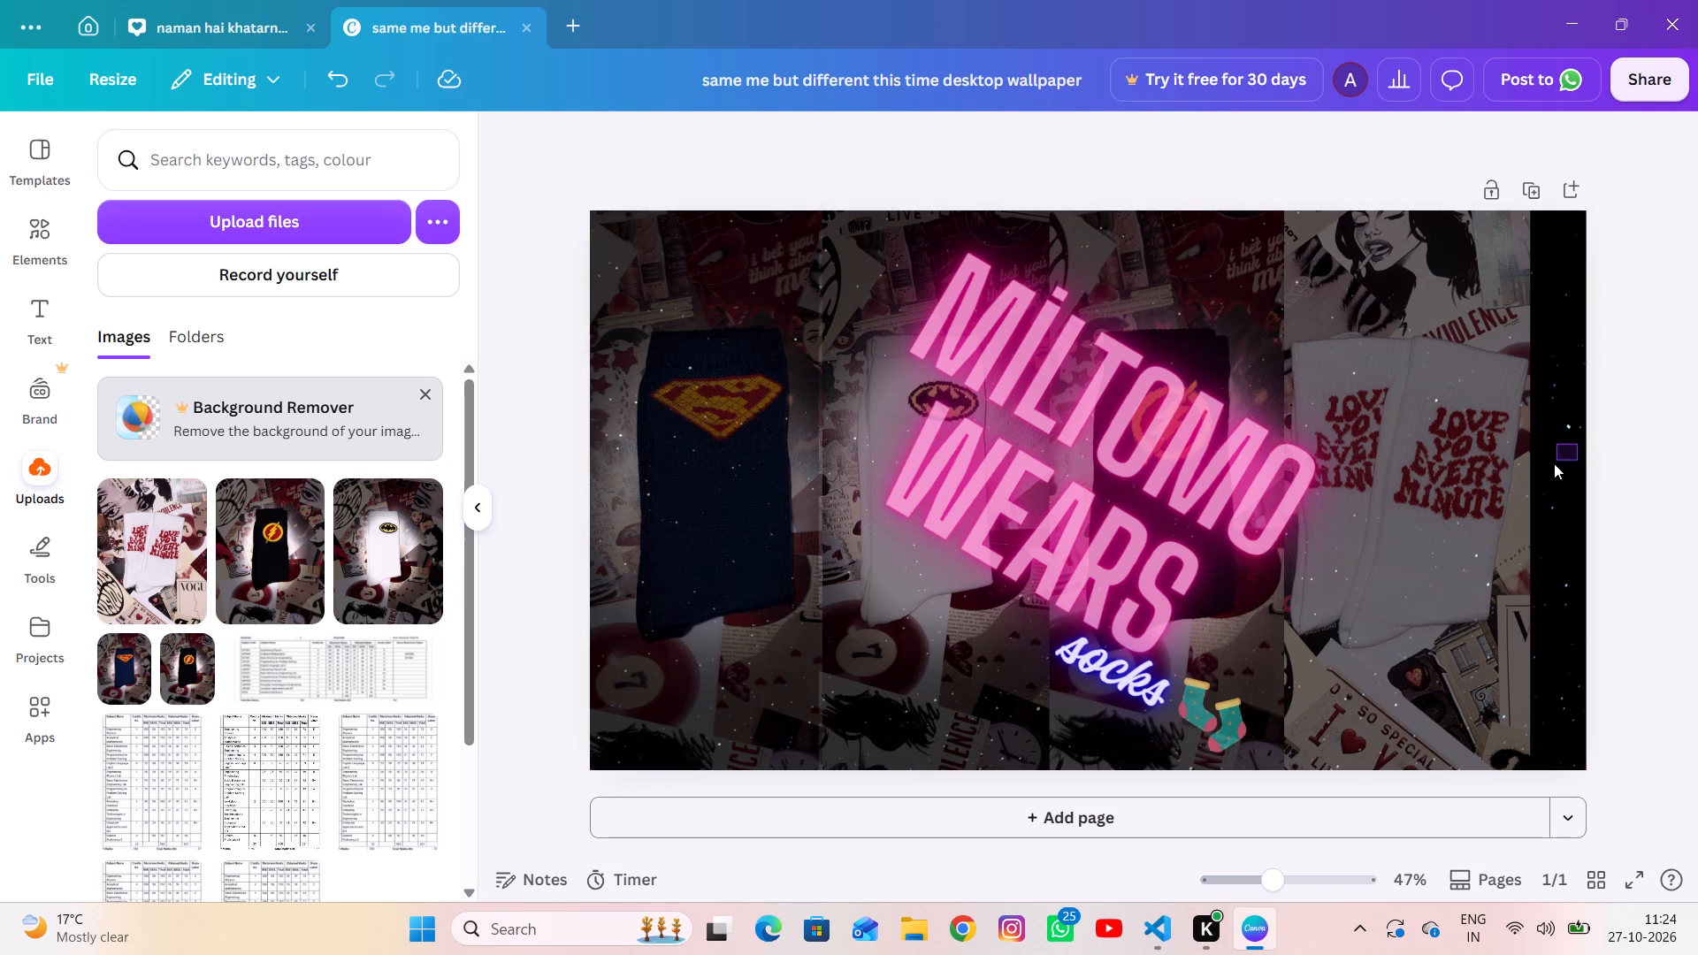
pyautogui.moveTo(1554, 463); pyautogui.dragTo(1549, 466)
# Upload the yellow face socks photo IMG-20261027-WA0042 from Pictures and place it on the page.
pyautogui.moveTo(1584, 396); pyautogui.dragTo(1573, 409)
pyautogui.click(284, 225)
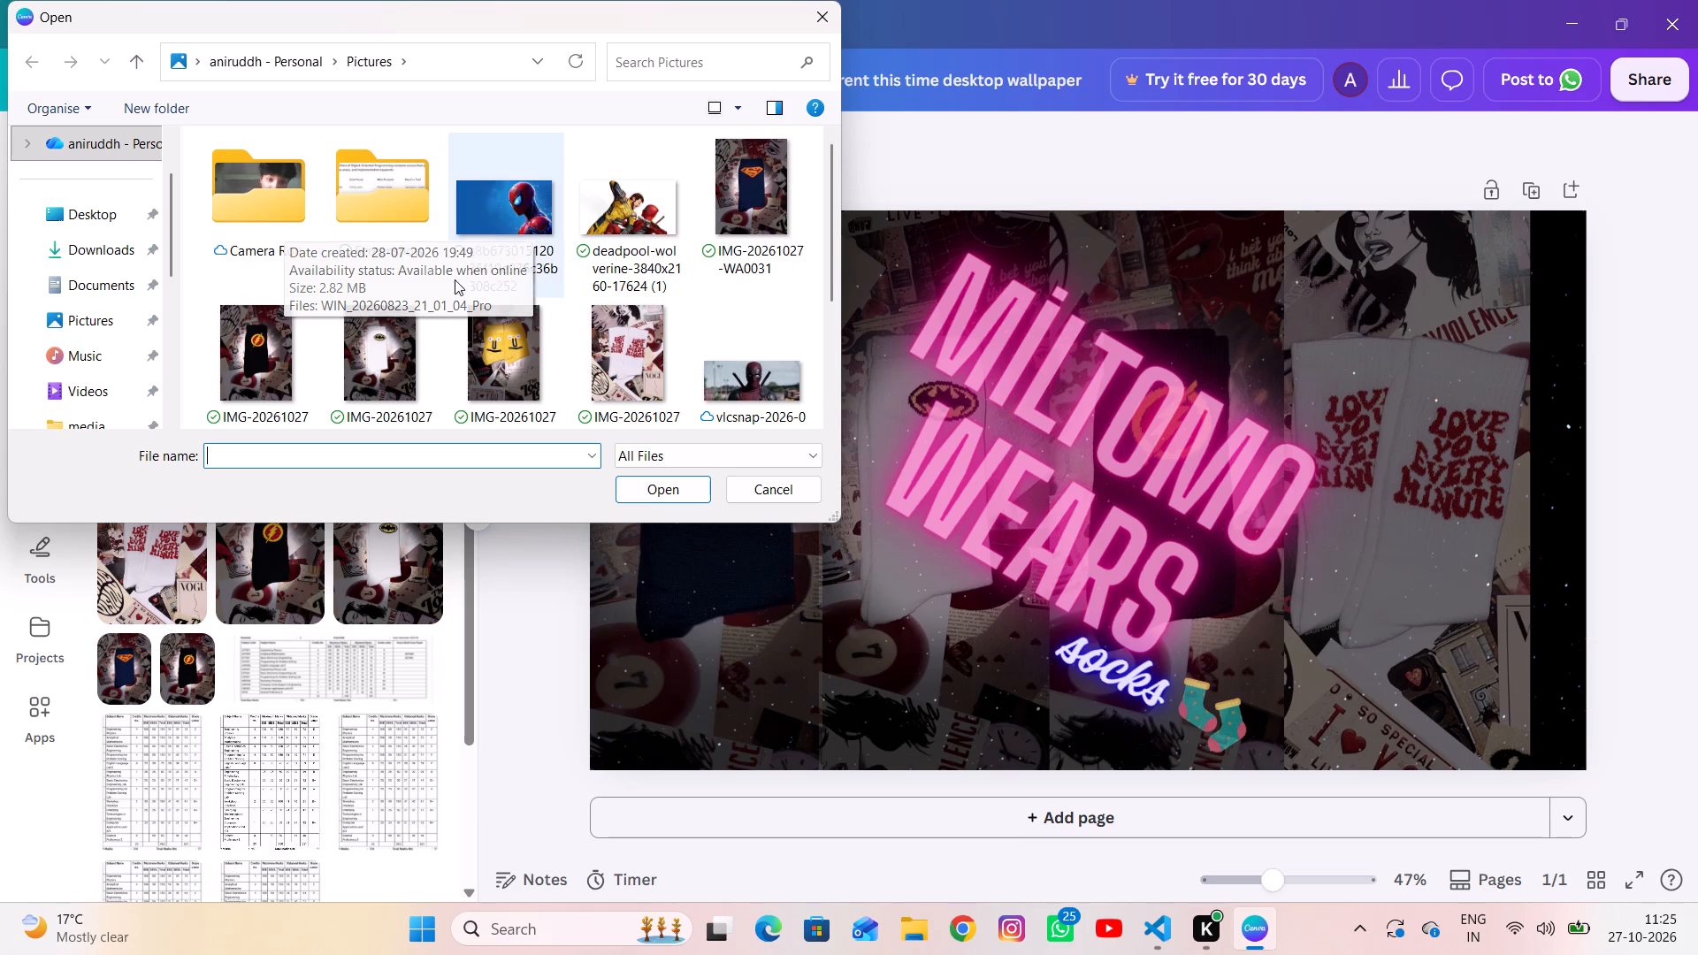
pyautogui.click(479, 361)
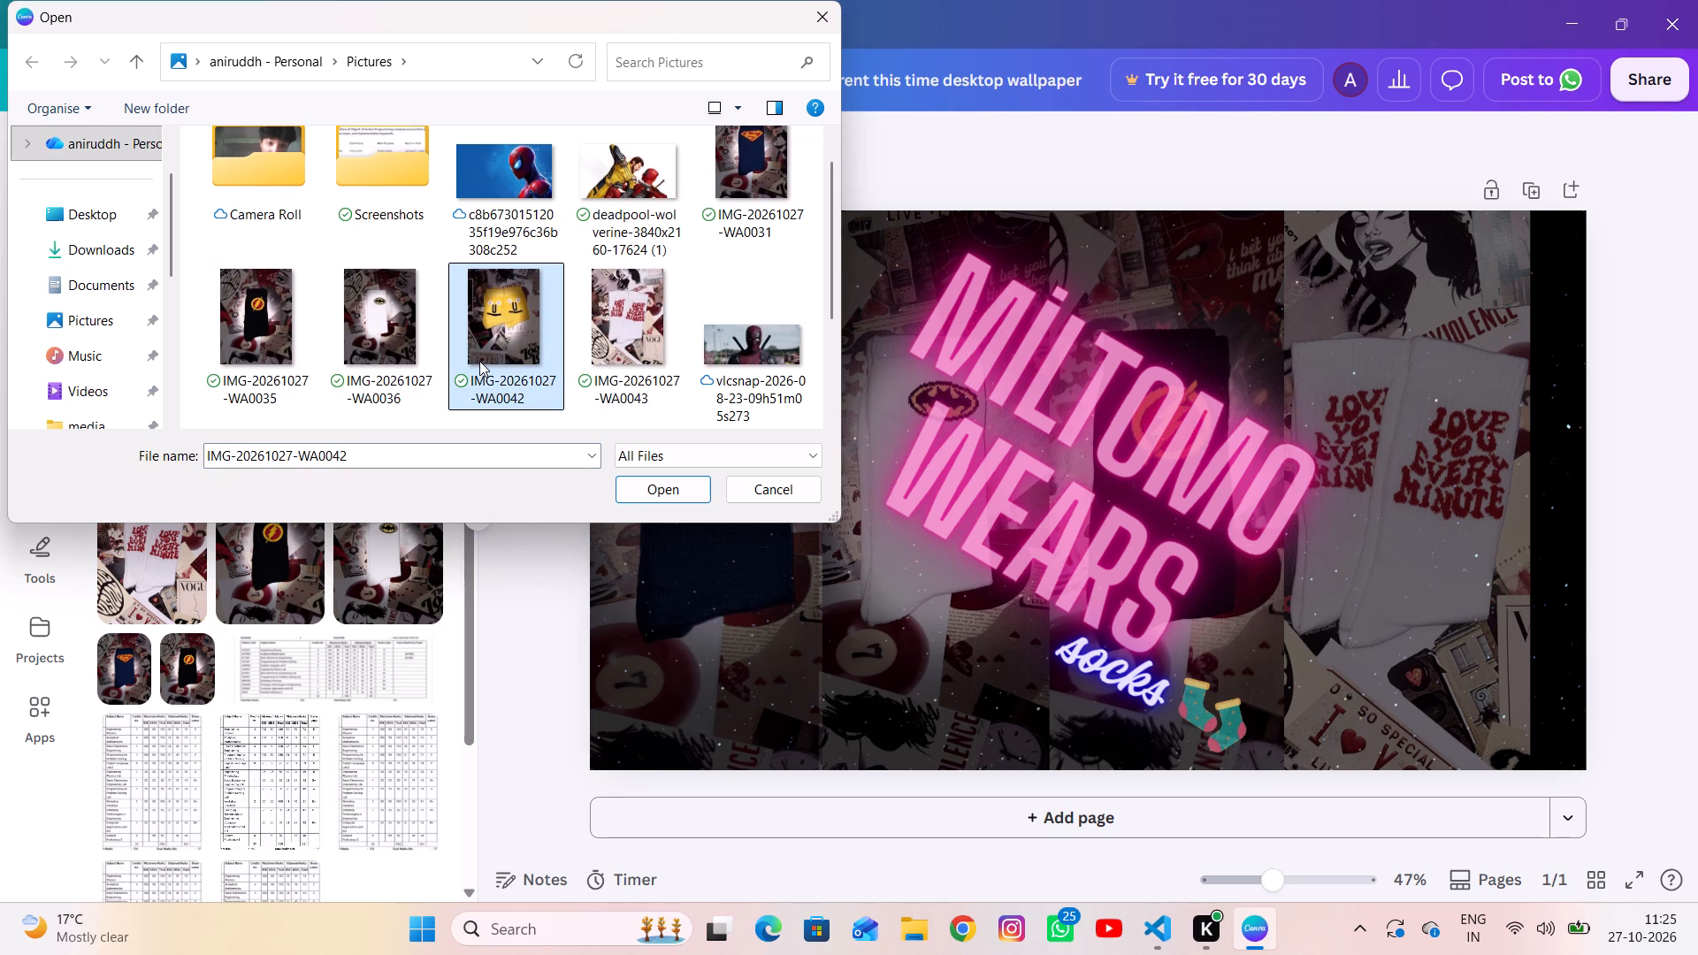
pyautogui.click(648, 498)
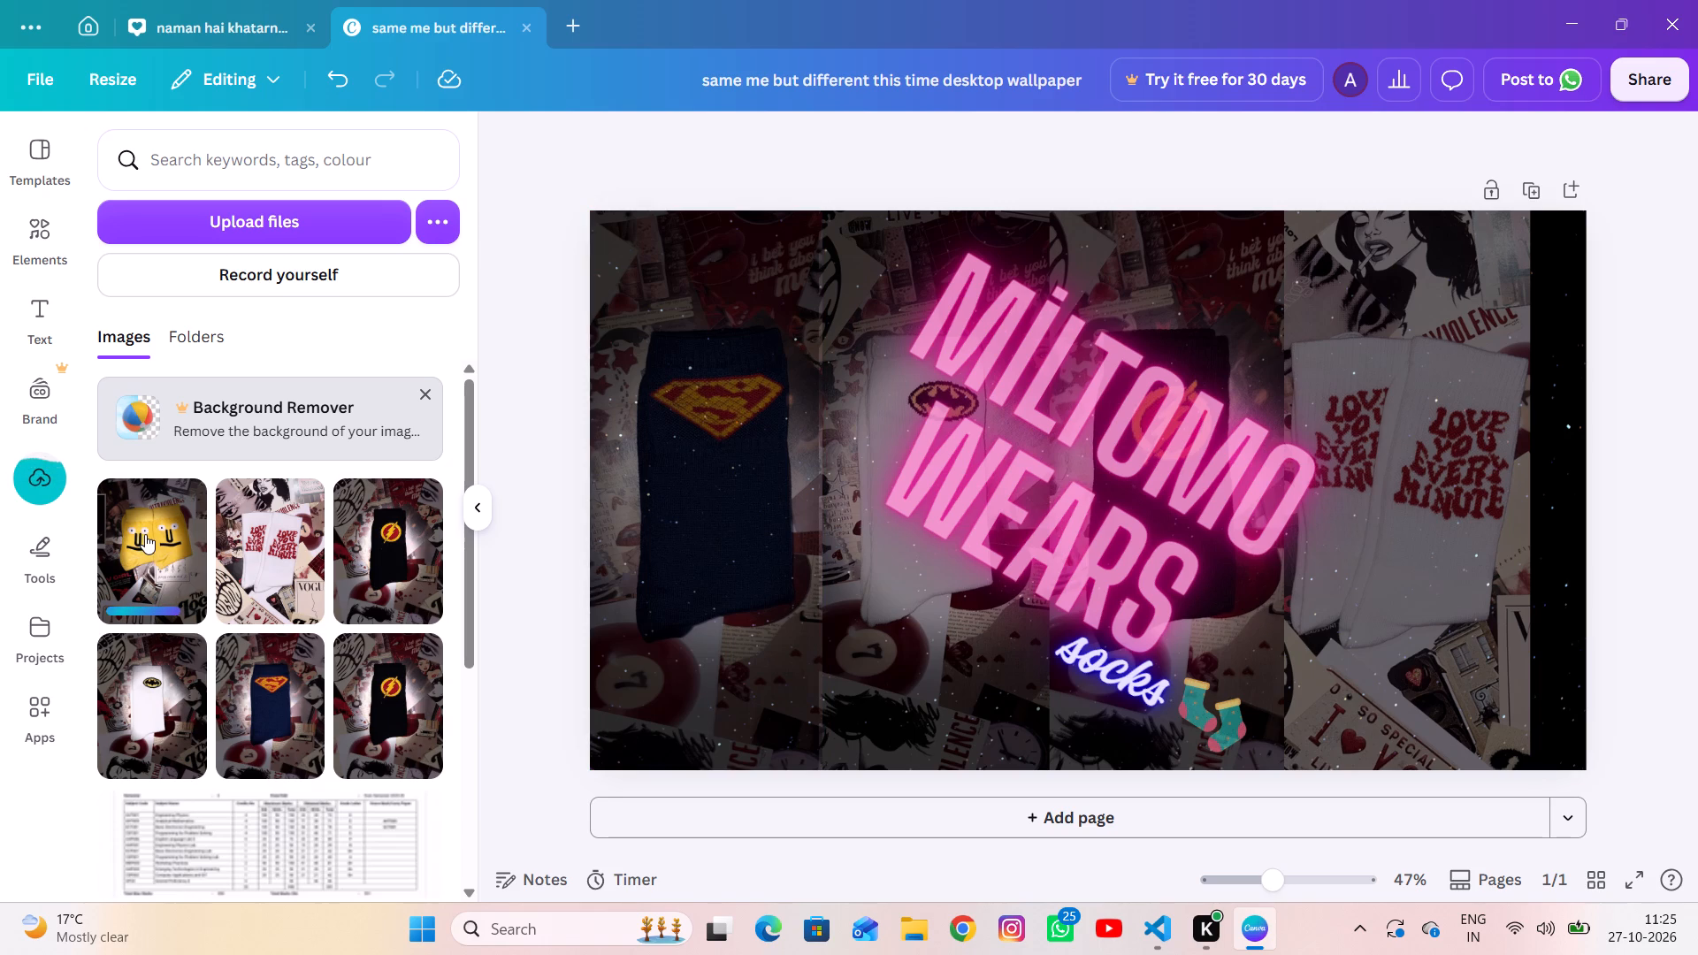
pyautogui.click(186, 491)
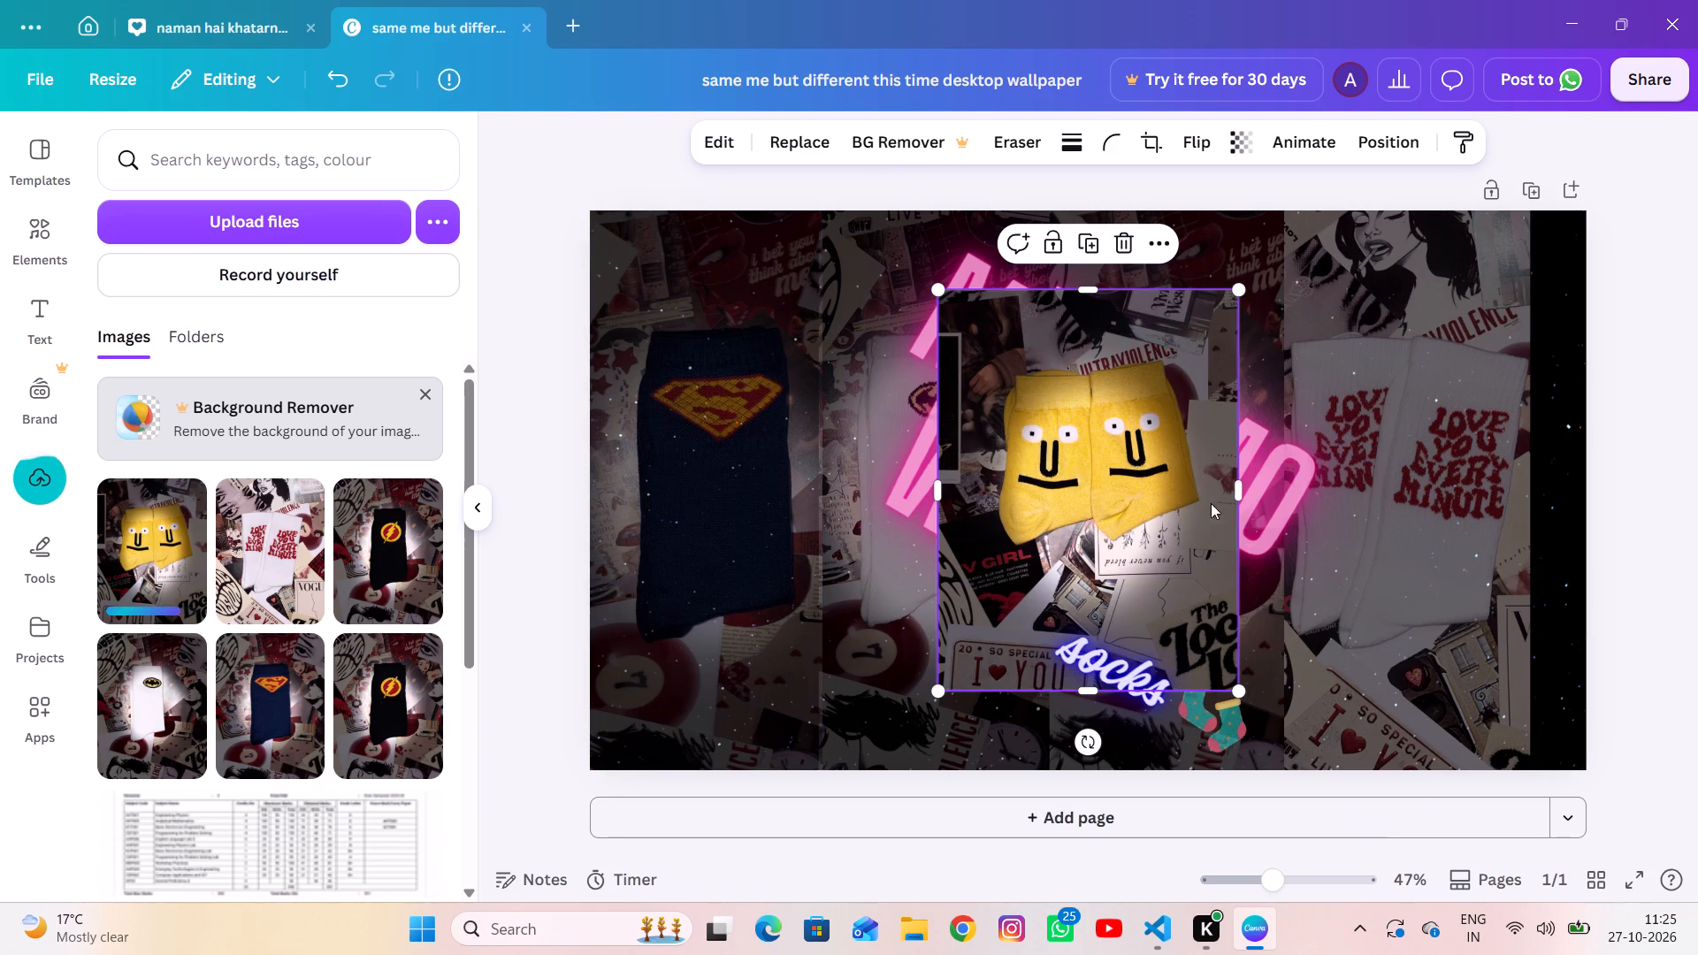
# Crop both sides of the yellow socks photo to a narrow vertical strip, keeping its height.
pyautogui.moveTo(1244, 492); pyautogui.dragTo(1197, 512)
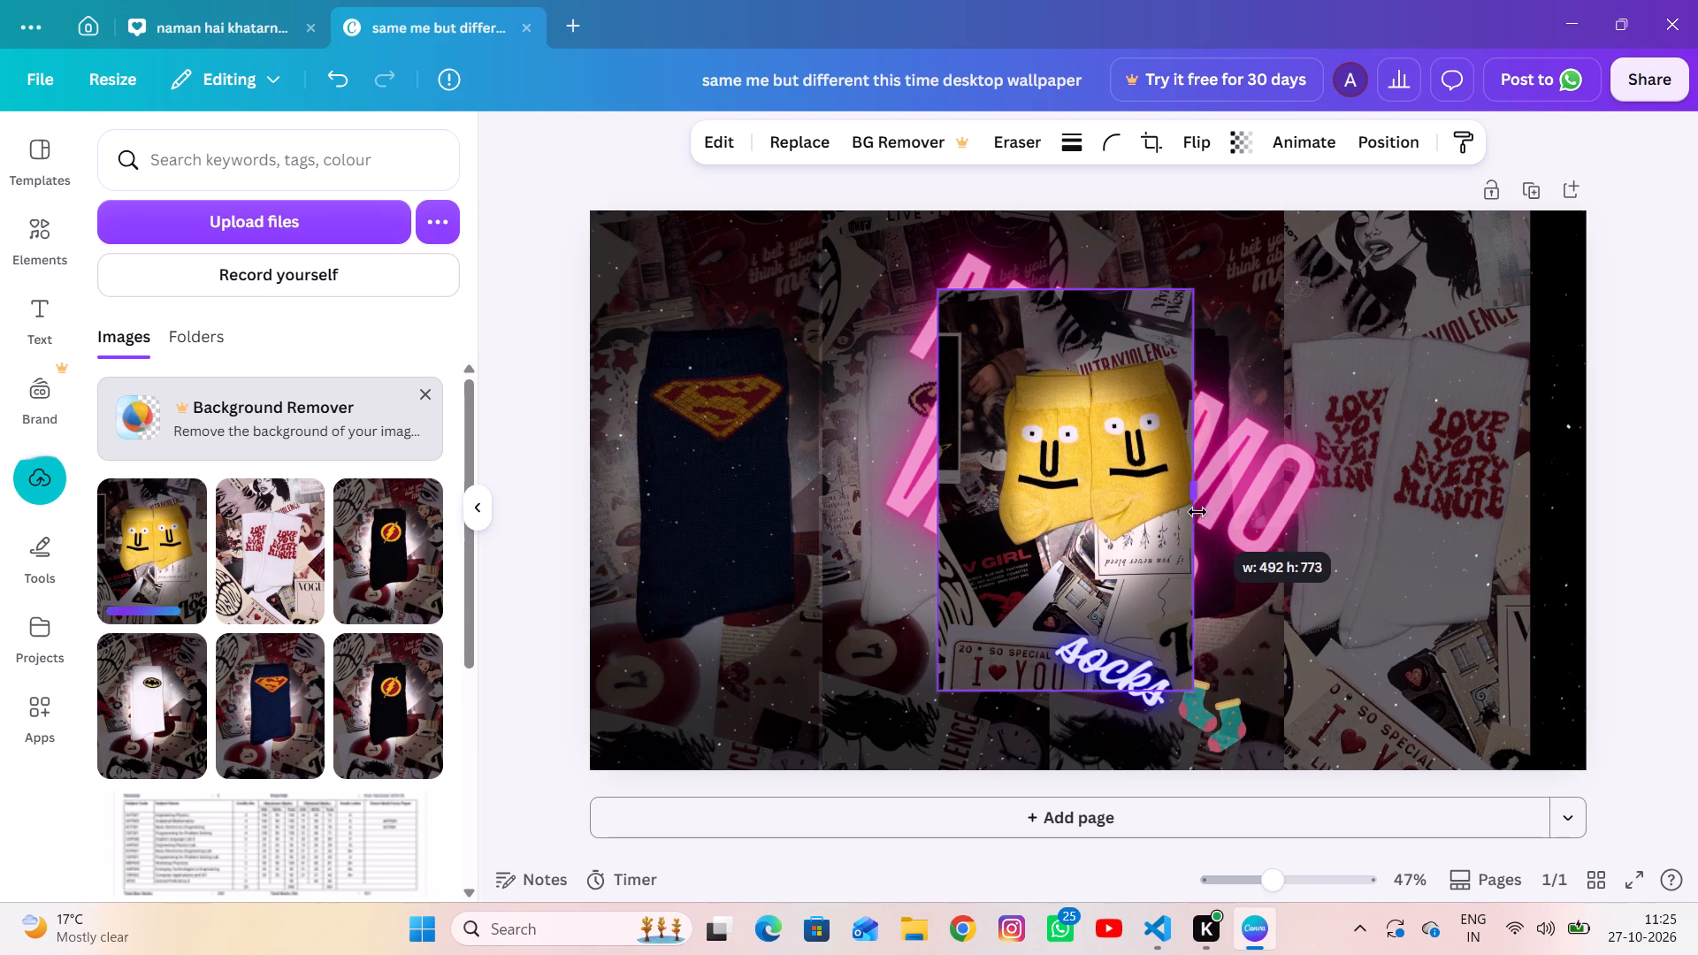
pyautogui.moveTo(1197, 512); pyautogui.dragTo(1178, 529)
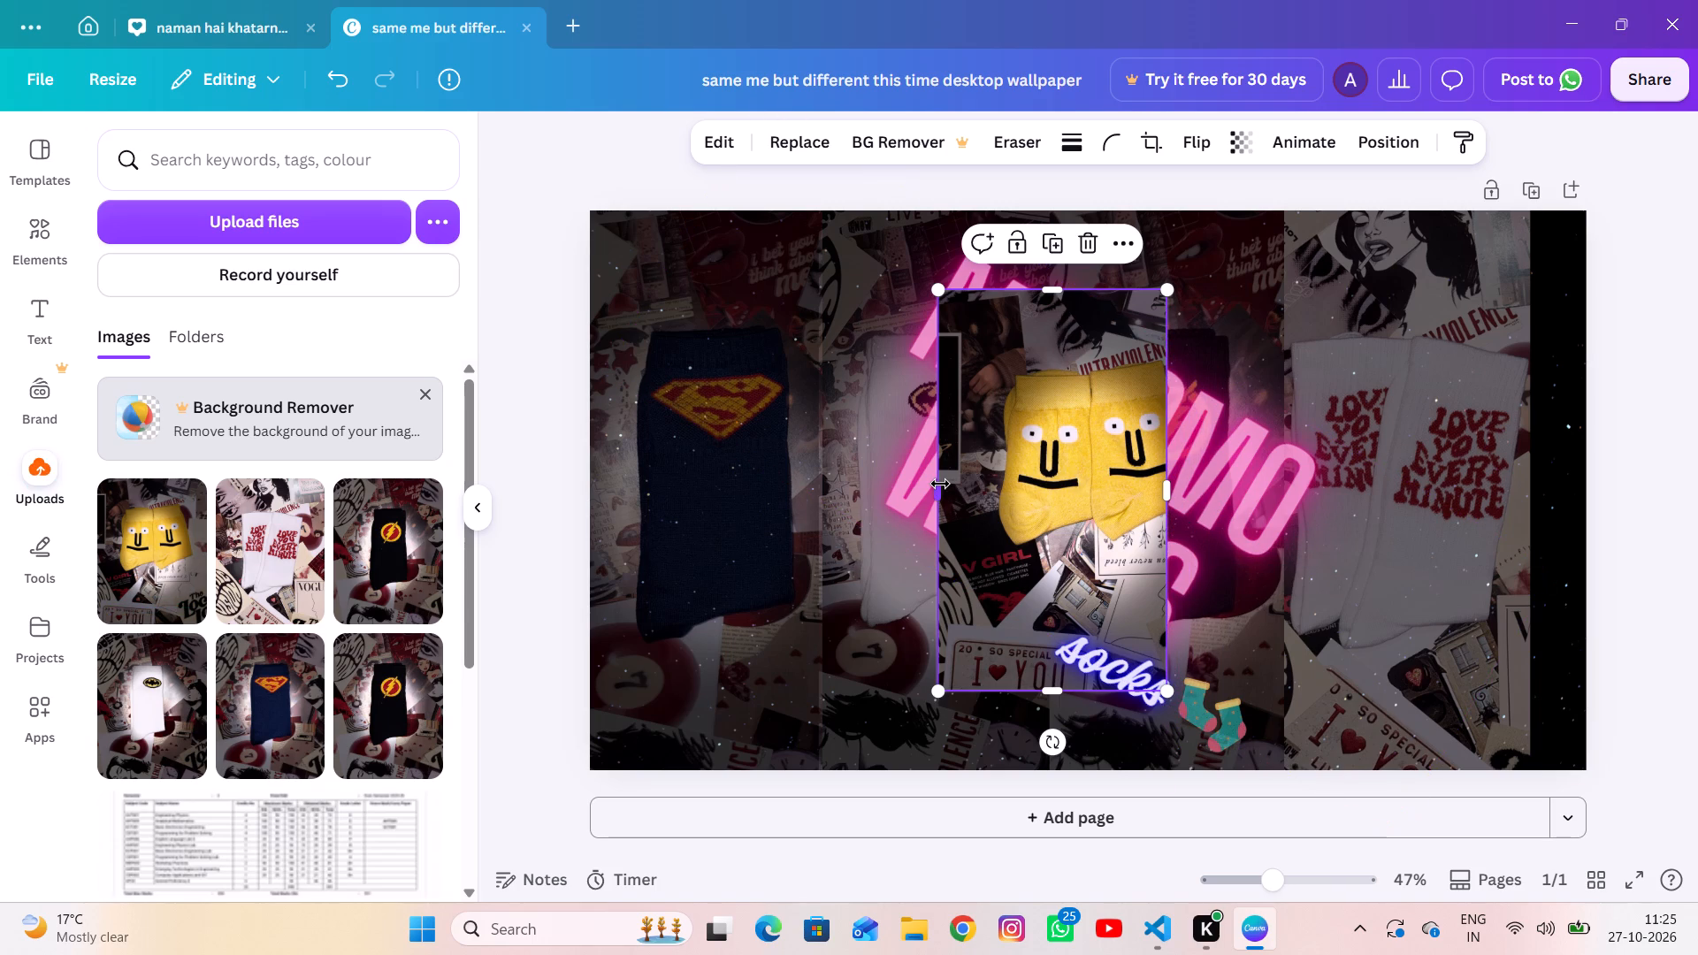
pyautogui.moveTo(940, 484); pyautogui.dragTo(1045, 500)
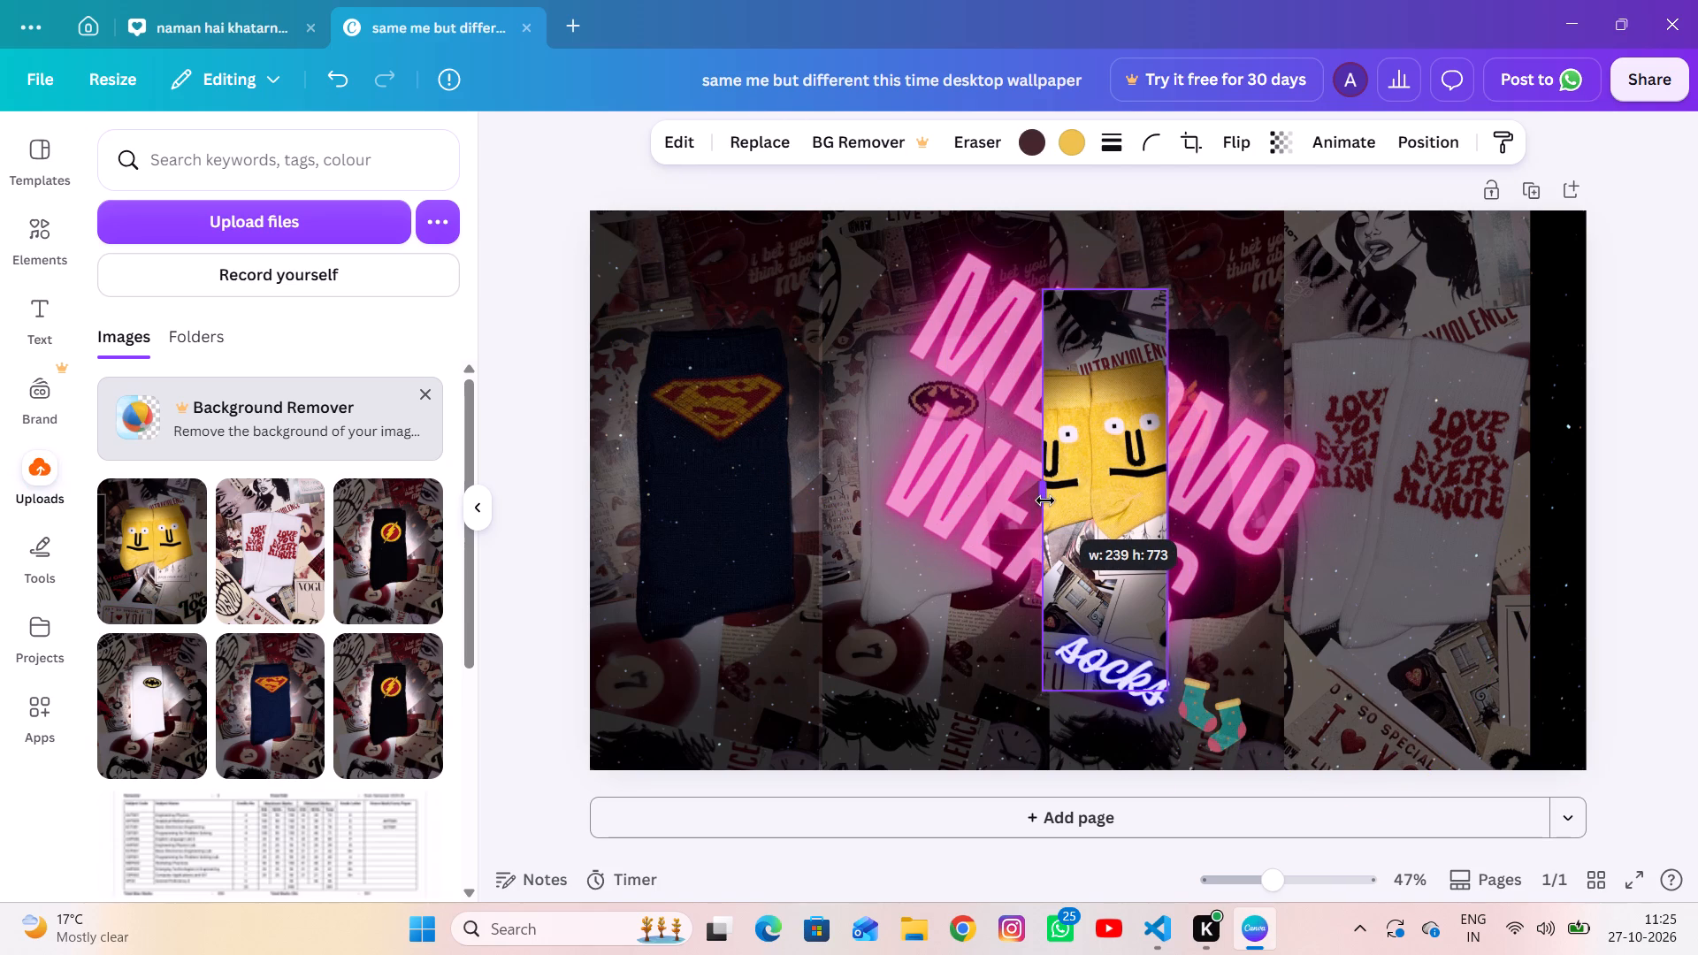
pyautogui.moveTo(1045, 500); pyautogui.dragTo(1049, 500)
# Enlarge the yellow socks photo to the full page height and place it against the LOVE YOU EVERY MINUTE photo, overhanging the page edge.
pyautogui.moveTo(1137, 440); pyautogui.dragTo(1604, 368)
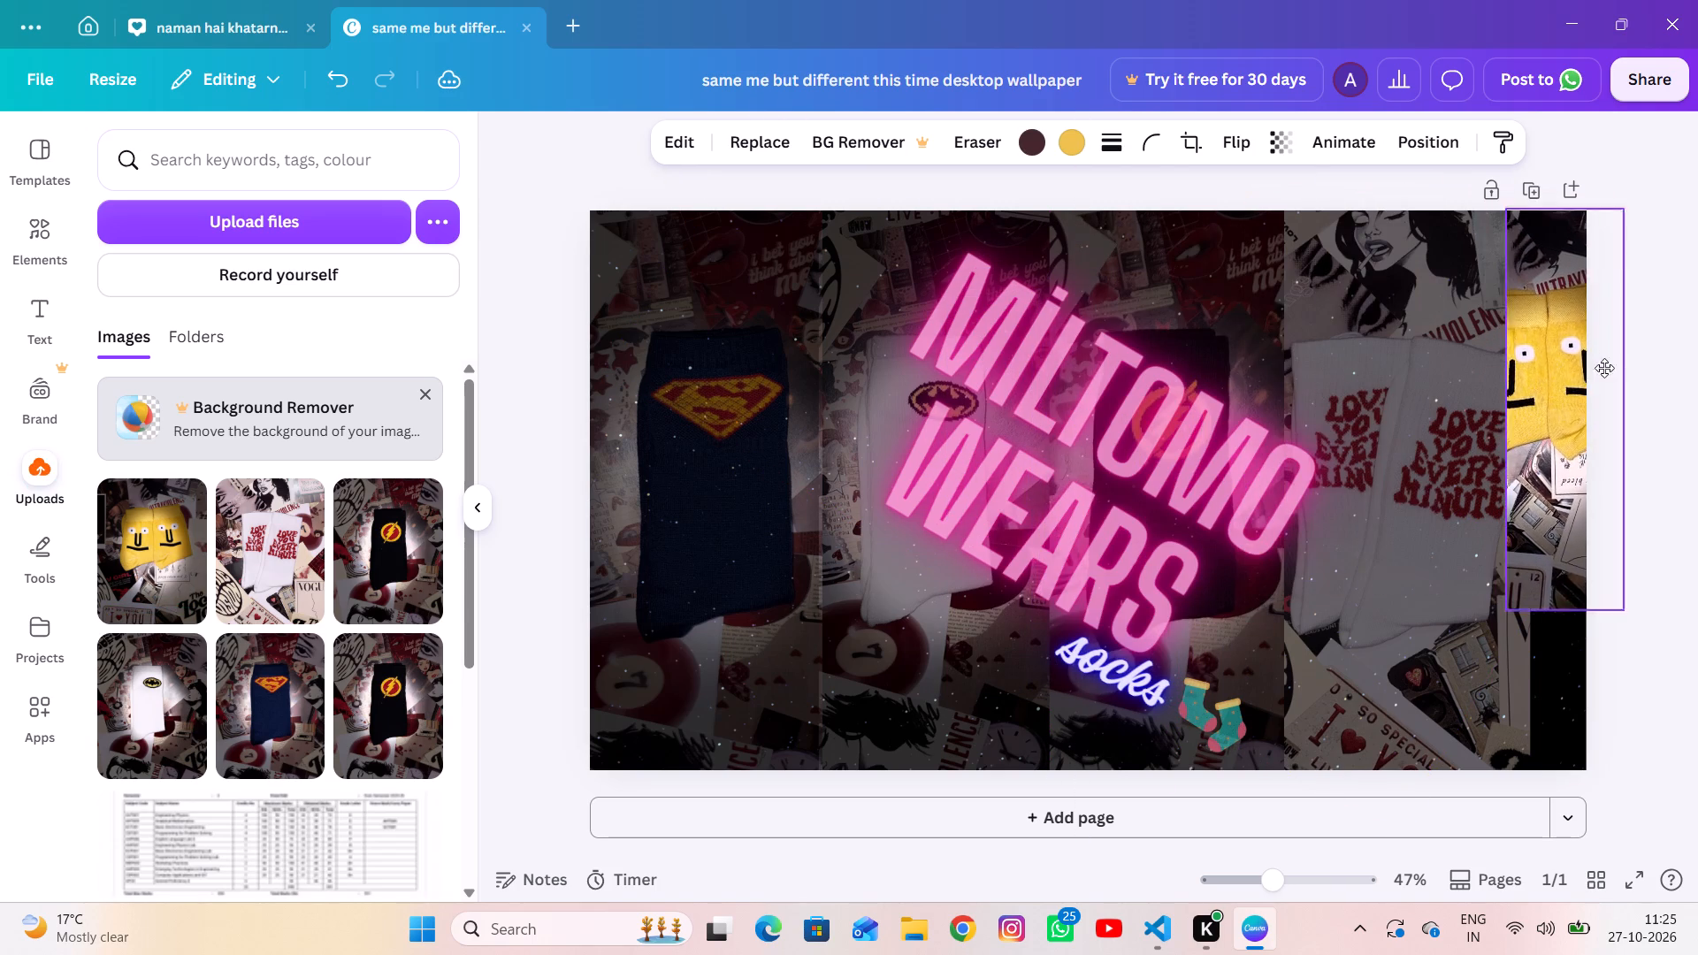
pyautogui.moveTo(1604, 368); pyautogui.dragTo(1369, 365)
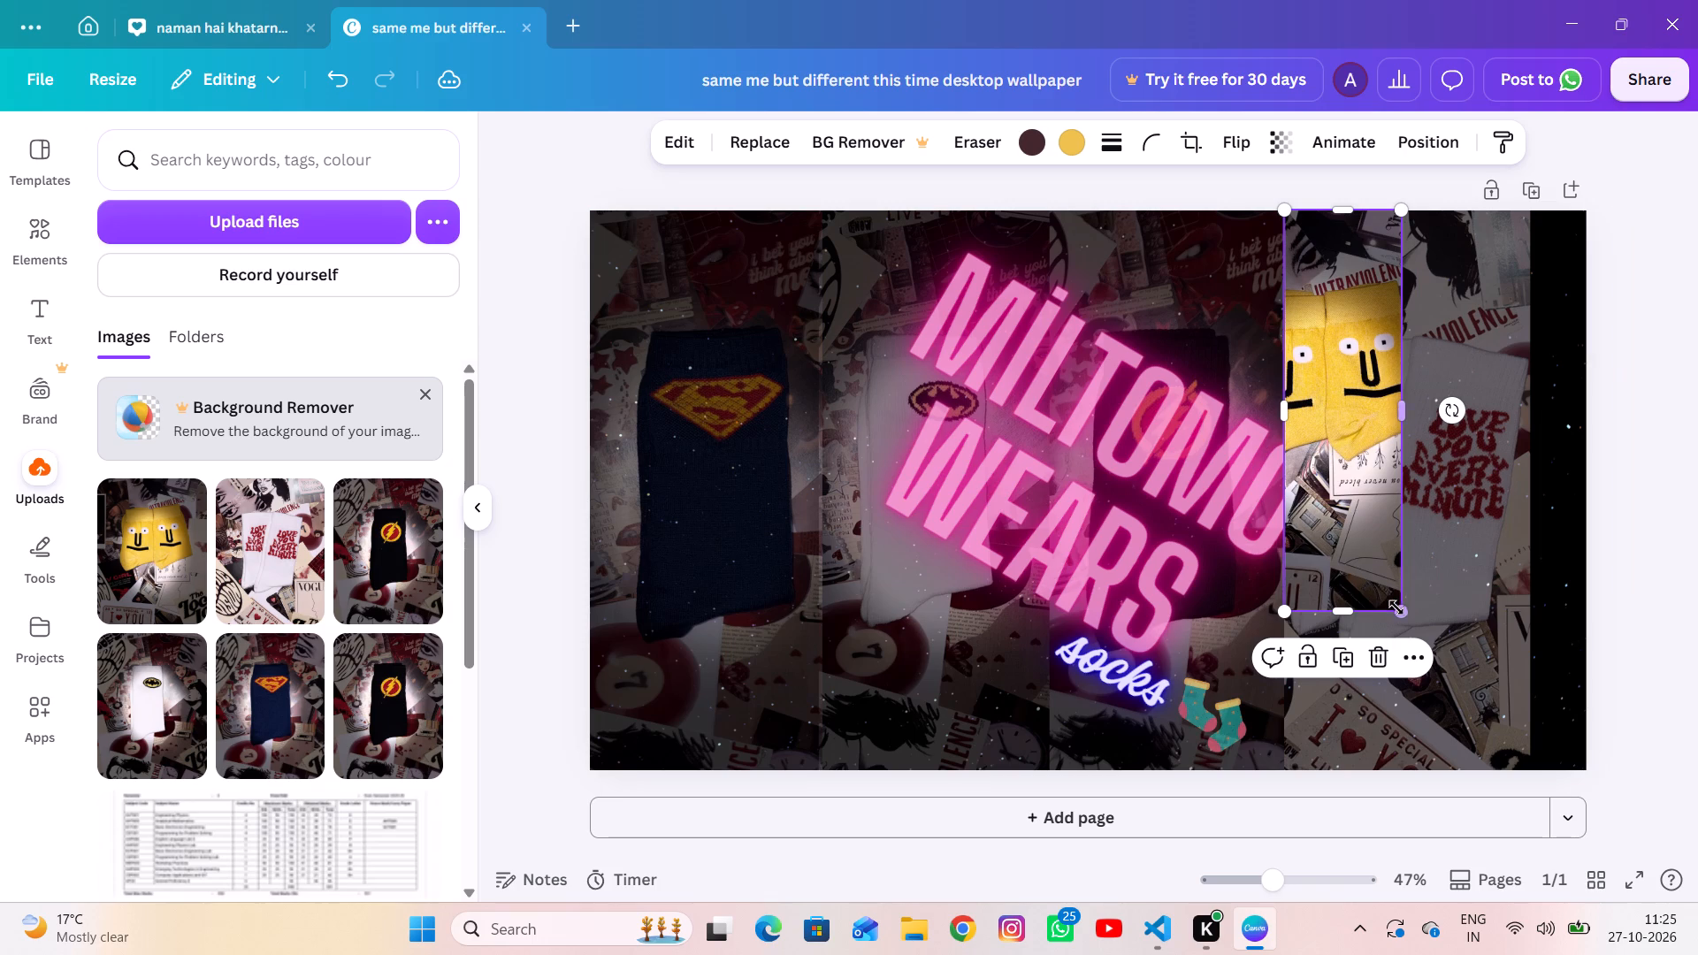
pyautogui.moveTo(1399, 611); pyautogui.dragTo(1463, 768)
pyautogui.moveTo(1398, 623); pyautogui.dragTo(1665, 603)
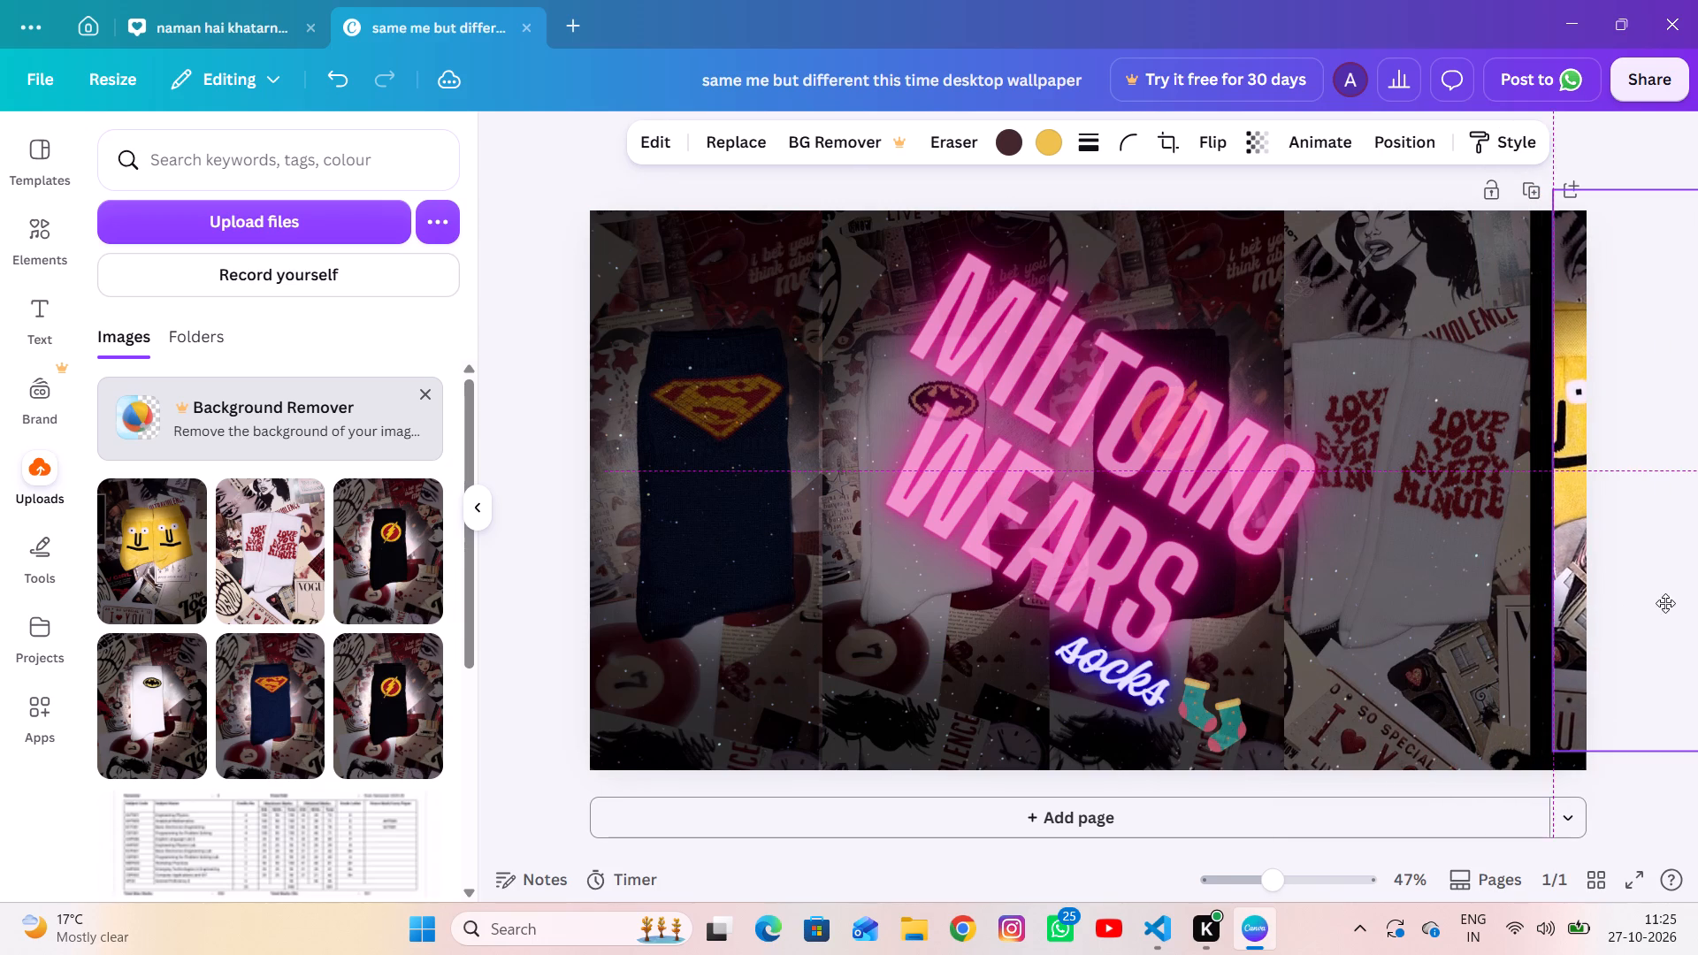
pyautogui.moveTo(1665, 603); pyautogui.dragTo(1649, 617)
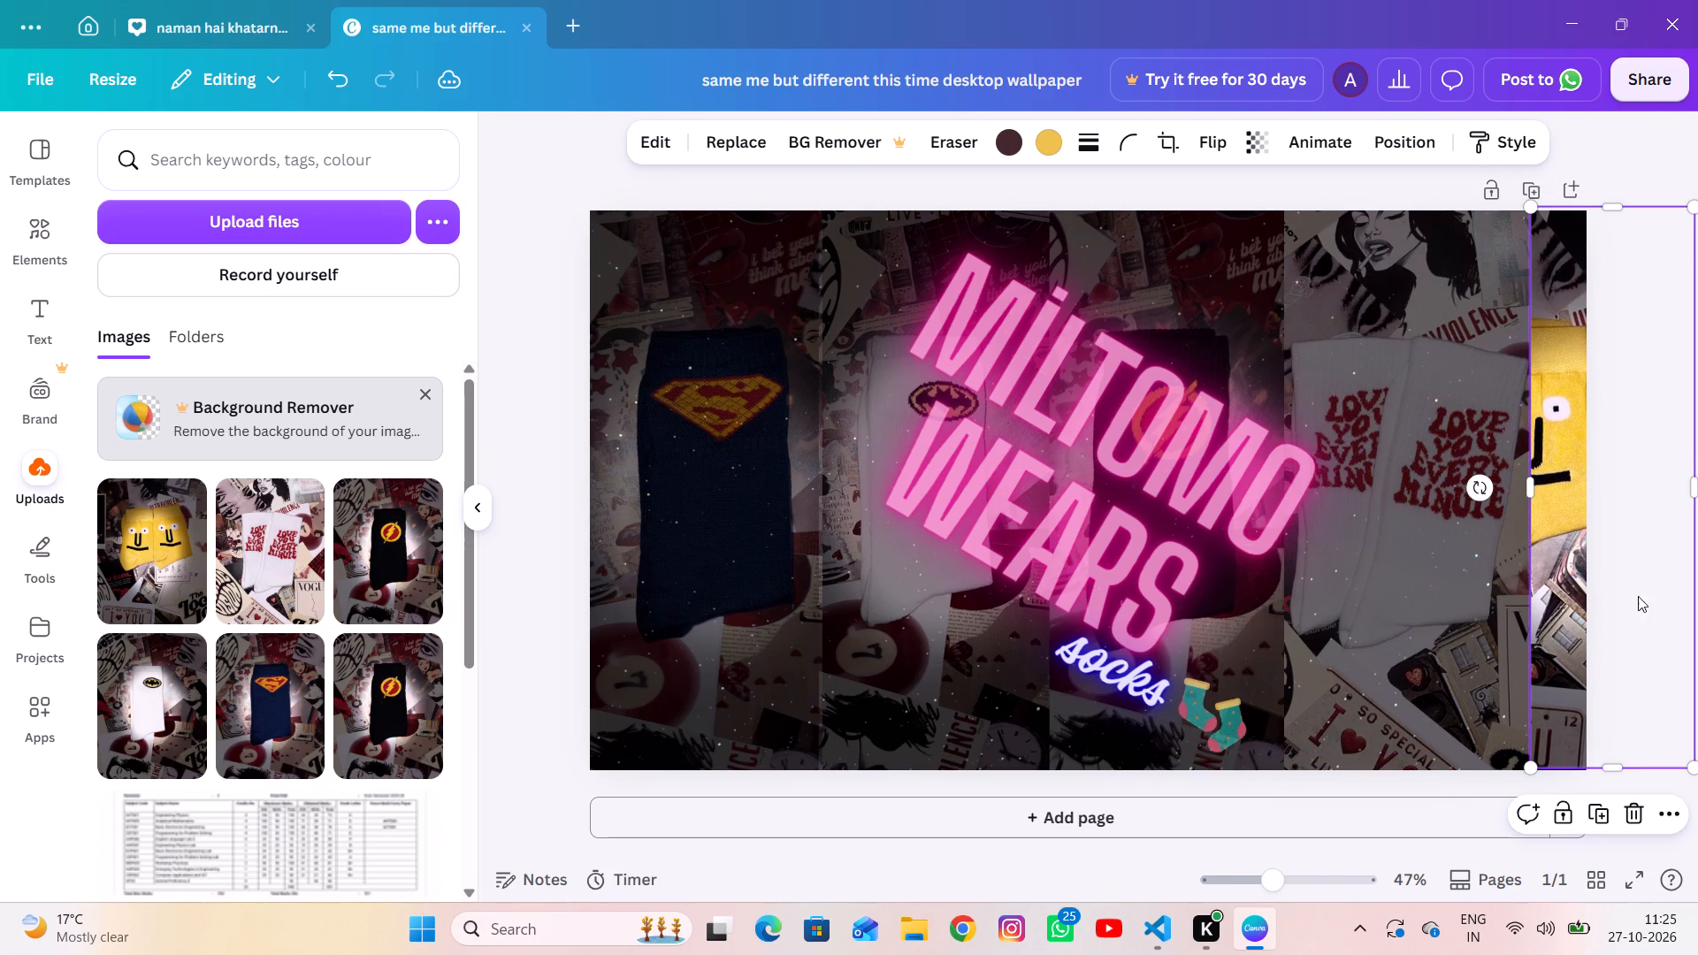
# Send the yellow socks photo to the back and fit it flush beside the LOVE YOU EVERY MINUTE photo, covering the remaining starry strip.
pyautogui.click(1574, 561)
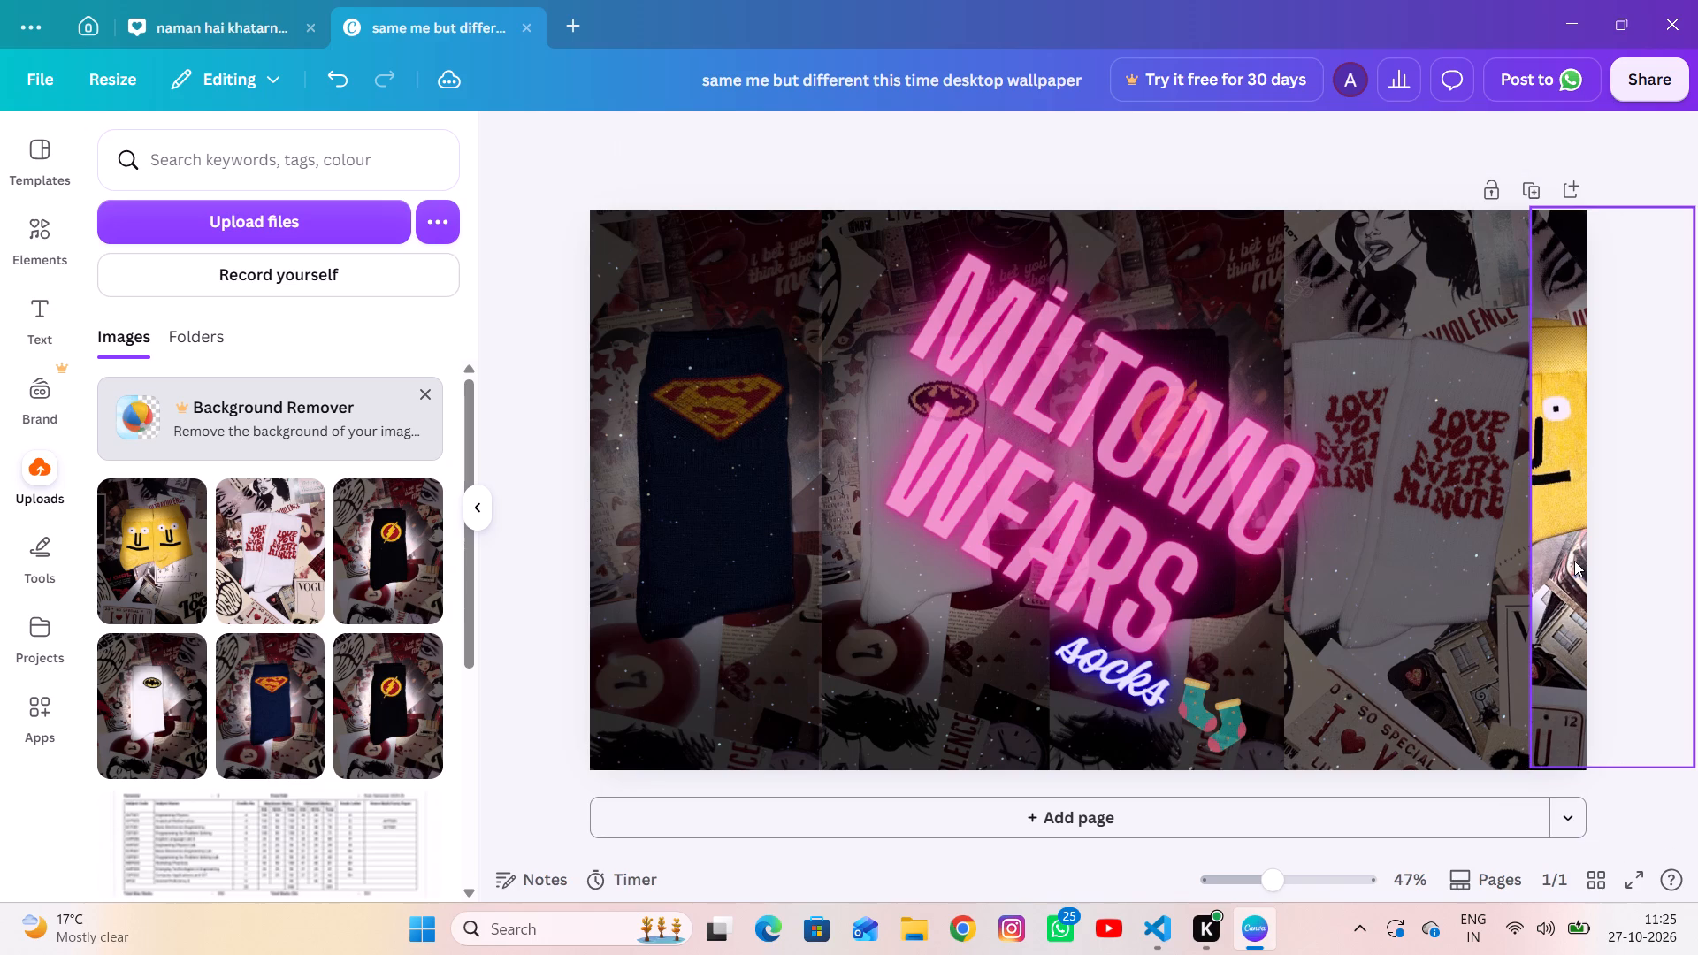
pyautogui.click(1574, 561)
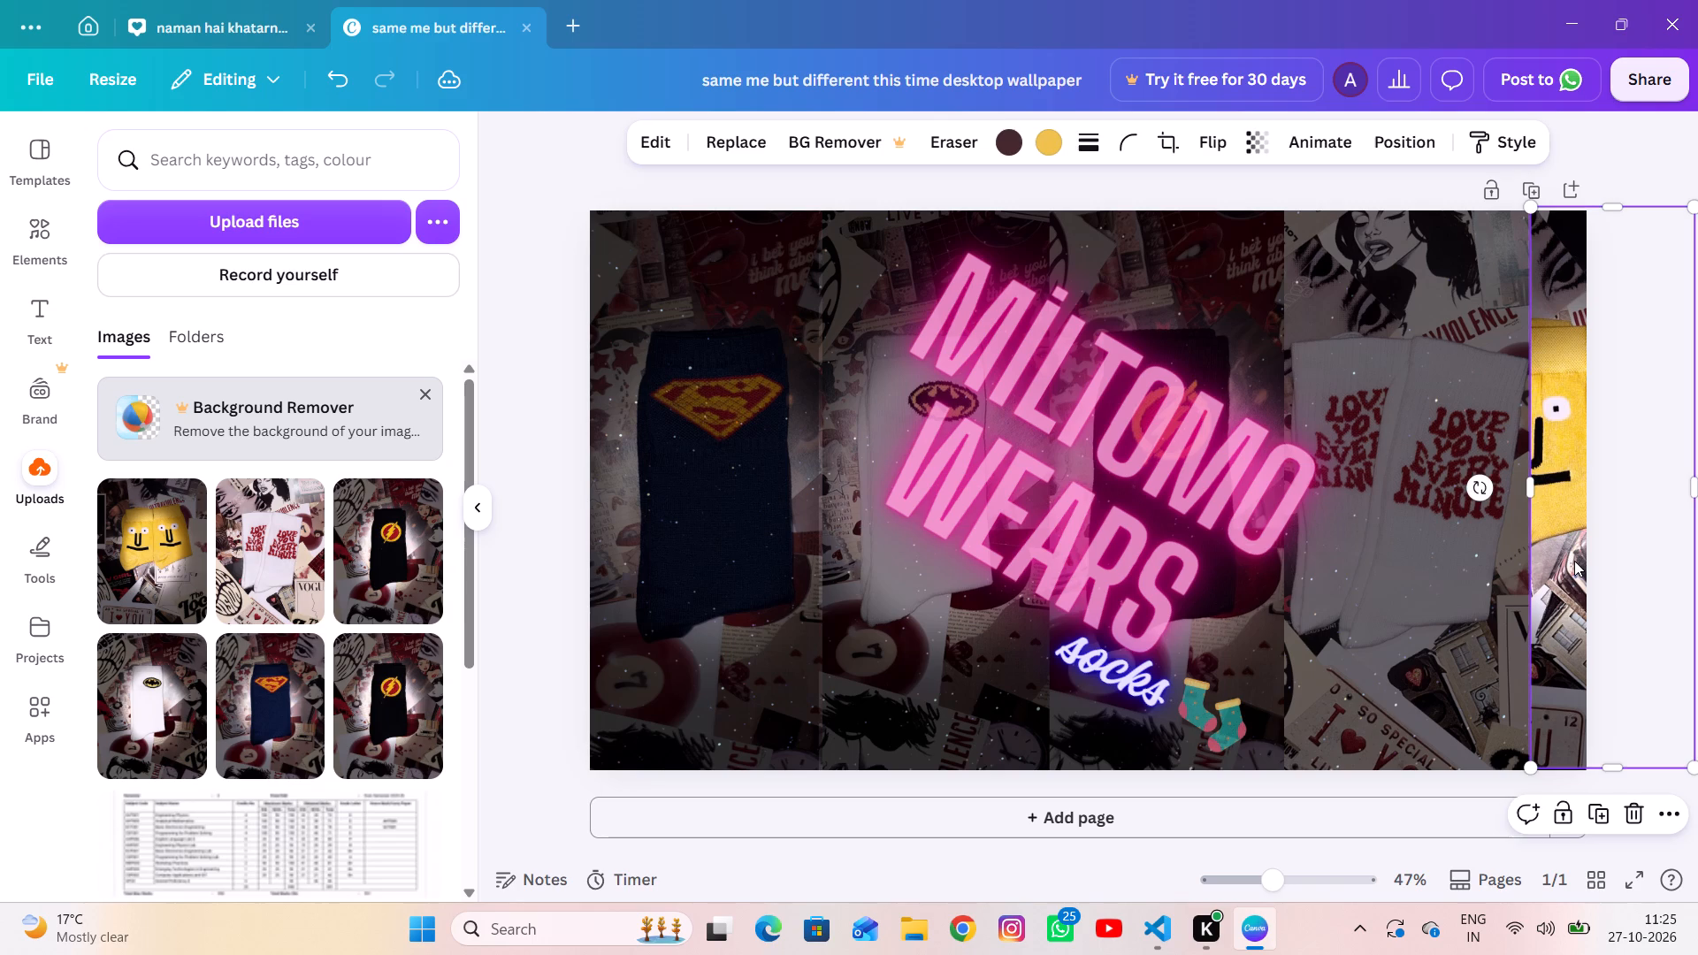
pyautogui.moveTo(1575, 529); pyautogui.dragTo(1458, 562)
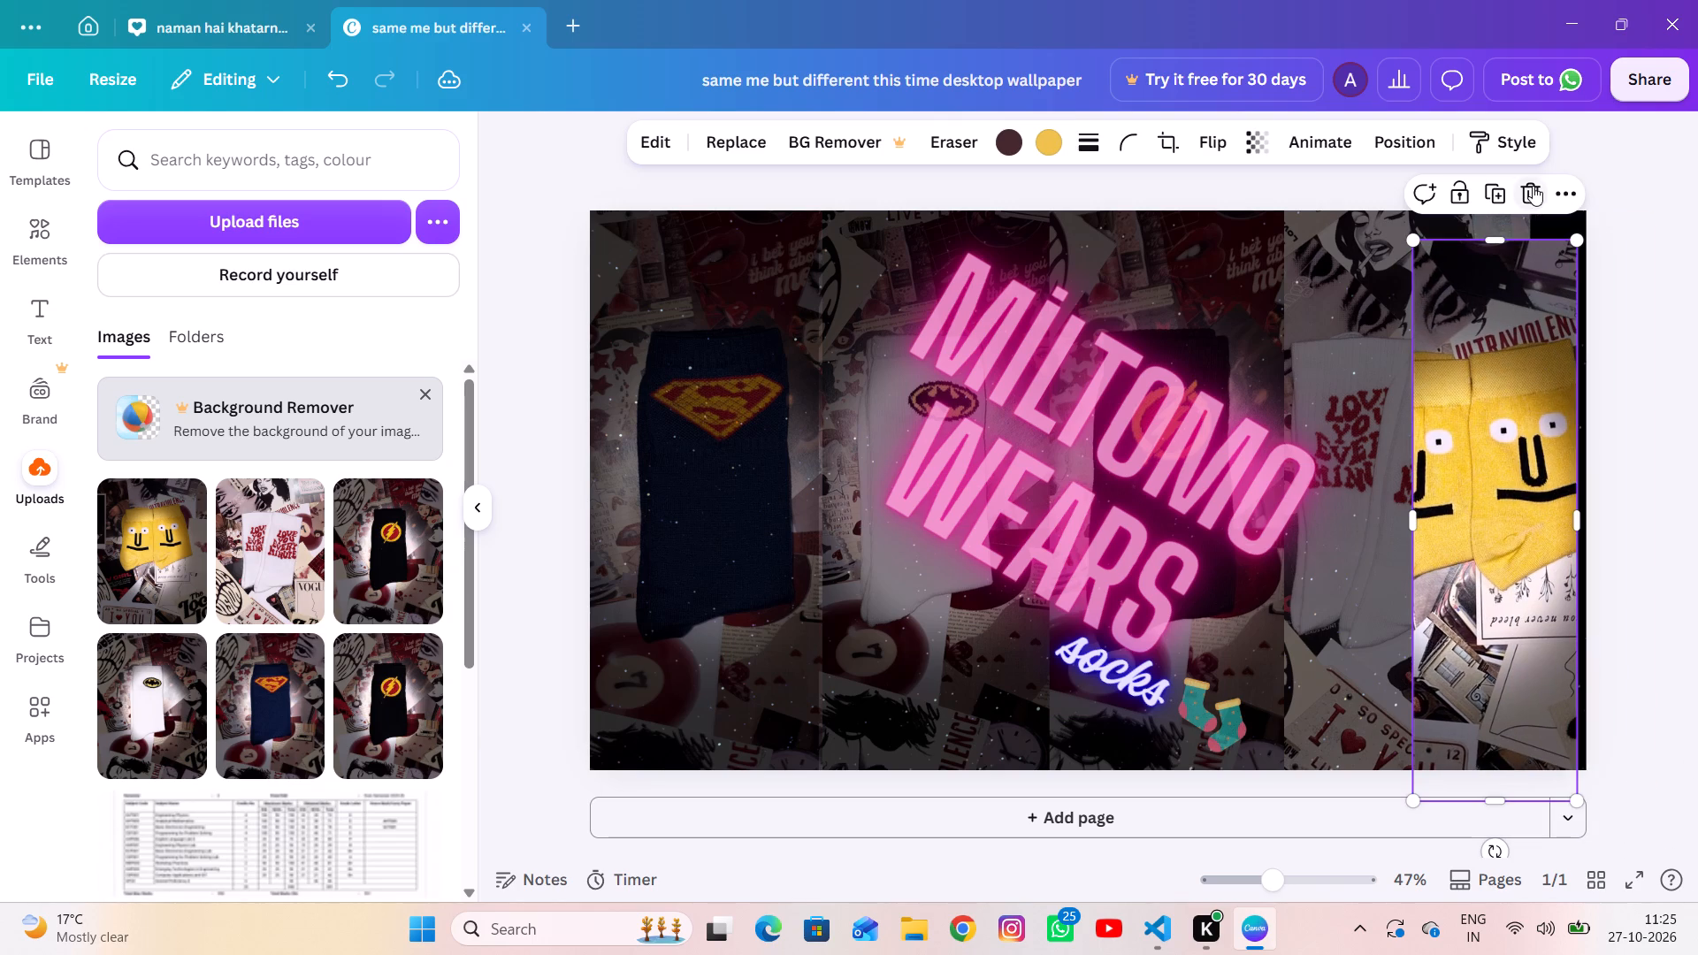
pyautogui.click(1554, 194)
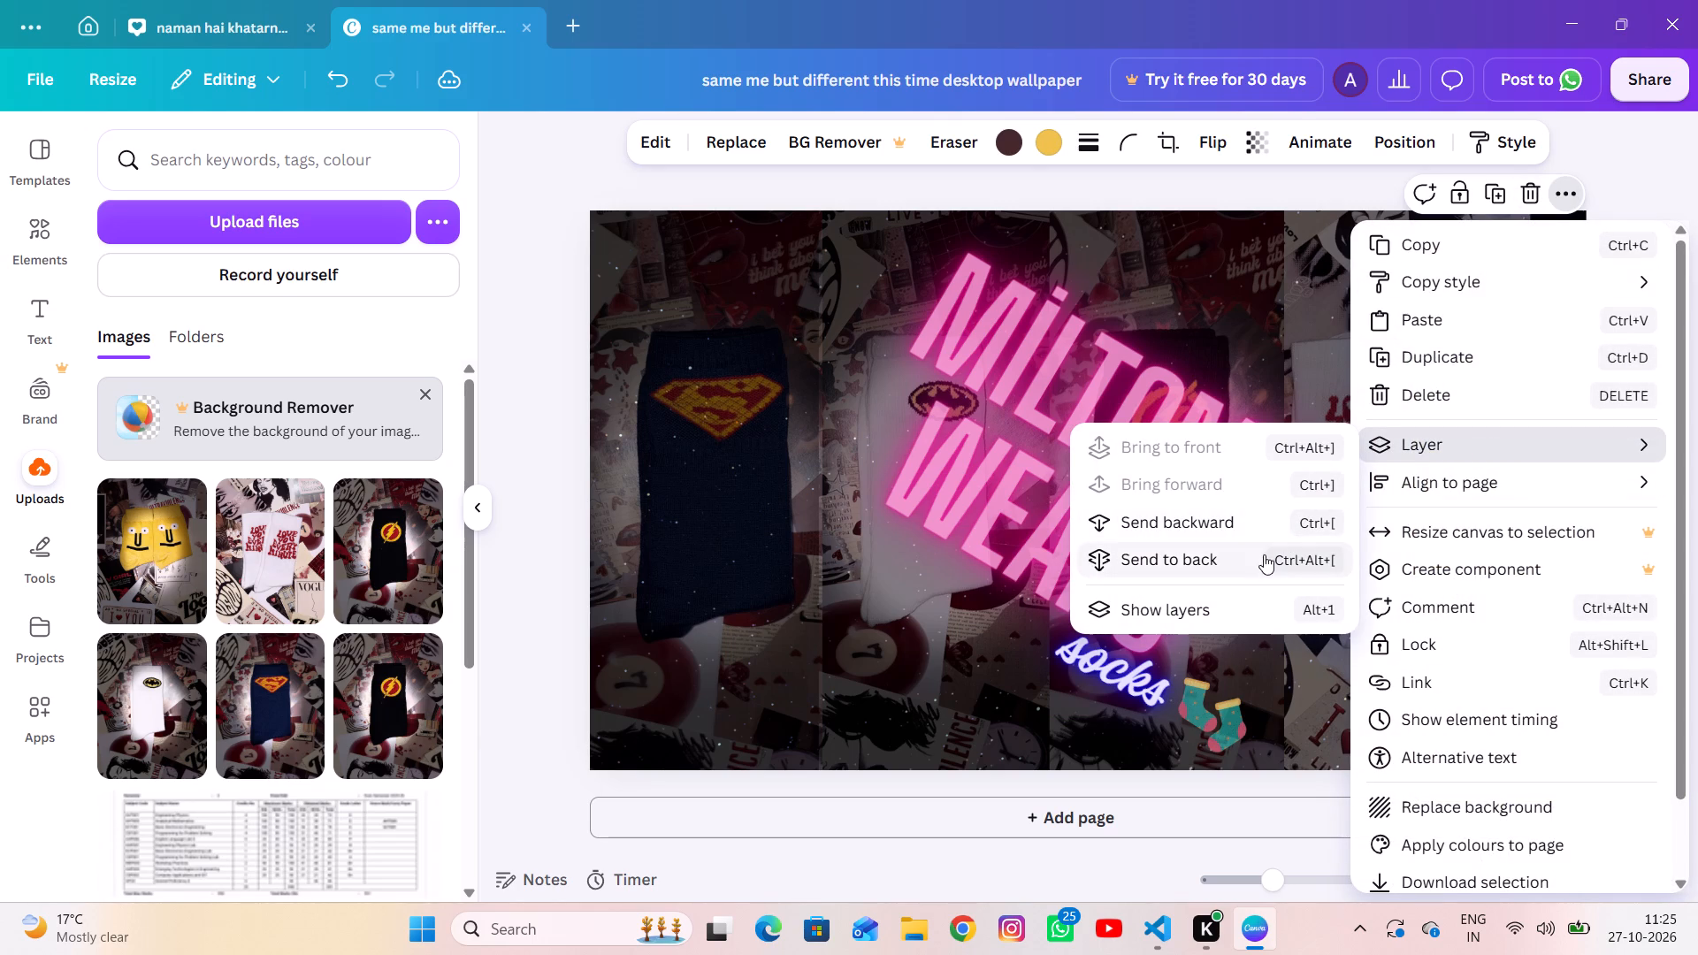
pyautogui.click(1264, 554)
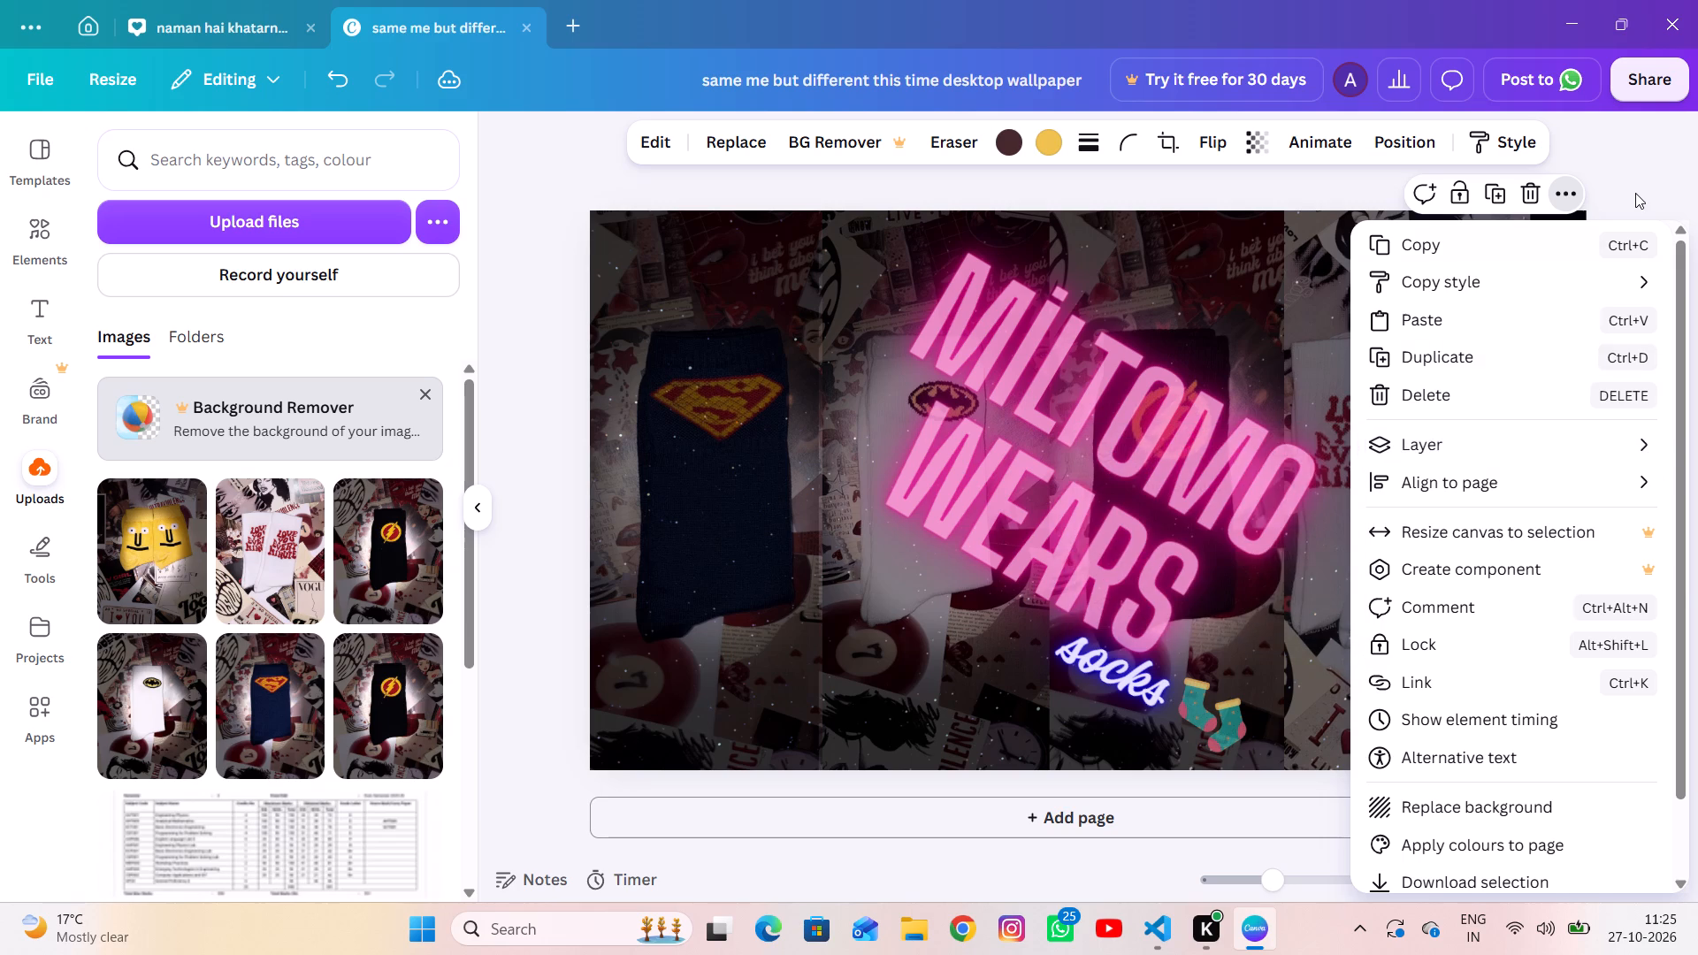
pyautogui.click(1635, 192)
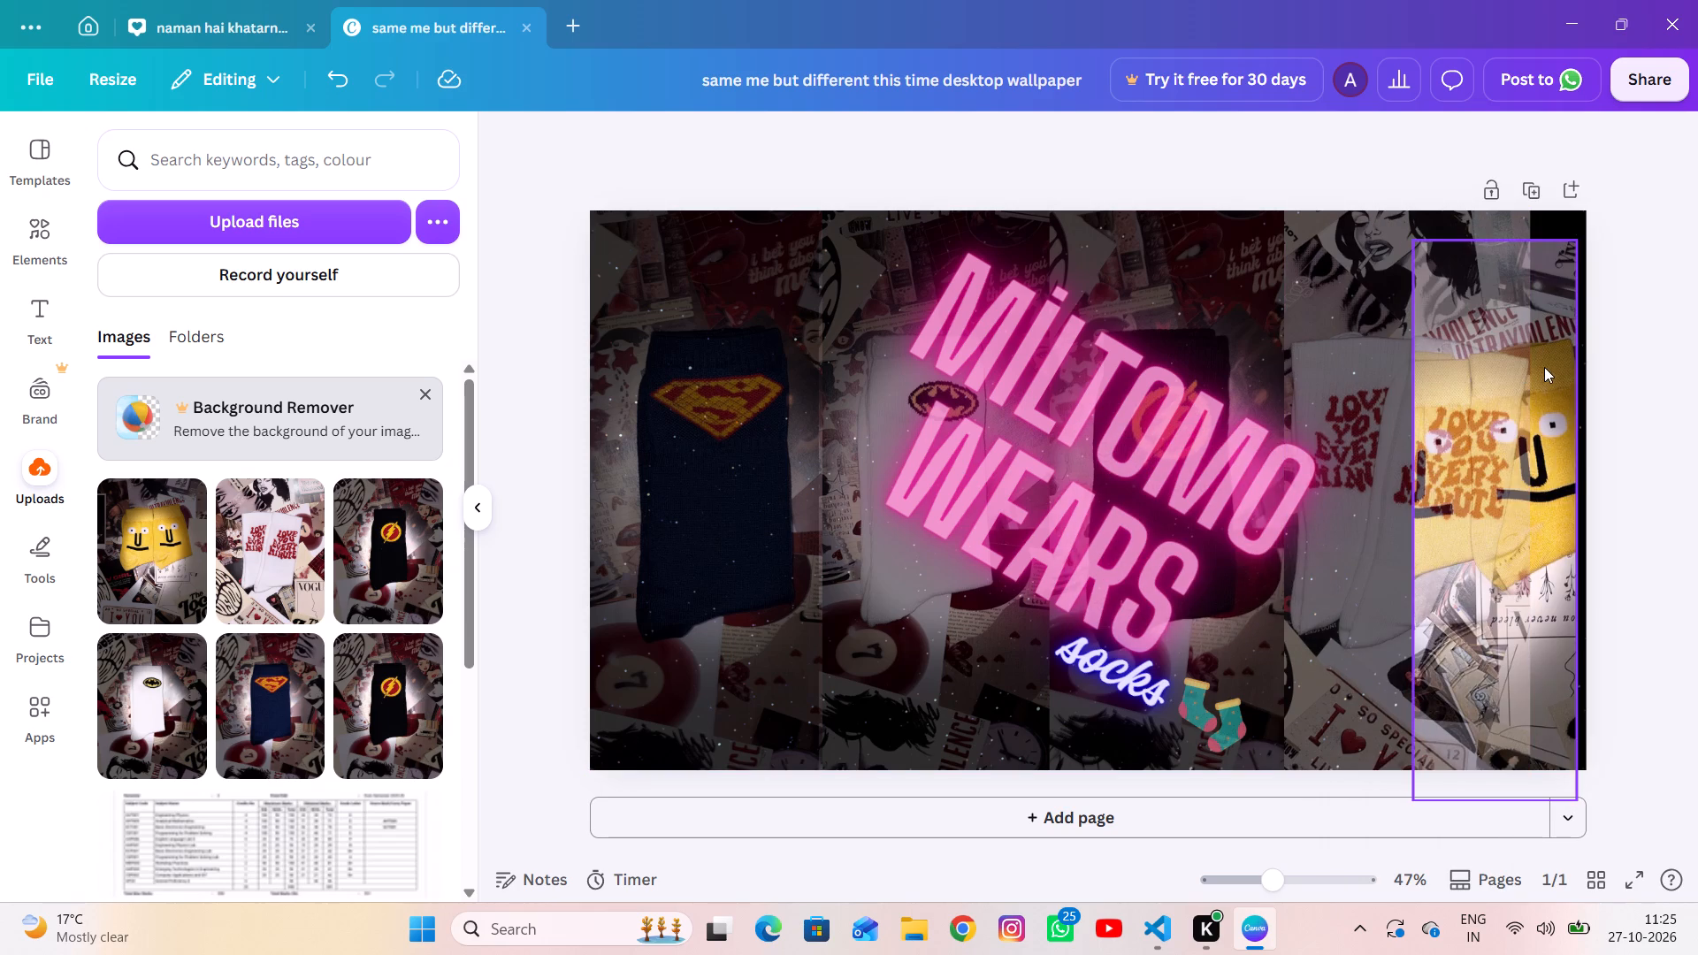
pyautogui.moveTo(1544, 367); pyautogui.dragTo(1659, 339)
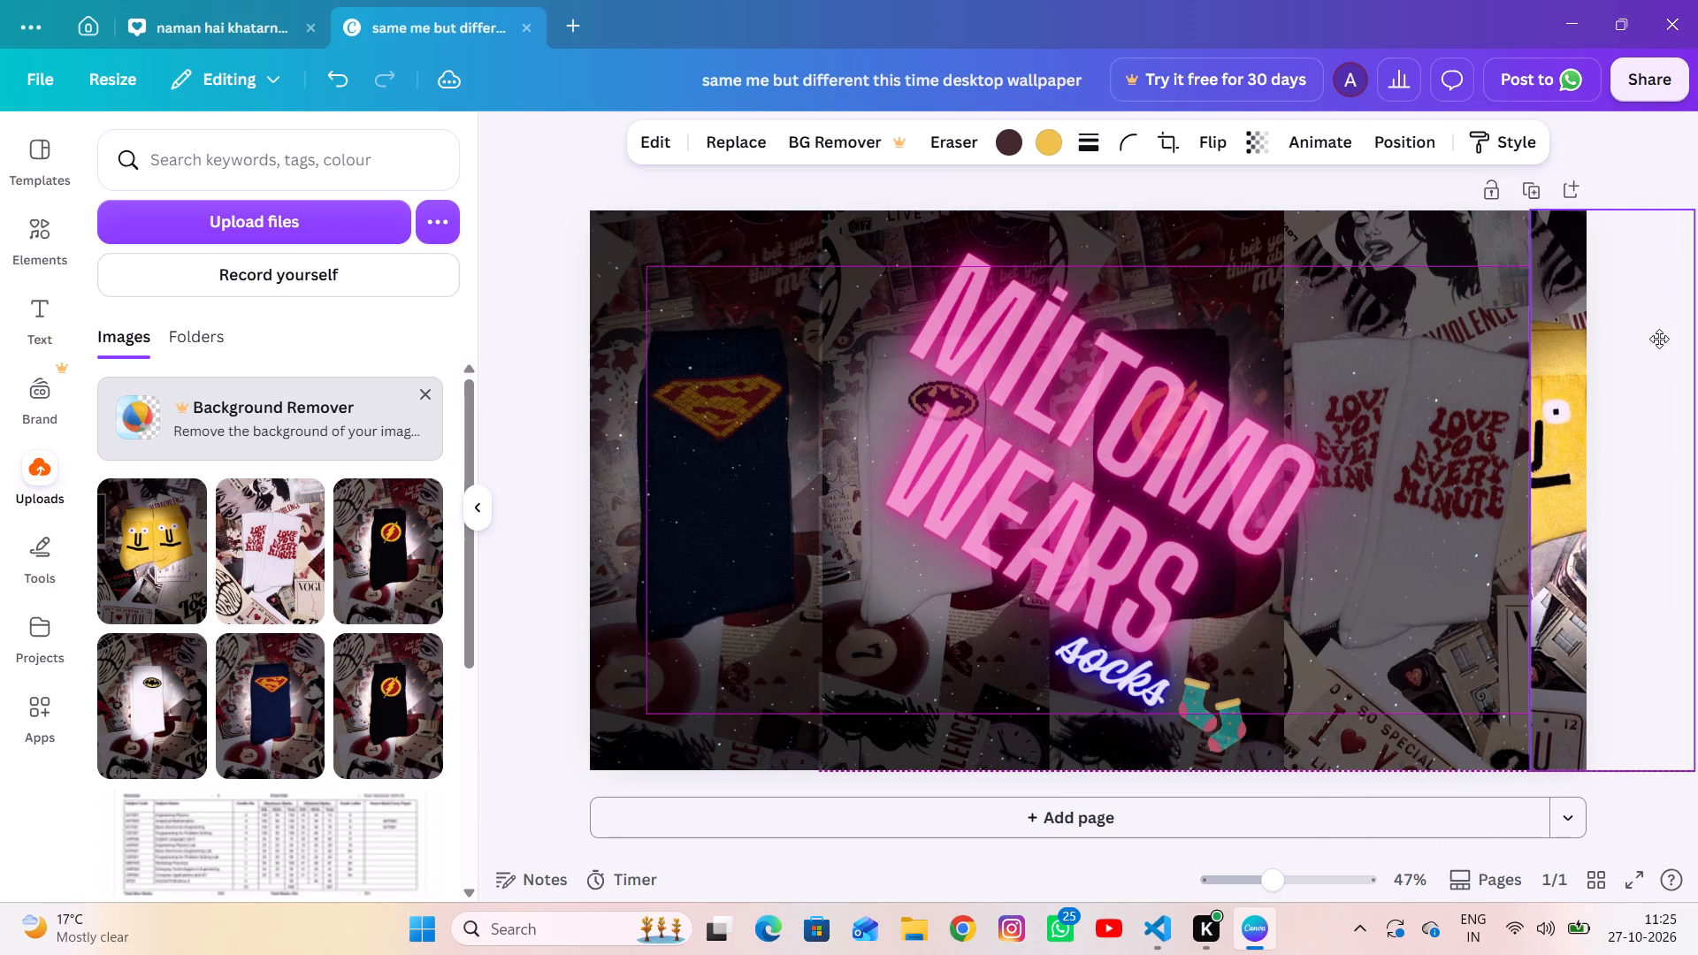
pyautogui.moveTo(1659, 339); pyautogui.dragTo(1661, 339)
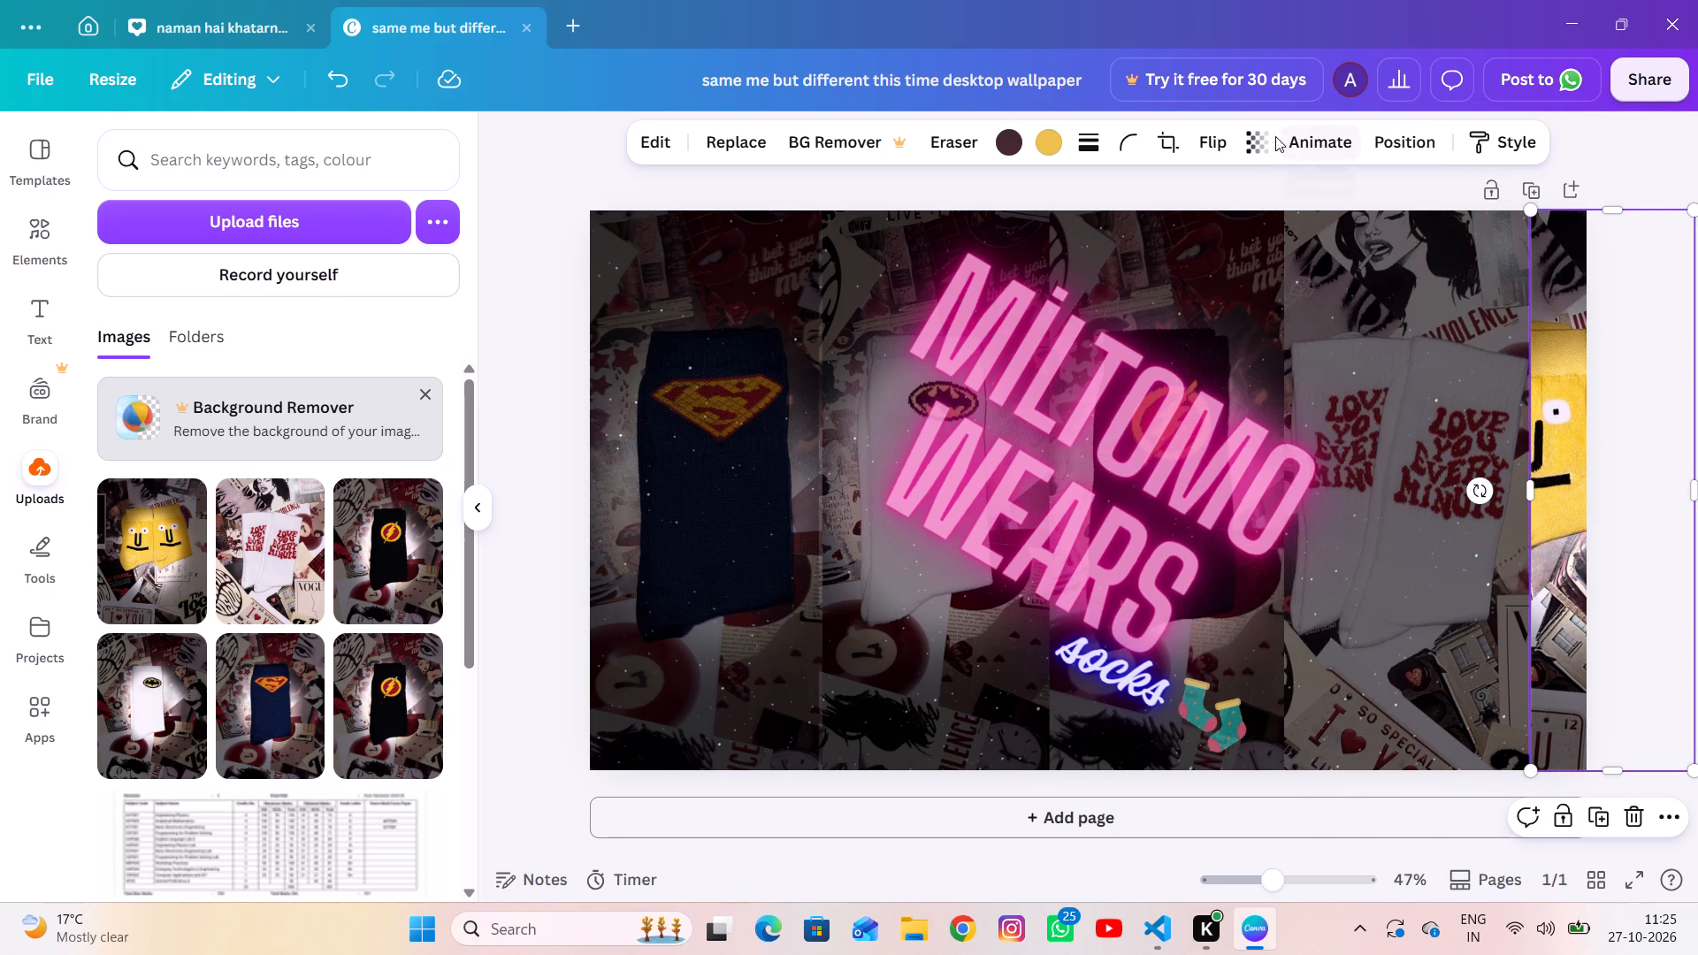
# Set the transparency of the yellow socks photo to 56.
pyautogui.click(1259, 136)
pyautogui.moveTo(1306, 234); pyautogui.dragTo(1237, 271)
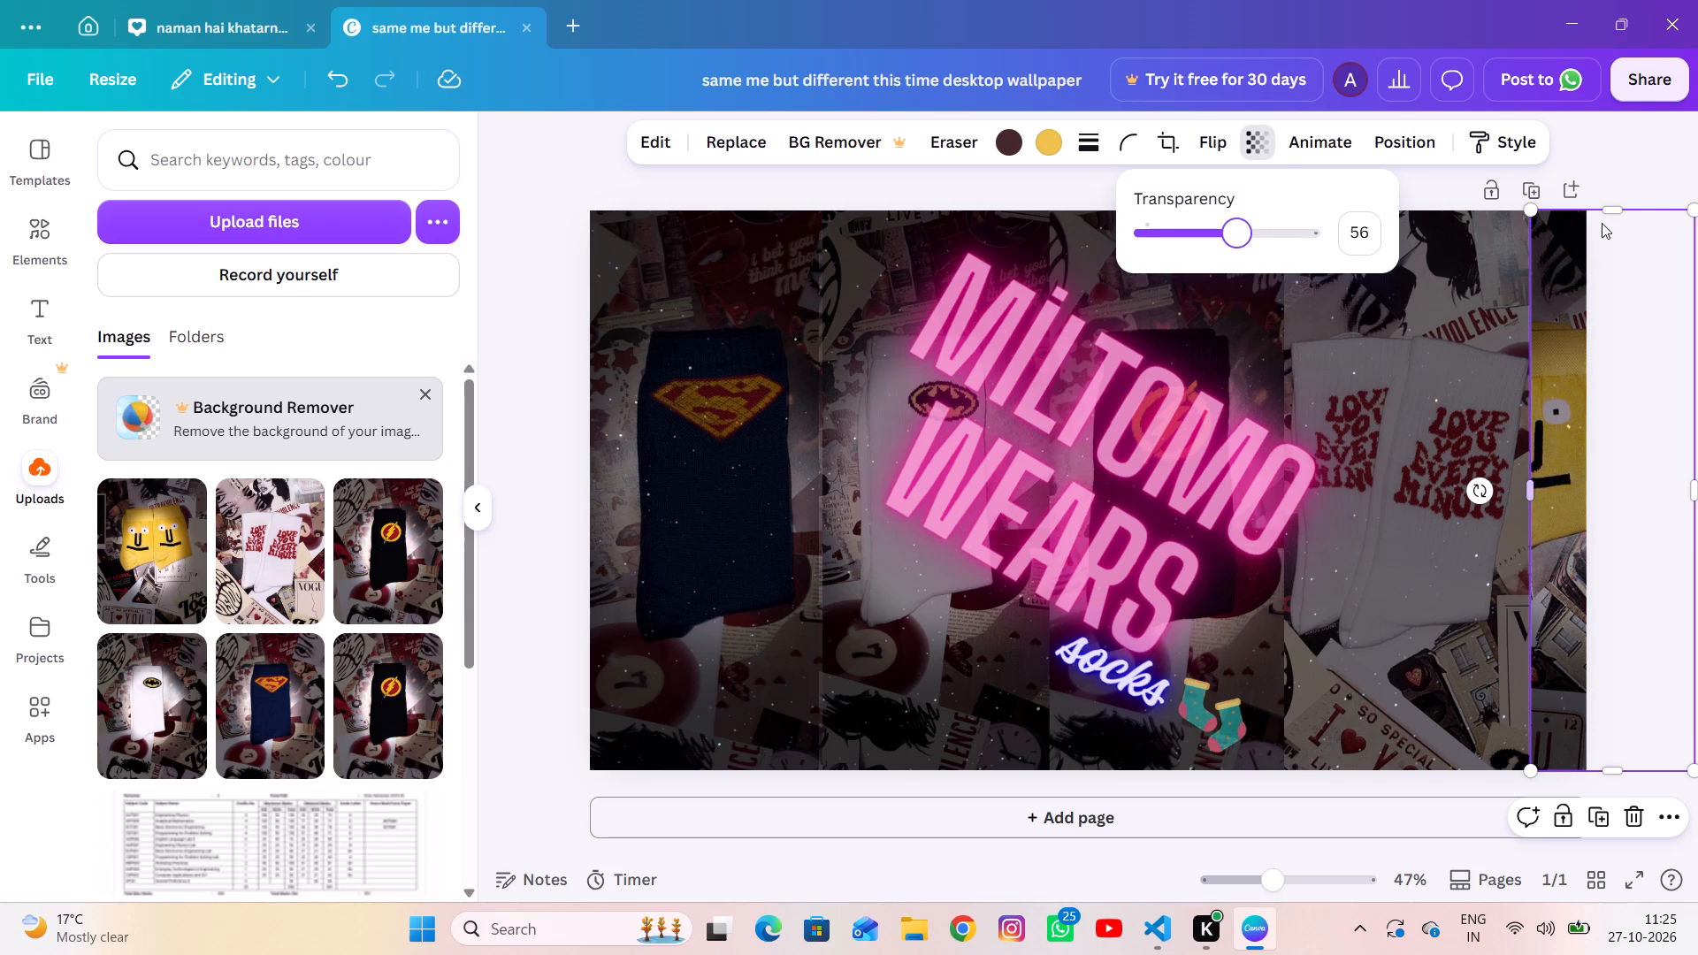
pyautogui.click(1643, 155)
pyautogui.click(1643, 155)
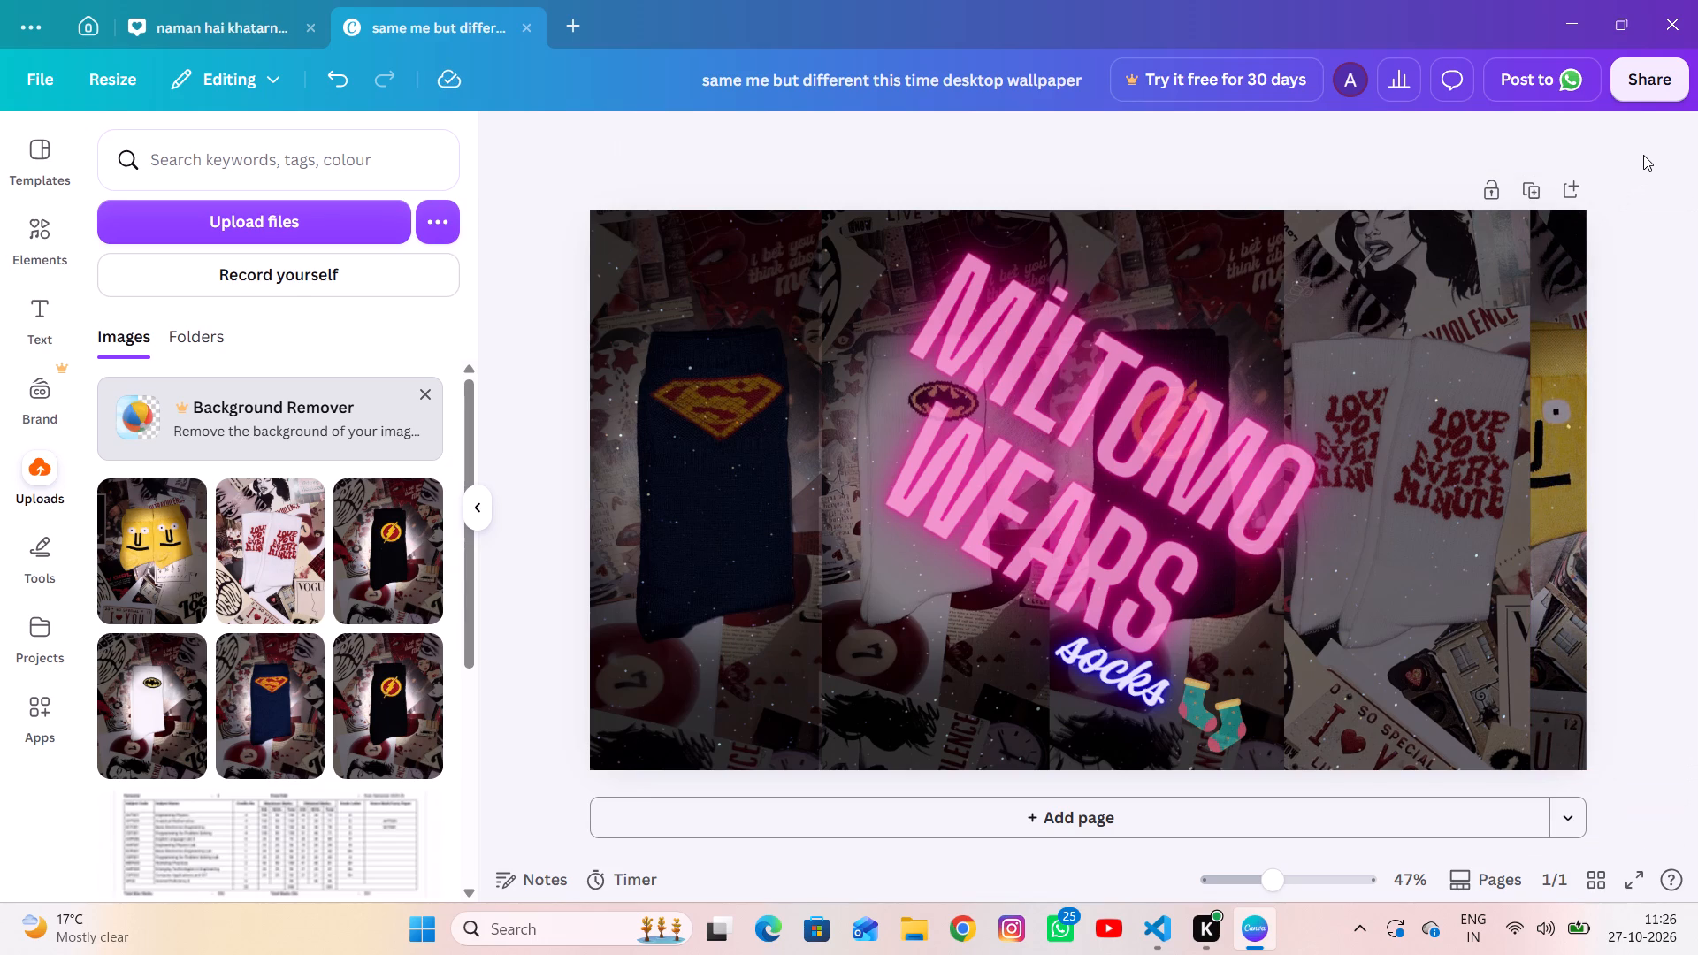
pyautogui.moveTo(1643, 155); pyautogui.dragTo(1629, 176)
# Preview the finished wallpaper in full screen, then return to the editor with nothing selected.
pyautogui.click(1629, 882)
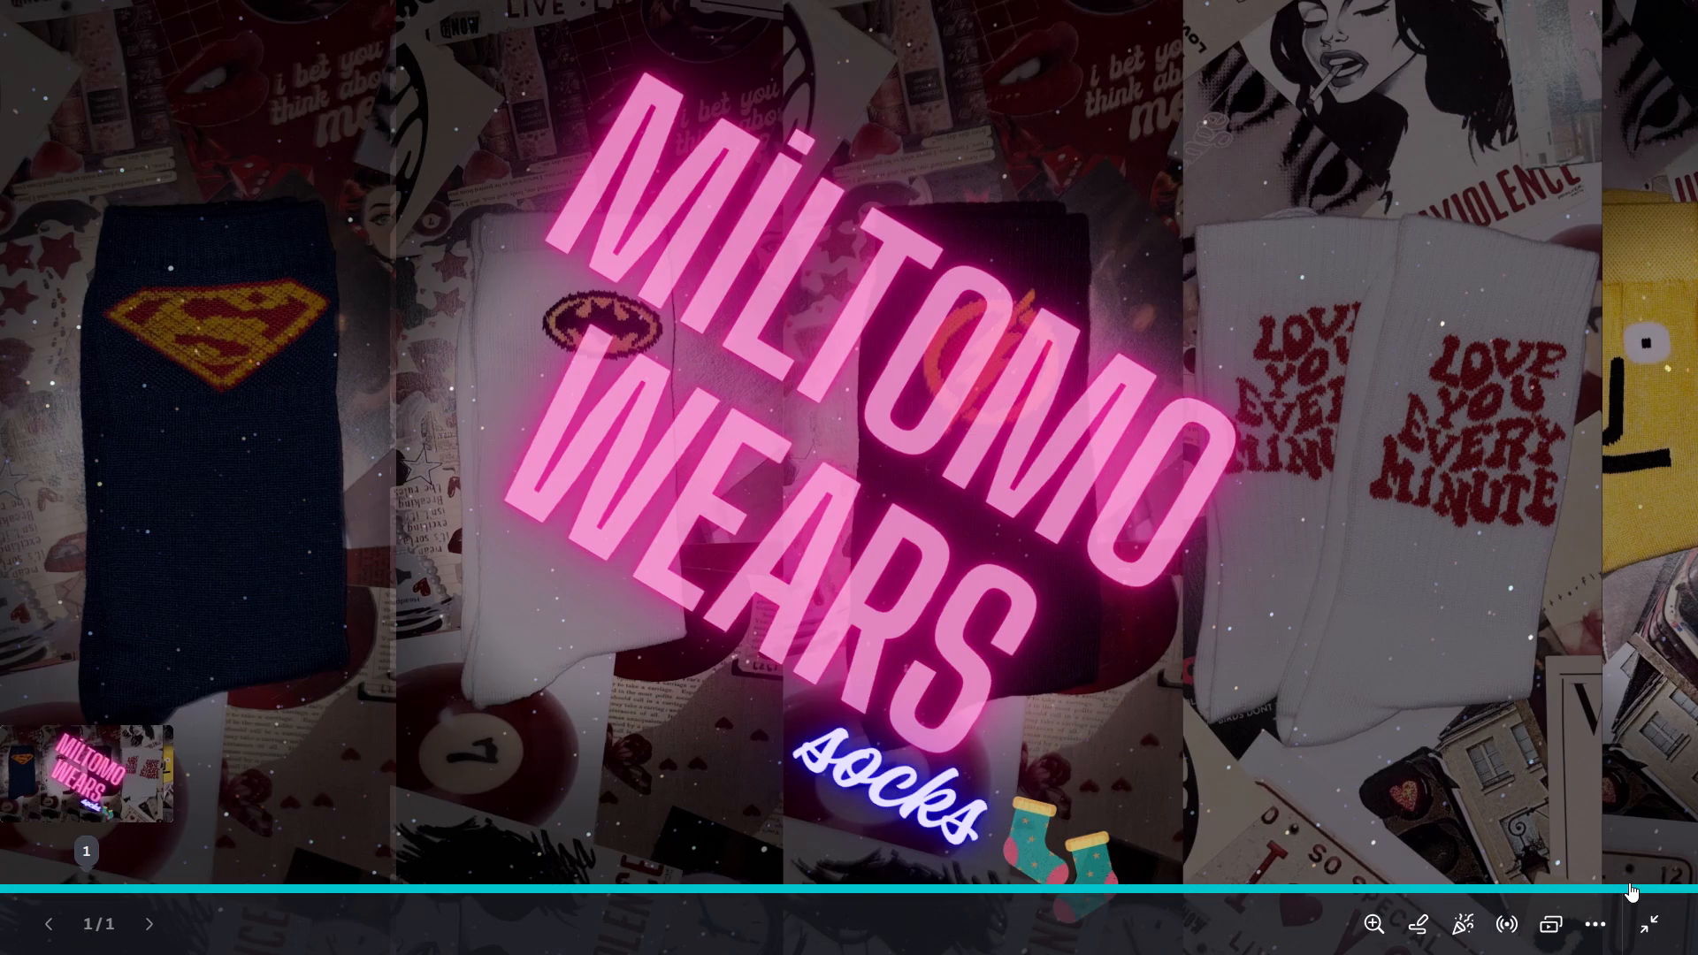
pyautogui.click(1646, 927)
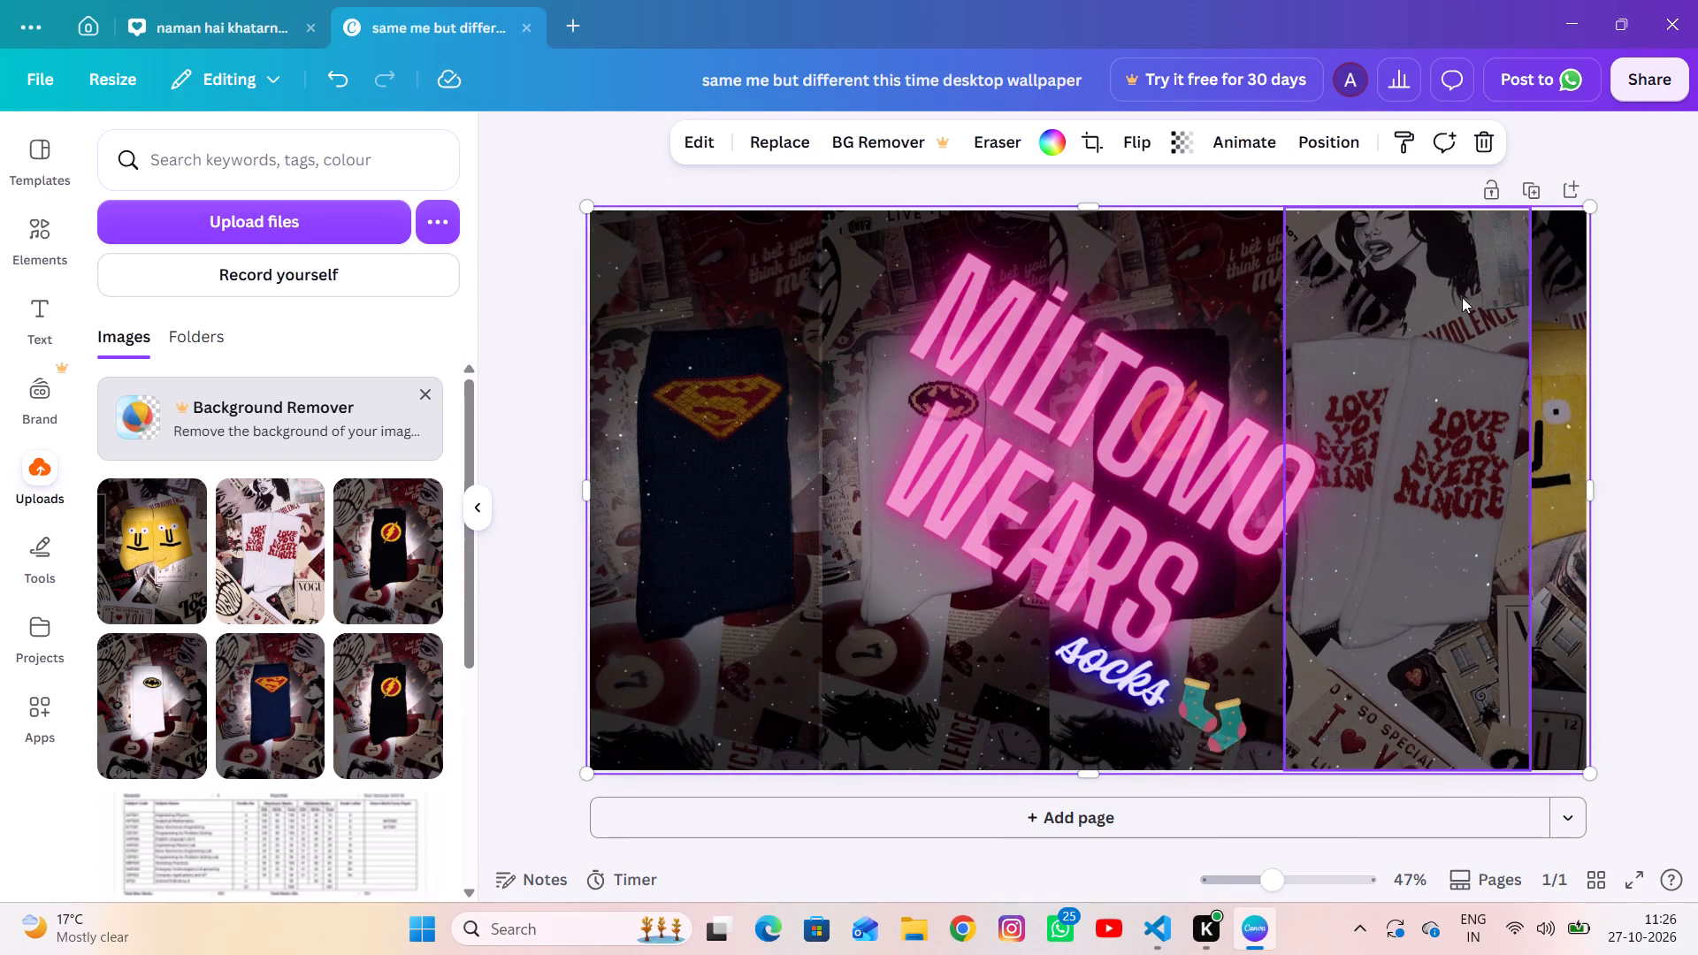
pyautogui.click(1684, 294)
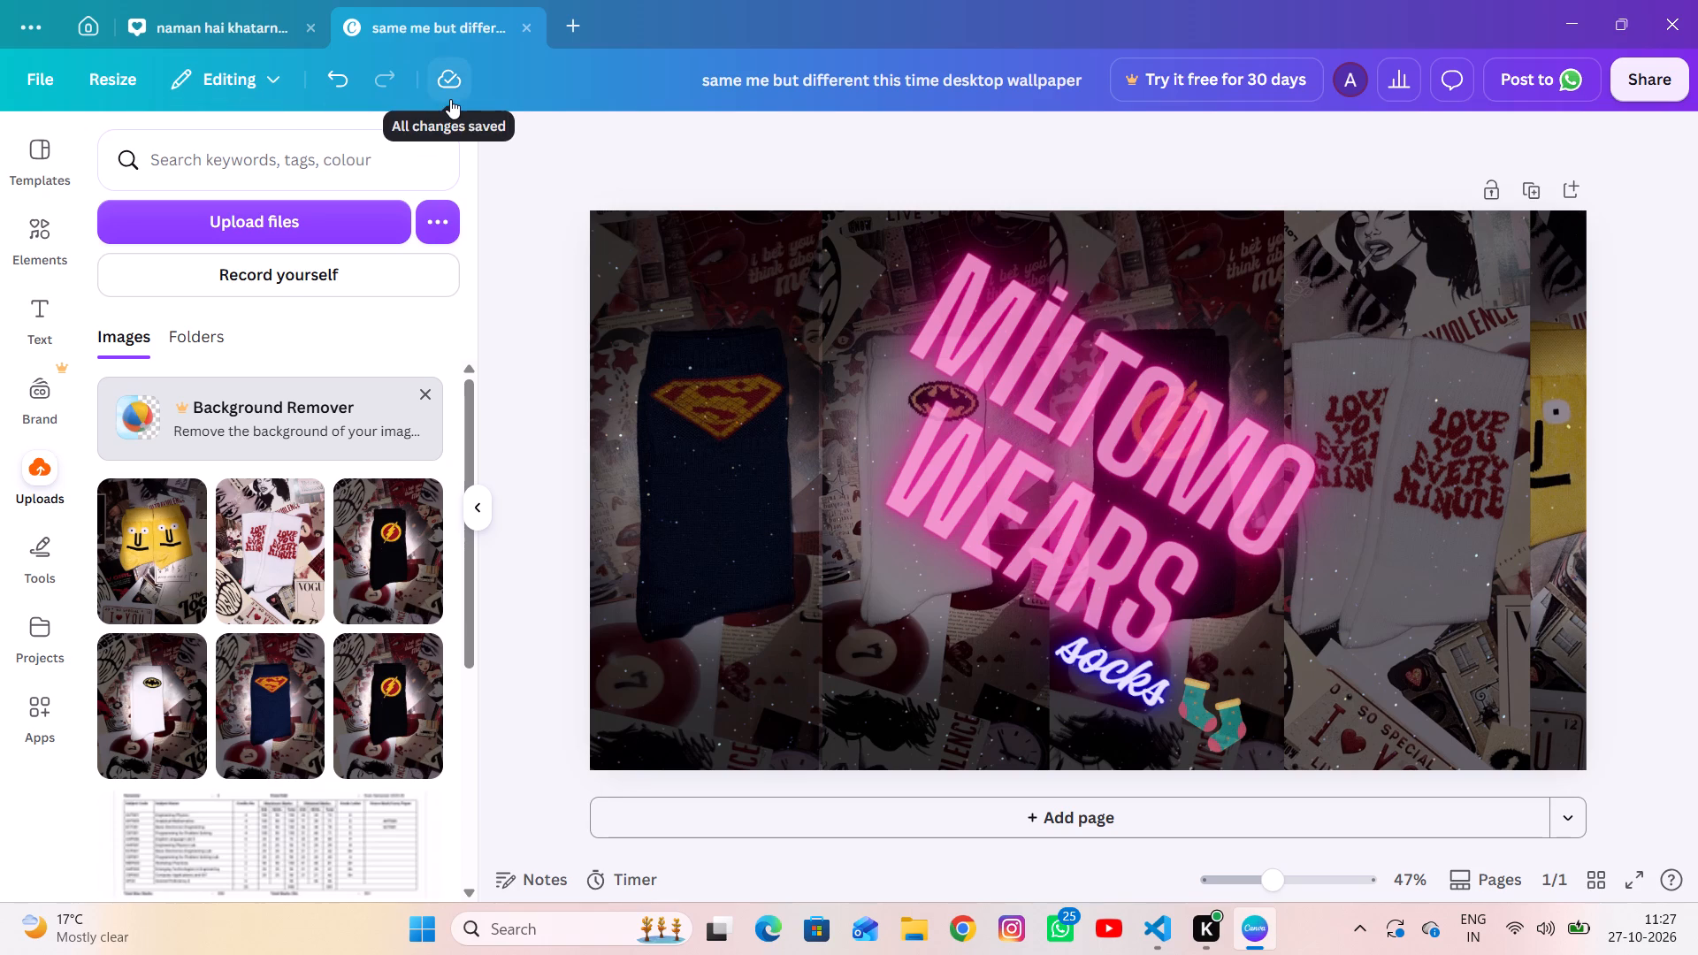
pyautogui.click(500, 233)
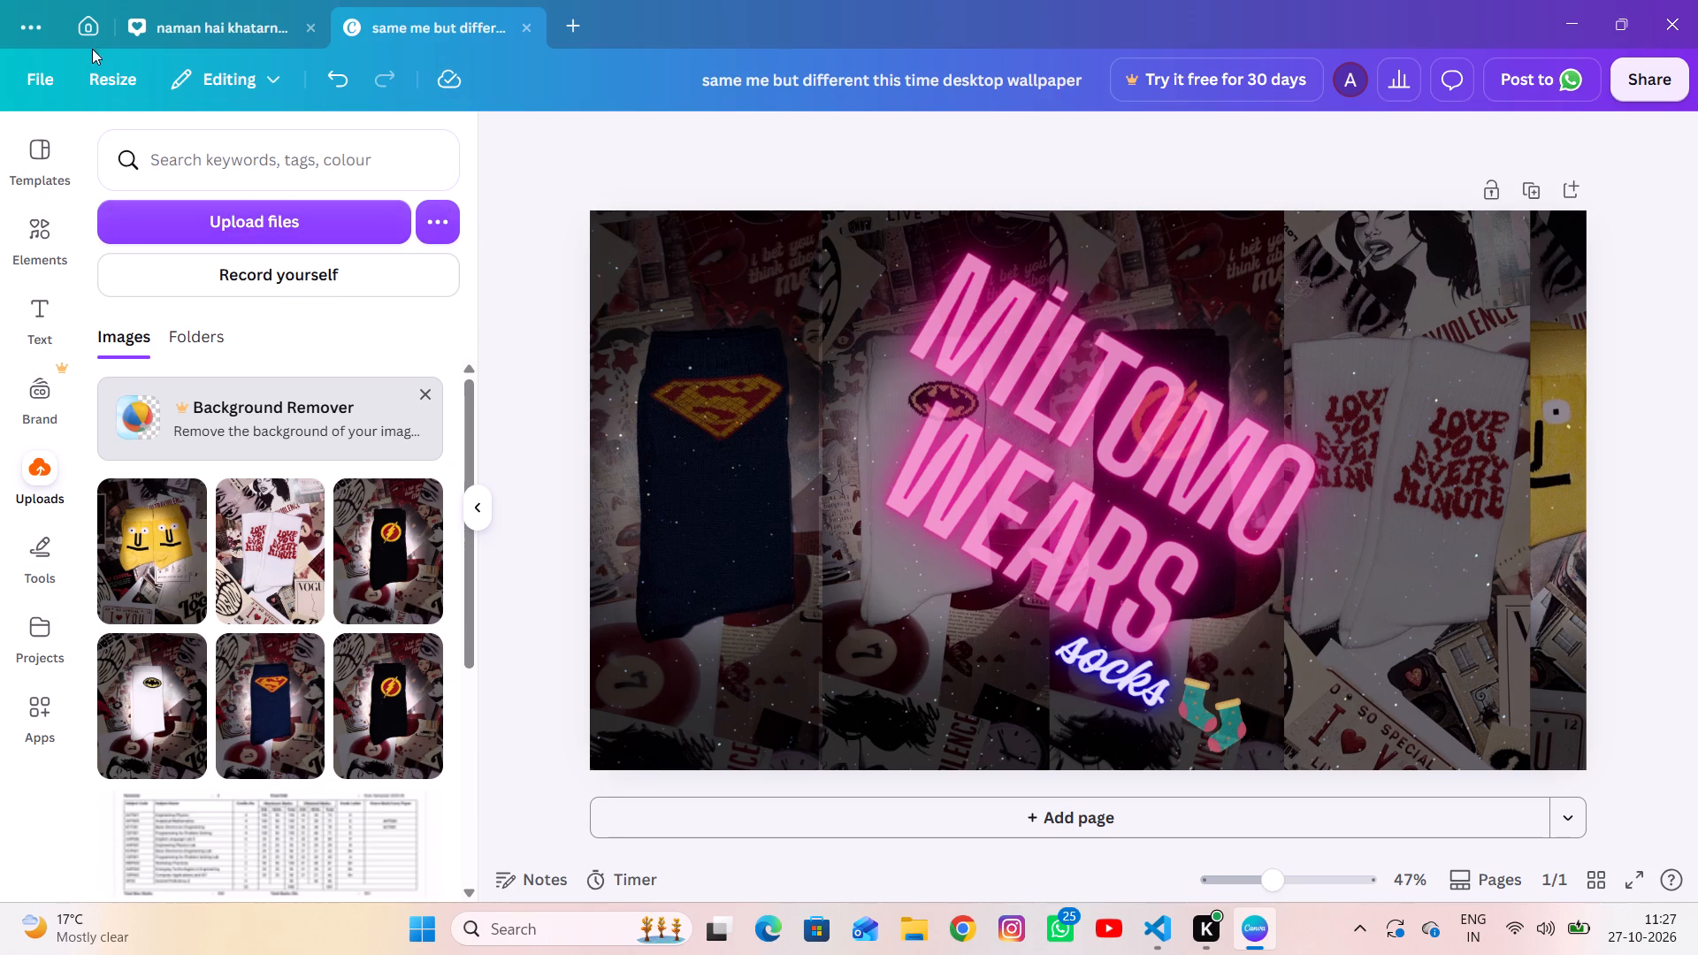
# Download the wallpaper design as a JPG.
pyautogui.click(44, 88)
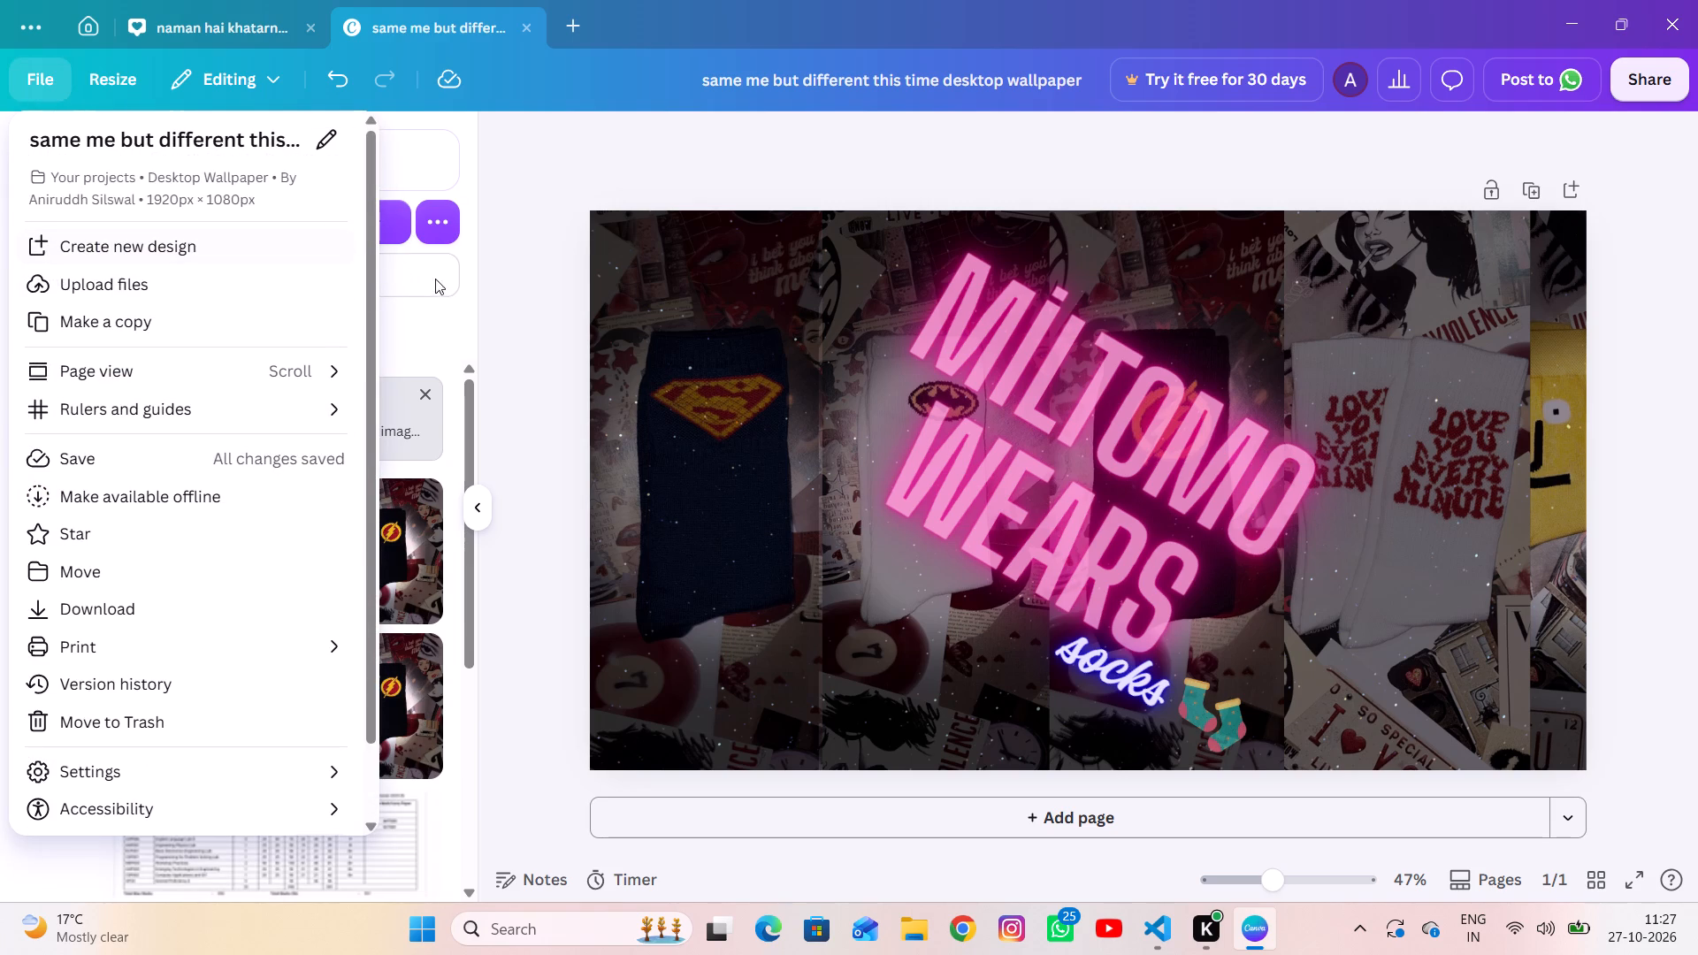
pyautogui.click(505, 300)
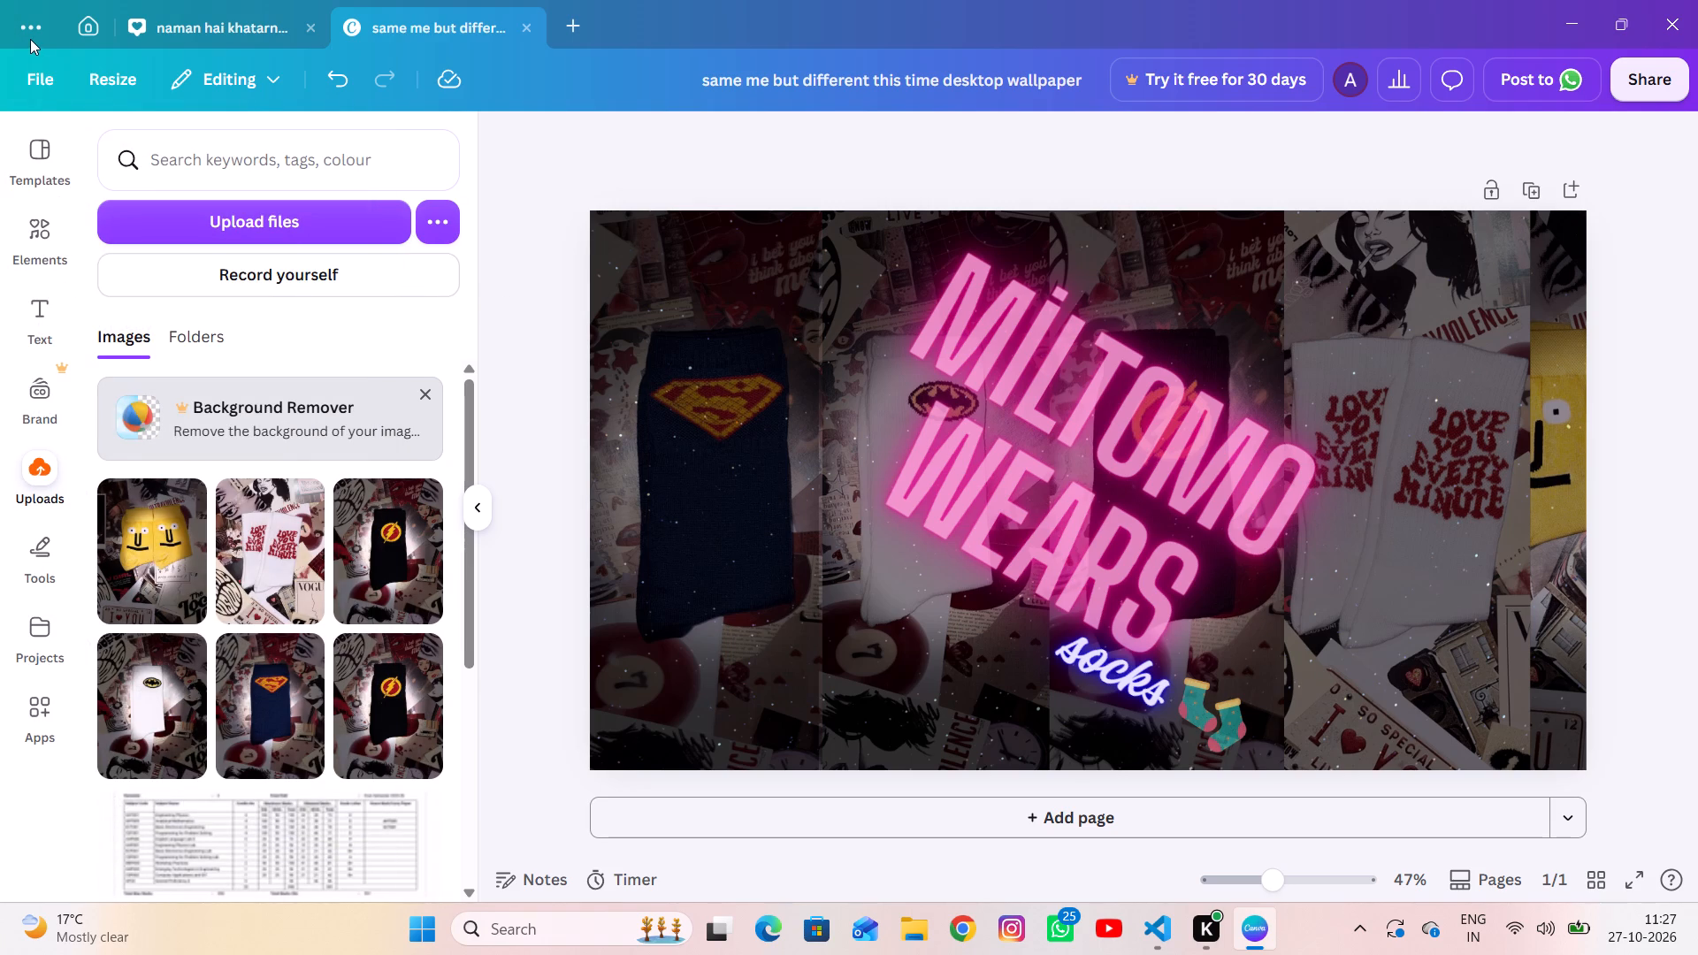
pyautogui.click(34, 85)
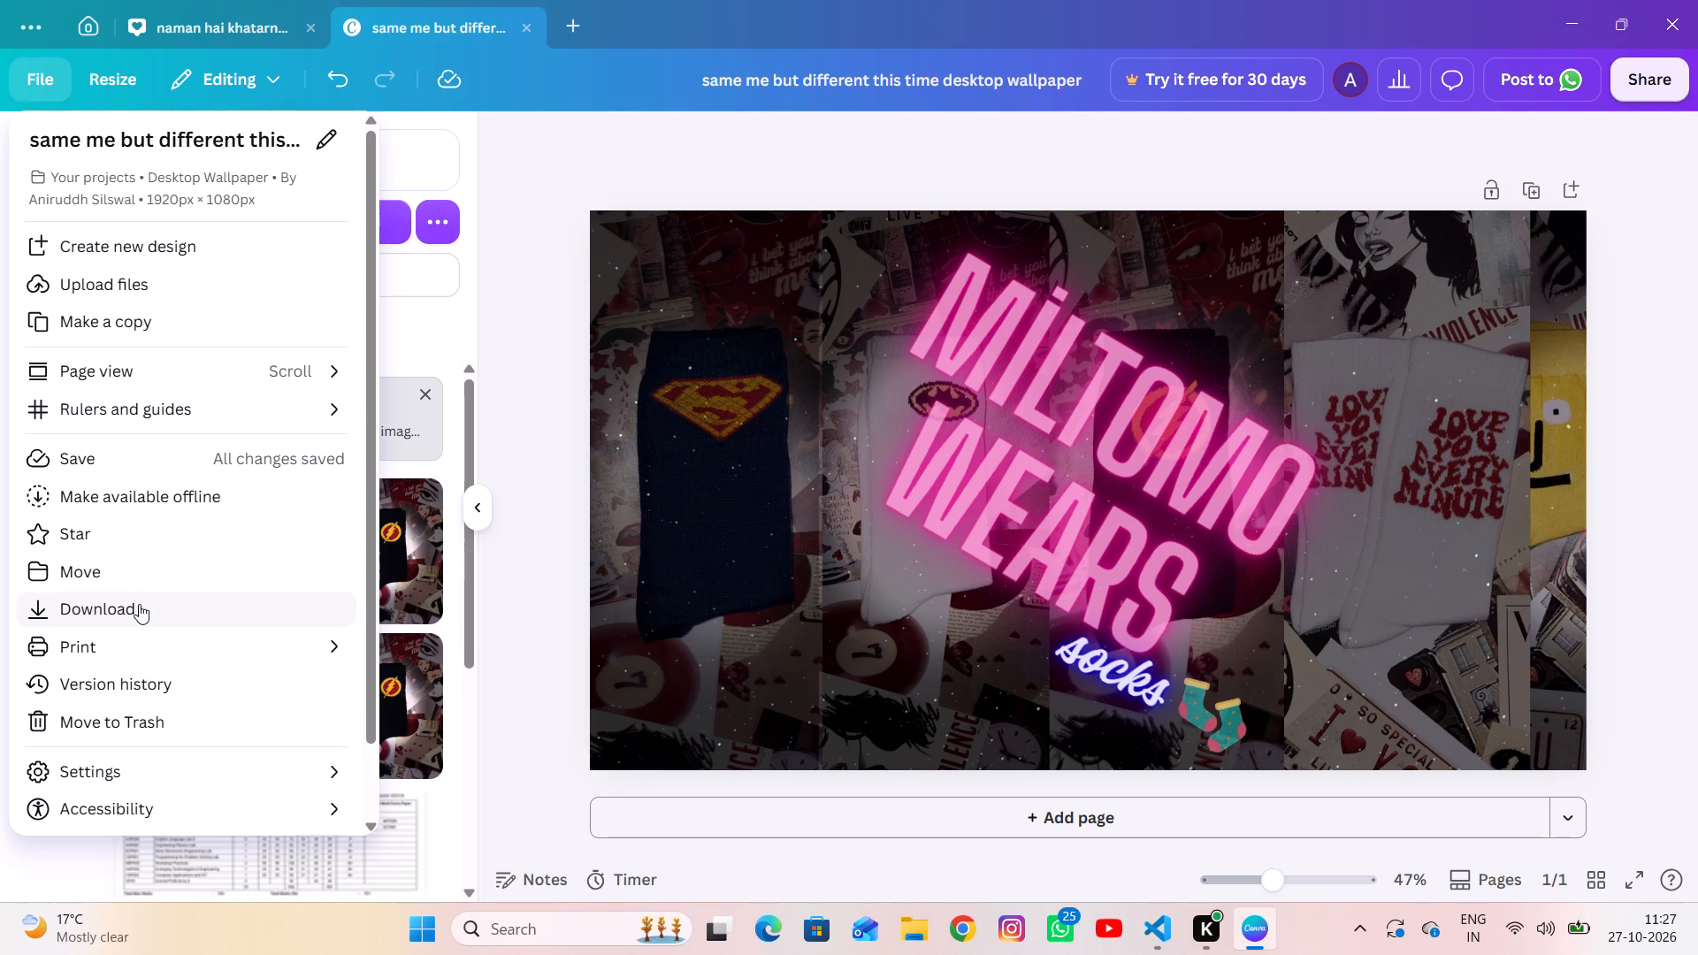
pyautogui.click(139, 604)
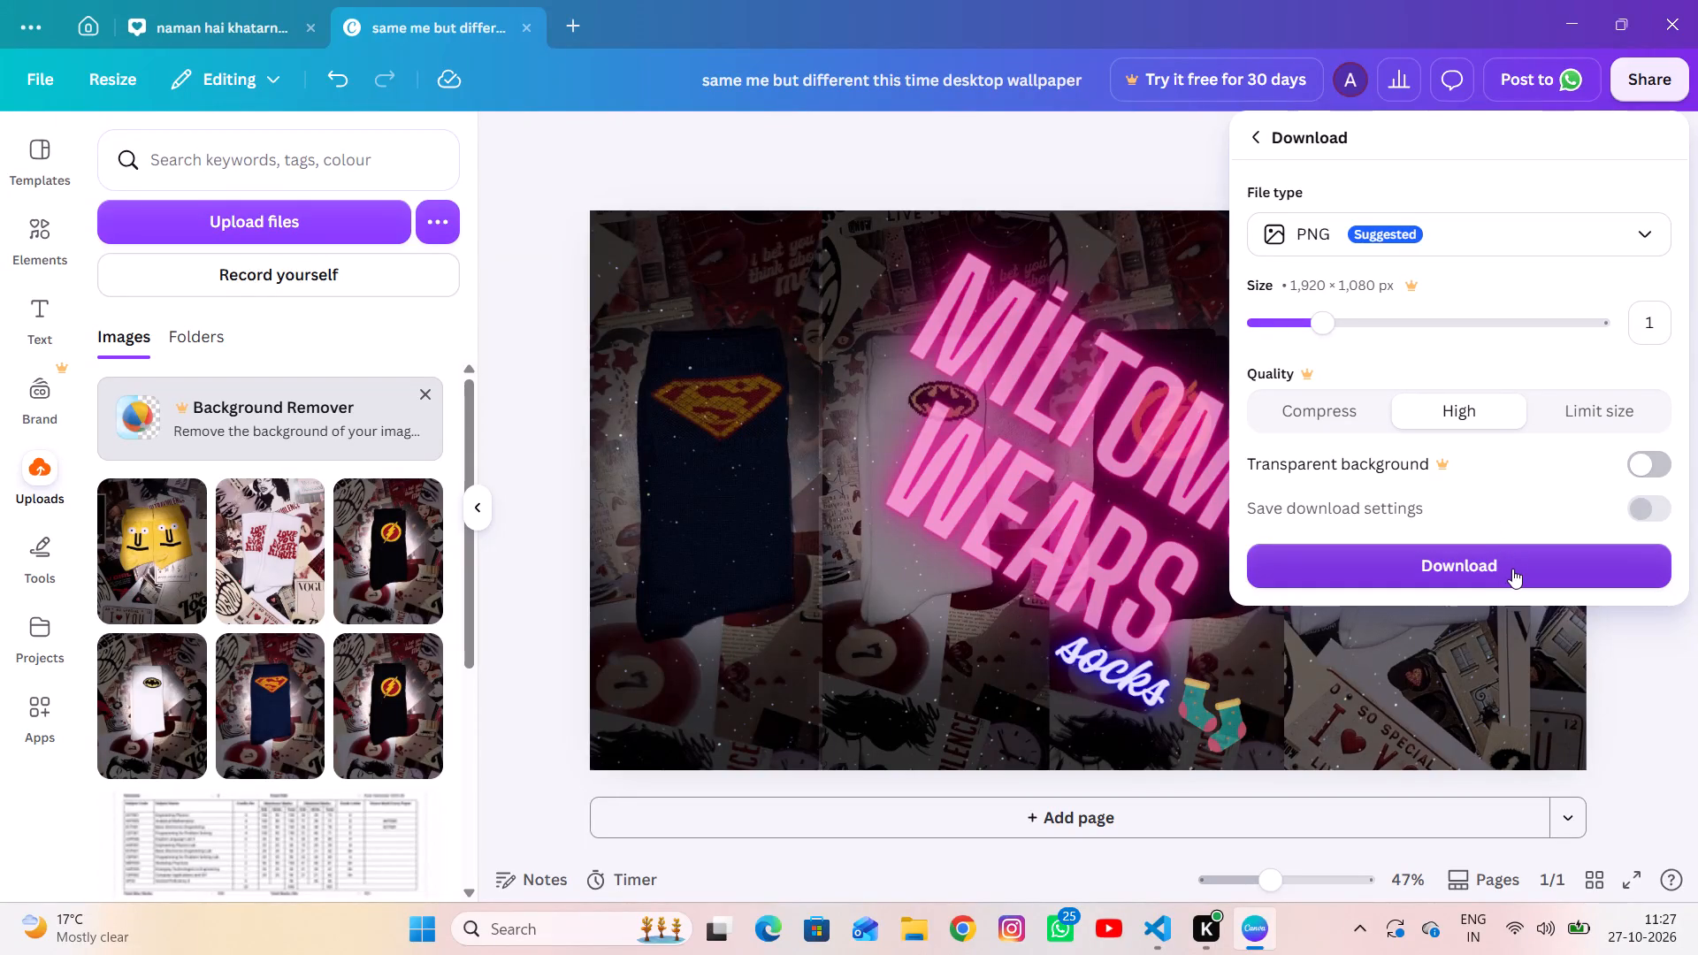
pyautogui.click(1617, 221)
pyautogui.click(1465, 313)
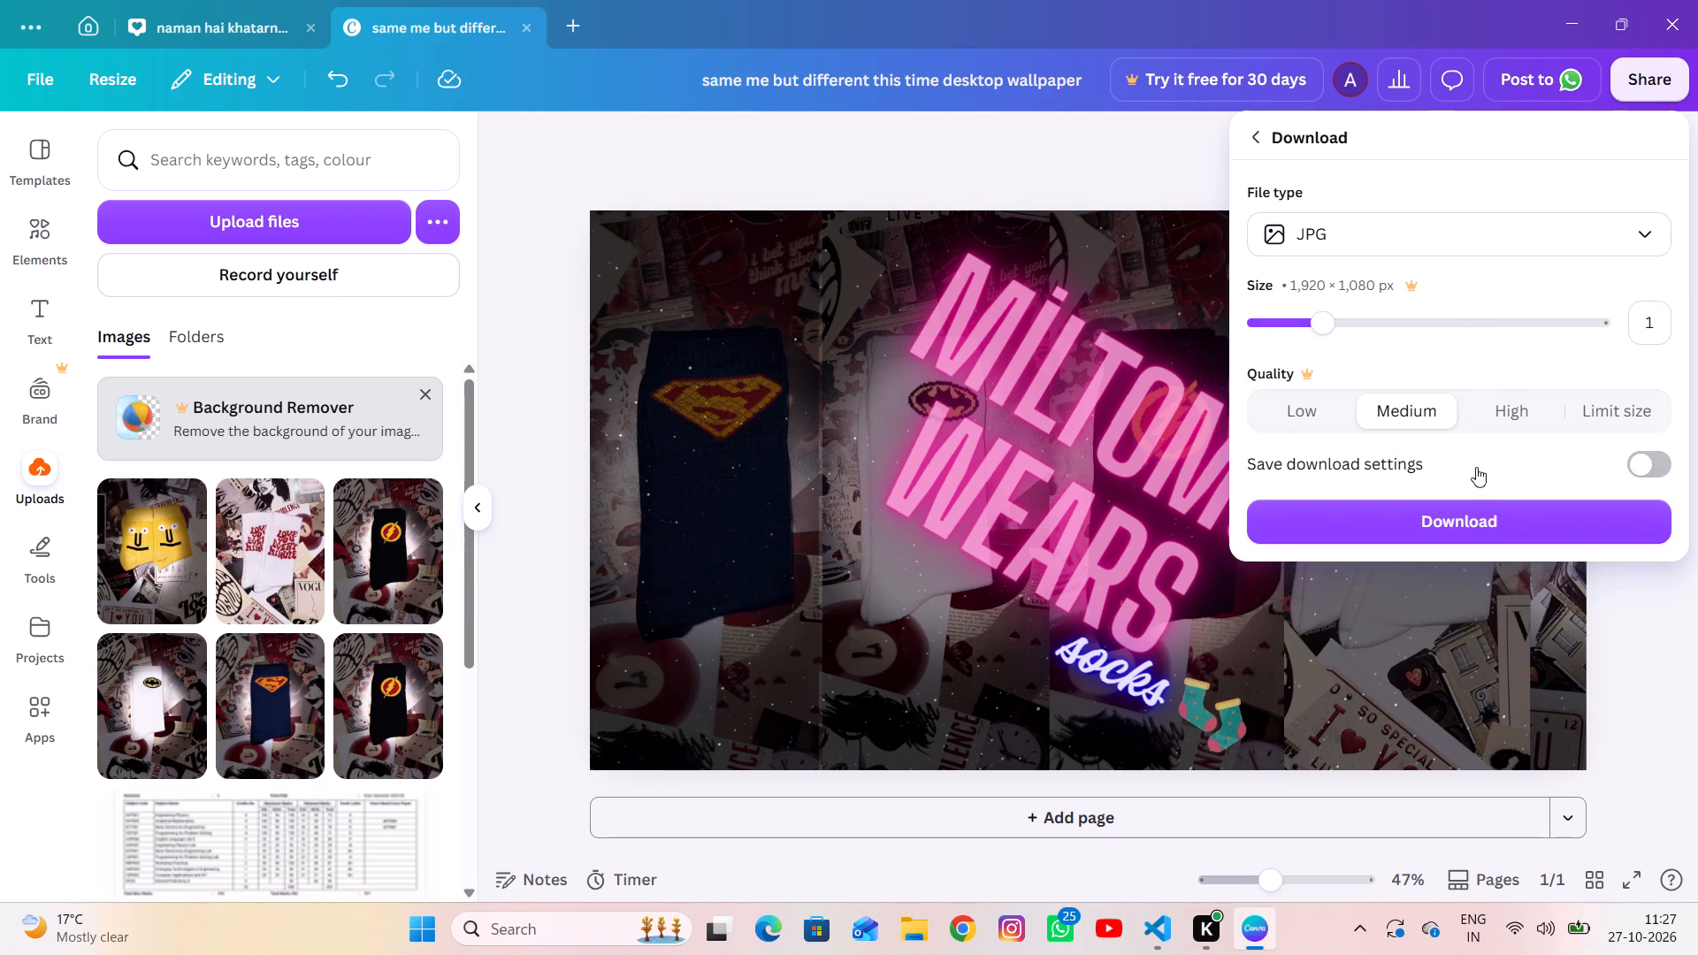
pyautogui.click(1472, 517)
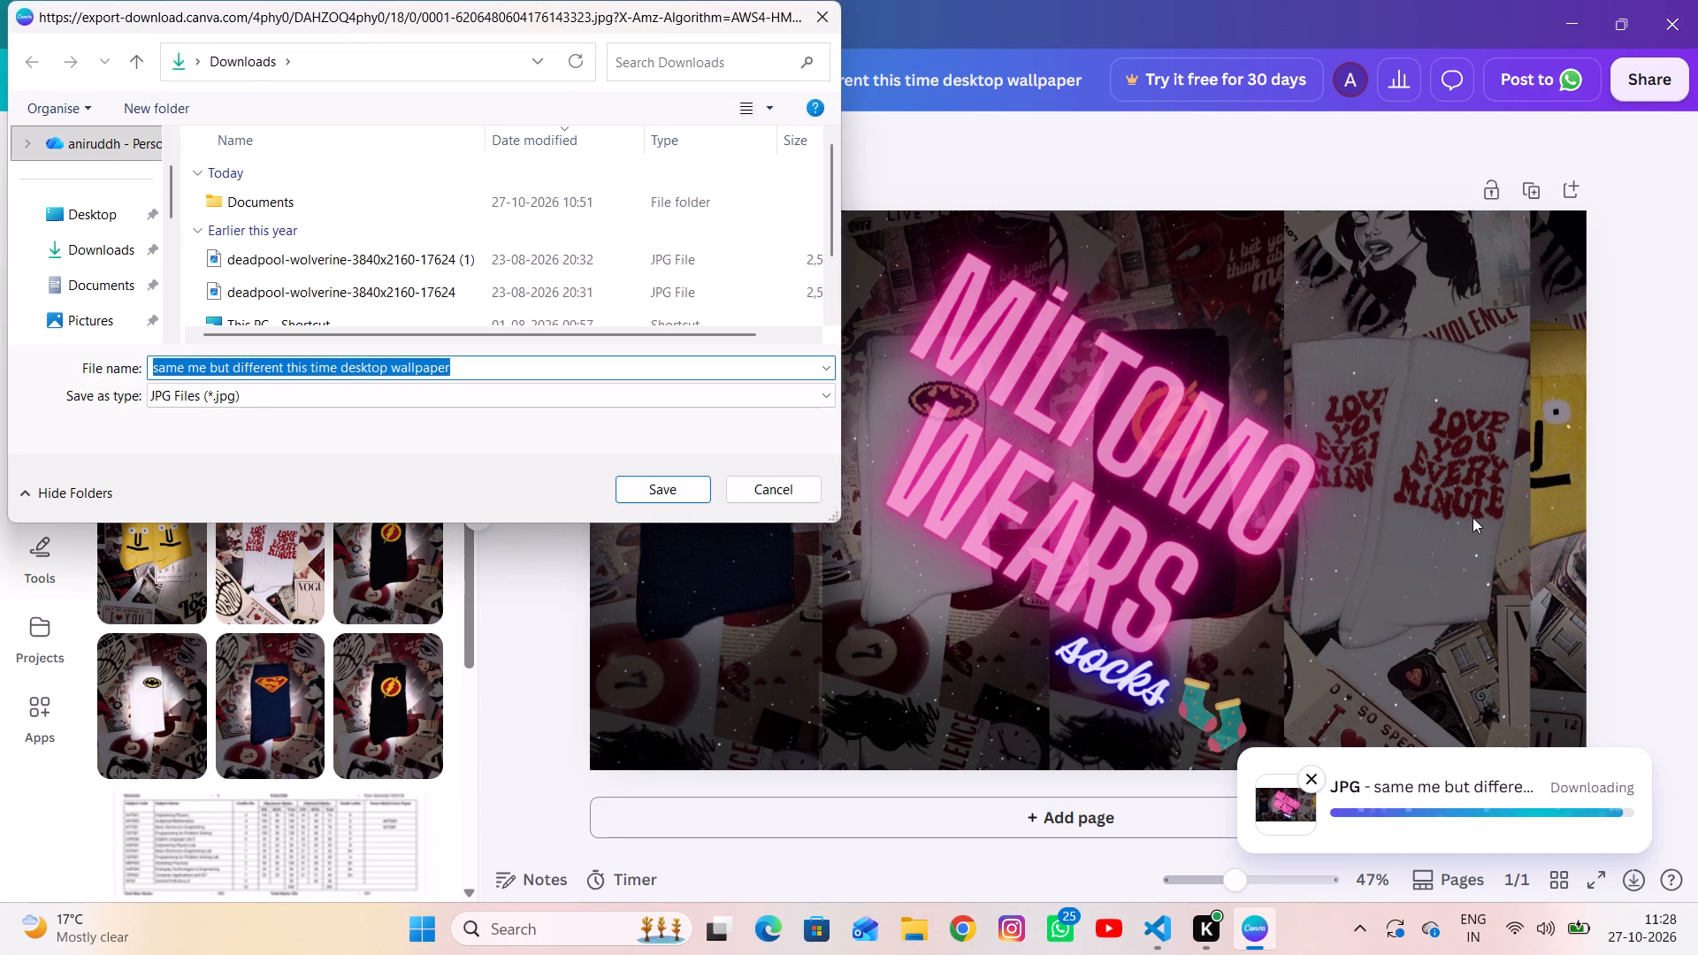
# Name the downloaded file "socks poster" and save it in the Pictures folder.
pyautogui.click(589, 362)
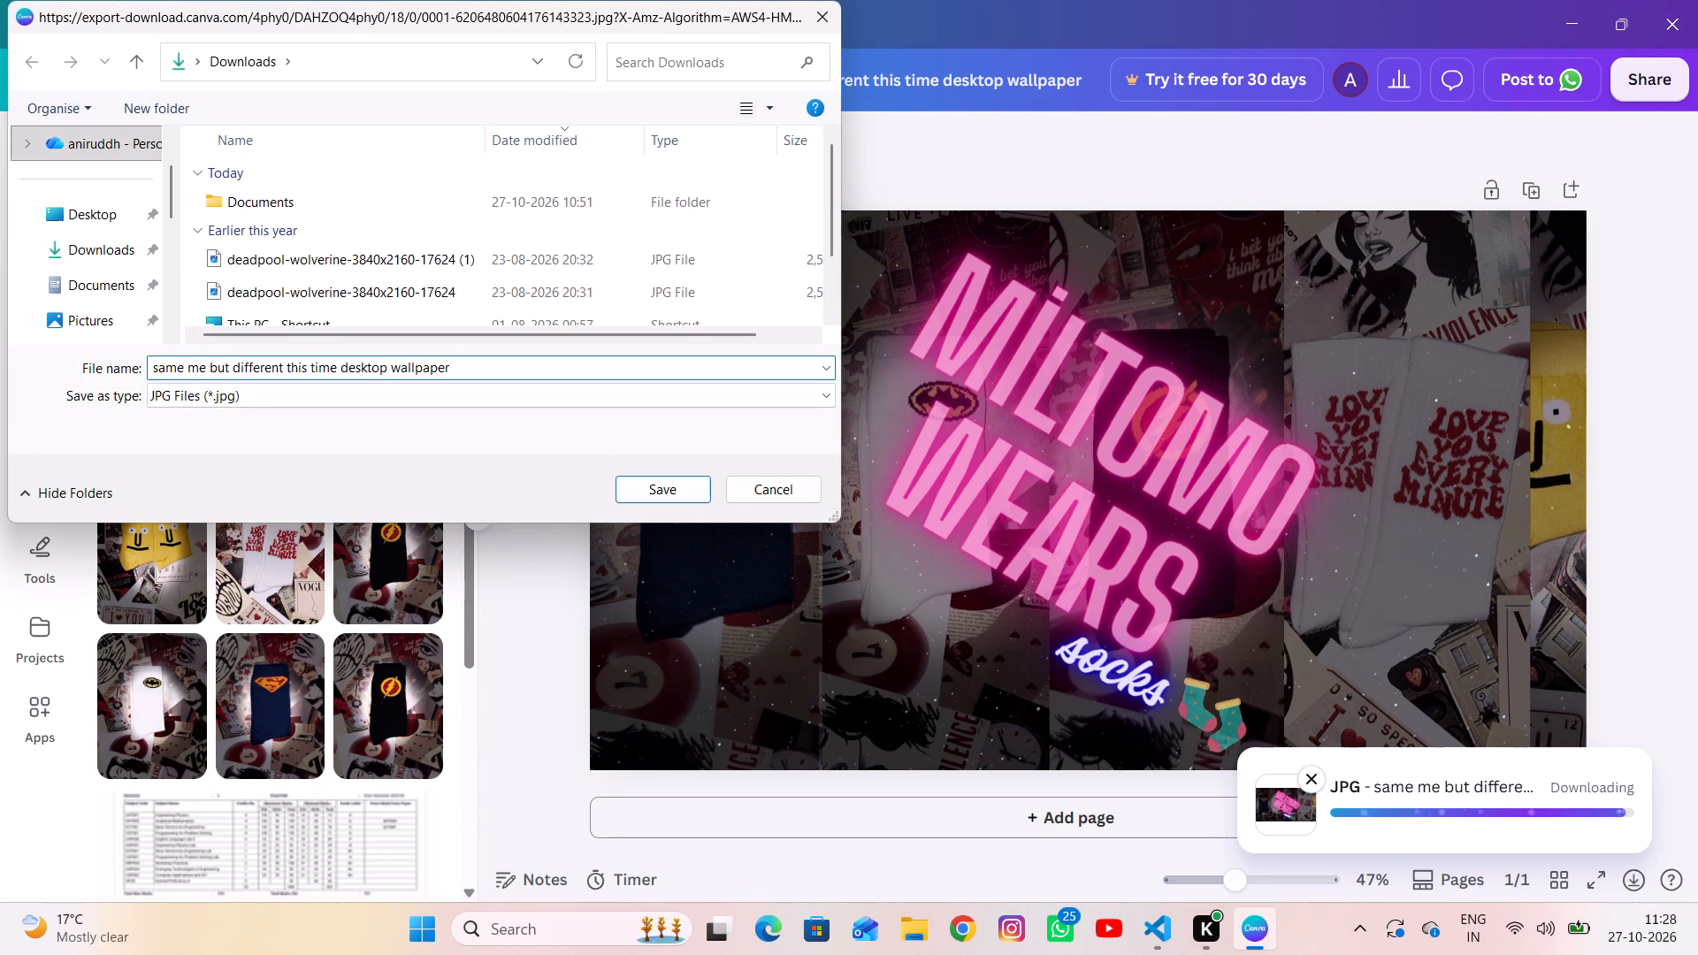
pyautogui.press('BackSpace')
pyautogui.press('BackSpace')
pyautogui.press('BackSpace')
pyautogui.press('BackSpace')
pyautogui.press('BackSpace')
pyautogui.press('BackSpace')
pyautogui.press('BackSpace')
pyautogui.press('BackSpace')
pyautogui.press('BackSpace')
pyautogui.press('BackSpace')
pyautogui.press('BackSpace')
pyautogui.press('BackSpace')
pyautogui.press('BackSpace')
pyautogui.press('BackSpace')
pyautogui.press('BackSpace')
pyautogui.press('BackSpace')
pyautogui.press('BackSpace')
pyautogui.press('BackSpace')
pyautogui.press('BackSpace')
pyautogui.press('BackSpace')
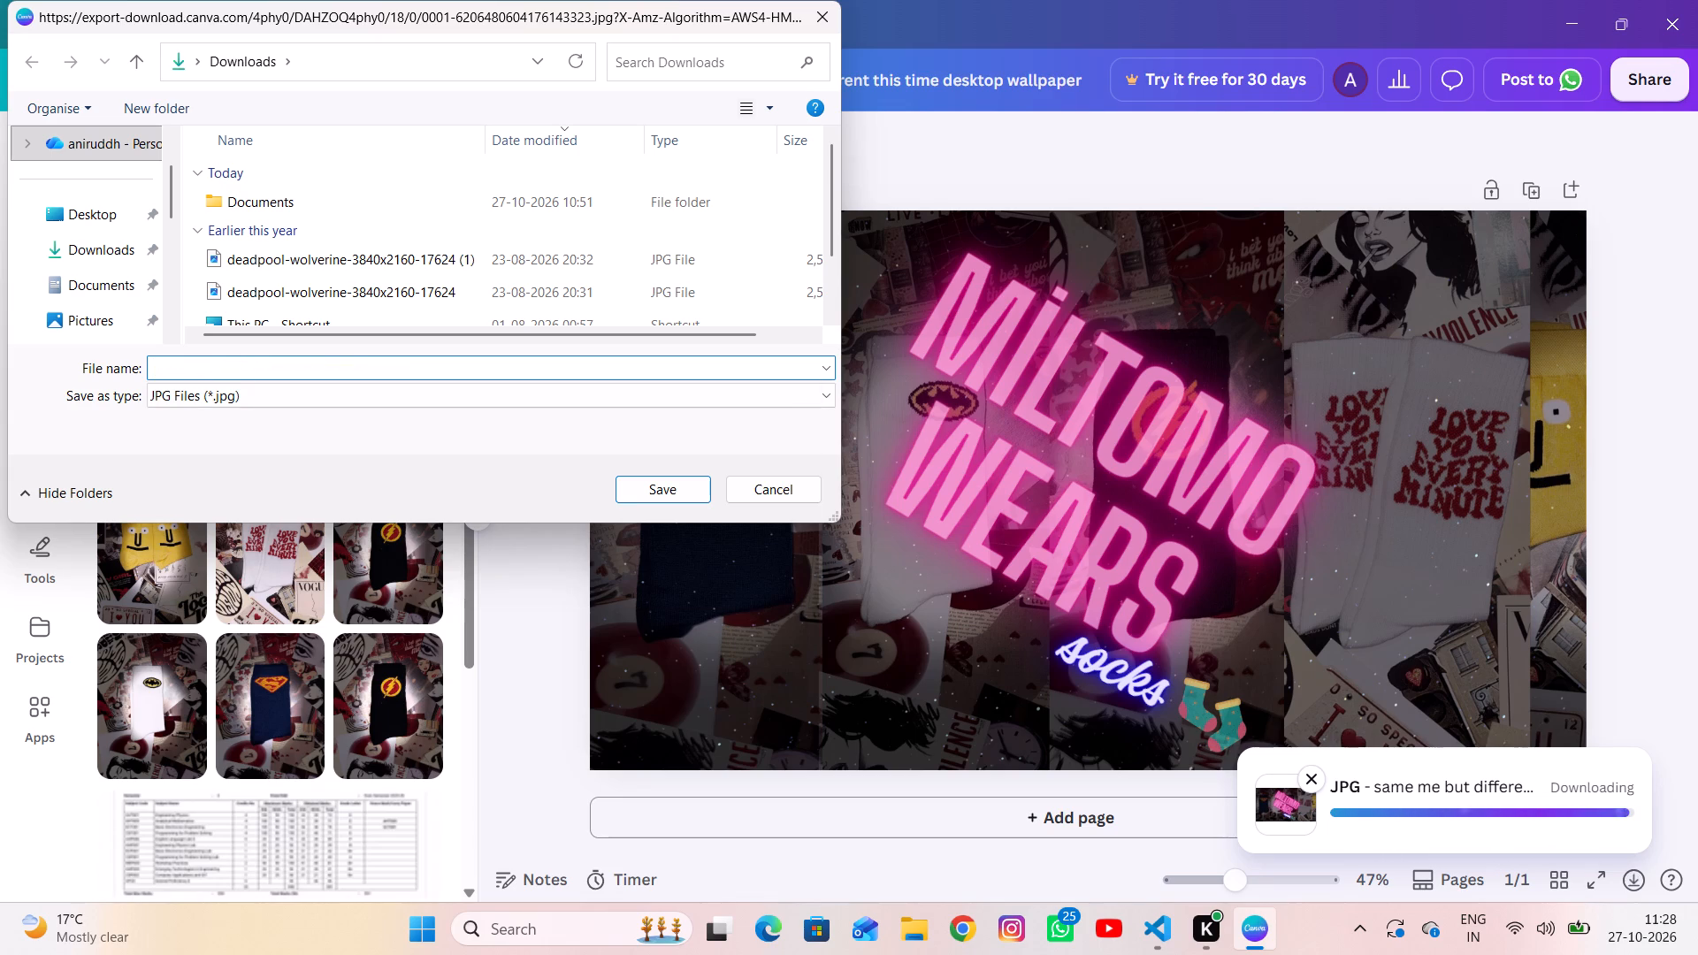
pyautogui.write('socks')
pyautogui.press('space')
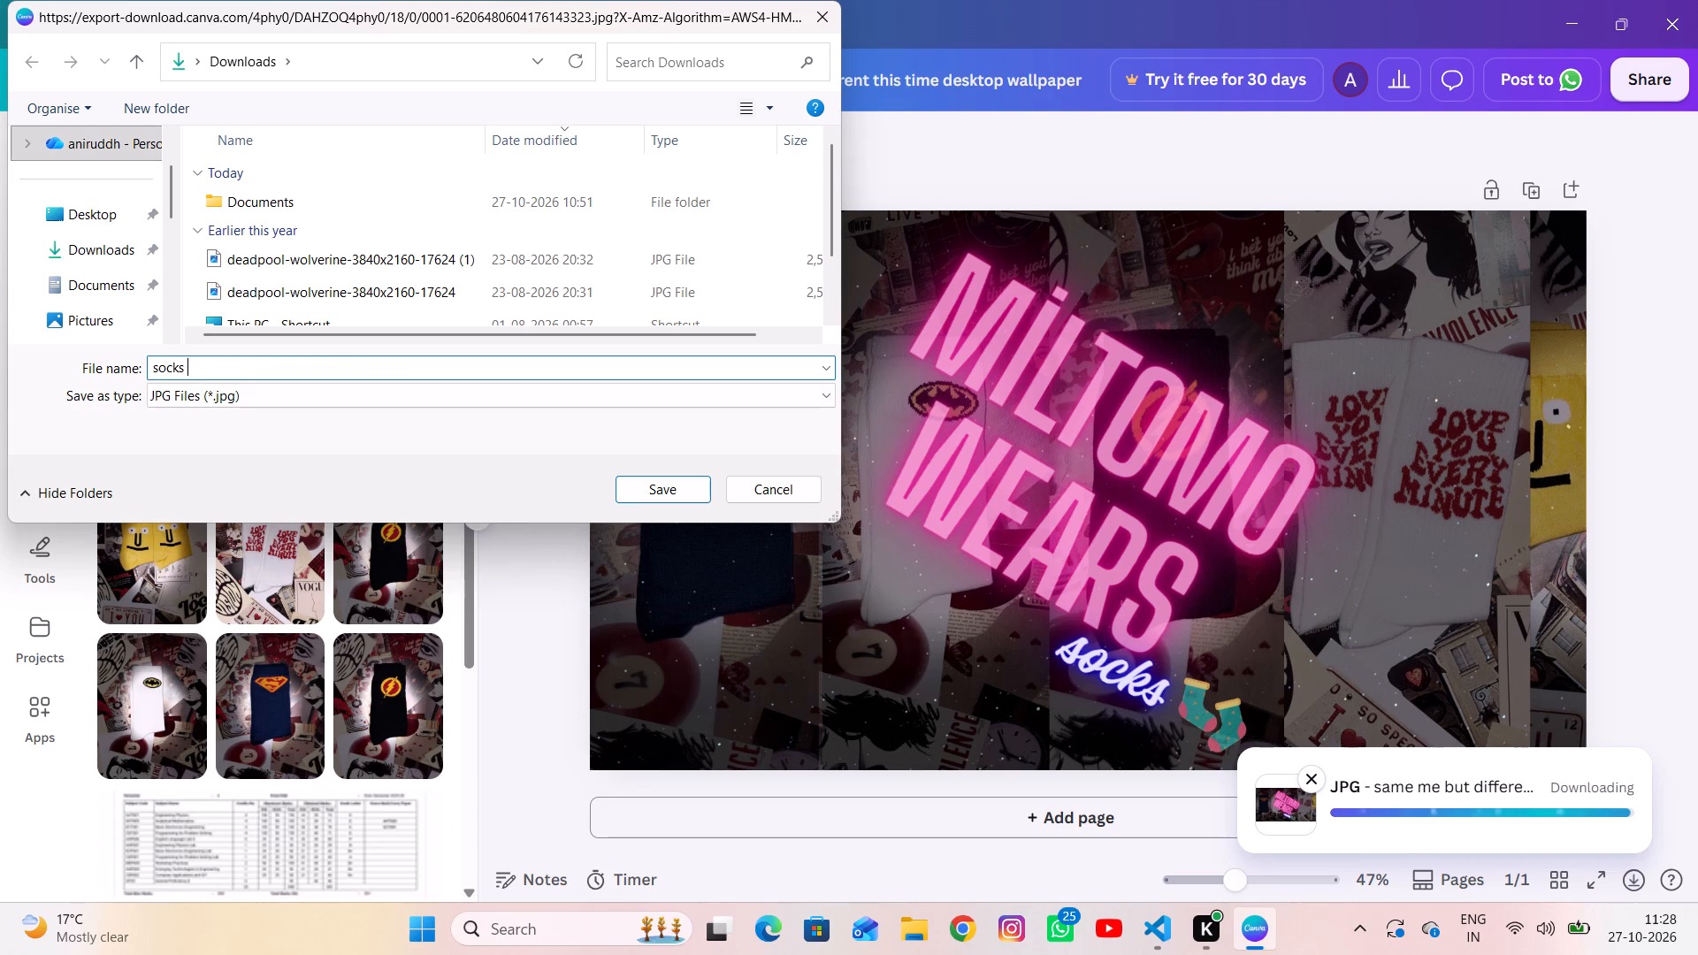
pyautogui.write('poster')
pyautogui.click(88, 305)
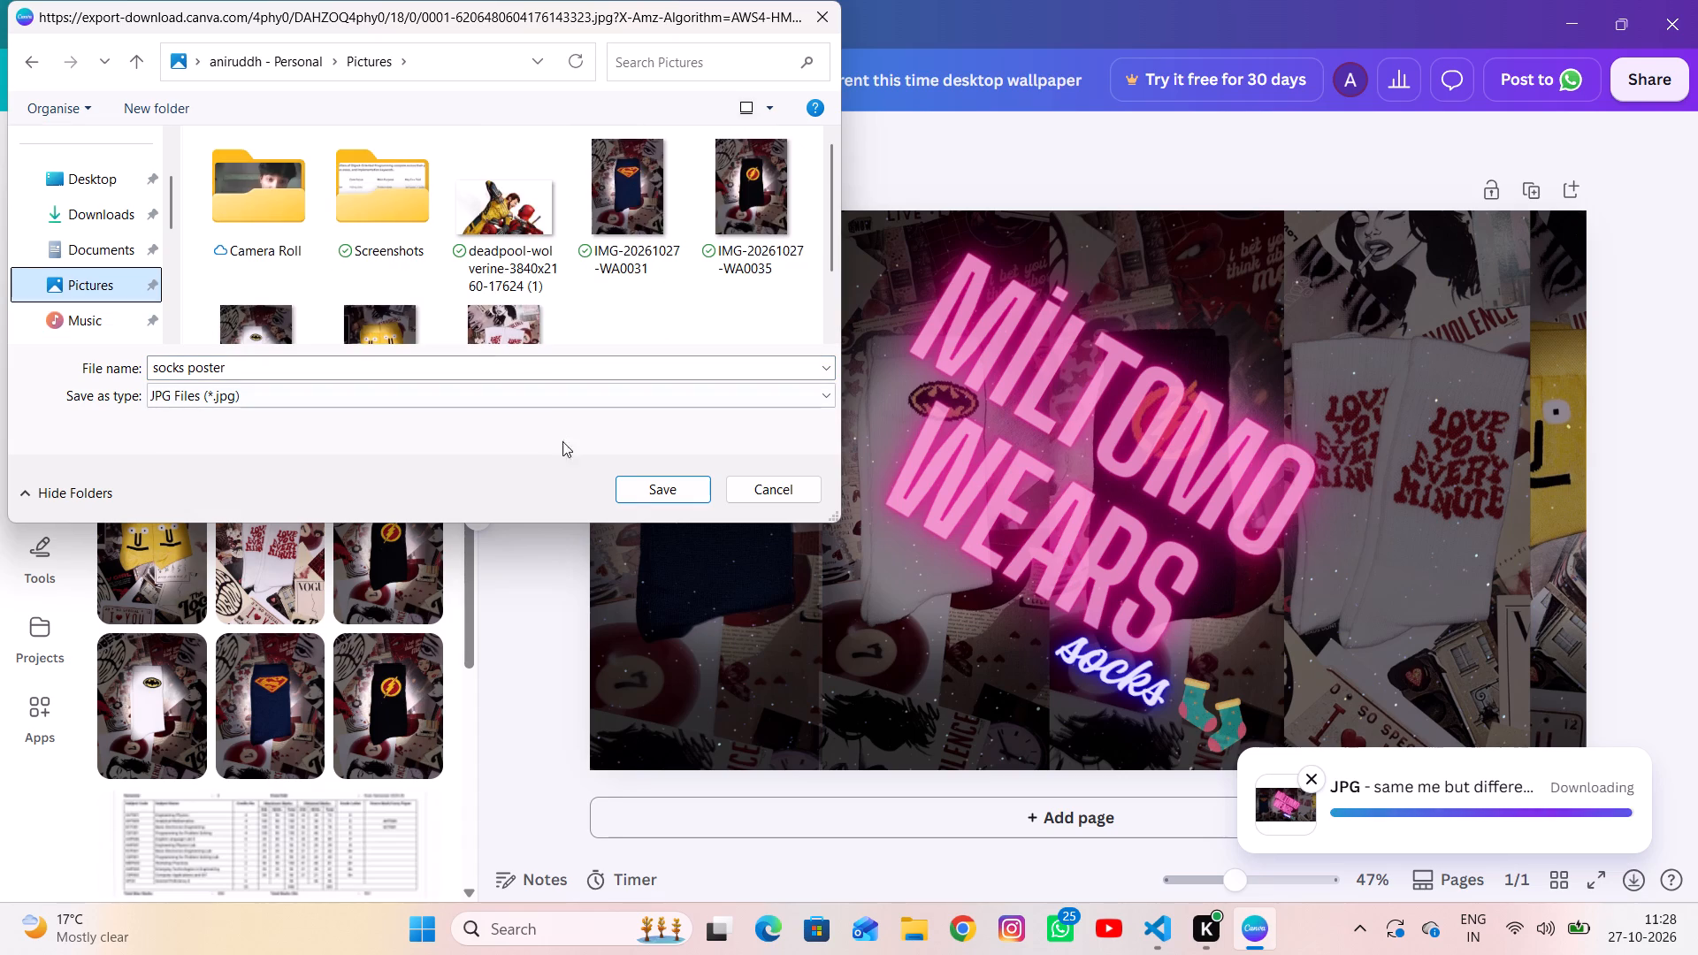
pyautogui.click(636, 490)
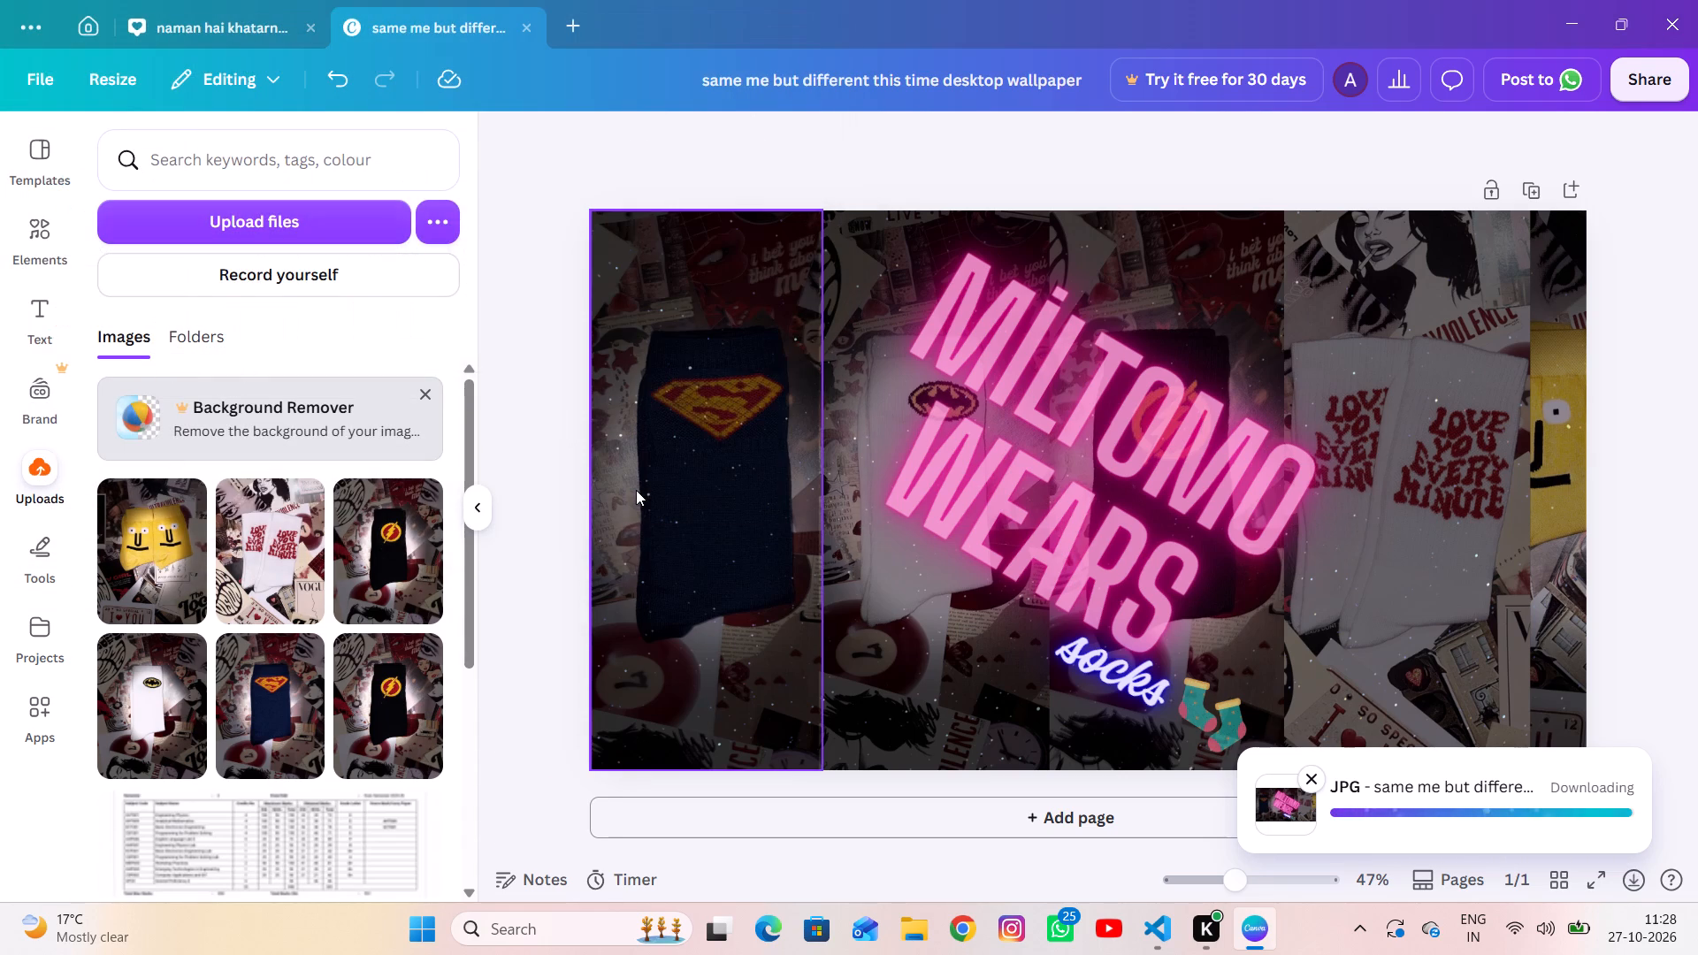
# Save the wallpaper design.
pyautogui.click(564, 395)
pyautogui.hotkey('ctrl', 's')
pyautogui.hotkey('ctrl', 's')
pyautogui.hotkey('ctrl', 's')
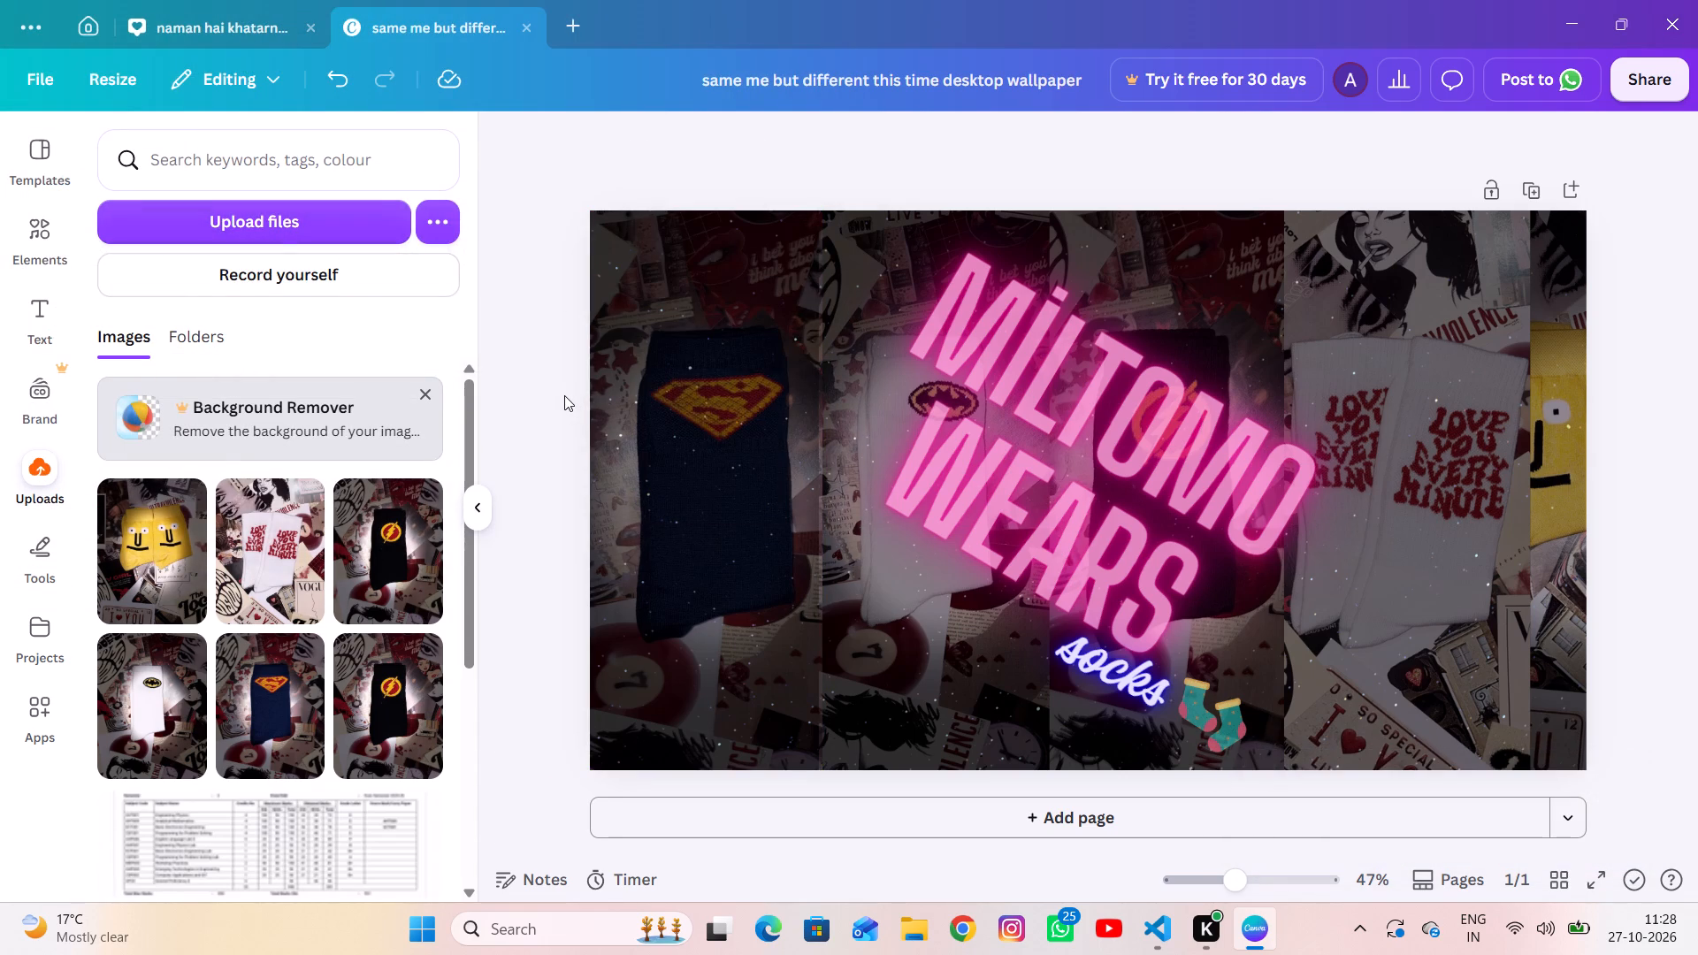